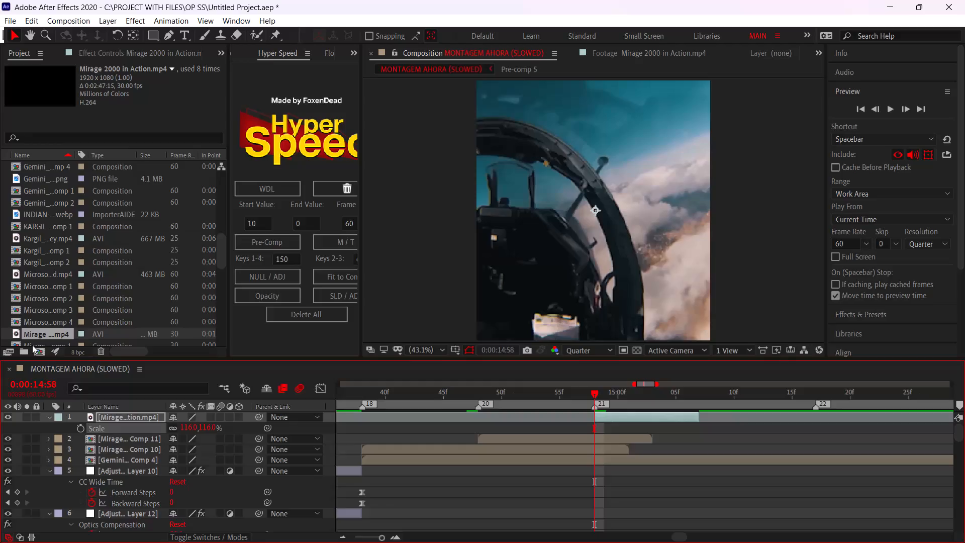
Preview the MONTAGEM AHORA (SLOWED) composition from the beginning, then move the playhead to 0:00:12:25.
scroll(547, 460, "down", 7, "alt")
left_click_drag(416, 399, 344, 405)
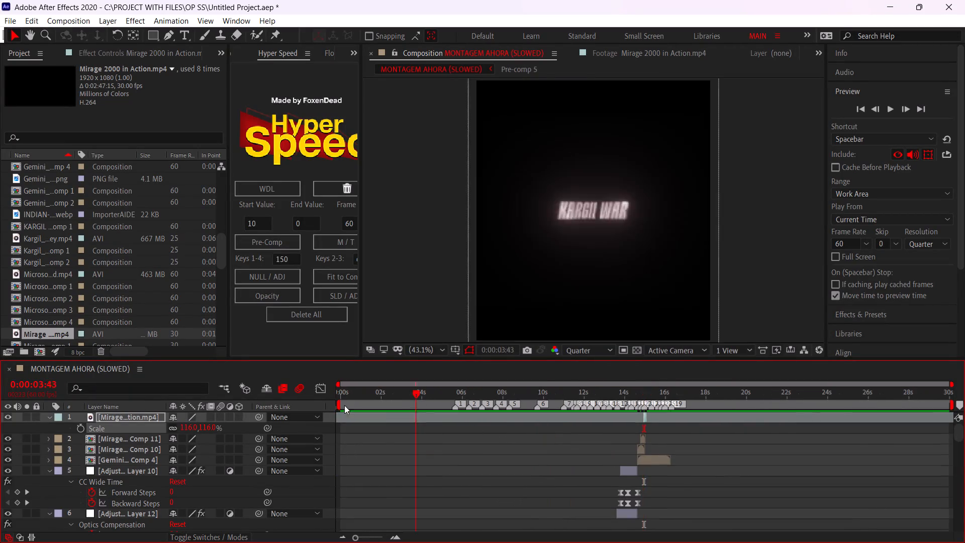
left_click_drag(344, 405, 168, 424)
key("space")
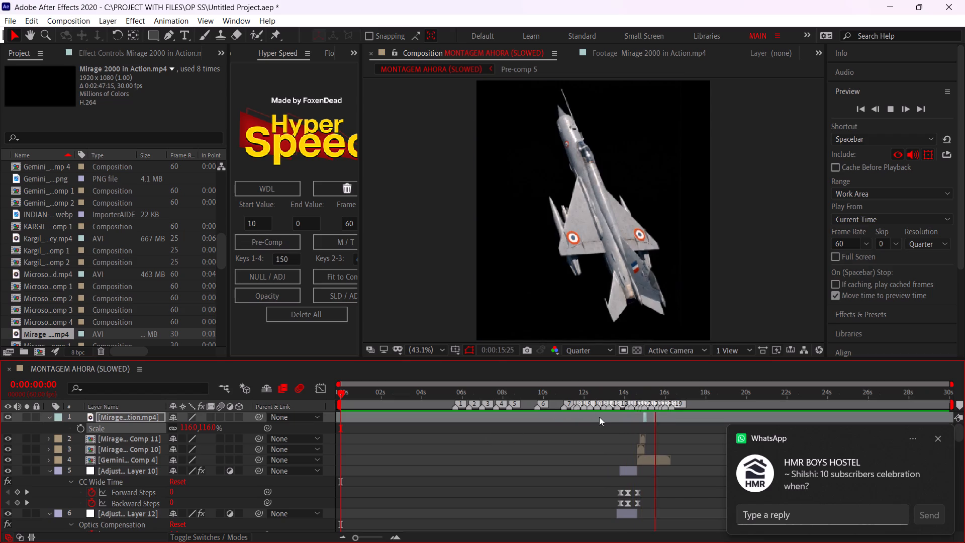
left_click(593, 392)
Dismiss the WhatsApp notification and reveal the hidden system tray icons.
key("alt+Tab")
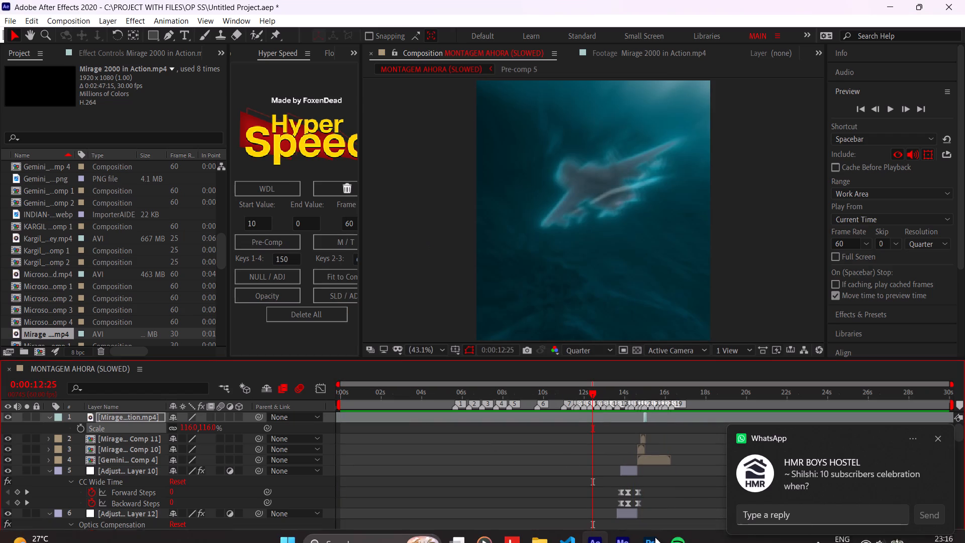
left_click(941, 409)
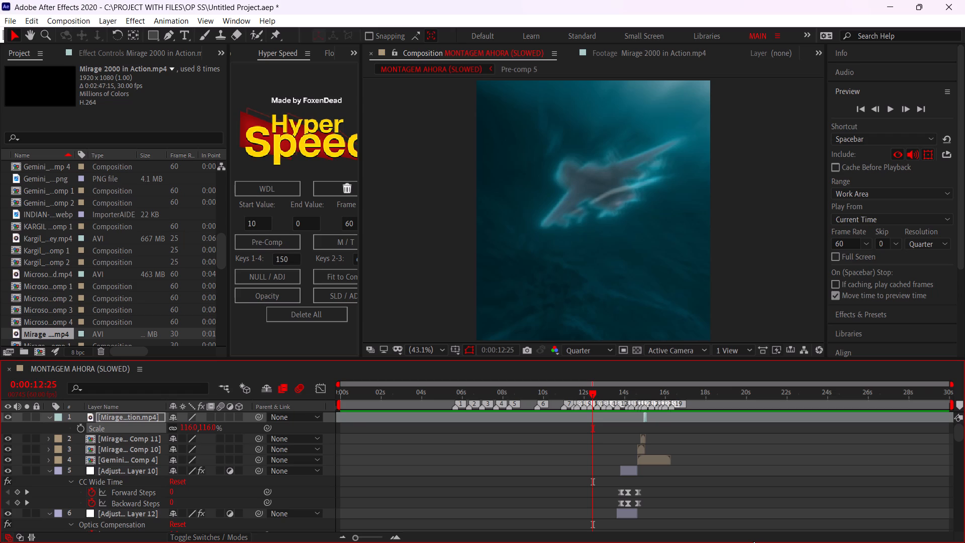
left_click(809, 536)
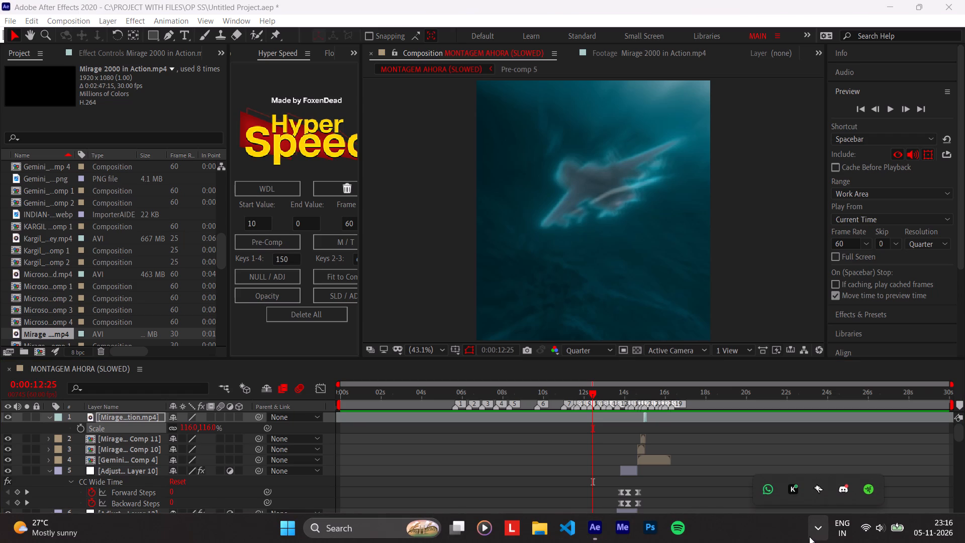
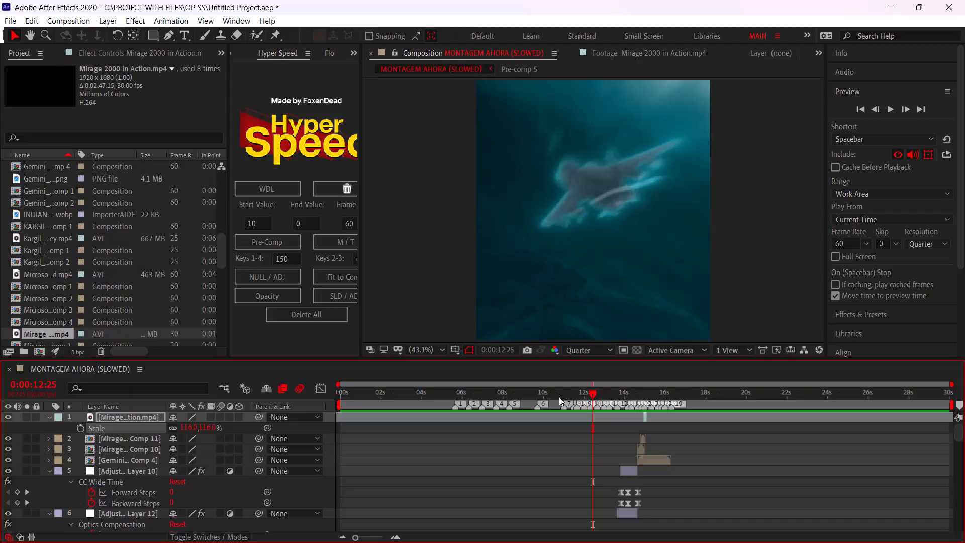
Preview the MONTAGEM AHORA (SLOWED) composition from 0:00:10:46.
left_click(559, 397)
key("space")
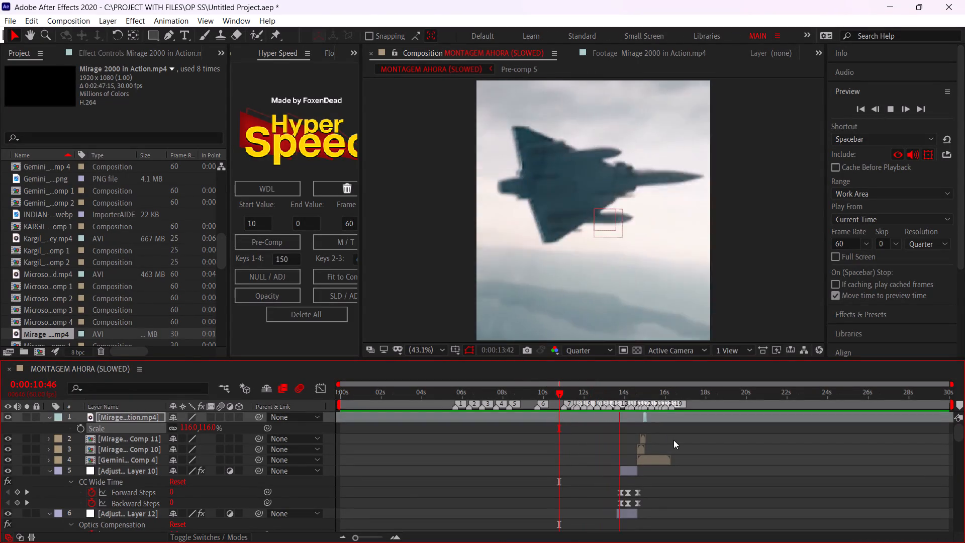
At 0:00:15:02, shift the top Mirage 2000 clip rightward in the frame so the cockpit sits near the centre.
scroll(697, 441, "up", 2, "alt")
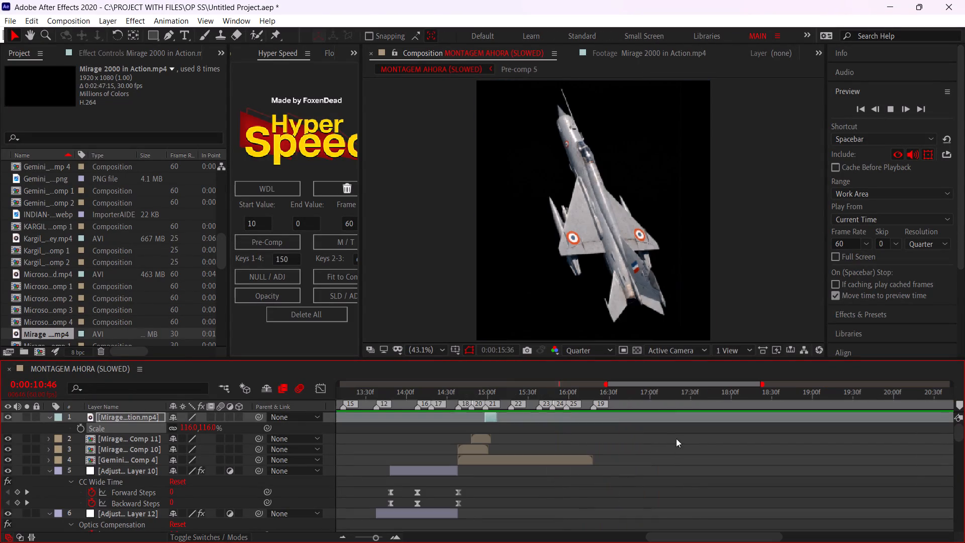
left_click(447, 400)
scroll(482, 415, "up", 2, "alt")
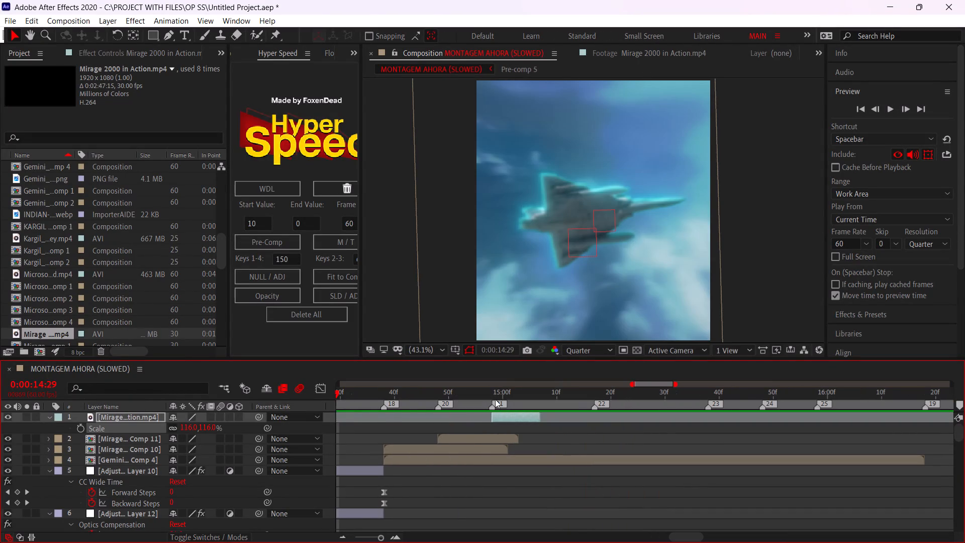
left_click_drag(493, 395, 511, 399)
left_click_drag(625, 269, 650, 268)
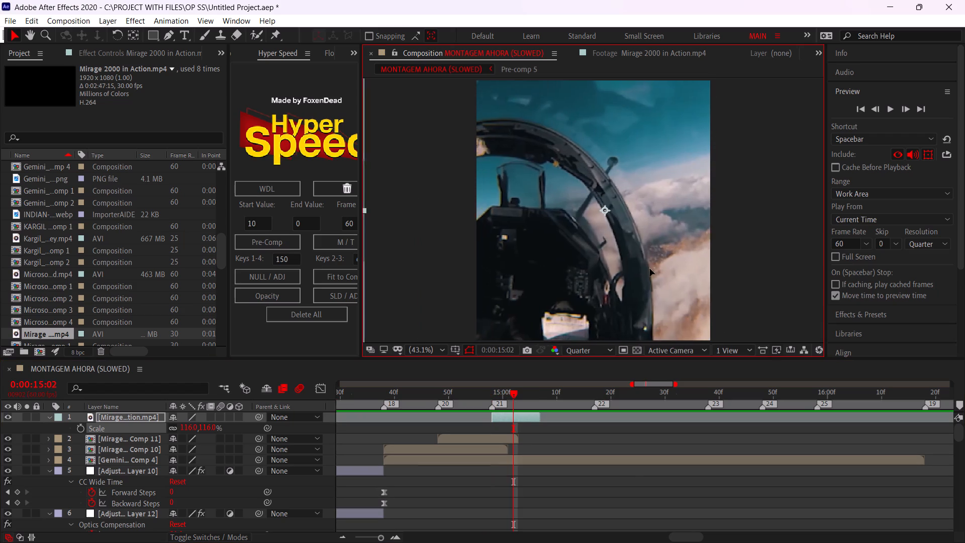
left_click_drag(650, 268, 735, 270)
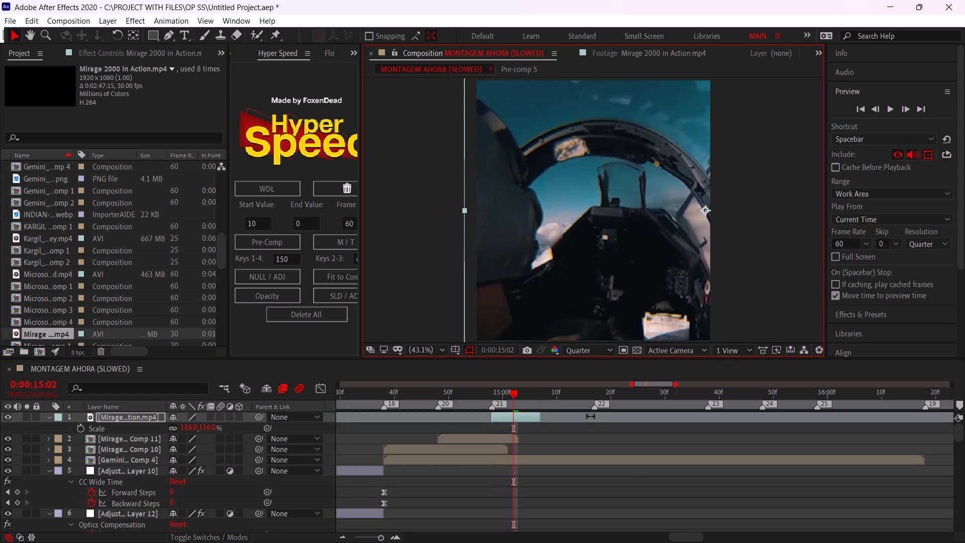
Enable frame blending on the top Mirage 2000 clip and pre-compose it, moving all attributes into the new composition.
left_click_drag(511, 398, 526, 397)
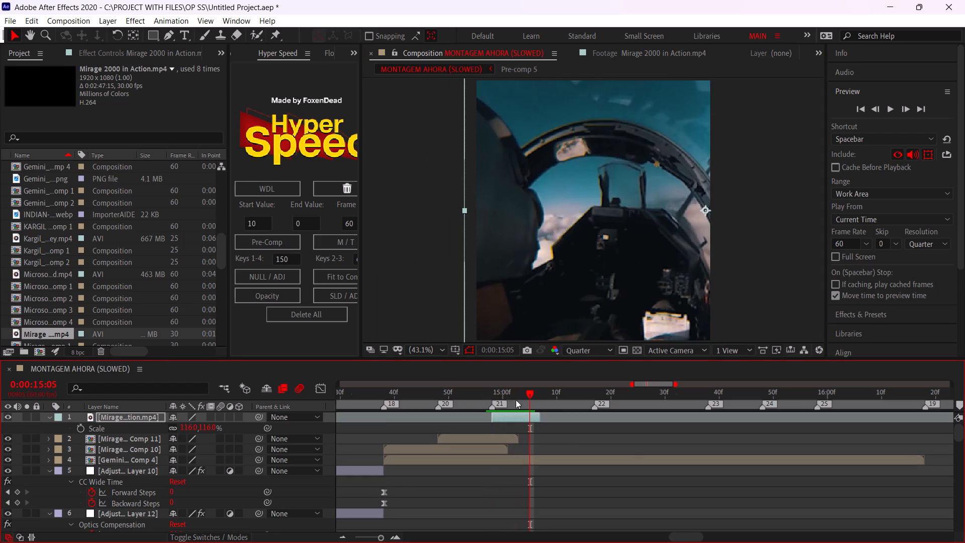
double_click(211, 416)
key("ctrl+shift+c")
left_click(473, 248)
Scrub the new pre-comp, place the playhead at marker 22 (0:00:15:17), and collapse the Preview settings.
left_click_drag(522, 398, 499, 401)
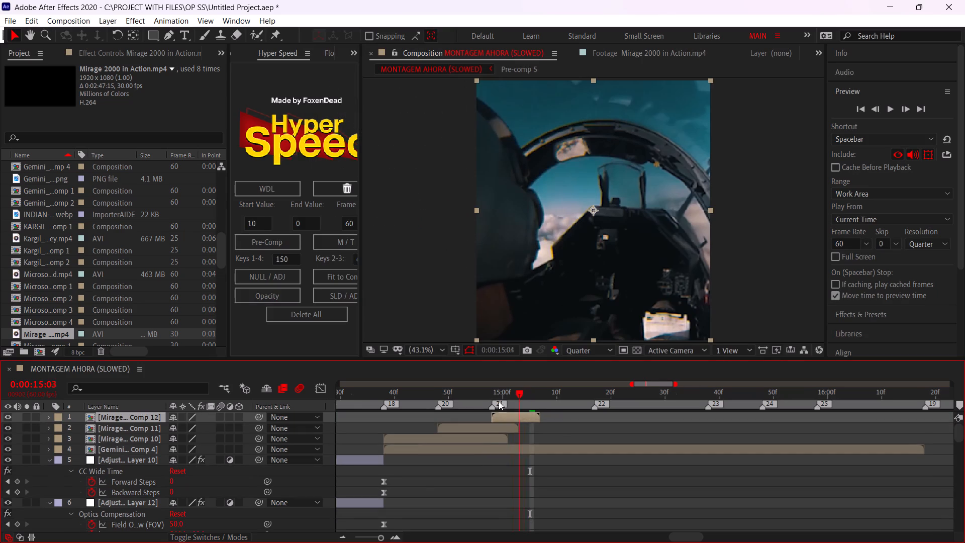
left_click_drag(499, 401, 595, 414)
left_click(862, 84)
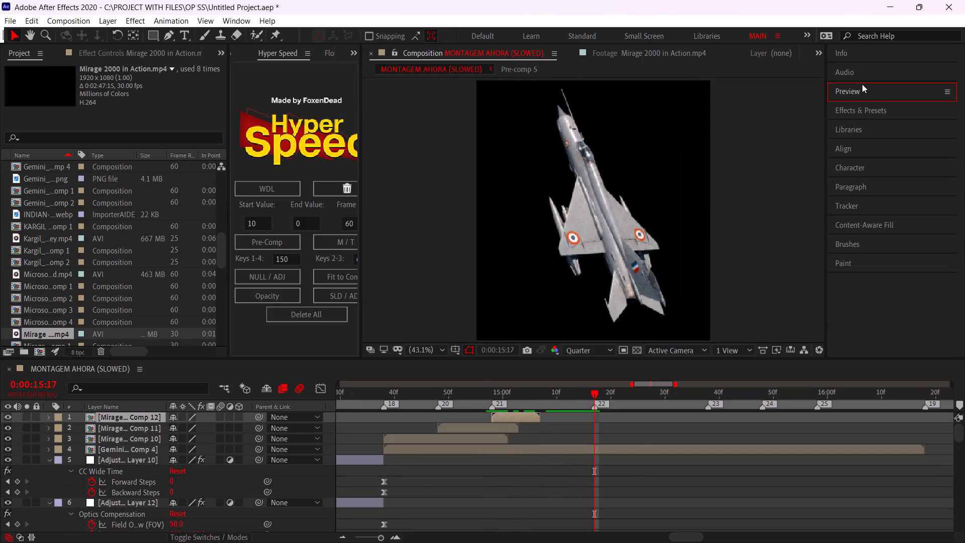
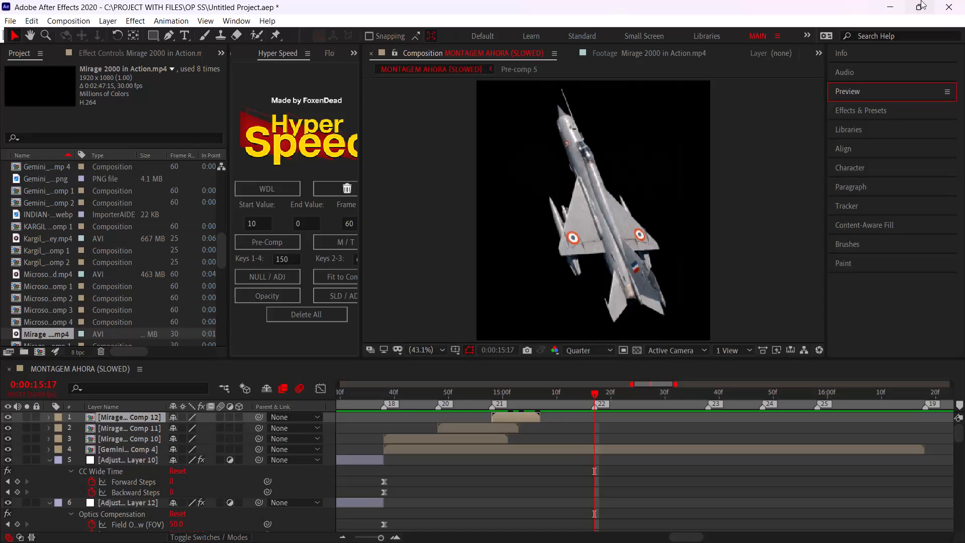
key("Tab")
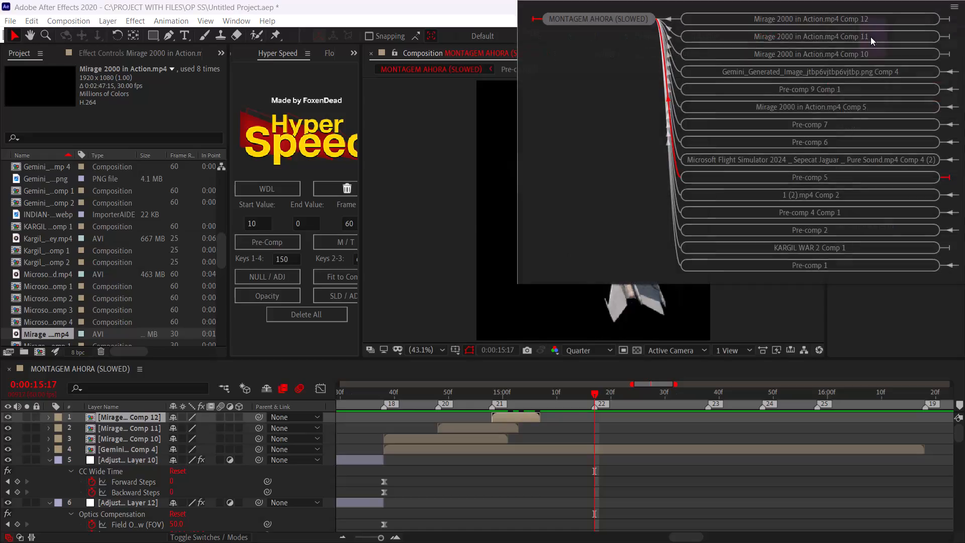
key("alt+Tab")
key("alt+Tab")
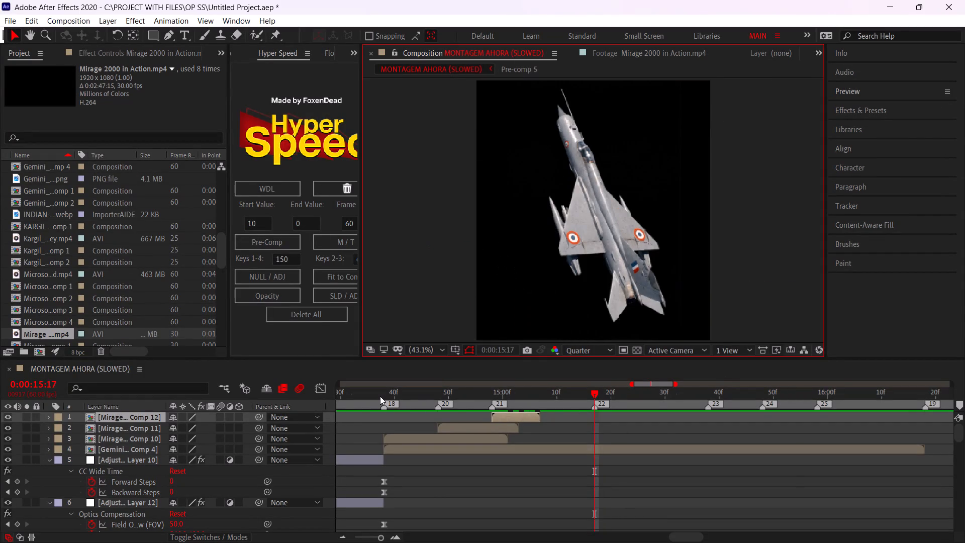
Preview the MONTAGEM AHORA (SLOWED) composition from 0:00:14:37 and park the playhead at 0:00:15:13.
left_click(380, 396)
key("space")
left_click(379, 396)
key("space")
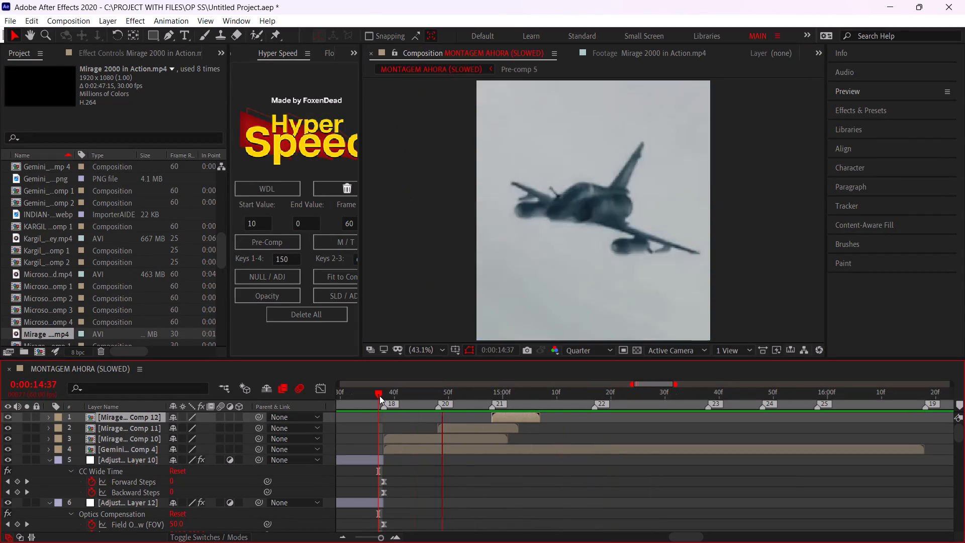
left_click(379, 396)
key("space")
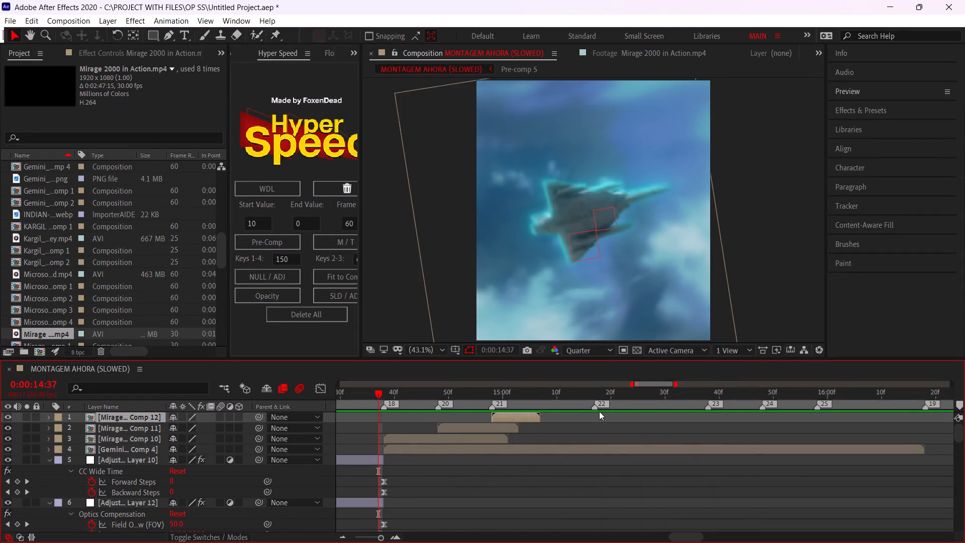
left_click(576, 405)
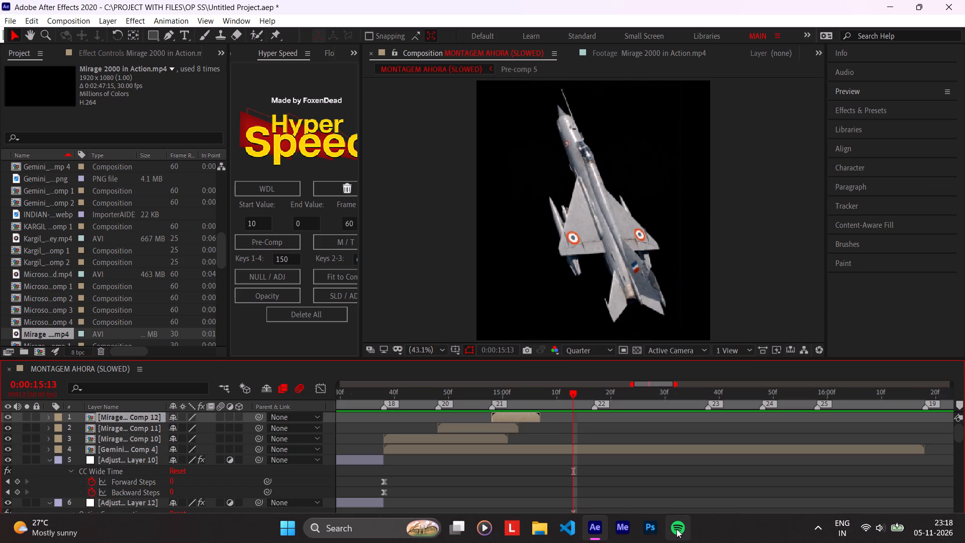
Show the hidden background app icons in the Windows system tray.
left_click(824, 532)
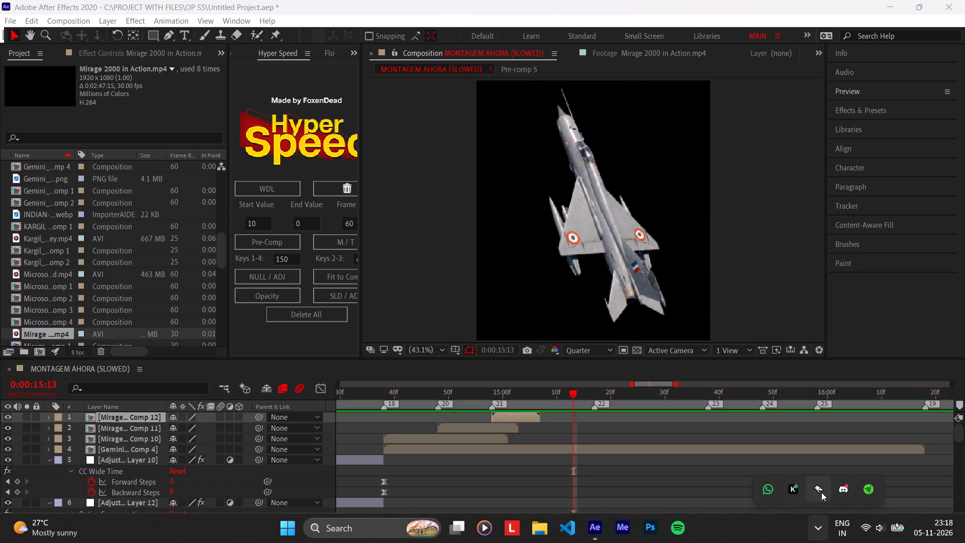
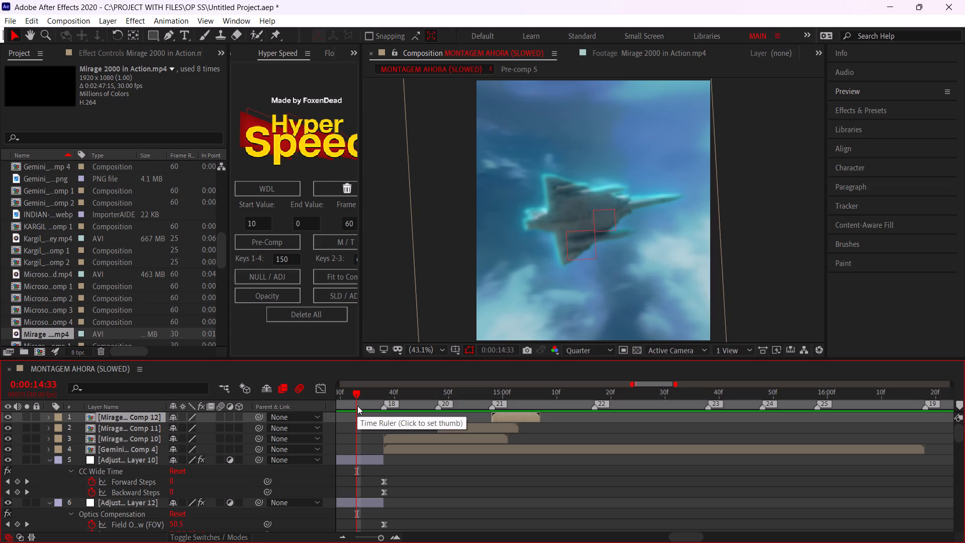
Return the playhead to the start of the MONTAGEM AHORA (SLOWED) composition, at 0:00:00:00.
scroll(357, 406, "down", 9, "alt")
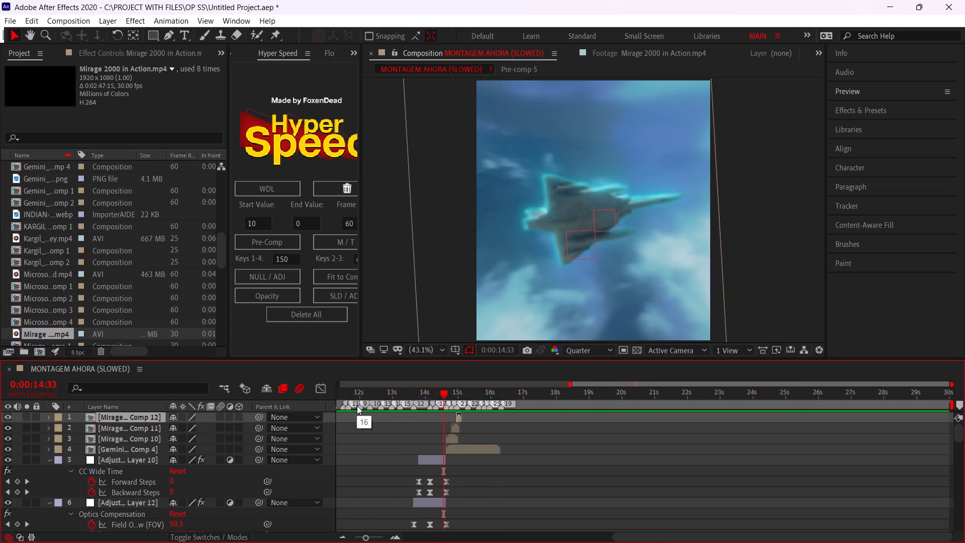
scroll(357, 406, "down", 5, "alt")
left_click_drag(357, 406, 196, 431)
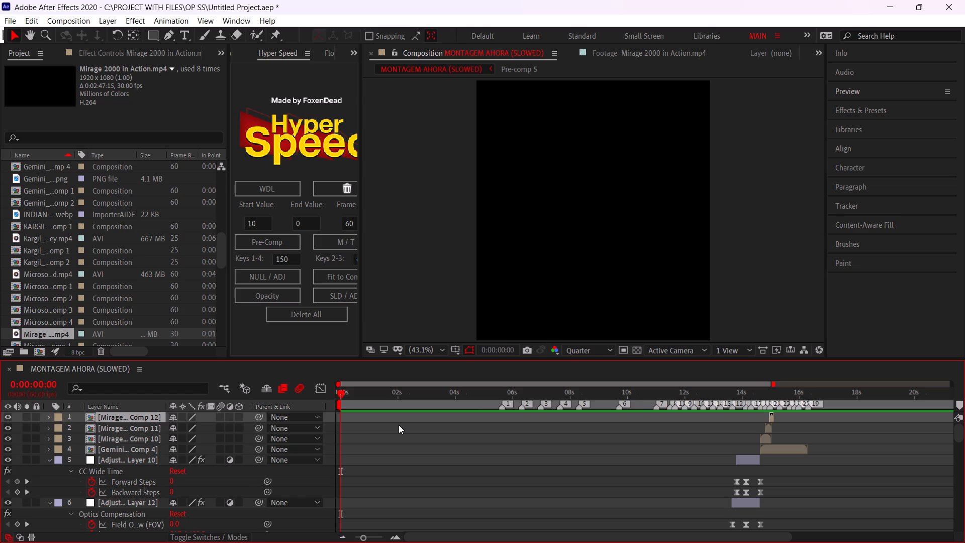
Preview the montage from its start, and replay the Mirage 2000 cuts around markers 18 to 21 from about 0:00:14:30.
scroll(399, 425, "up", 2)
key("space")
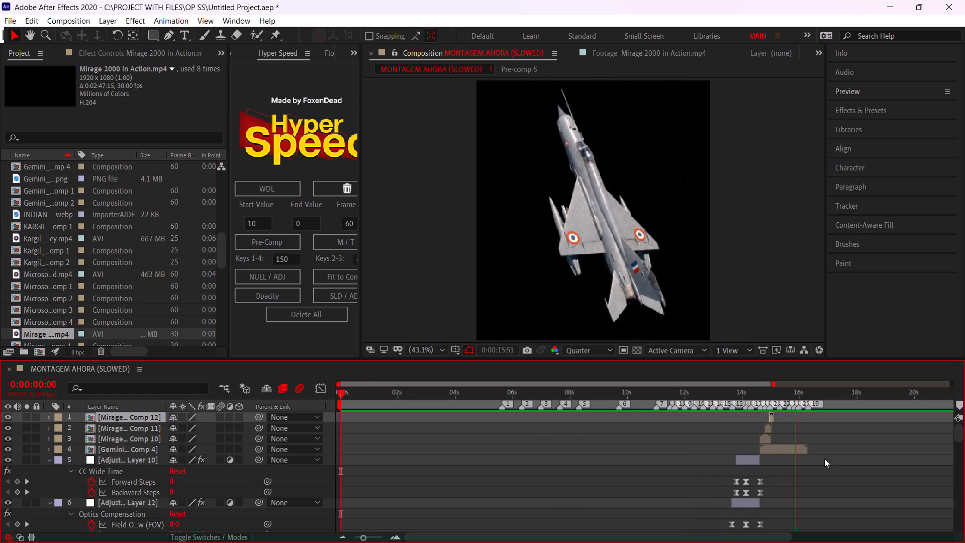
middle_click_drag(813, 459, 549, 487)
scroll(508, 418, "up", 2, "alt")
left_click(501, 393)
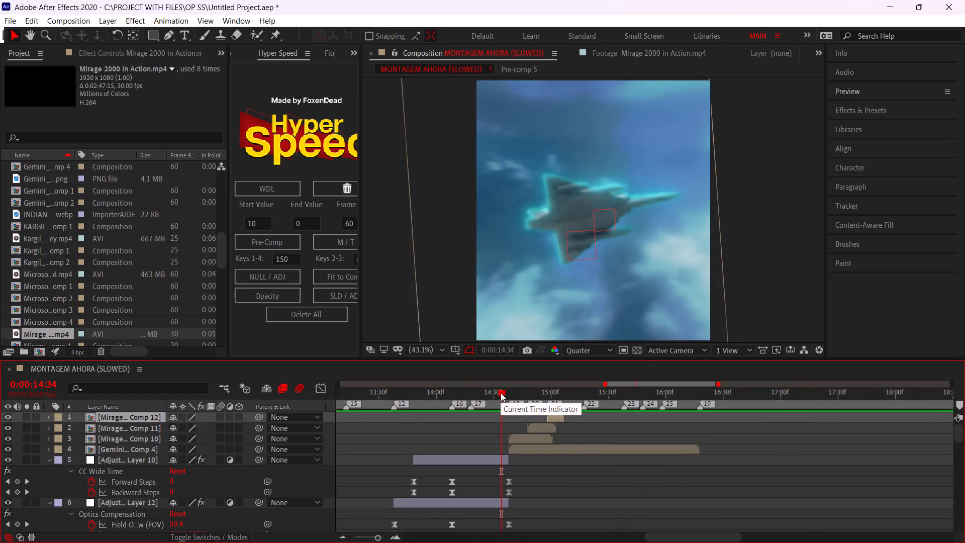
key("space")
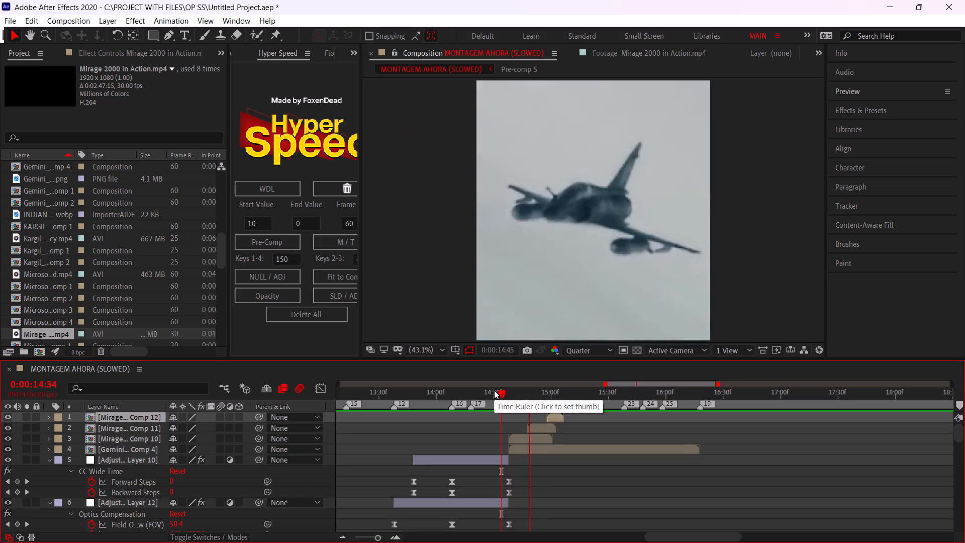
left_click(494, 390)
key("space")
left_click(494, 390)
key("space")
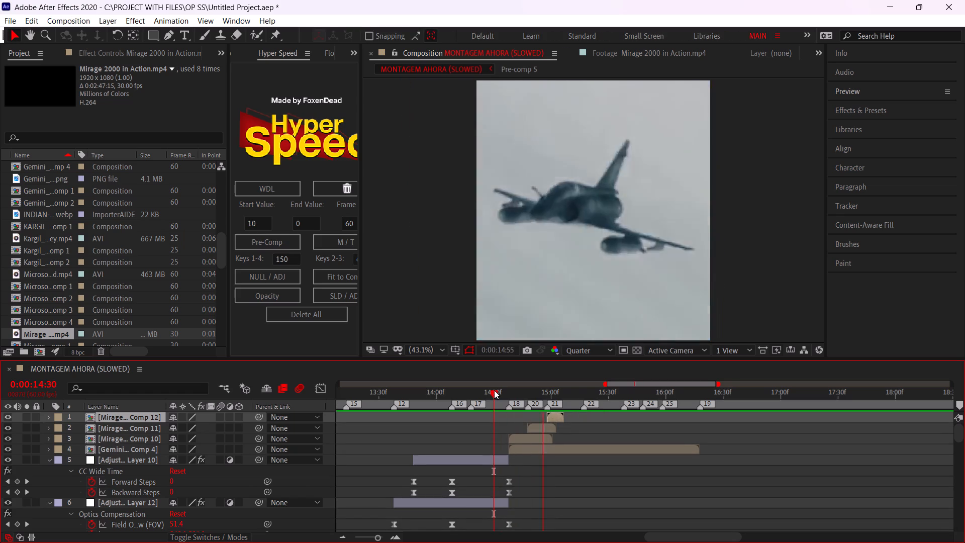
left_click(494, 390)
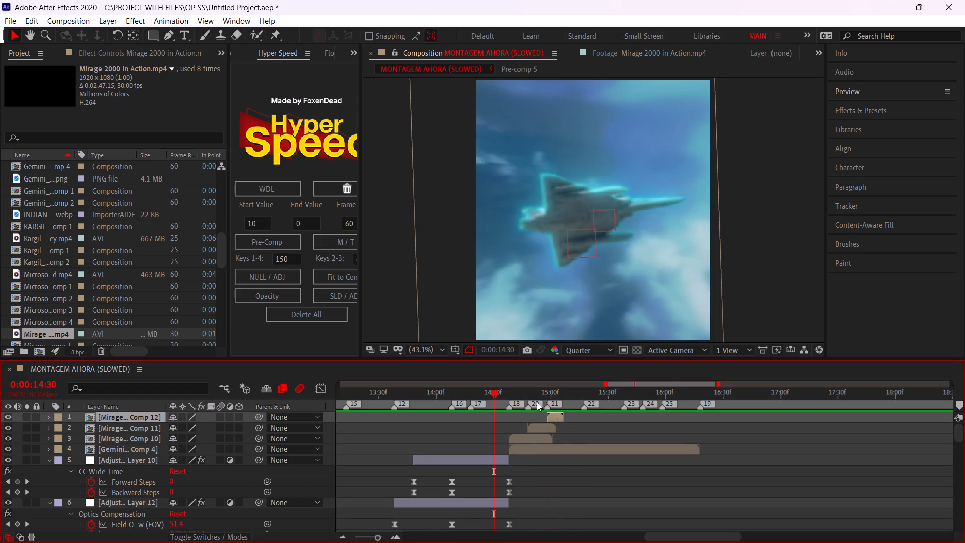
key("space")
Park the playhead on beat marker 22 at 0:00:15:17.
left_click(572, 395)
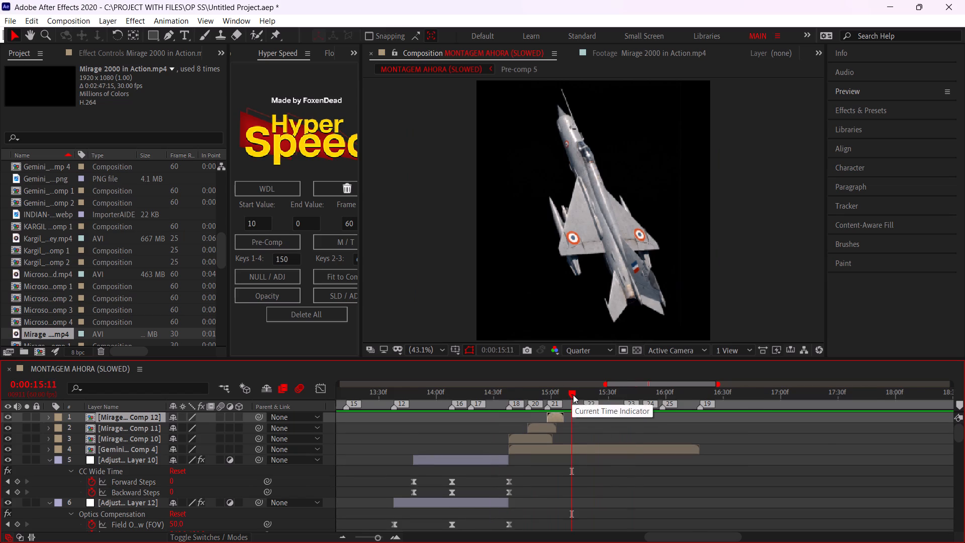
scroll(573, 395, "up", 2, "alt")
left_click_drag(573, 395, 618, 409)
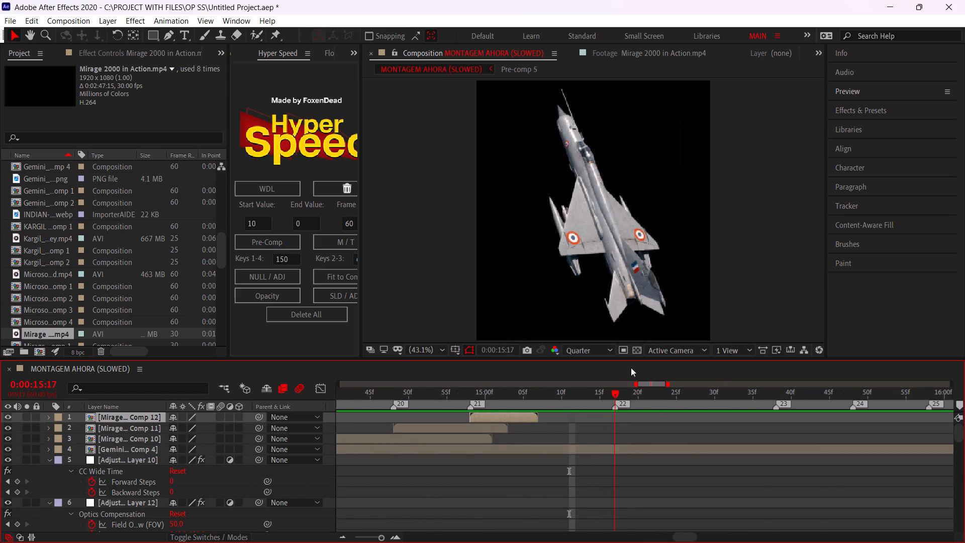
Trim the Microsoft Flight Simulator Sepecat Jaguar footage to a roughly 22-frame shot of the jet against clouds, starting at 0:06:18:45.
left_click(636, 51)
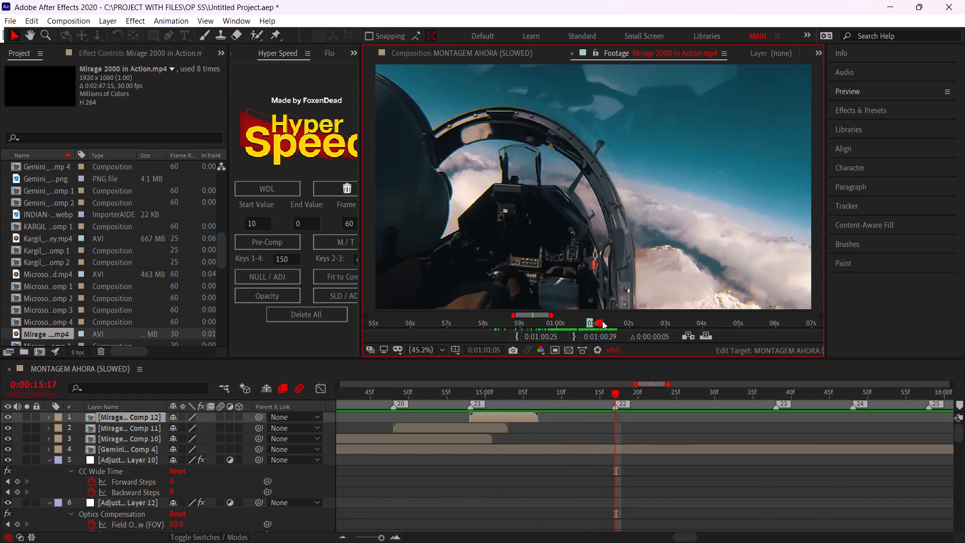
double_click(49, 272)
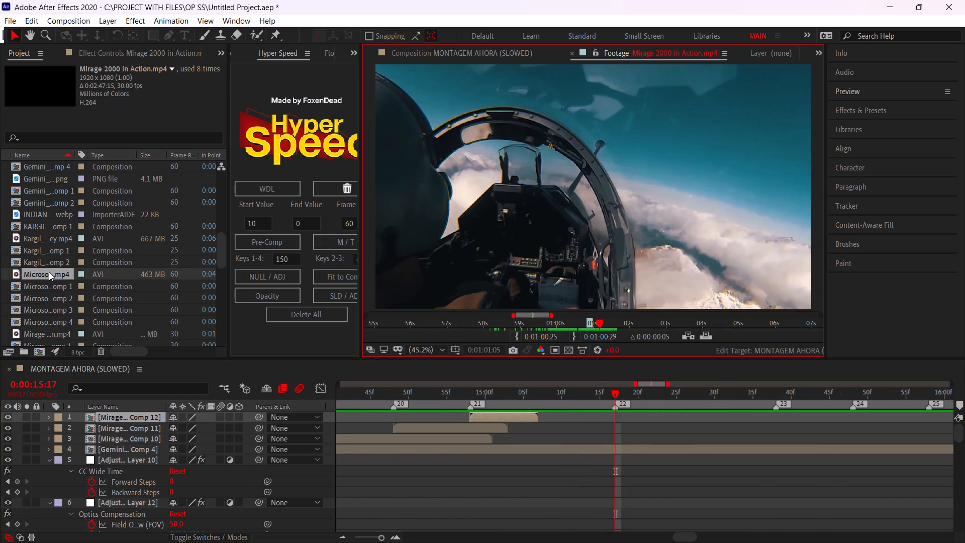
left_click_drag(445, 321, 458, 324)
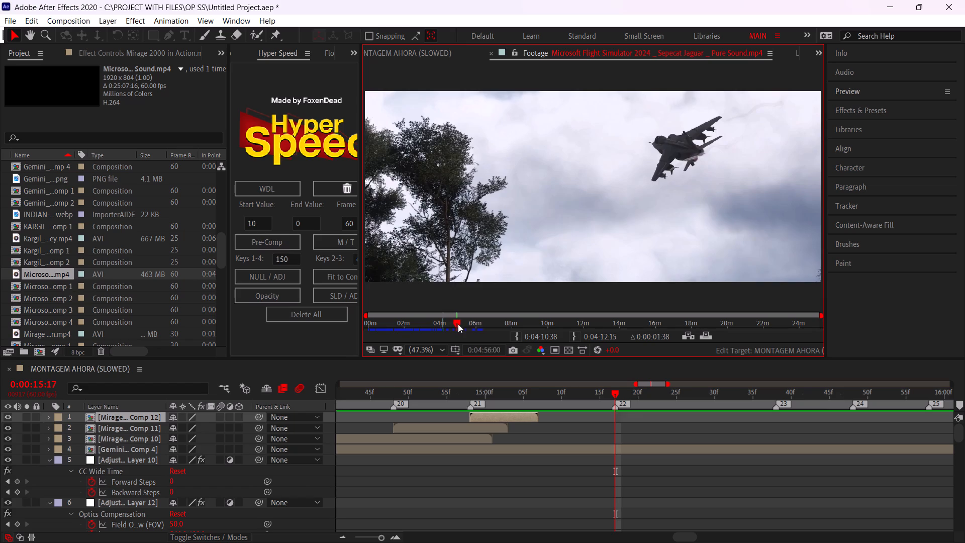
left_click_drag(458, 324, 480, 326)
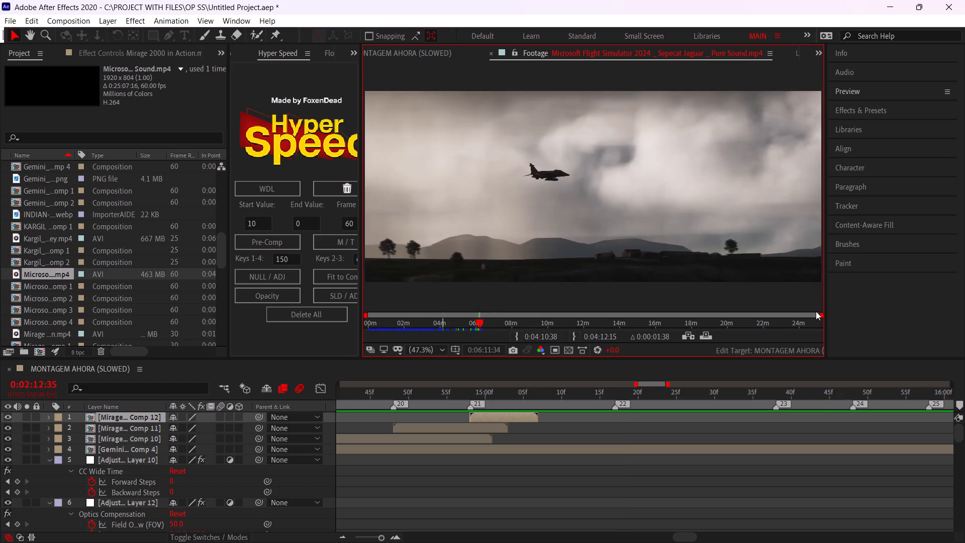
left_click_drag(821, 313, 489, 325)
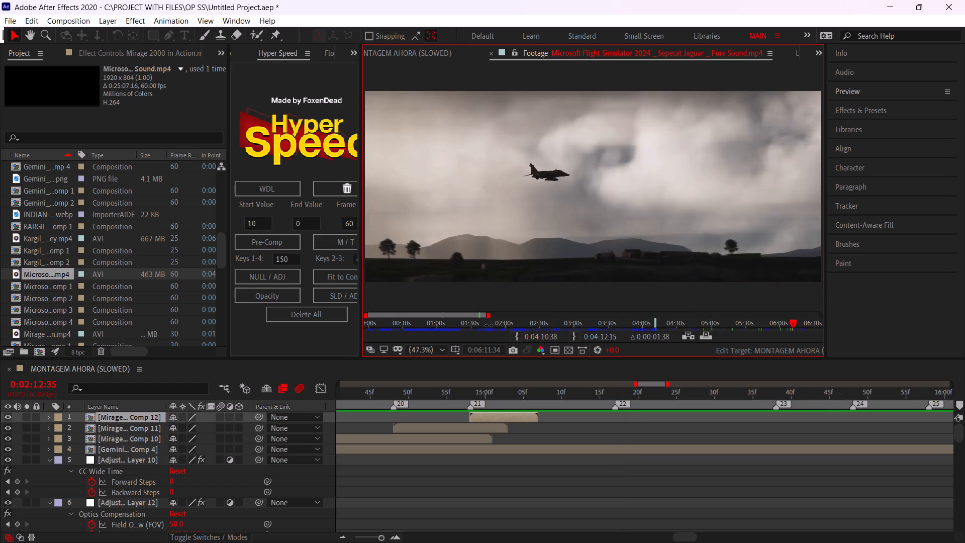
left_click_drag(489, 325, 488, 325)
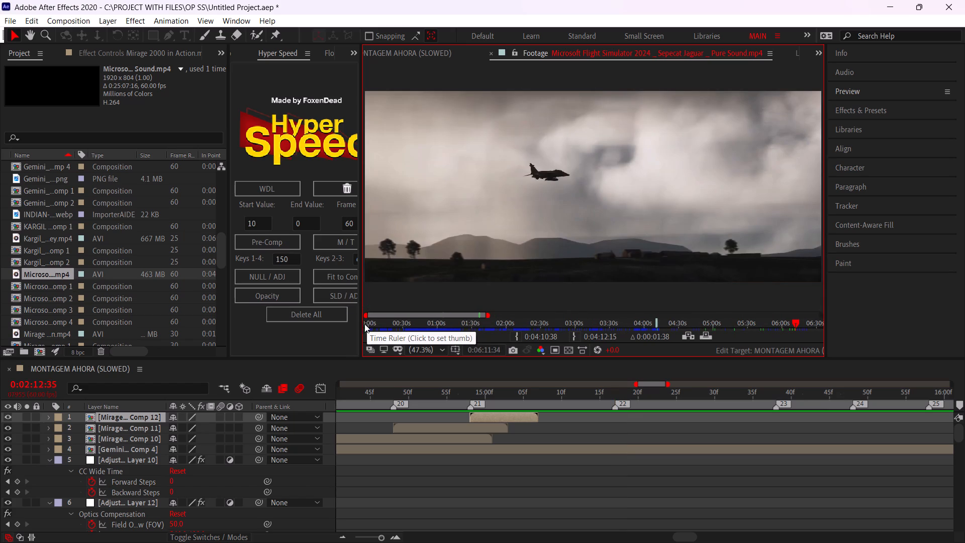
left_click_drag(366, 313, 465, 326)
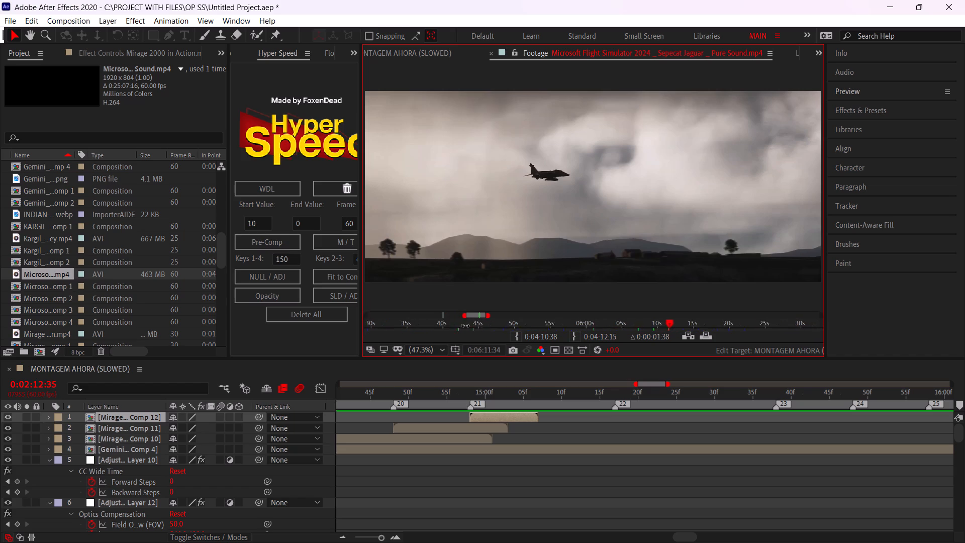
left_click_drag(465, 326, 473, 328)
left_click_drag(549, 322, 597, 324)
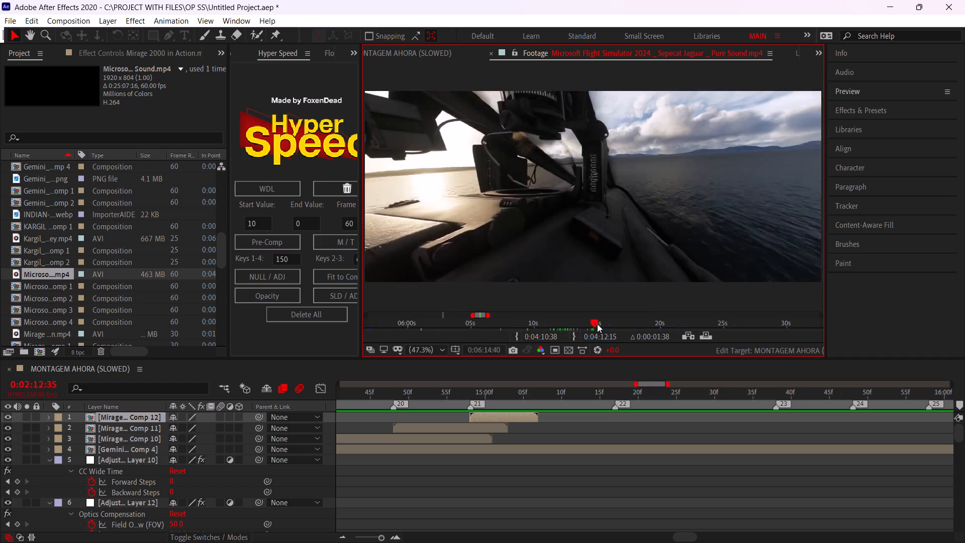
left_click_drag(597, 324, 637, 307)
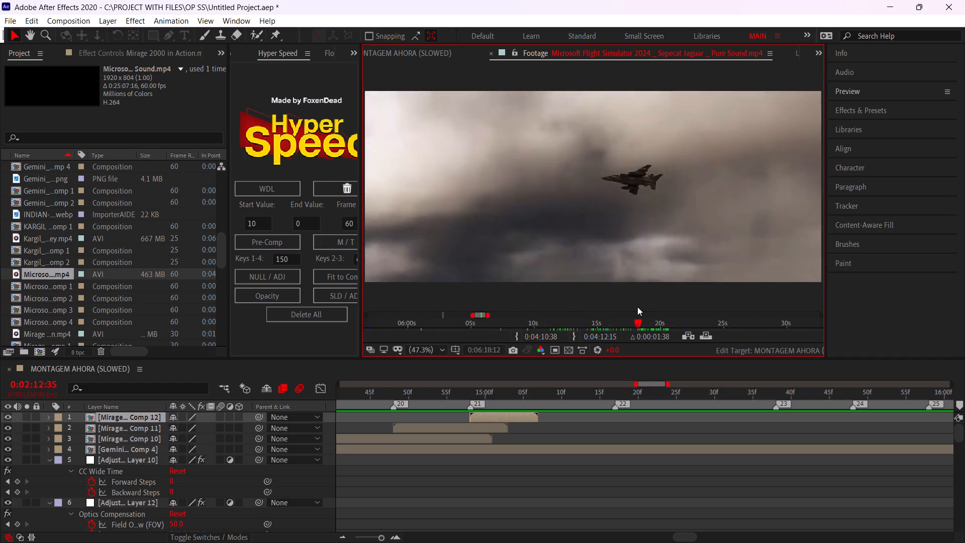
left_click_drag(637, 307, 644, 309)
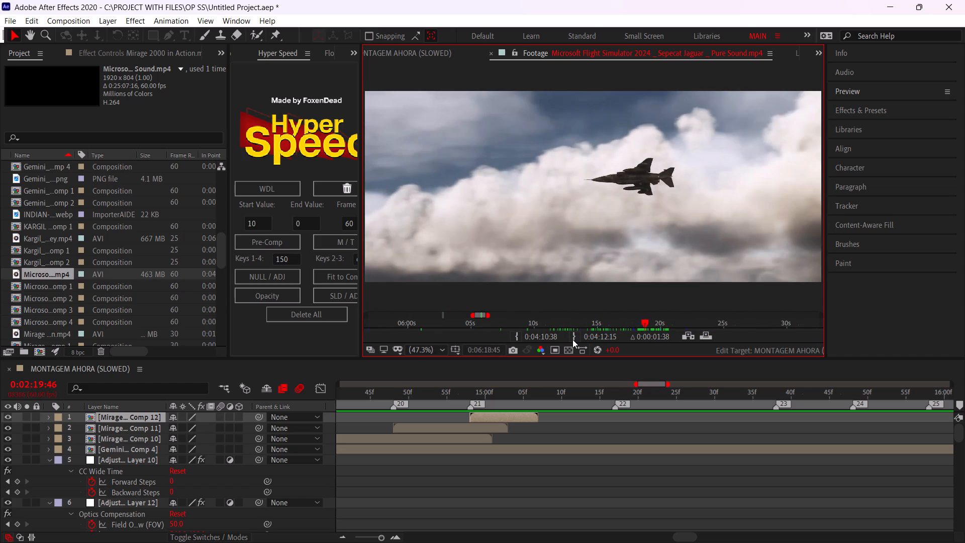
left_click(572, 339)
left_click(509, 344)
left_click(515, 336)
left_click_drag(645, 319, 649, 321)
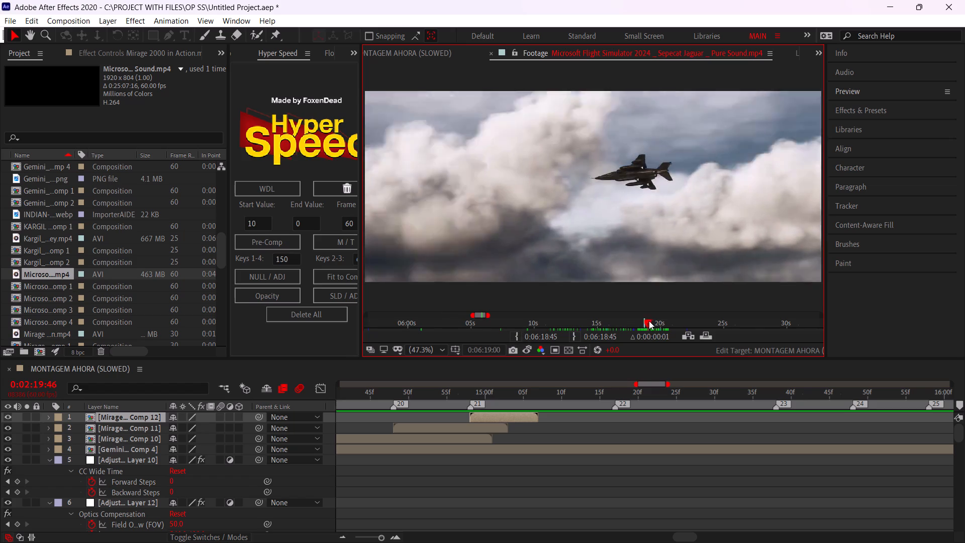
left_click_drag(649, 321, 650, 321)
left_click(576, 335)
Overlay the trimmed Sepecat Jaguar shot onto the montage as the top layer, starting at 0:00:15:17.
left_click_drag(543, 394, 539, 396)
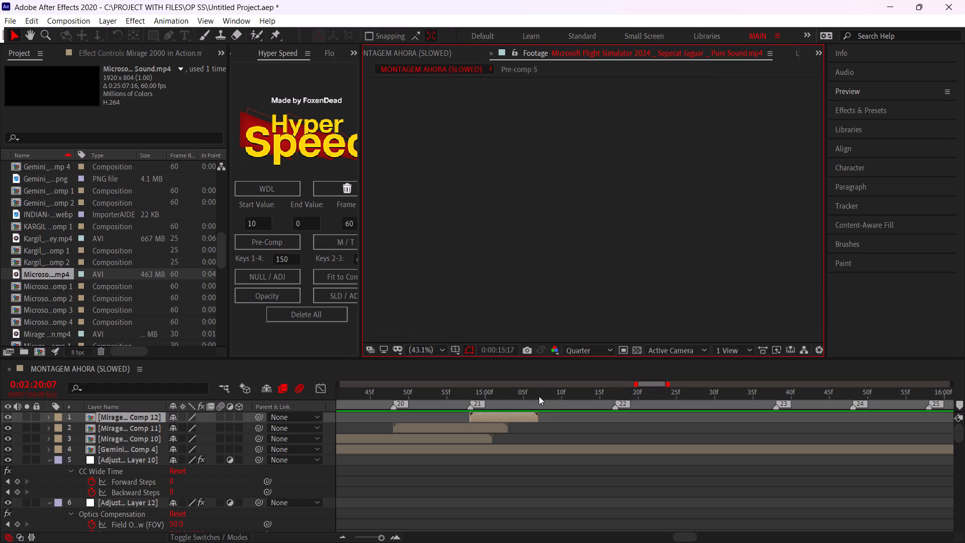
left_click_drag(539, 396, 615, 416)
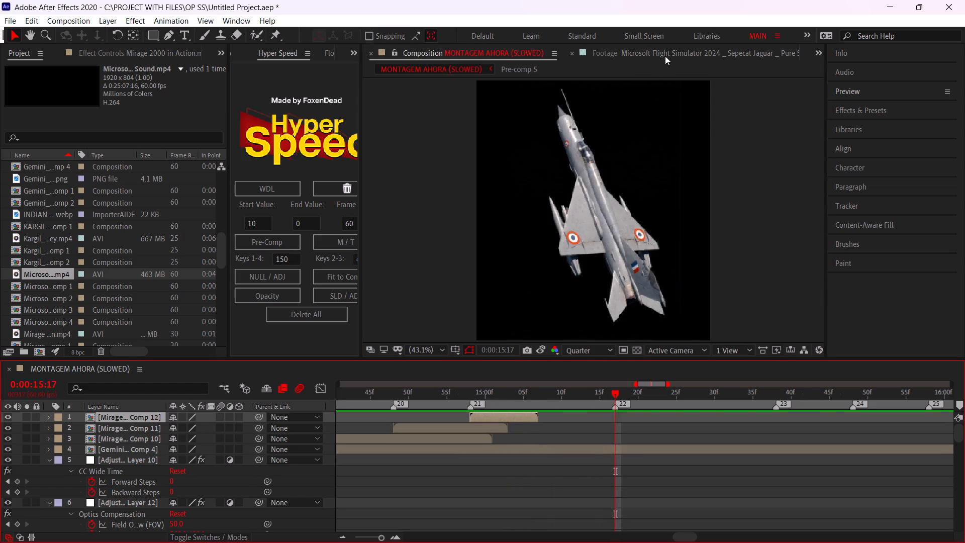
left_click(665, 55)
left_click(706, 333)
Scale the Sepecat Jaguar layer to 155% and shift it horizontally to about X 243 so the jet is centred in frame.
middle_click_drag(609, 441, 491, 462)
key("s")
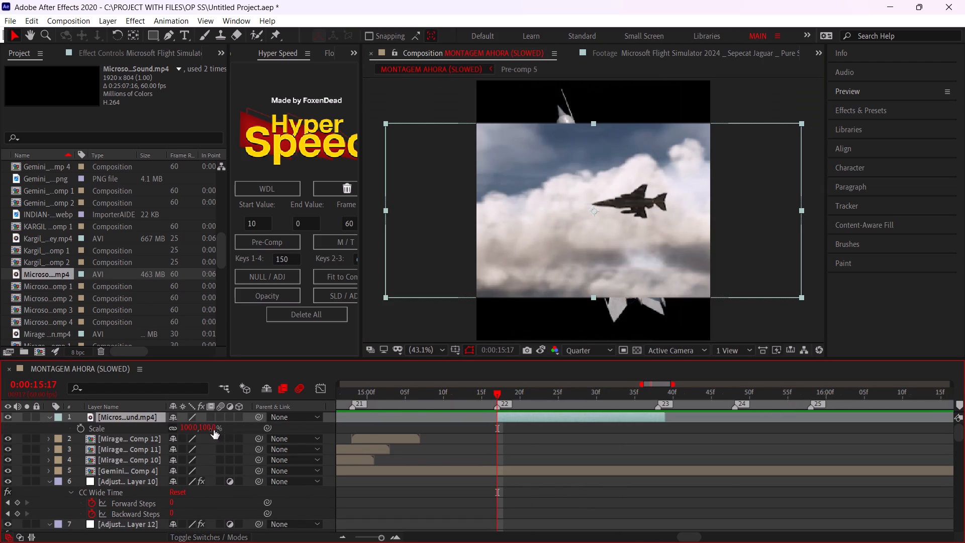
left_click_drag(207, 428, 246, 432)
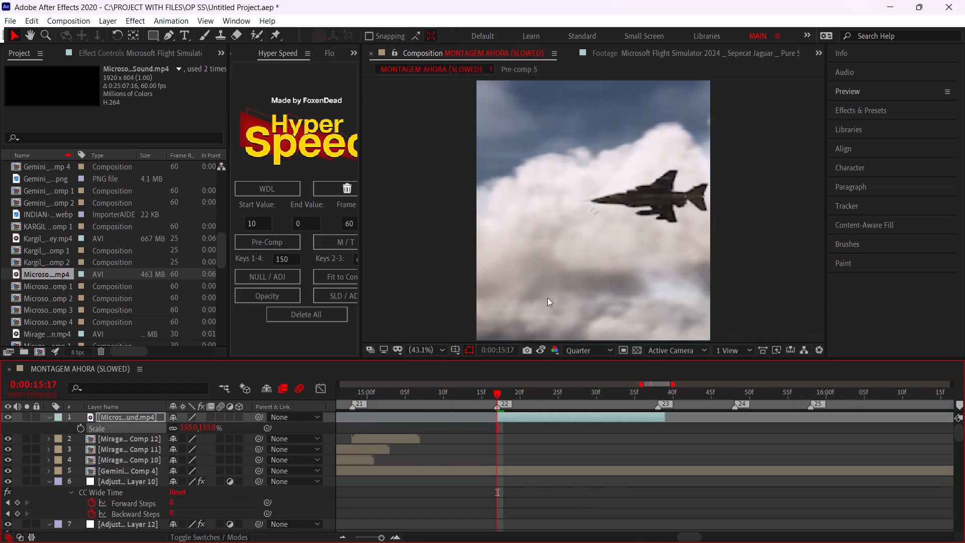
left_click_drag(630, 249, 565, 249)
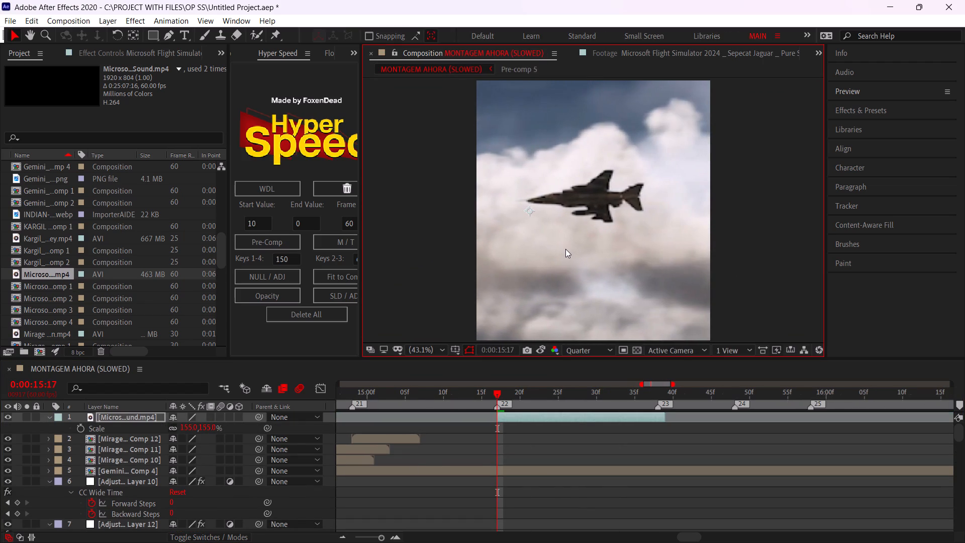
Keyframe the Jaguar layer's position from 0:00:15:17 to the layer's end, shifting the clip slightly right to keep the jet centred.
key("p")
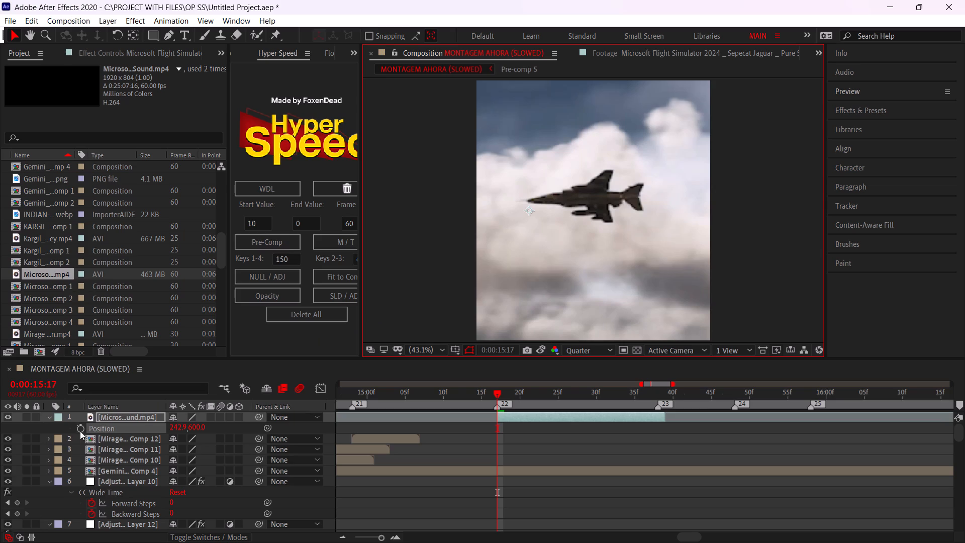
left_click(80, 431)
left_click(653, 387)
left_click_drag(611, 394, 611, 394)
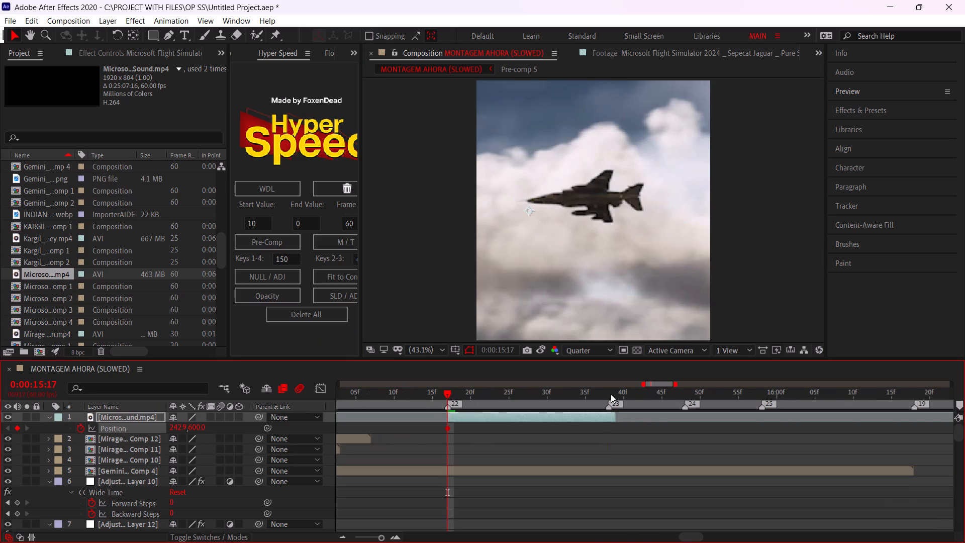
left_click_drag(611, 394, 607, 395)
left_click_drag(598, 272, 611, 276)
left_click_drag(609, 429, 616, 432)
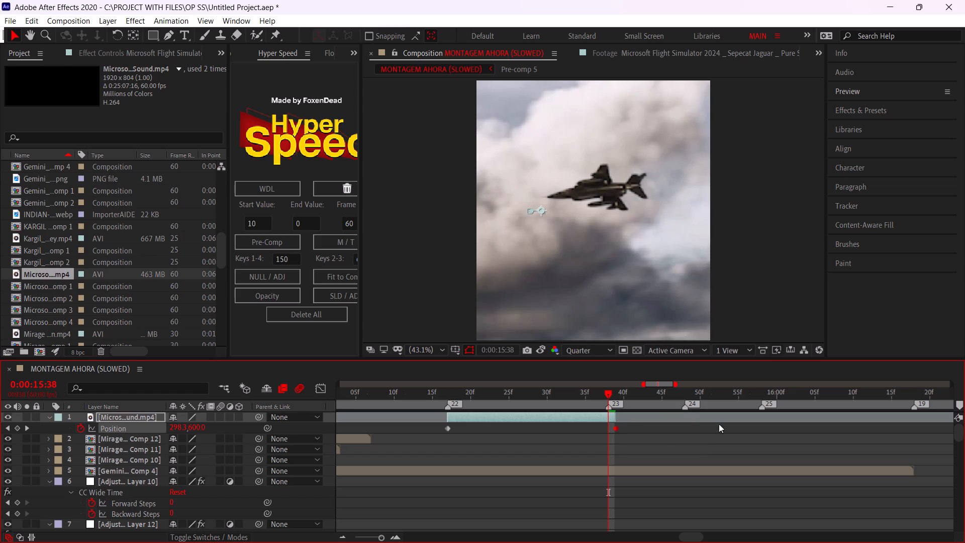
Enable frame blending on the Jaguar layer and pre-compose it, moving all attributes and fitting the duration to the layer's span.
left_click(594, 420)
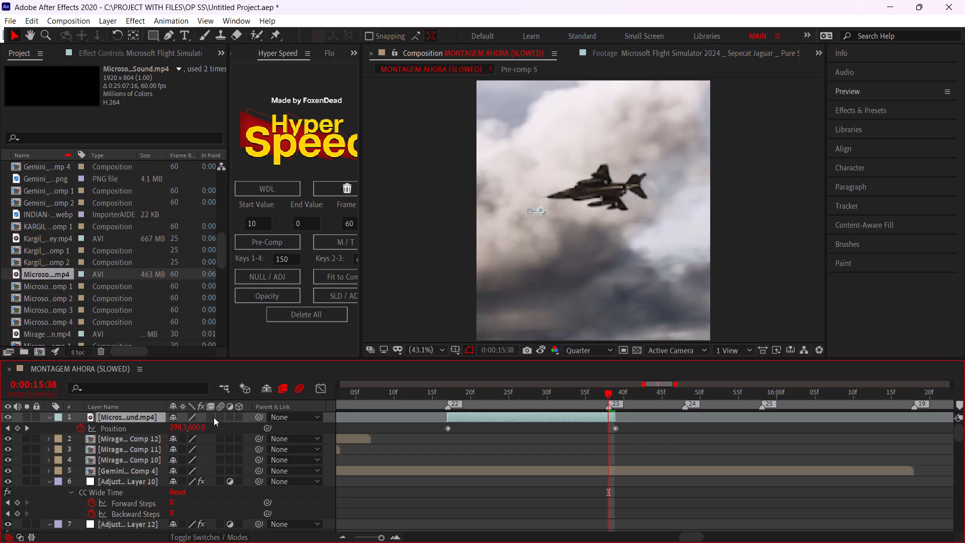
double_click(214, 417)
key("ctrl+shift+c")
left_click(464, 242)
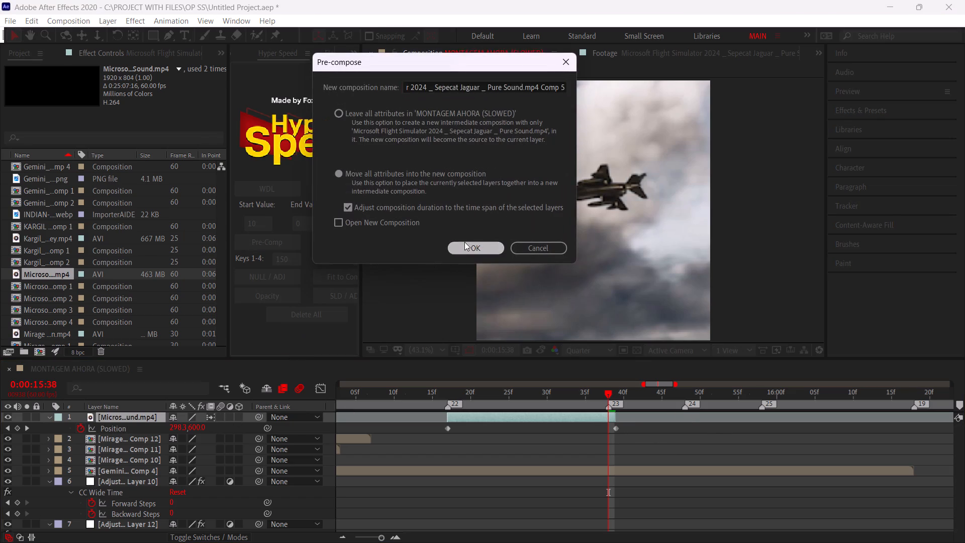
Check the pre-composed Jaguar shot's motion and apply the Twixtor Pro effect to it in the main montage.
left_click_drag(581, 404, 478, 429)
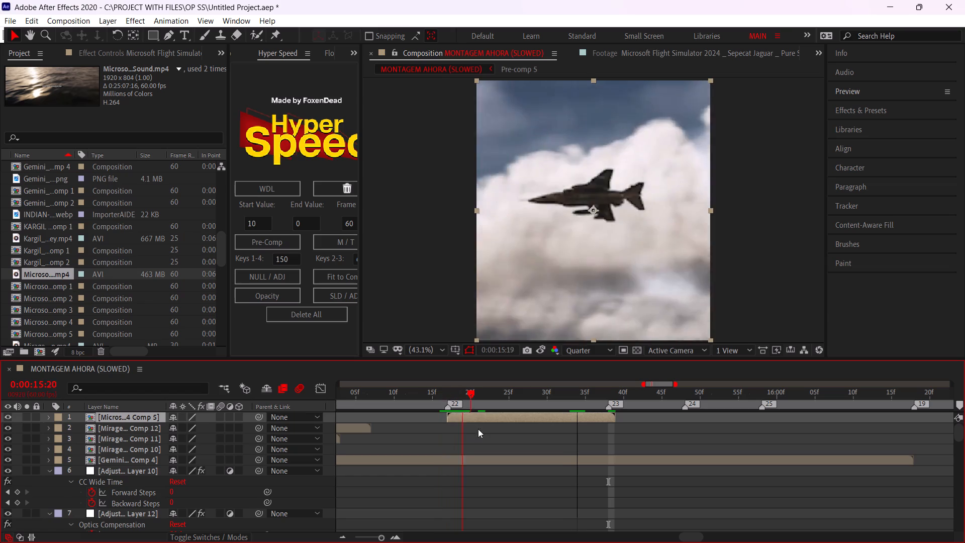
left_click_drag(478, 429, 427, 451)
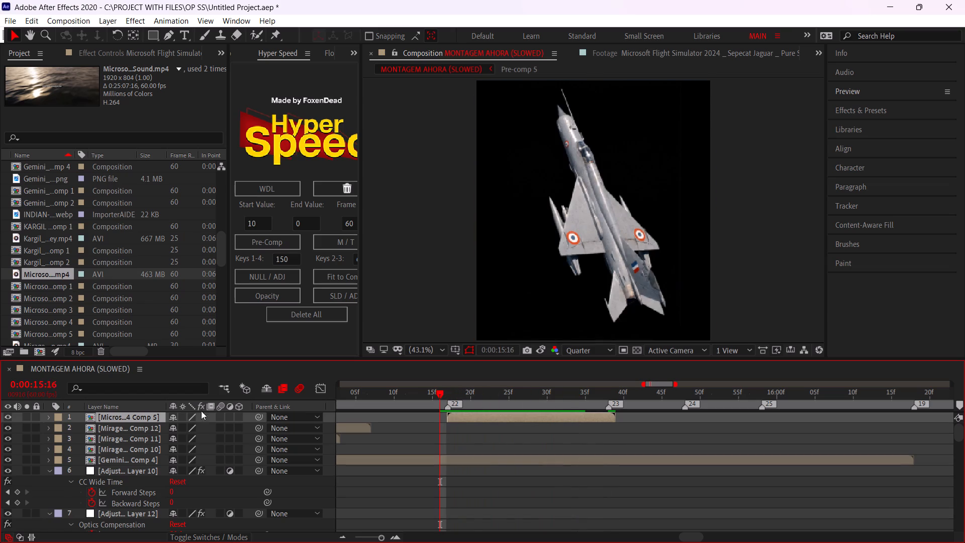
double_click(483, 415)
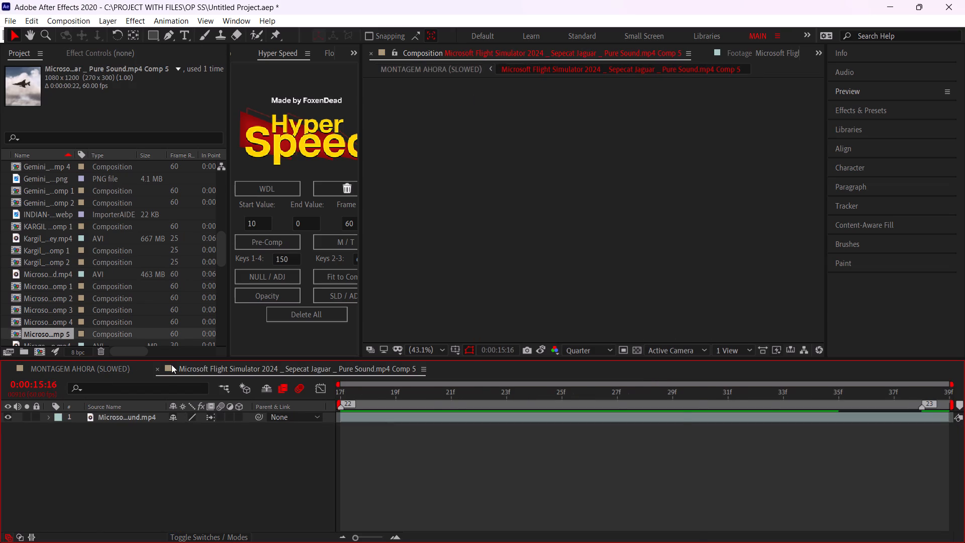
scroll(171, 365, "up", 4)
key("ctrl+alt+shift+f")
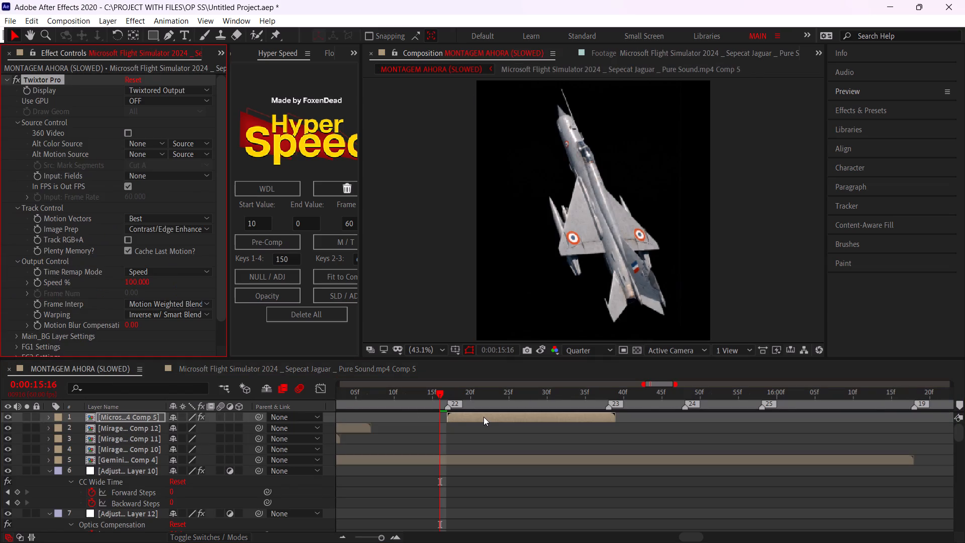
Pre-compose the Jaguar layer with its Twixtor Pro effect, moving all attributes and matching the duration to the layer's span.
key("ctrl+shift+c")
left_click(458, 238)
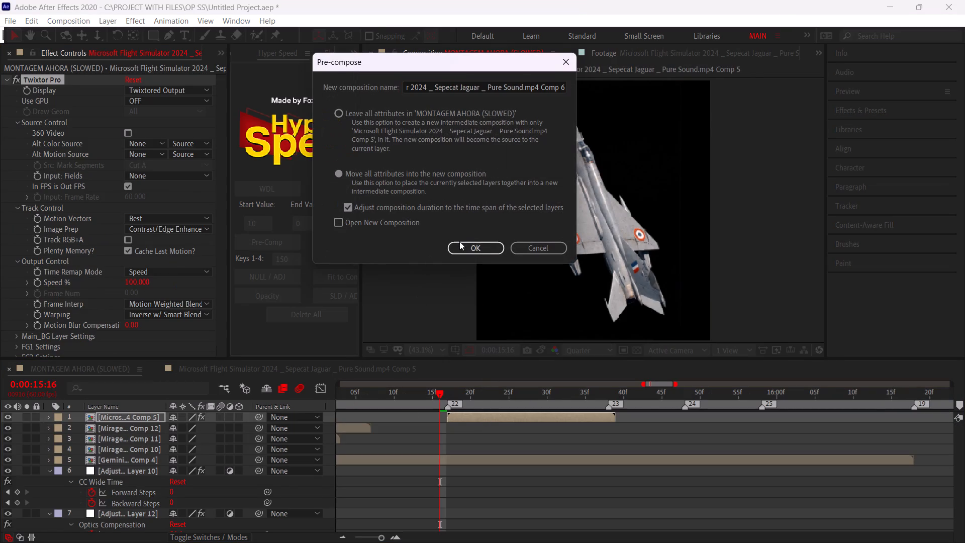
Complete the Jaguar layer's pre-compose with all attributes moved, and review the shot from marker 22 to marker 23.
double_click(459, 241)
left_click_drag(546, 402, 450, 395)
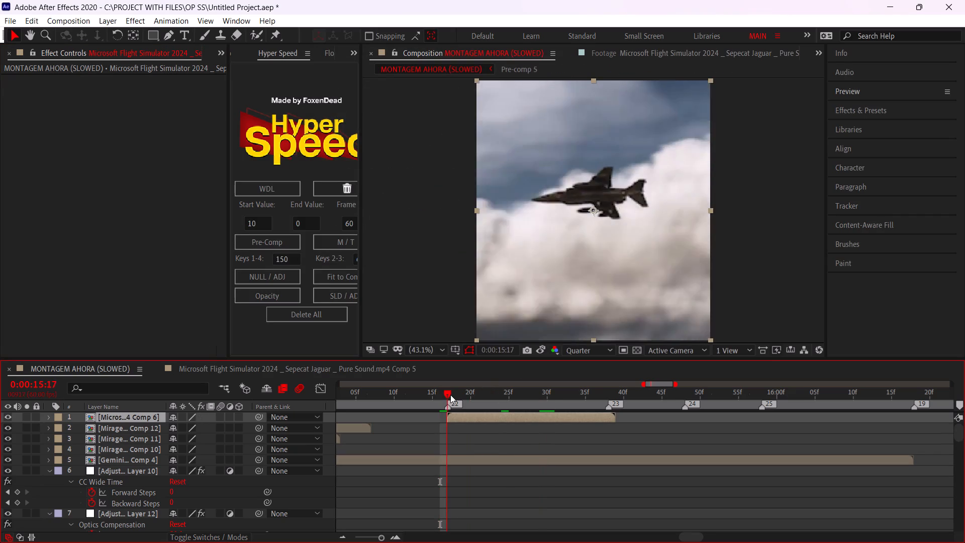
left_click_drag(450, 395, 476, 423)
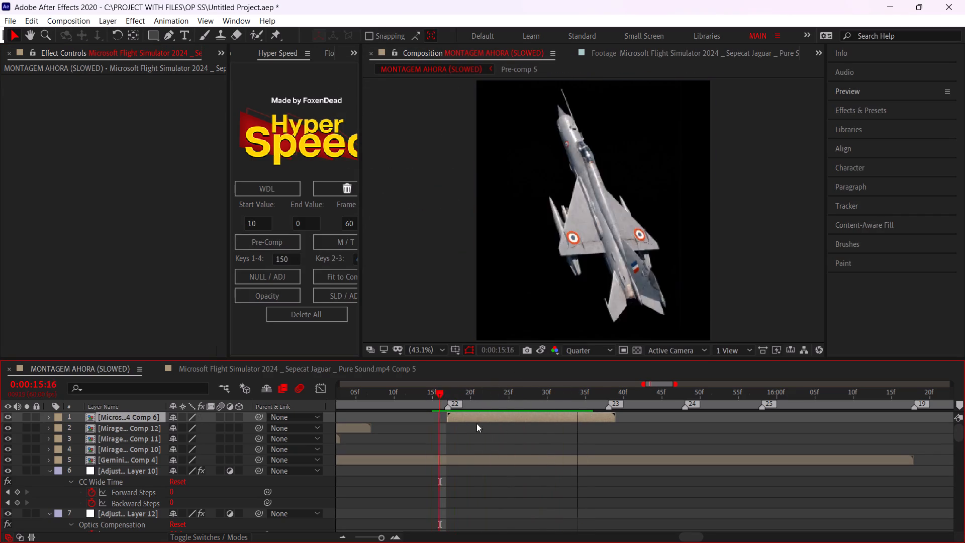
left_click_drag(476, 423, 447, 422)
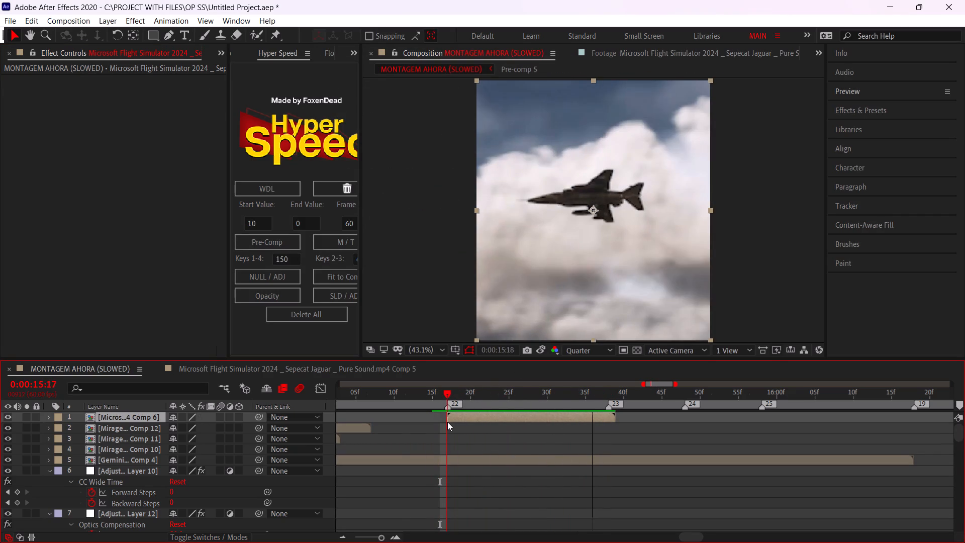
left_click_drag(447, 422, 557, 452)
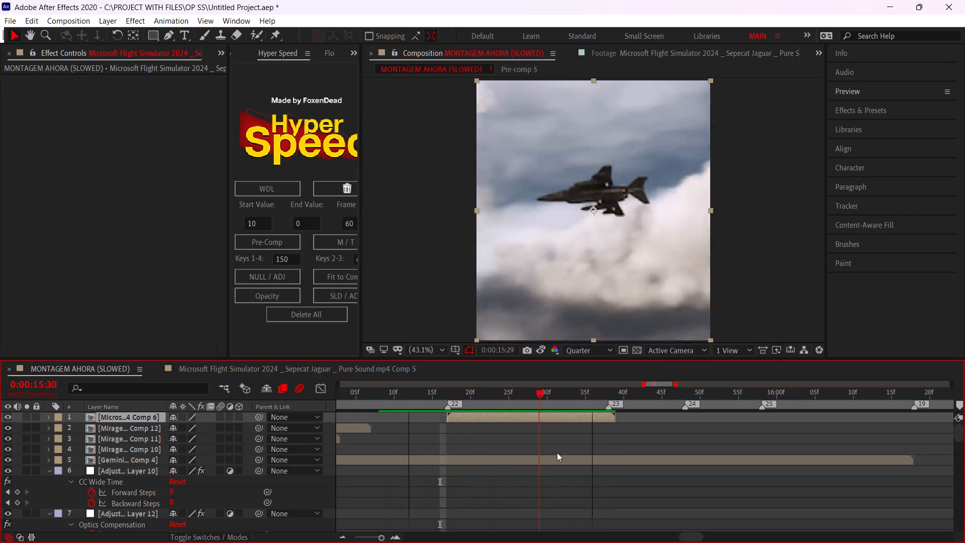
left_click_drag(557, 452, 609, 457)
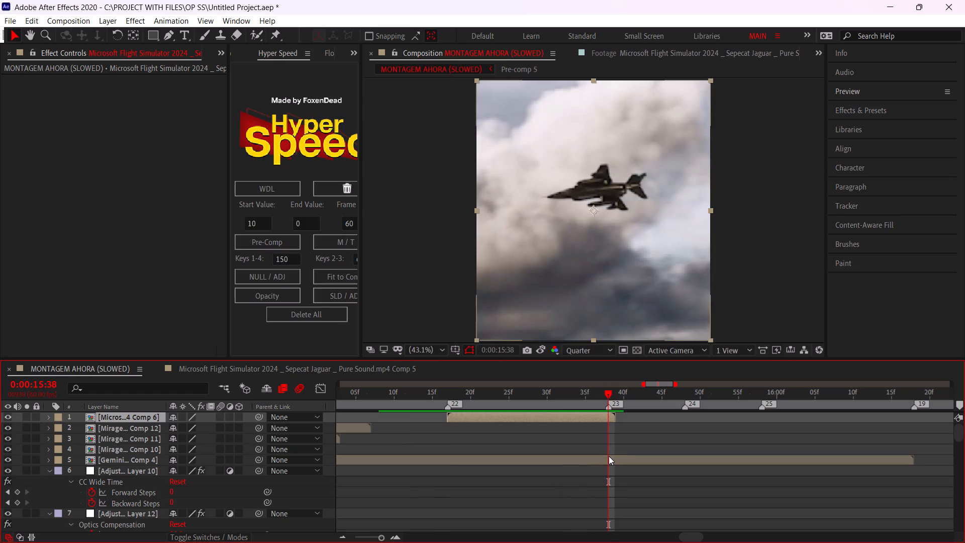
Find the close-up of the Jaguar over water in the source footage and mark it from 0:06:37:50 to 0:06:38:23.
left_click(703, 52)
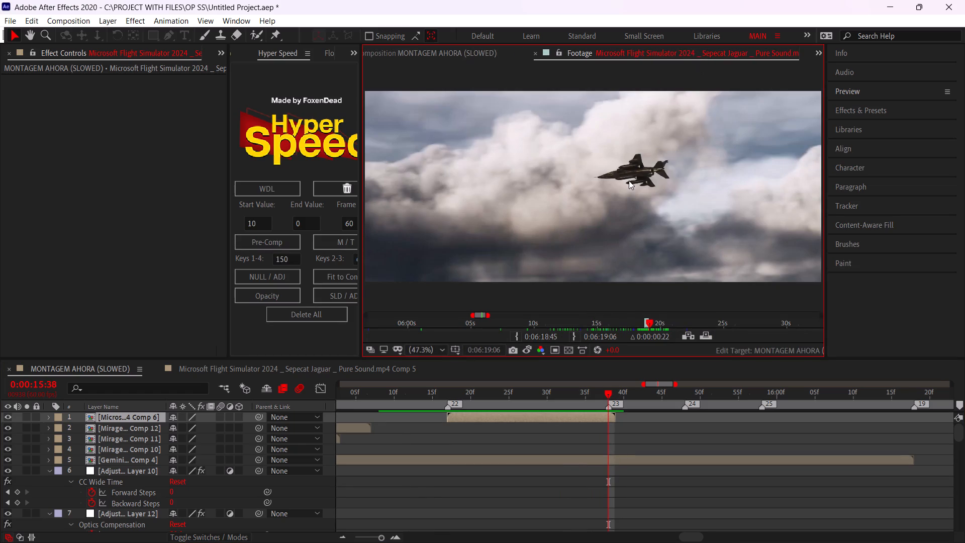
left_click_drag(648, 321, 663, 325)
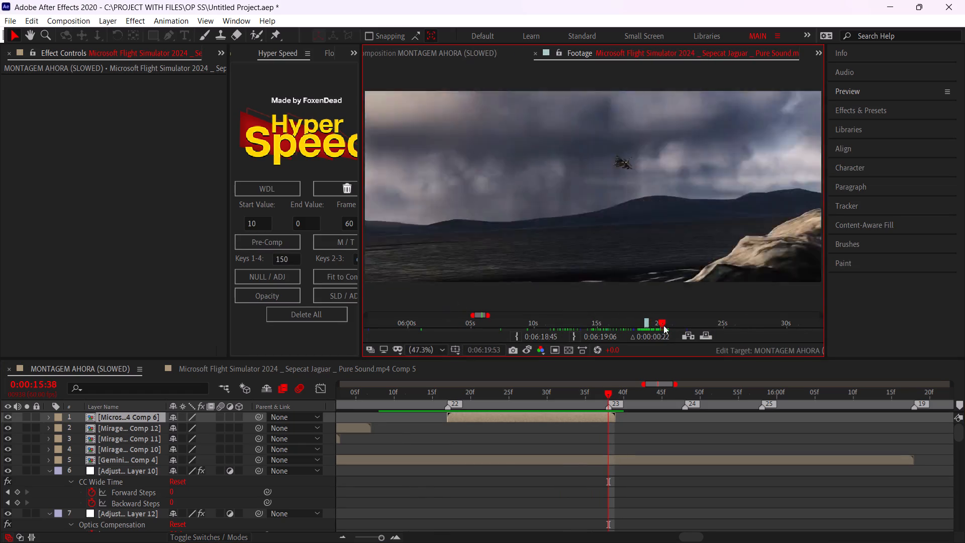
left_click_drag(663, 325, 759, 335)
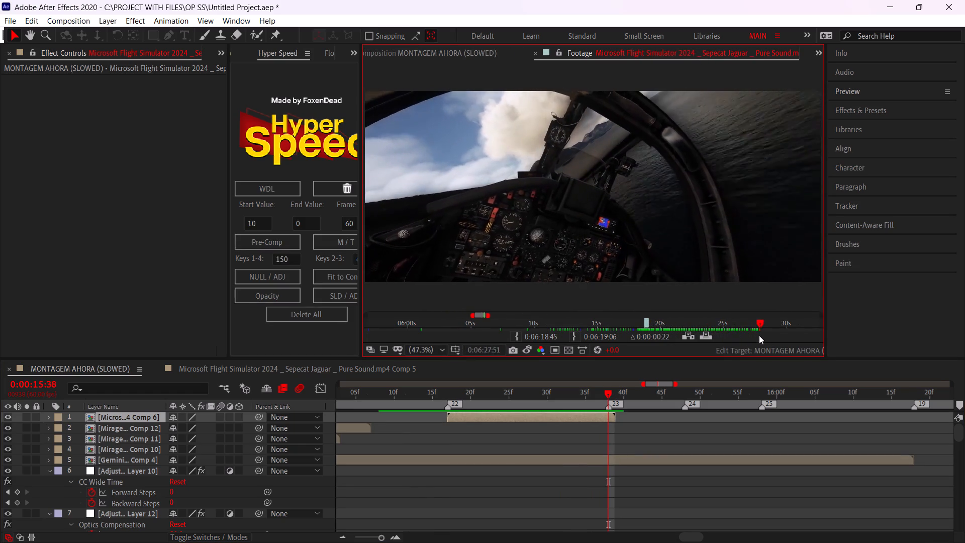
left_click_drag(759, 335, 760, 335)
left_click_drag(475, 317, 480, 316)
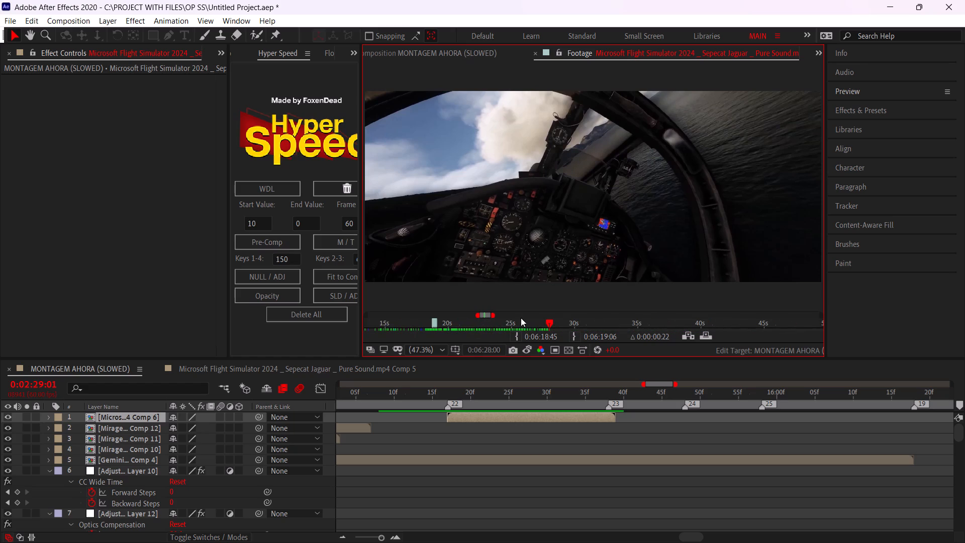
left_click_drag(553, 324, 739, 333)
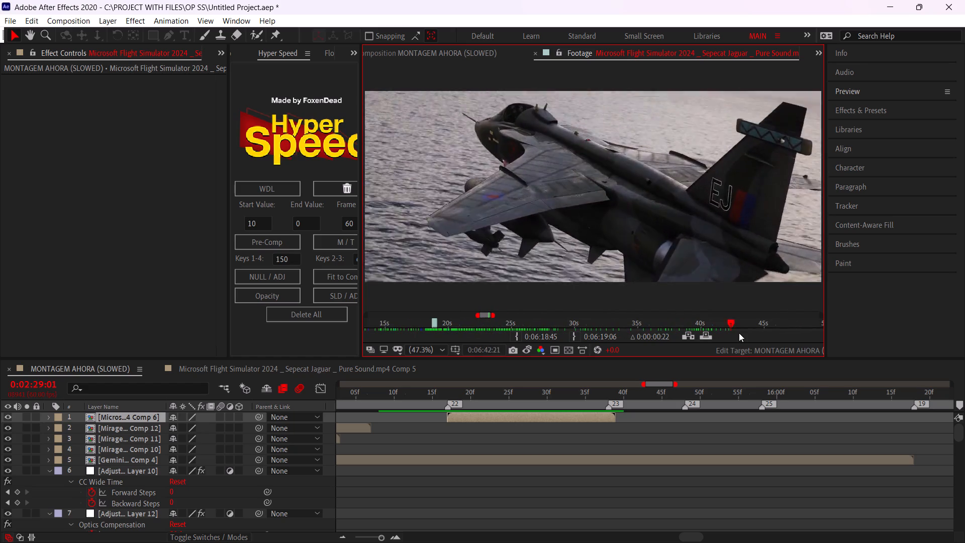
left_click_drag(739, 333, 702, 339)
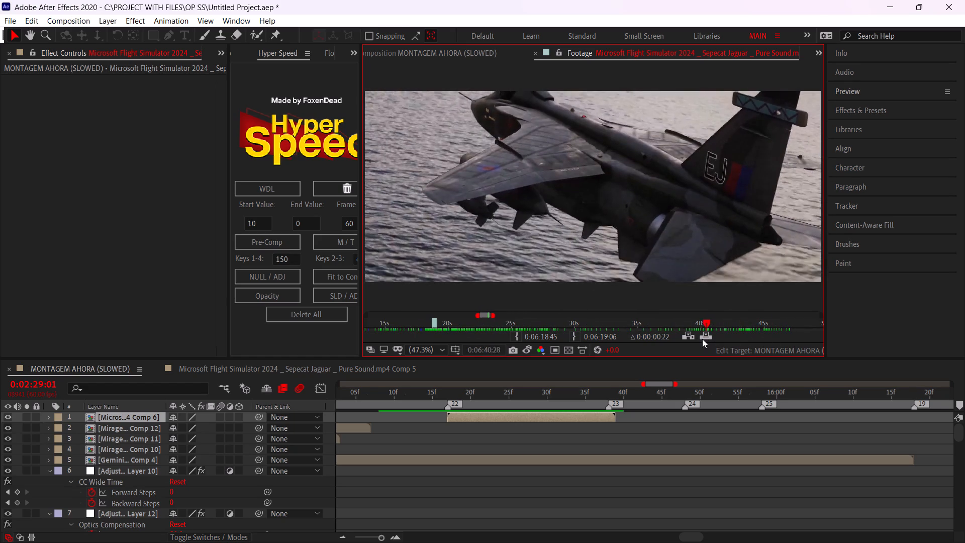
left_click_drag(702, 339, 674, 336)
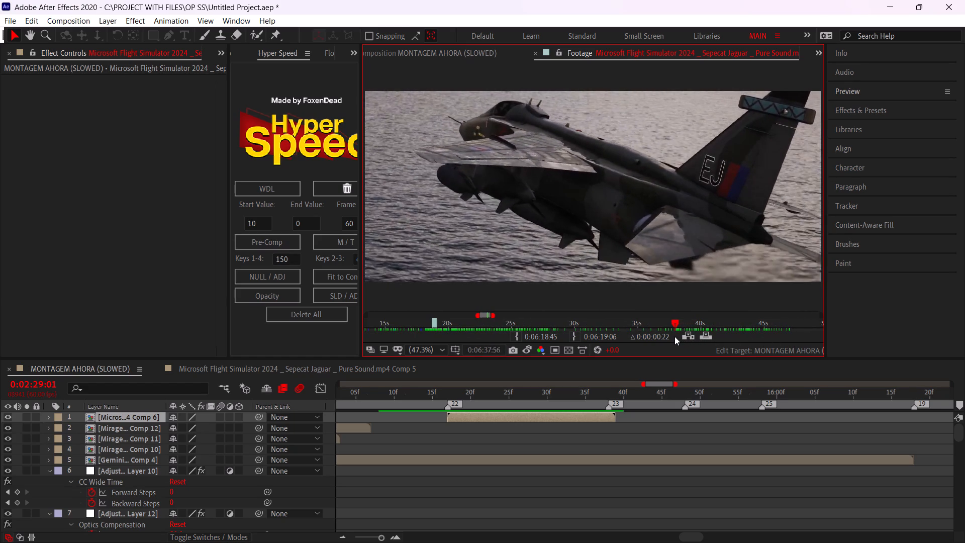
left_click_drag(674, 336, 673, 336)
left_click(572, 336)
left_click(514, 331)
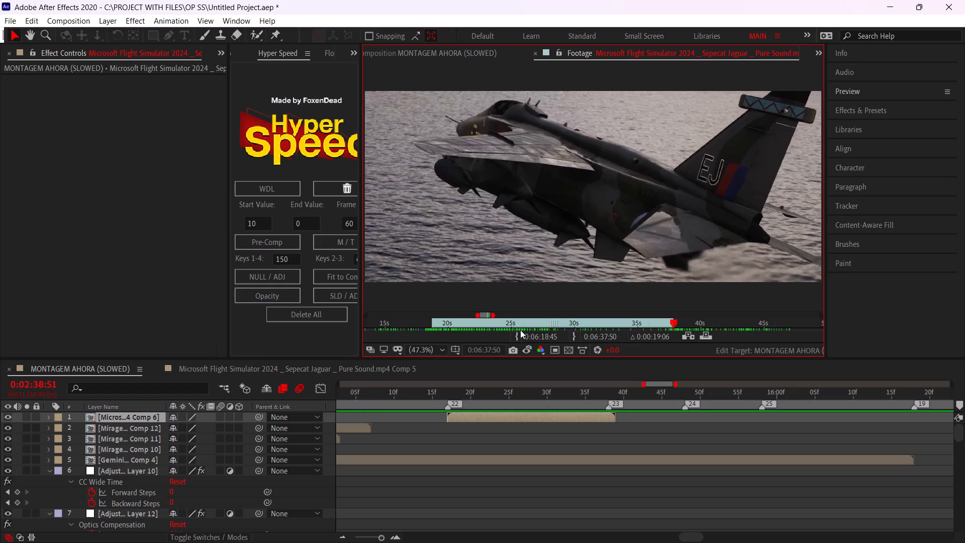
left_click(516, 337)
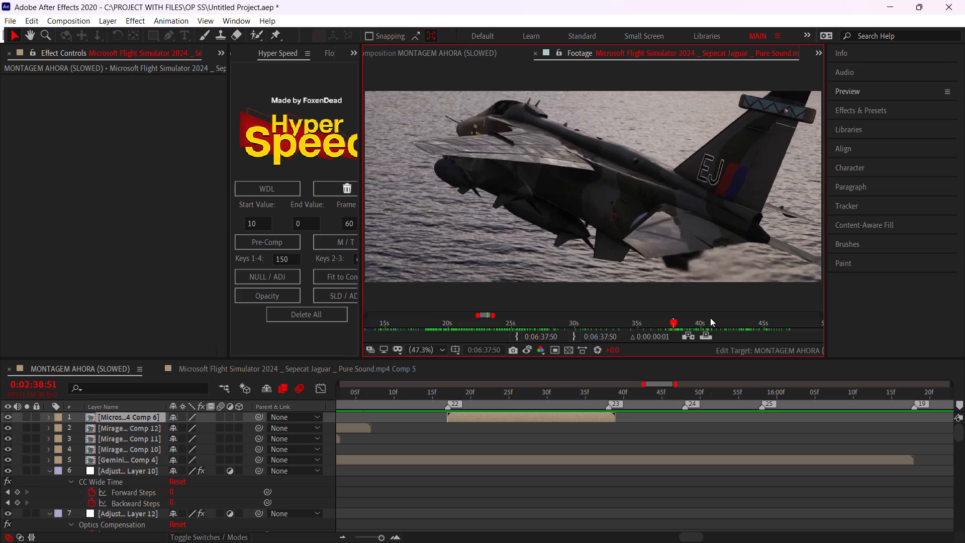
left_click_drag(673, 326, 680, 326)
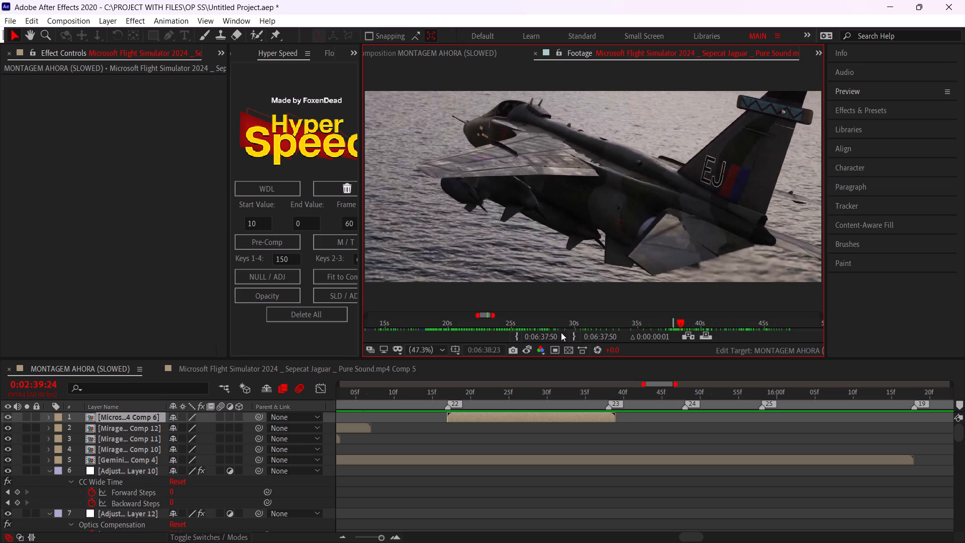
left_click(572, 335)
Overlay the marked Jaguar segment into the montage at marker 23, 0:00:15:38.
left_click_drag(606, 392, 612, 399)
left_click(665, 53)
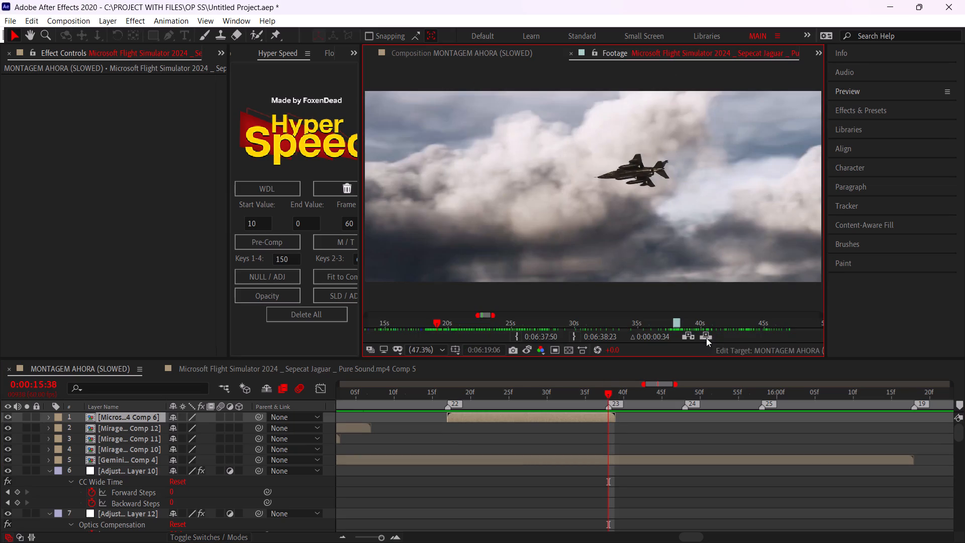
left_click(705, 336)
Scale the new Jaguar clip to 151% and shift it right so the jet's nose and wing fill the frame.
key("s")
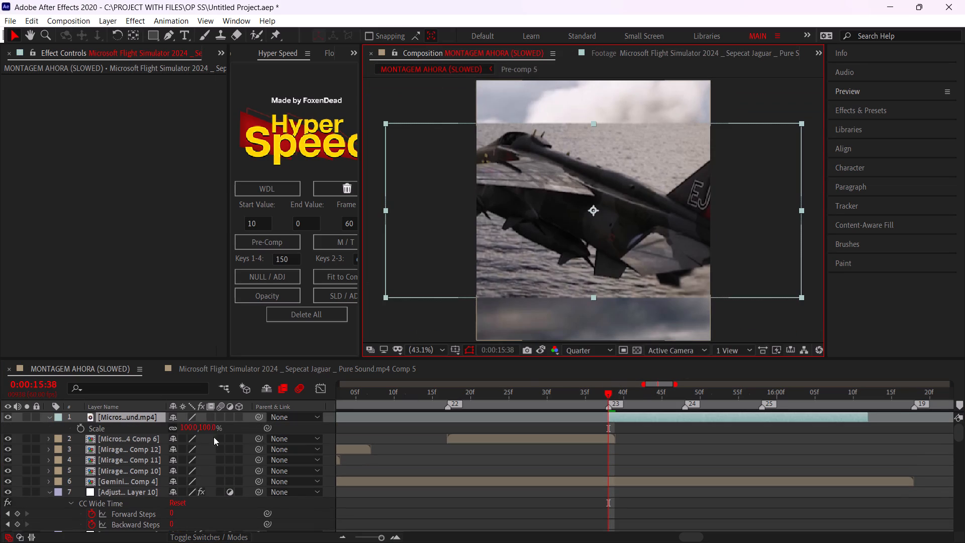
left_click_drag(210, 425, 248, 431)
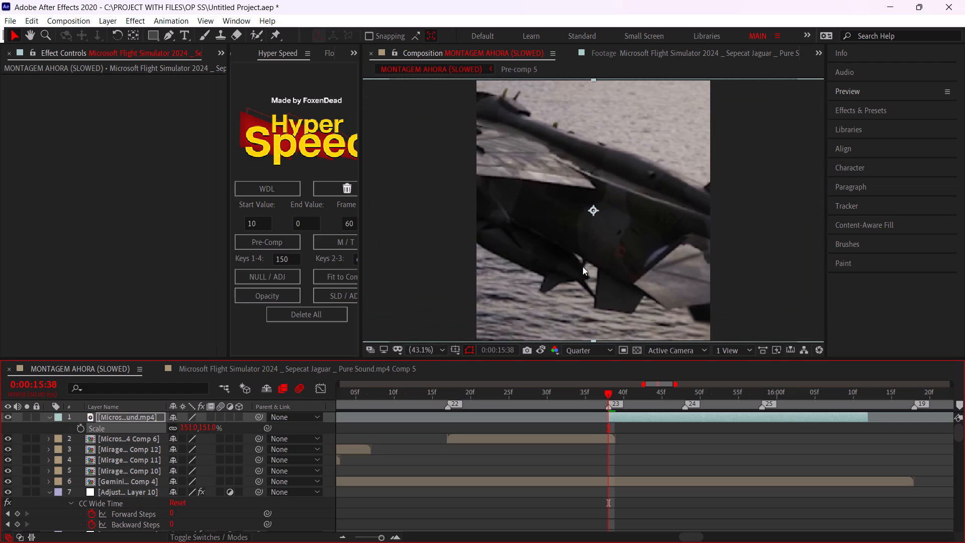
left_click_drag(596, 246, 708, 269)
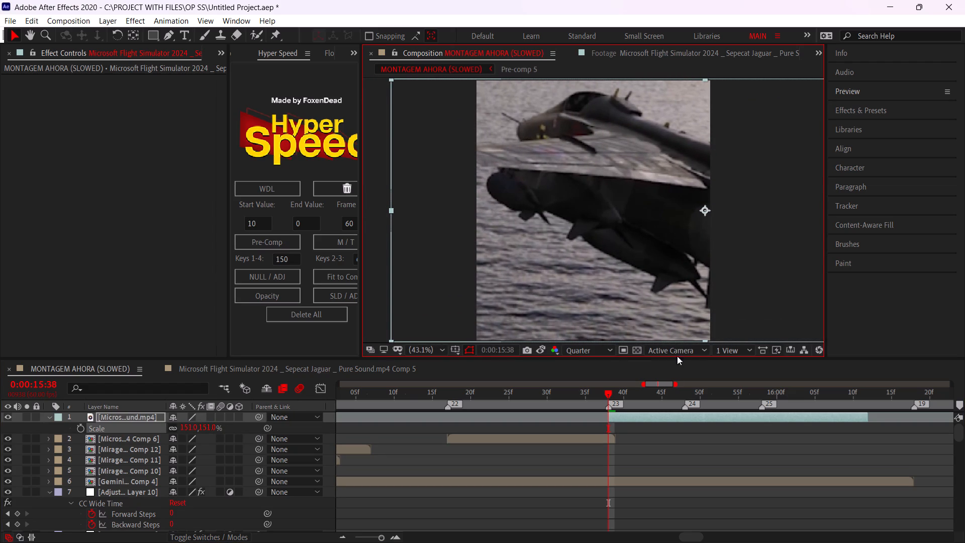
Enable frame blending on the new Jaguar clip and pre-compose it, moving all attributes and fitting the duration to the layer's span.
double_click(214, 414)
middle_click_drag(671, 478, 428, 504)
key("x")
scroll(417, 441, "down", 2, "alt")
left_click_drag(416, 392, 425, 394)
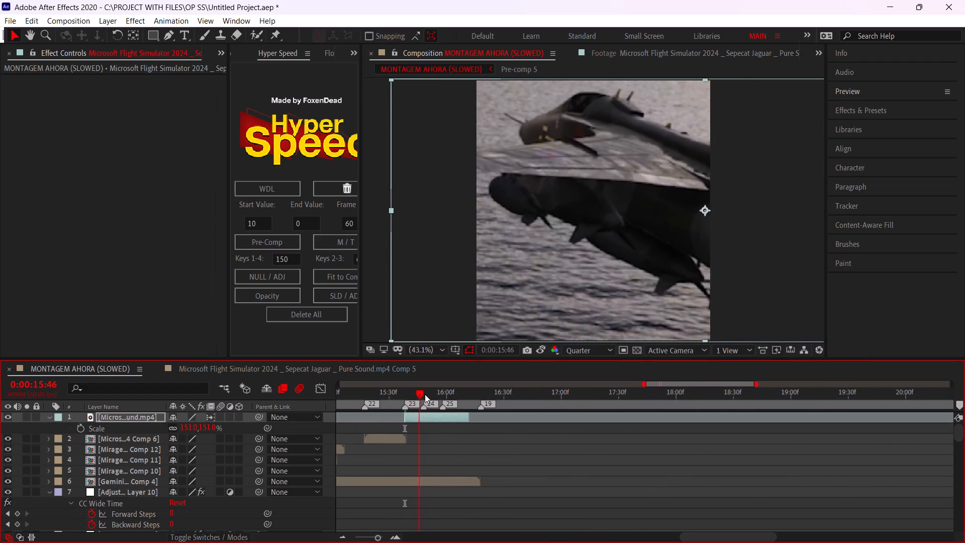
left_click_drag(425, 394, 408, 417)
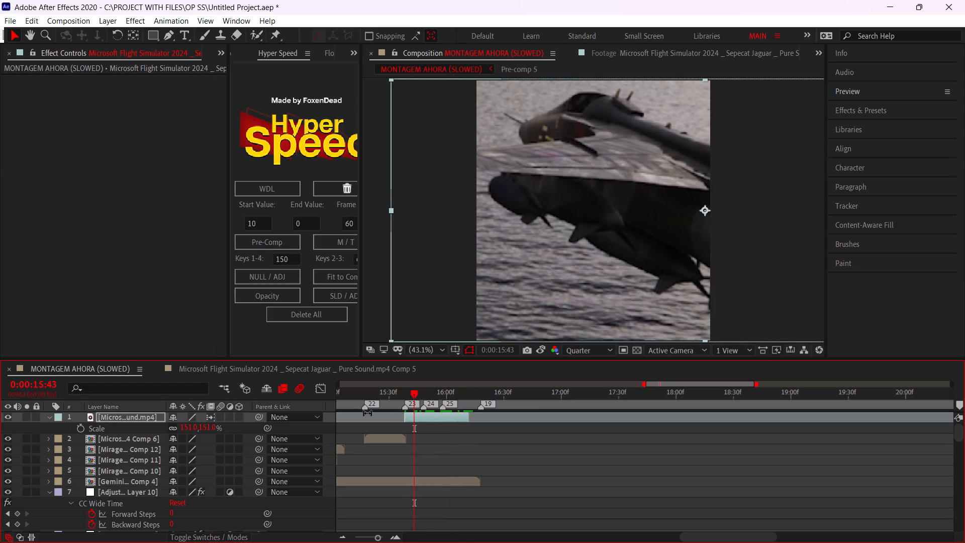
key("ctrl+shift+x")
key("ctrl+shift+c")
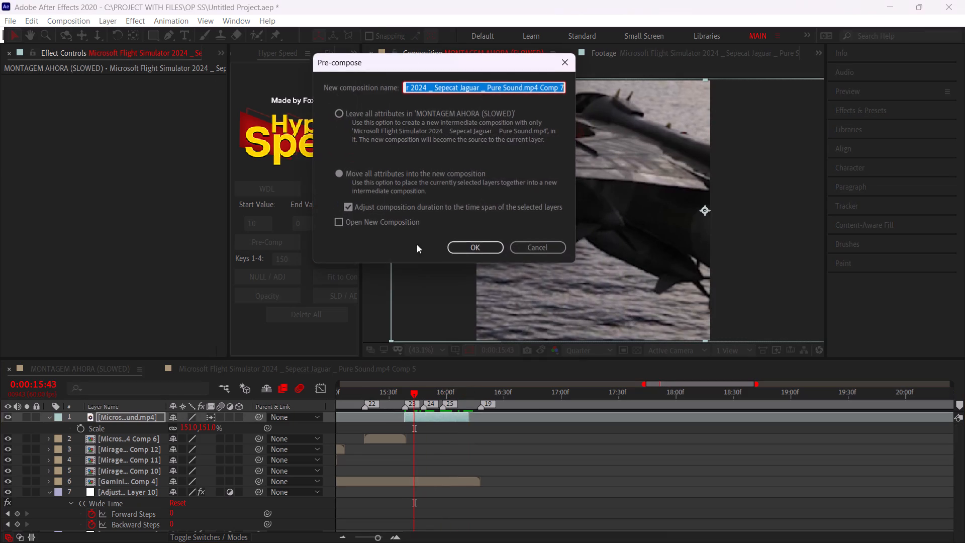
left_click(469, 254)
Apply Twixtor Pro to the pre-composed close-up Jaguar layer and pre-compose it again with the effect.
key("ctrl+alt+shift+f")
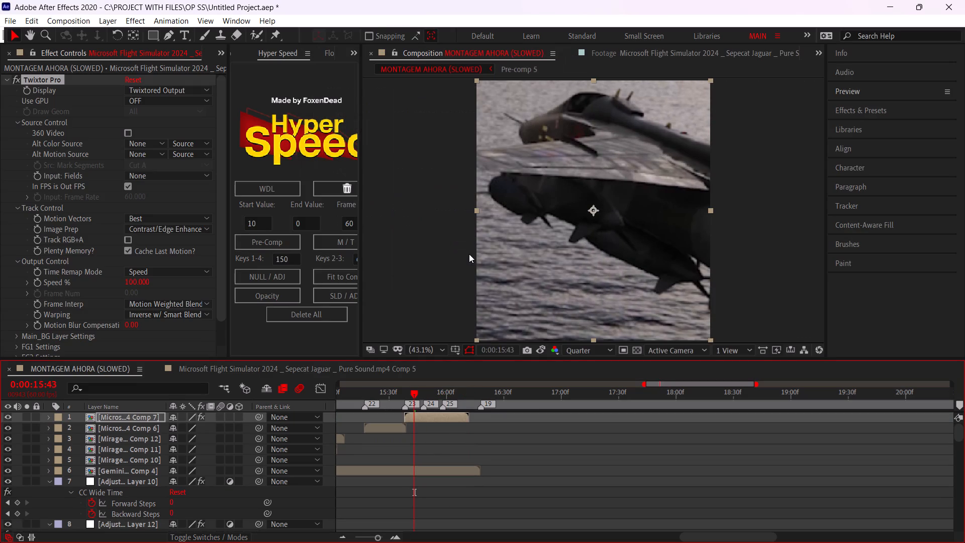
key("ctrl+shift+c")
key("Return")
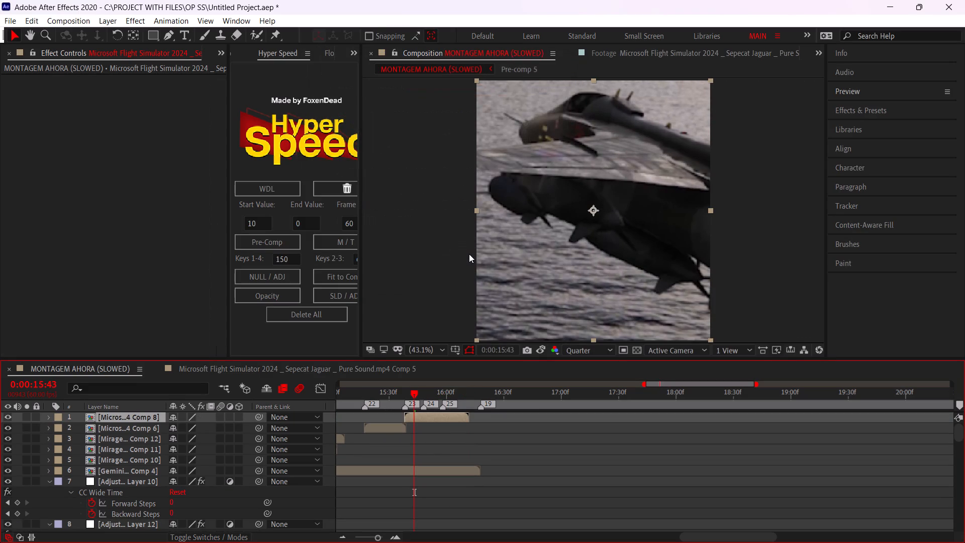
Go to marker 24 at 0:00:15:48 and browse the rest of the Sepecat Jaguar footage for the next shot.
scroll(422, 402, "up", 2, "alt")
left_click_drag(424, 400, 429, 400)
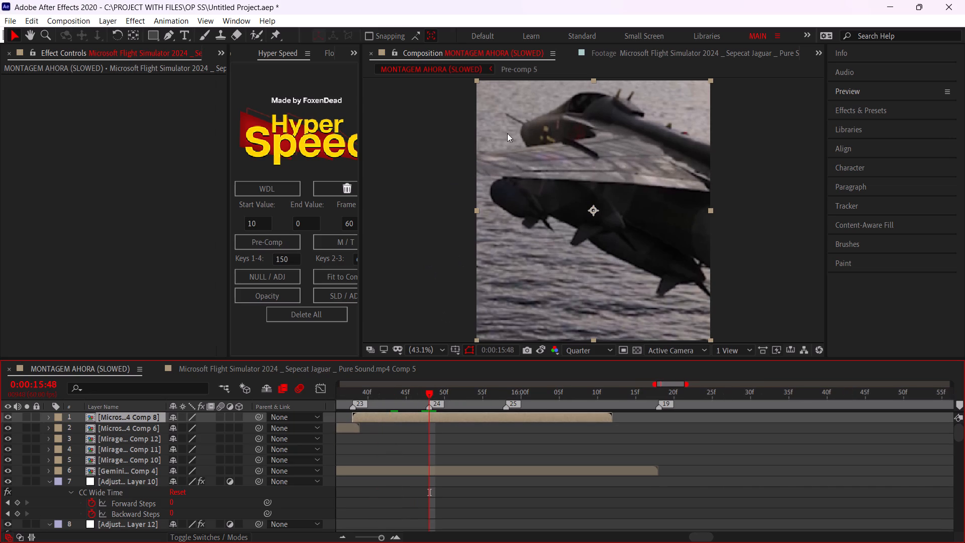
left_click(663, 58)
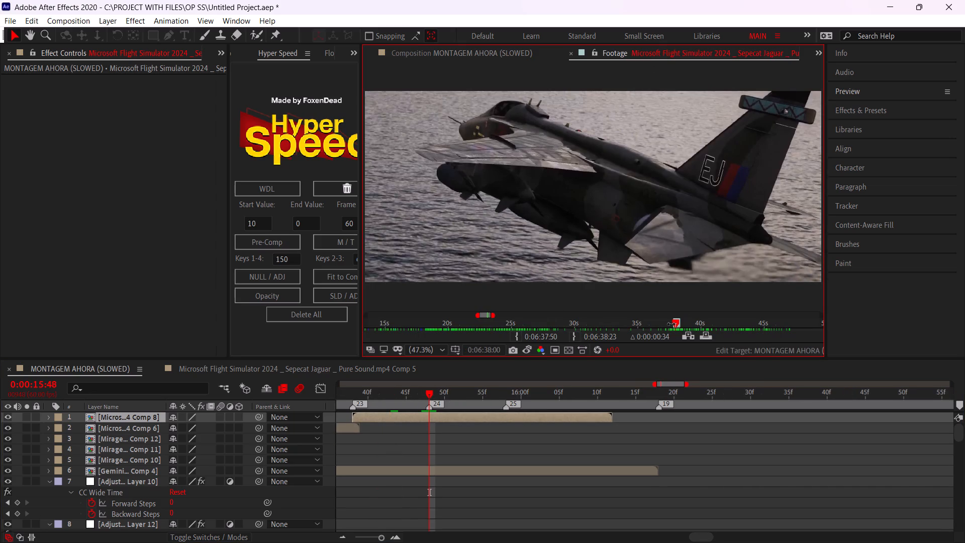
left_click_drag(676, 325, 756, 334)
left_click_drag(490, 314, 500, 316)
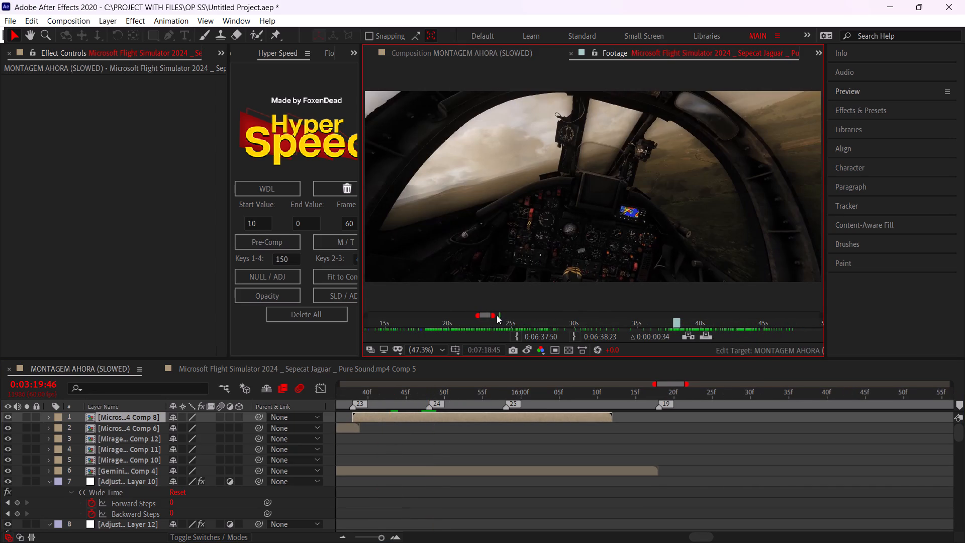
left_click_drag(496, 315, 507, 315)
left_click_drag(492, 313, 520, 316)
left_click(503, 315)
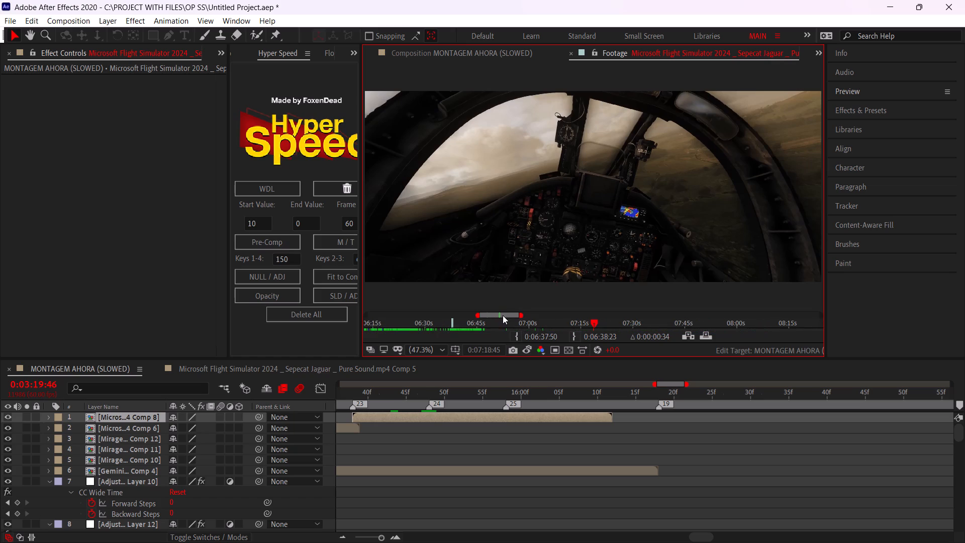
left_click_drag(543, 323, 633, 322)
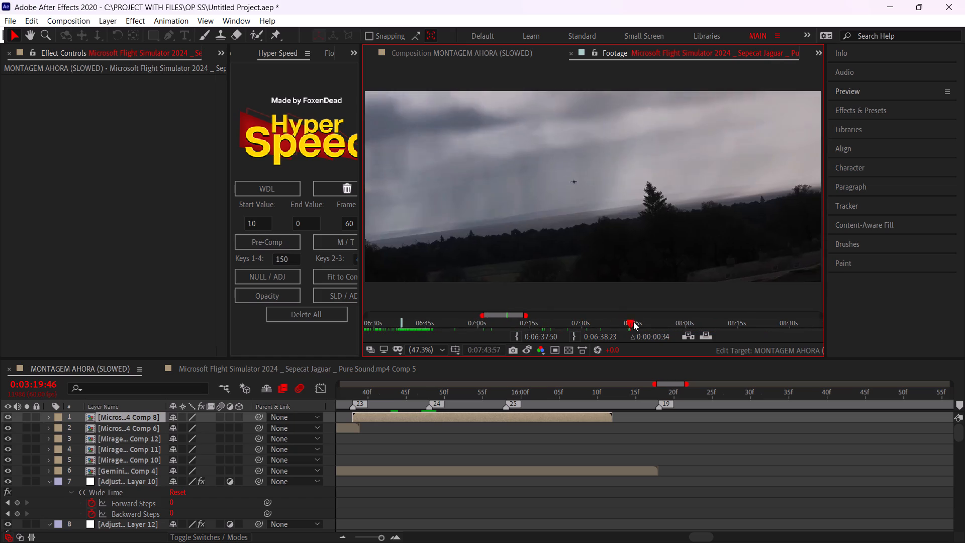
left_click_drag(633, 322, 709, 314)
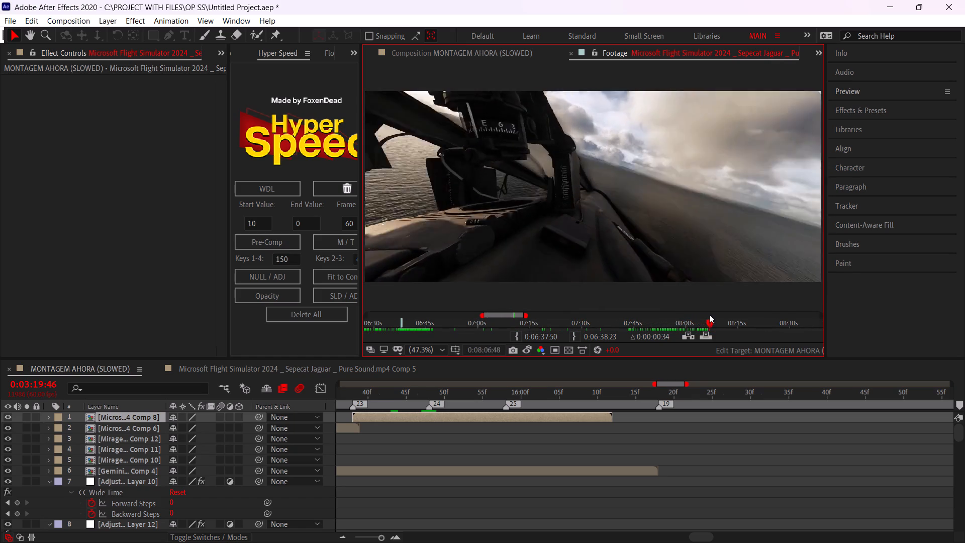
left_click_drag(709, 314, 734, 312)
left_click_drag(506, 315, 531, 319)
left_click_drag(447, 324, 500, 334)
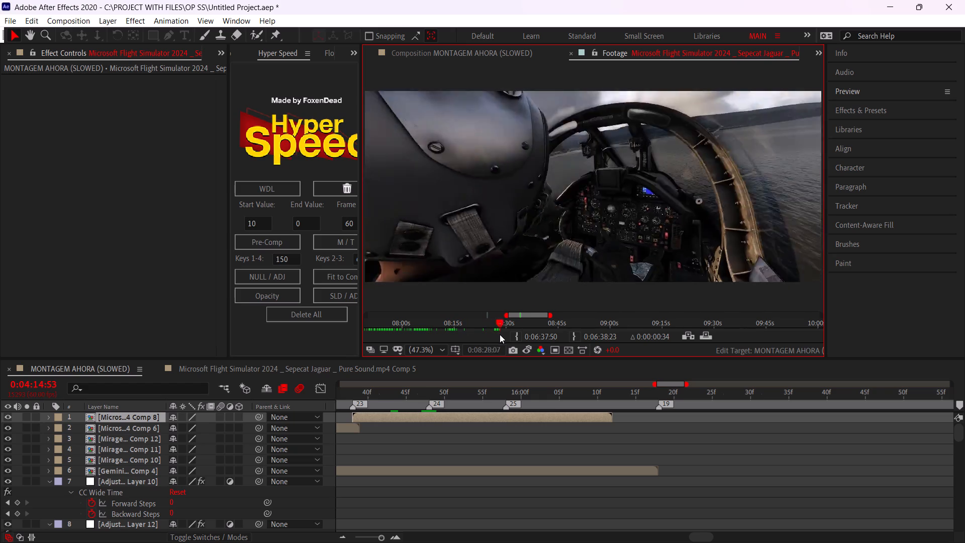
left_click_drag(500, 334, 596, 336)
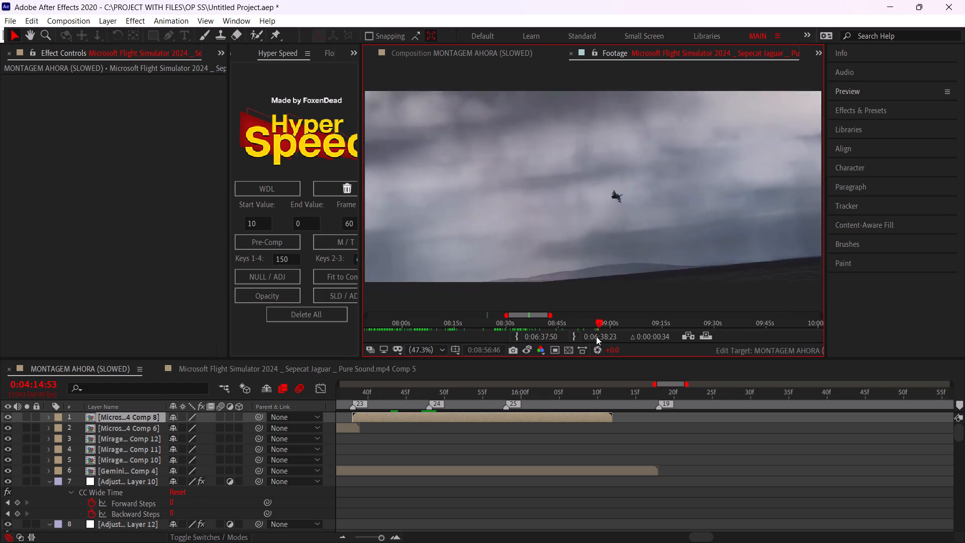
left_click_drag(596, 336, 611, 341)
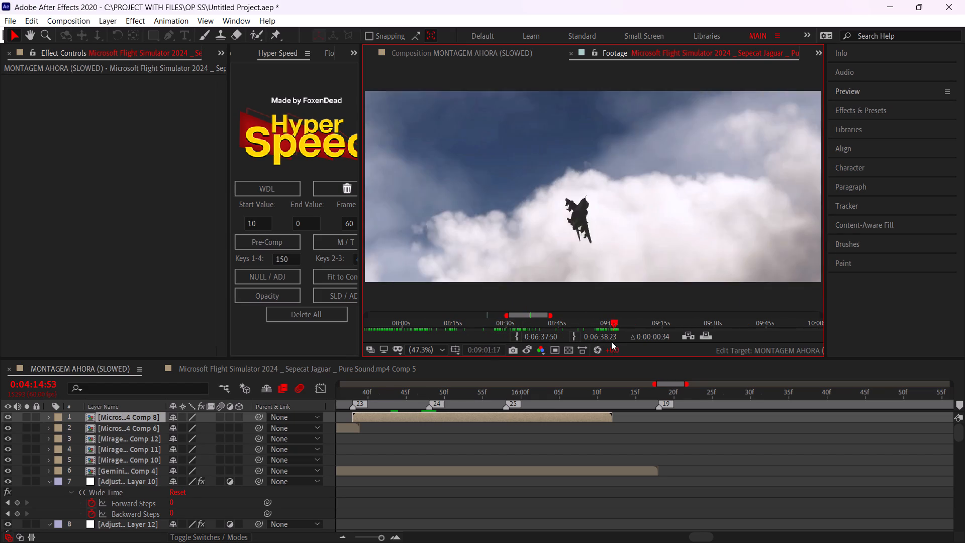
left_click_drag(611, 341, 611, 341)
Mark the Sepecat Jaguar footage from 0:09:01:07 to 0:09:01:28 and overlay it in the montage at marker 24, 0:00:15:48.
left_click(574, 337)
left_click(516, 336)
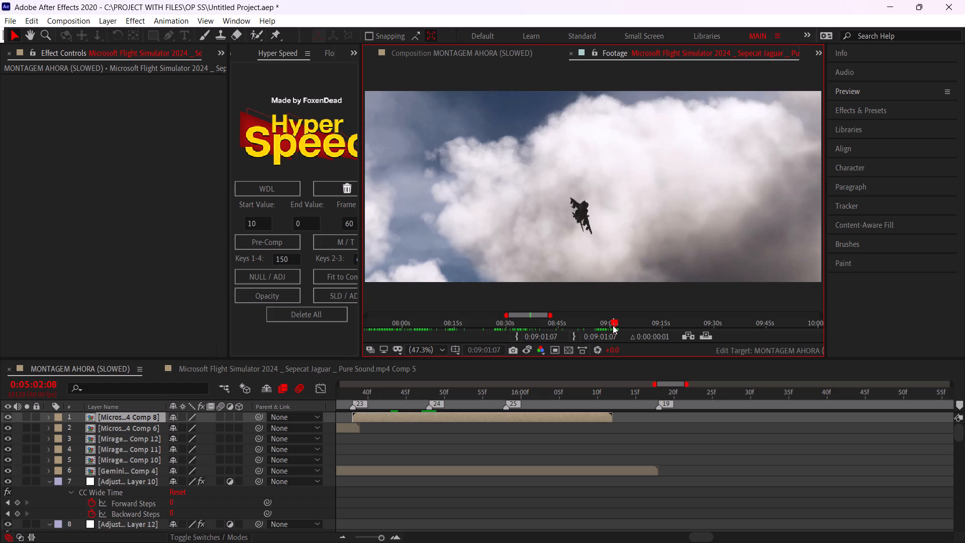
left_click(613, 325)
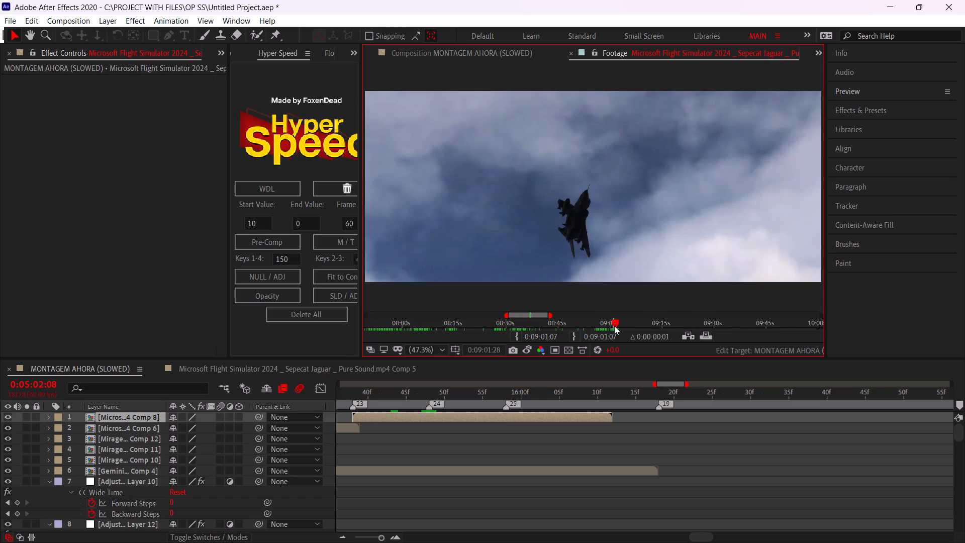
left_click(570, 336)
left_click_drag(551, 389, 426, 411)
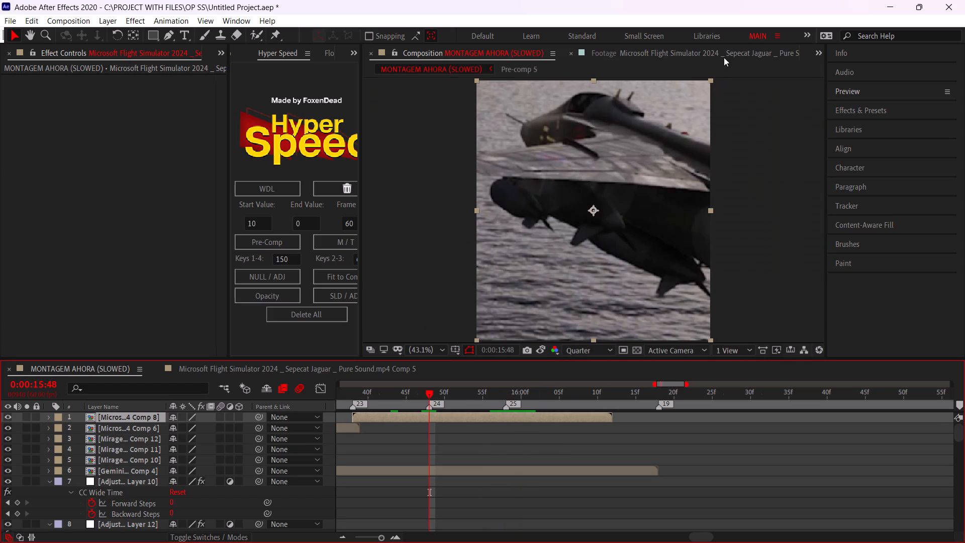
left_click(724, 56)
left_click(712, 333)
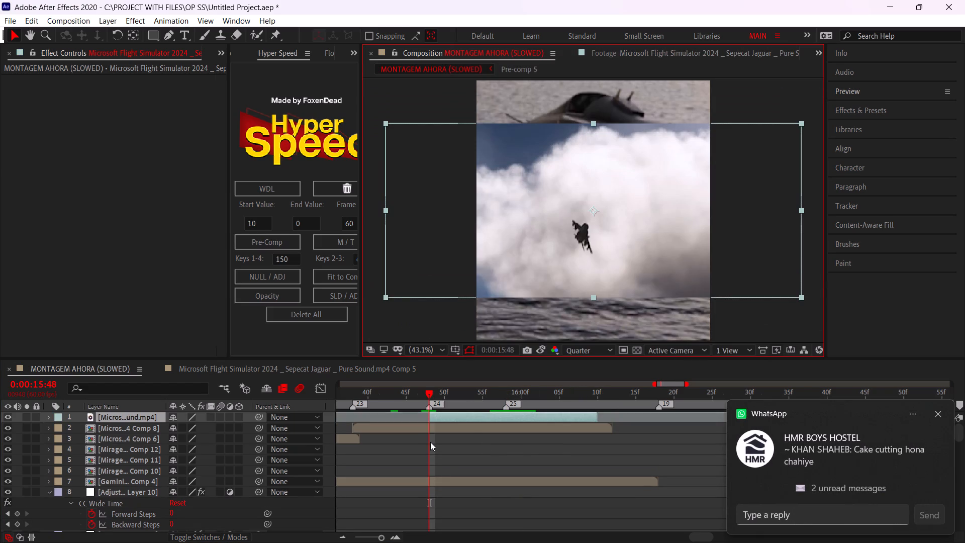
Scale the new Jaguar clip to 210% and reposition it so the jet sits in the middle of the frame.
key("s")
left_click_drag(206, 428, 246, 427)
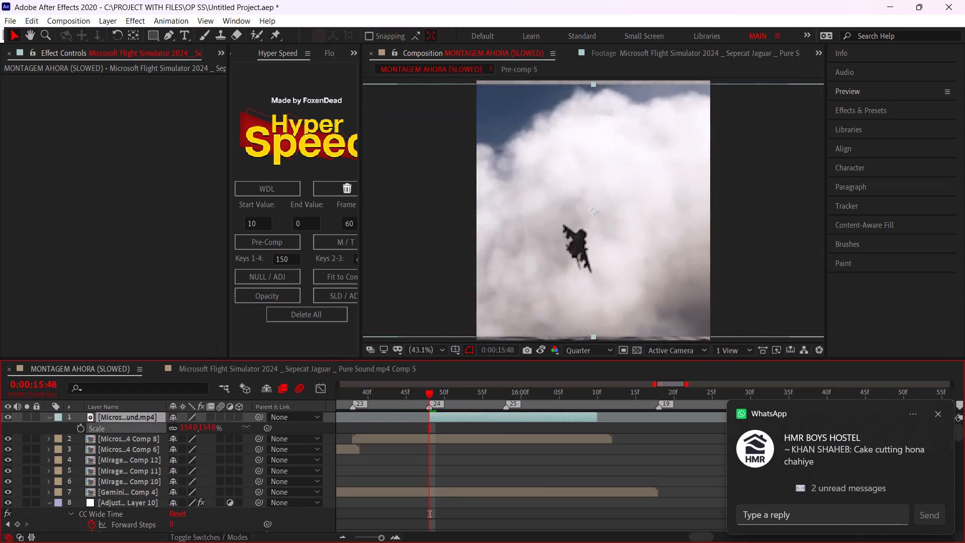
left_click_drag(246, 427, 276, 424)
left_click_drag(584, 269, 613, 218)
left_click_drag(613, 218, 604, 218)
Enable frame blending on the new Jaguar clip and pre-compose it, moving all attributes and fitting the duration to the layer's span.
double_click(215, 417)
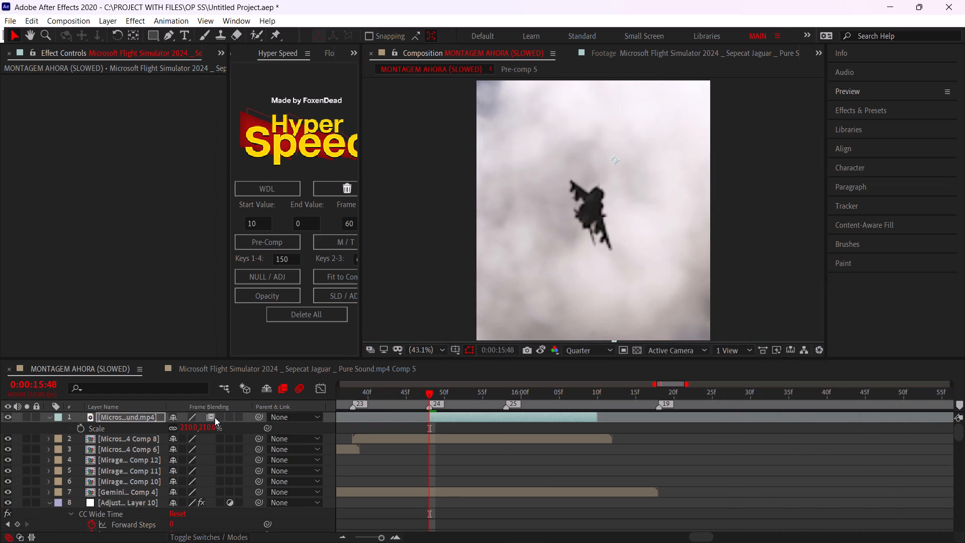
left_click_drag(595, 391, 585, 395)
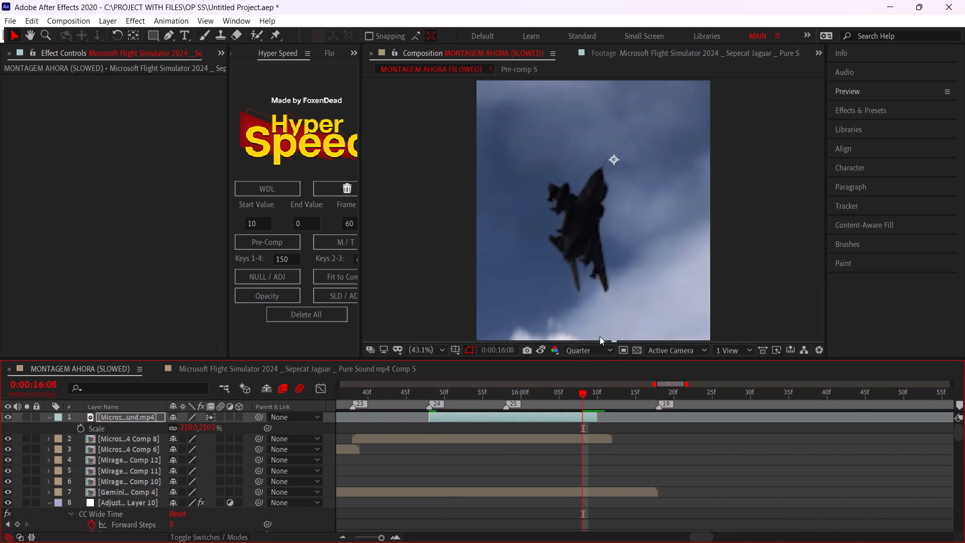
key("ctrl+shift+c")
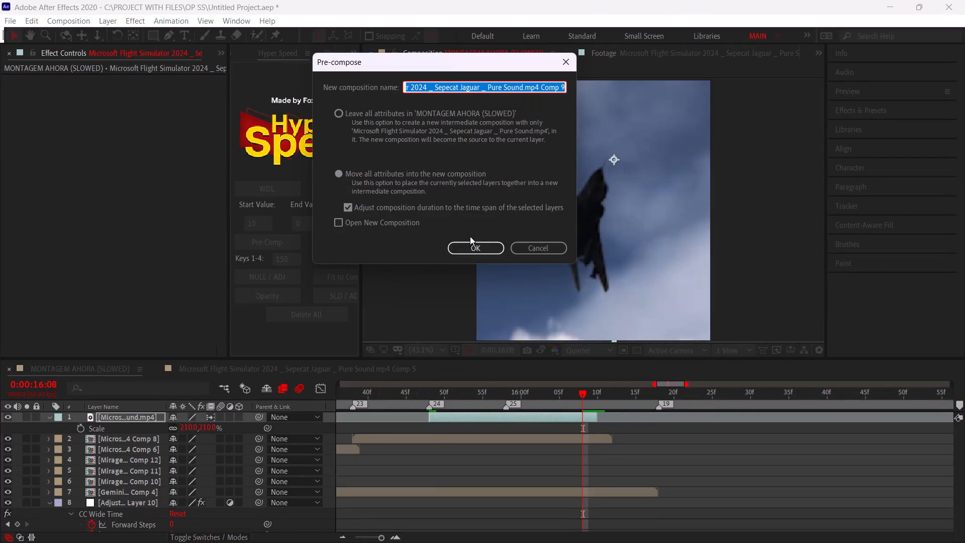
left_click(469, 245)
Apply Twixtor Pro to the pre-composed Jaguar layer at marker 24 and pre-compose it again with the effect.
key("ctrl+alt+shift+f")
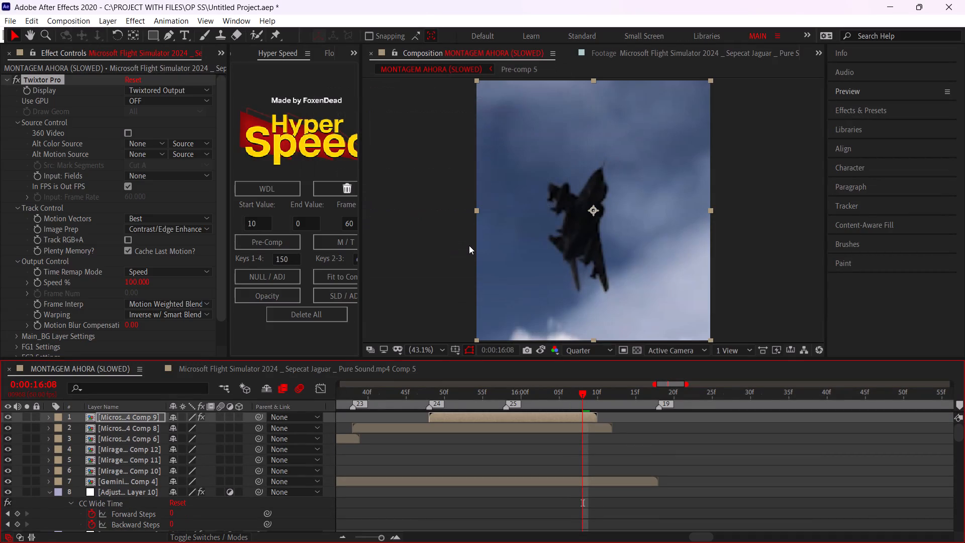
key("ctrl+shift+c")
key("Return")
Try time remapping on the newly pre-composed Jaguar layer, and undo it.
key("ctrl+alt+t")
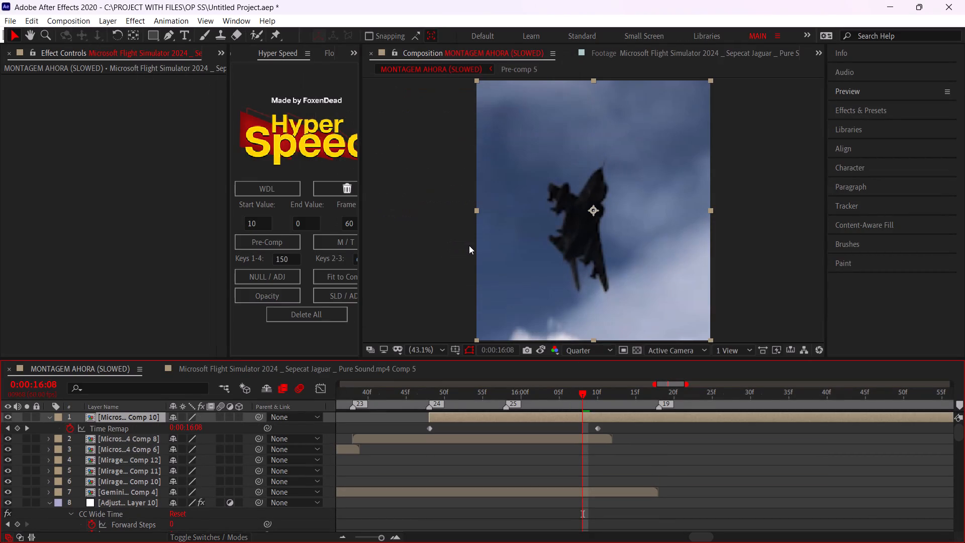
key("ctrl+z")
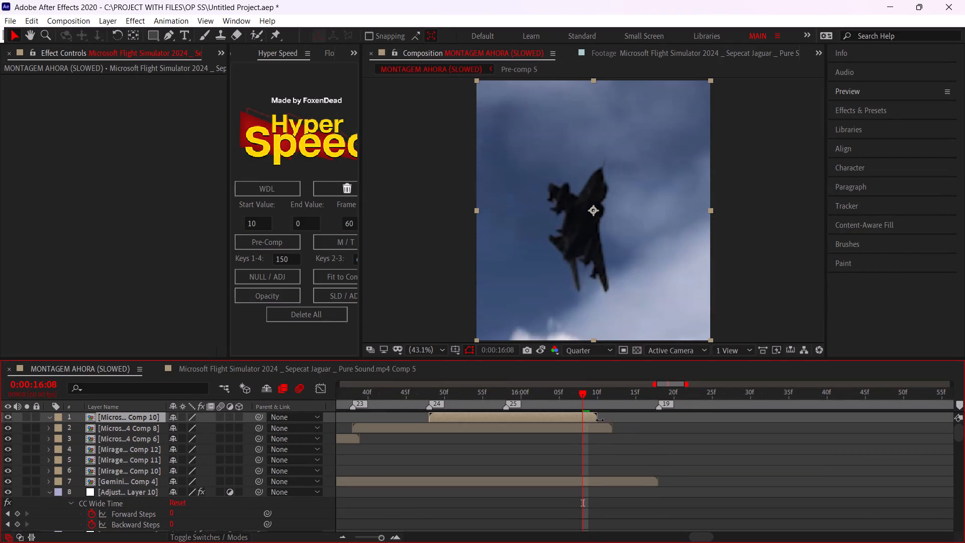
Go to marker 25 at 0:00:15:58 for placing the next Jaguar shot.
left_click_drag(610, 397, 503, 406)
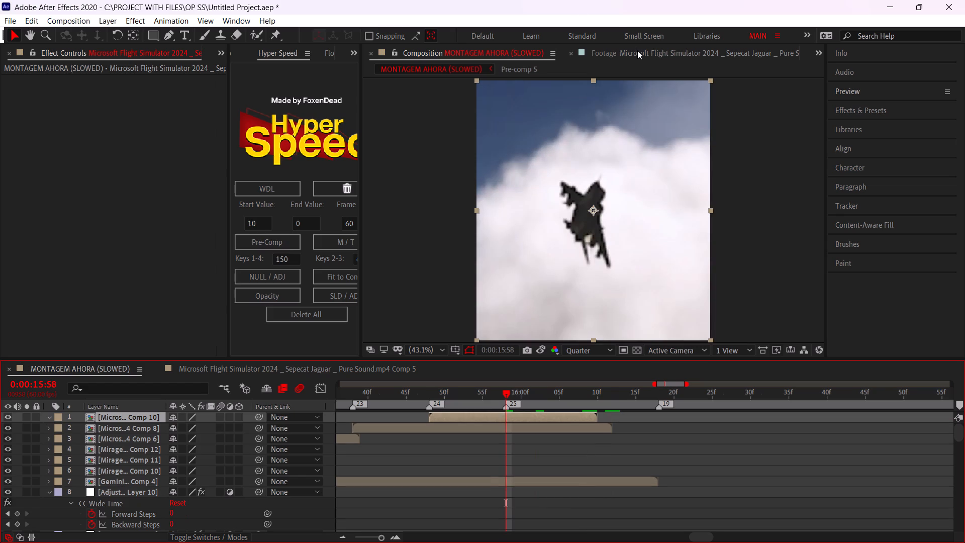
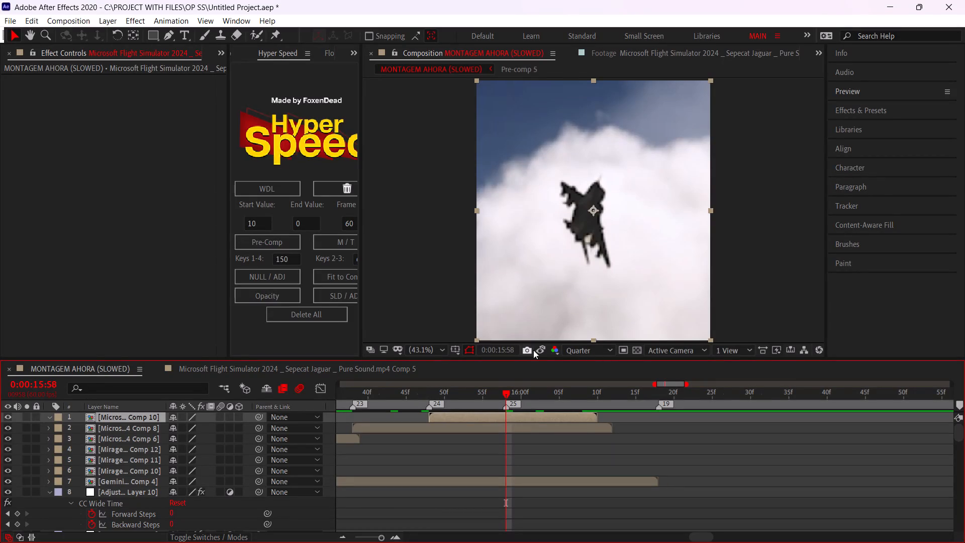
Scrub through the Sepecat Jaguar source footage from about 9:01 to 10:13 to look for the next shot.
left_click(613, 51)
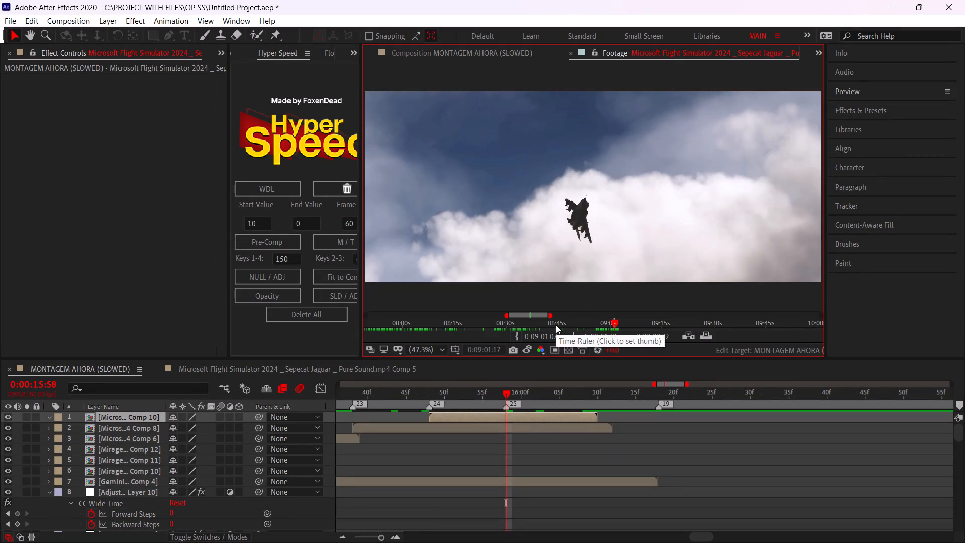
left_click_drag(614, 323, 624, 326)
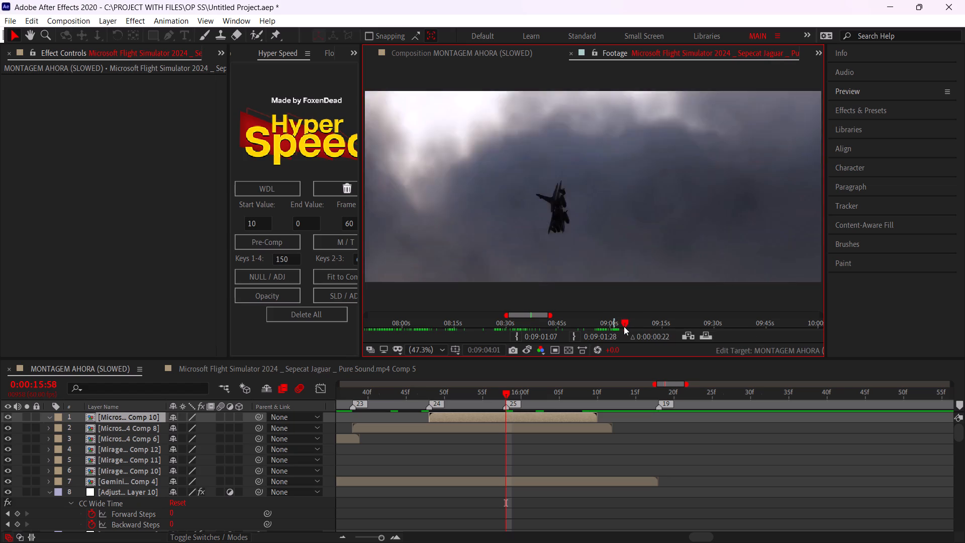
left_click_drag(624, 326, 656, 331)
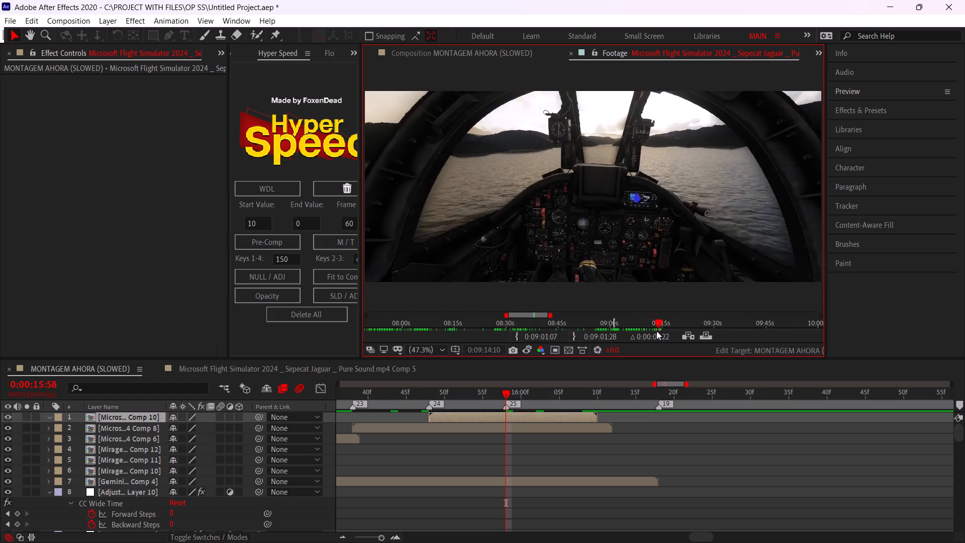
left_click_drag(656, 331, 648, 328)
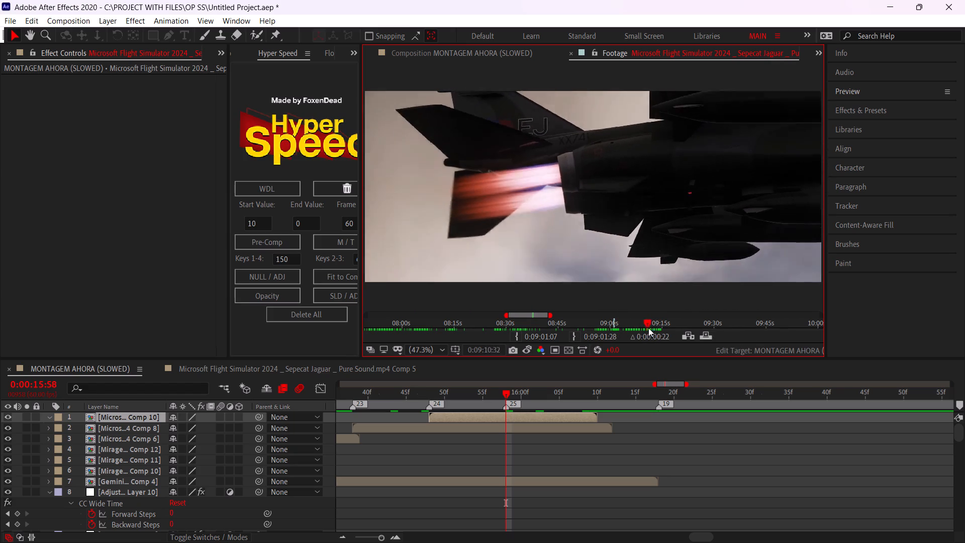
left_click_drag(648, 328, 717, 327)
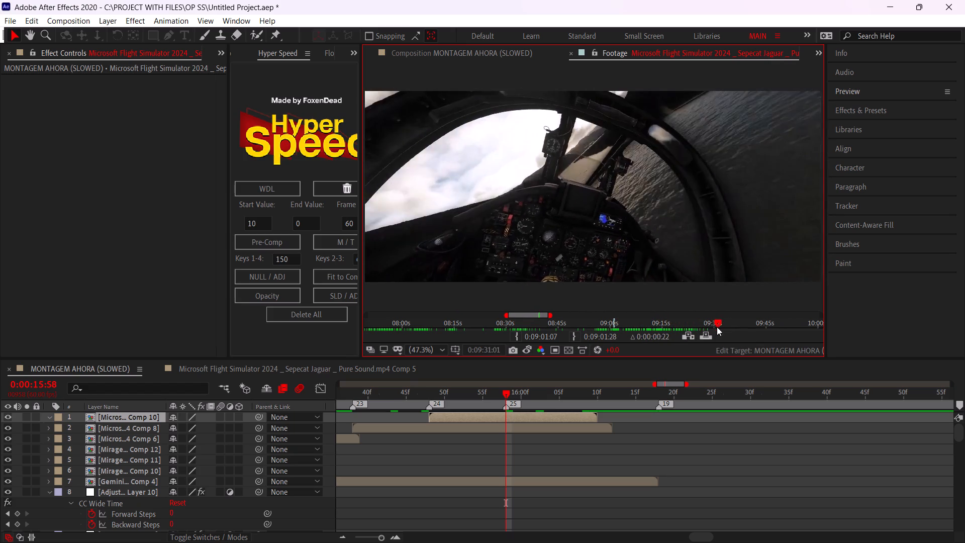
left_click_drag(717, 327, 737, 323)
left_click_drag(527, 315, 543, 320)
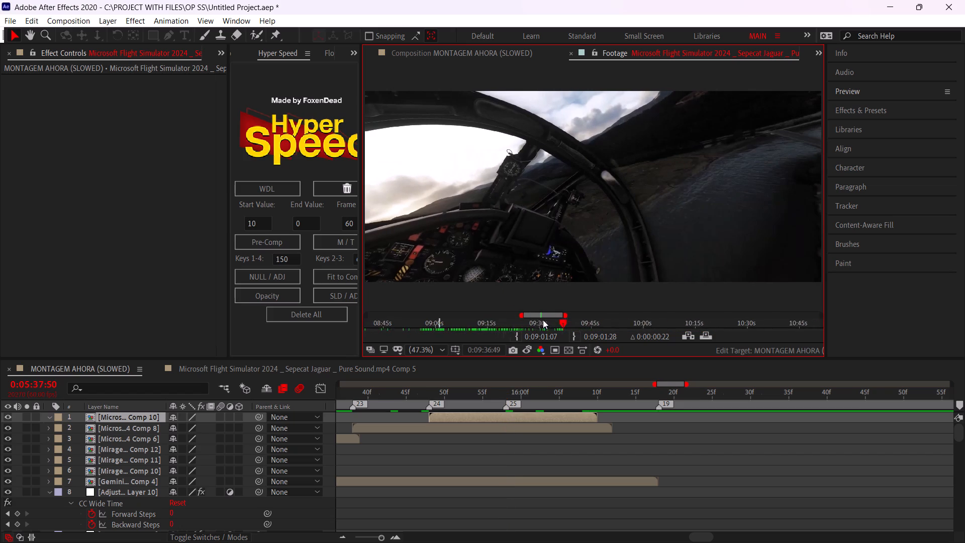
left_click_drag(543, 320, 550, 323)
left_click_drag(477, 320, 523, 330)
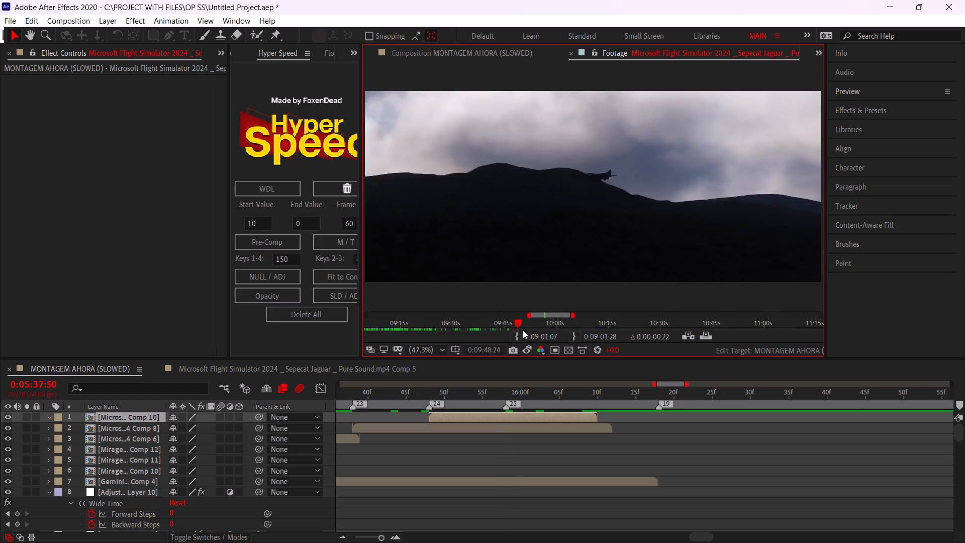
left_click_drag(523, 330, 533, 321)
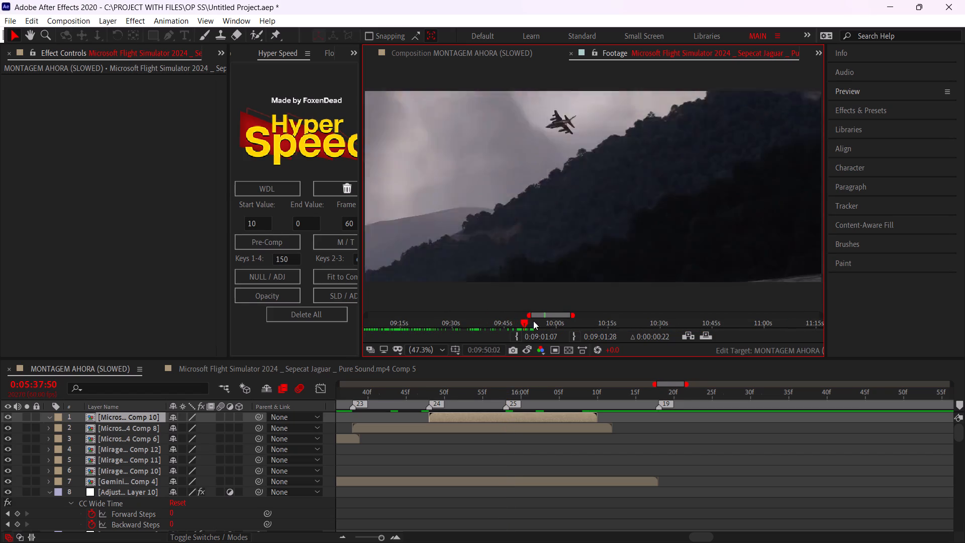
left_click_drag(533, 321, 604, 321)
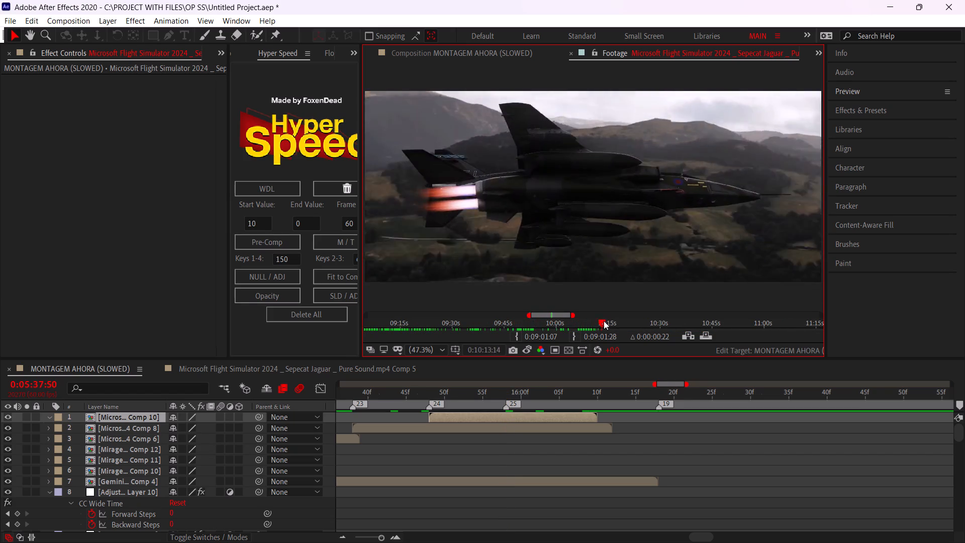
left_click_drag(604, 321, 578, 334)
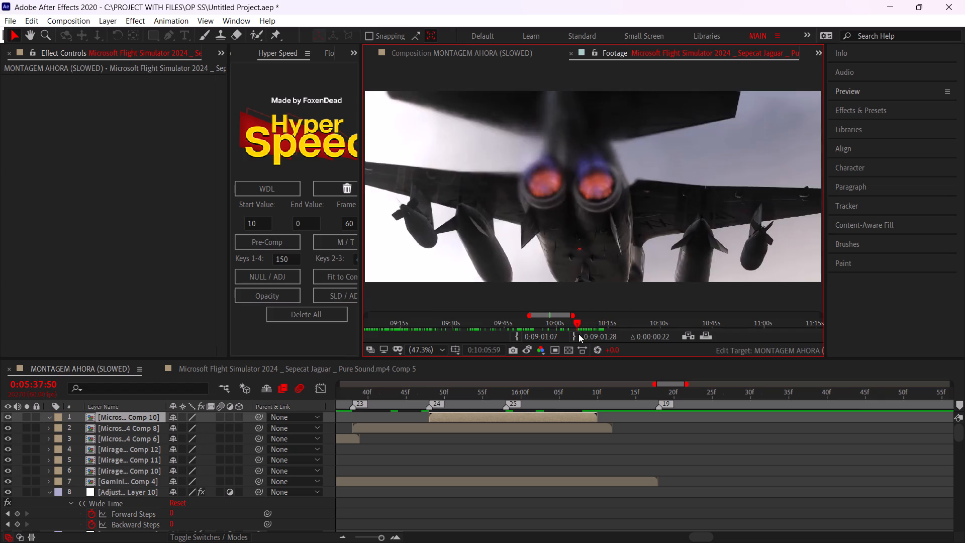
Mark the low pass over the valley in the Jaguar footage with in point 0:10:09:04 and out point 0:10:10:42.
left_click_drag(578, 334, 589, 333)
left_click(572, 333)
left_click(515, 335)
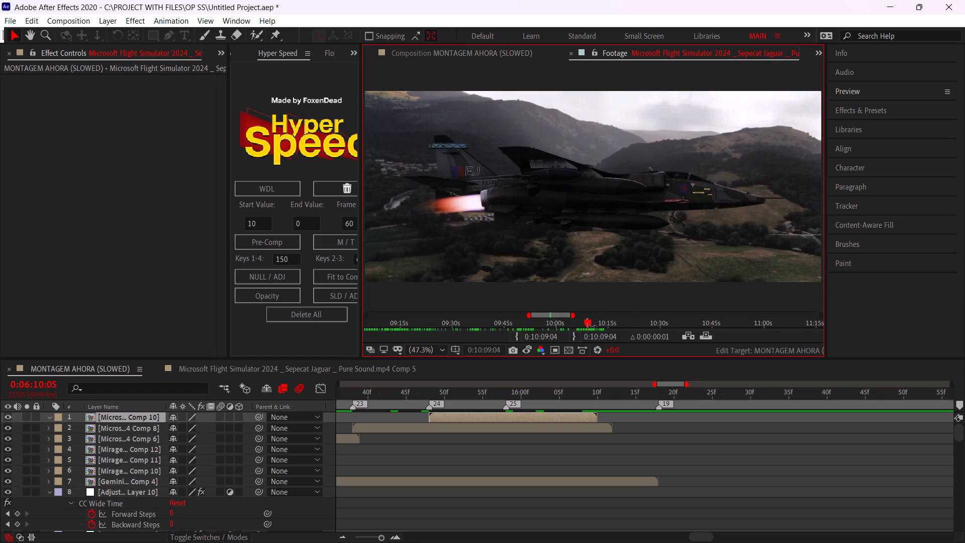
left_click_drag(589, 322, 595, 323)
left_click(574, 335)
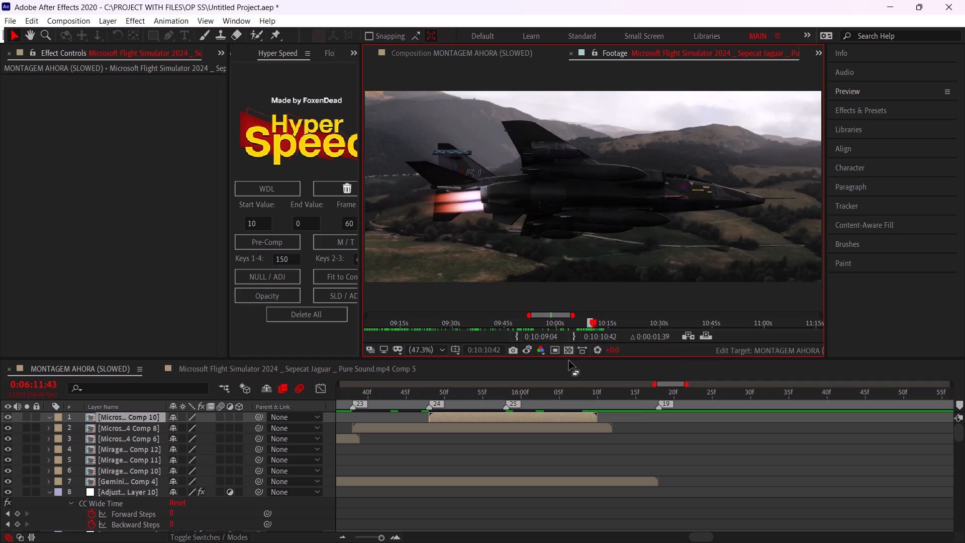
Overlay the marked Jaguar footage into the MONTAGEM AHORA (SLOWED) composition at marker 25, 0:00:15:58.
left_click_drag(524, 394, 504, 397)
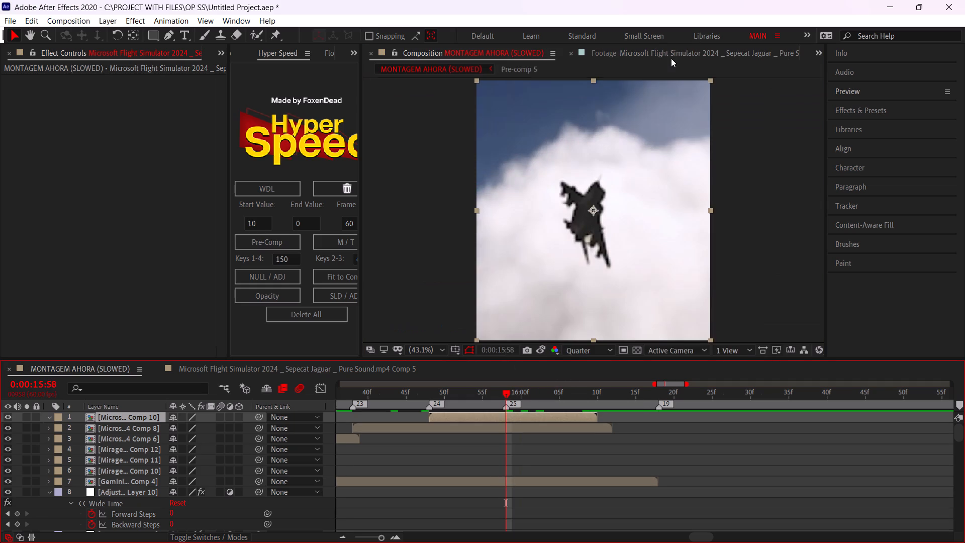
left_click(671, 58)
left_click(710, 341)
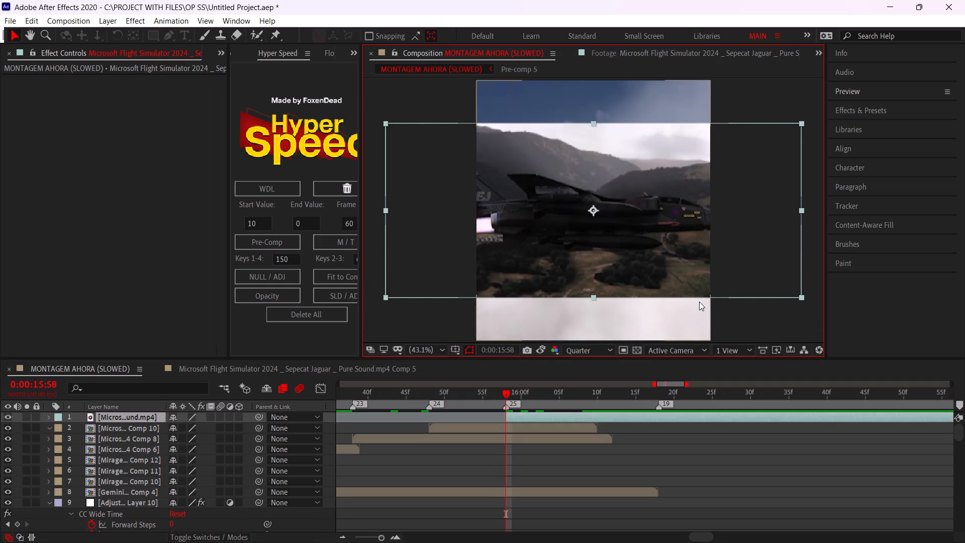
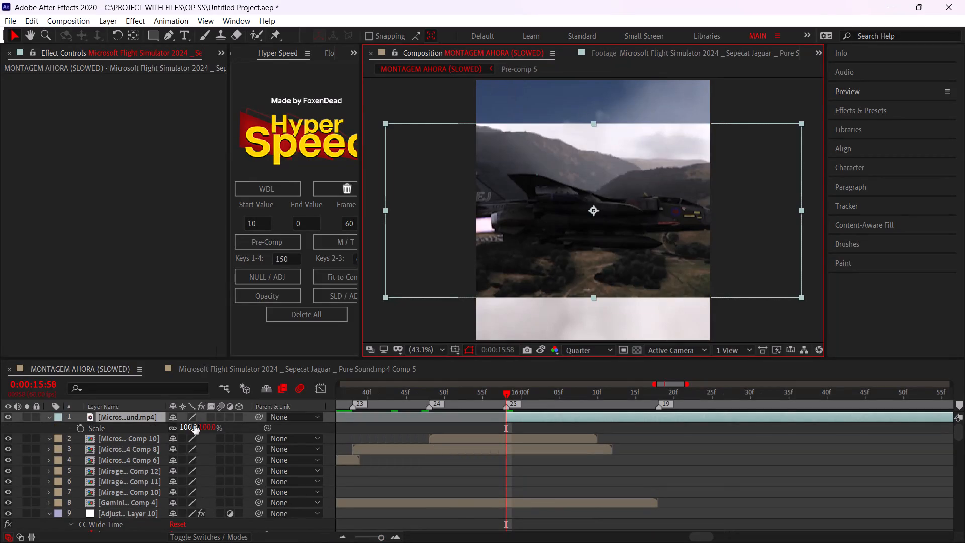
Scale the new Jaguar clip to 158% and shift it right in the frame so the EJ tail and afterburner show.
left_click_drag(194, 425, 200, 426)
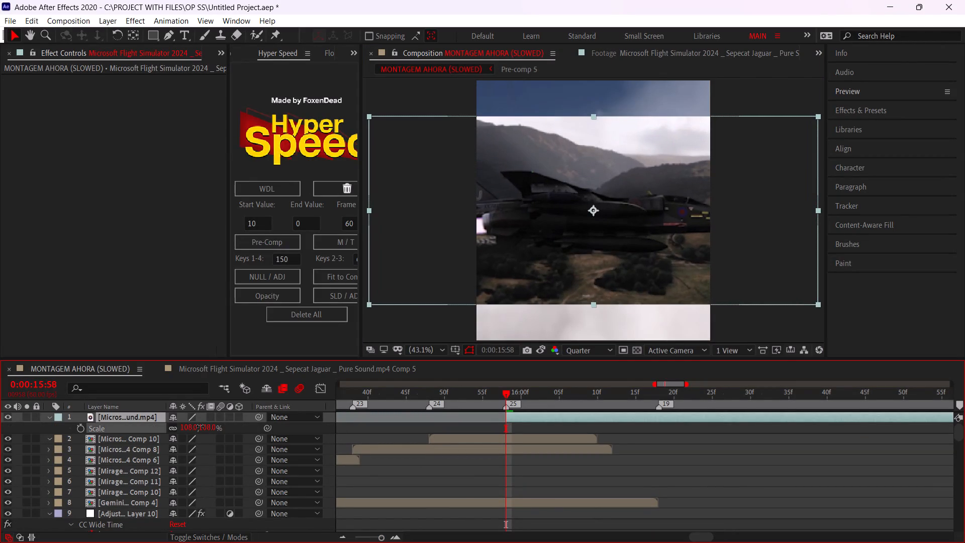
left_click_drag(200, 426, 233, 427)
left_click(314, 311)
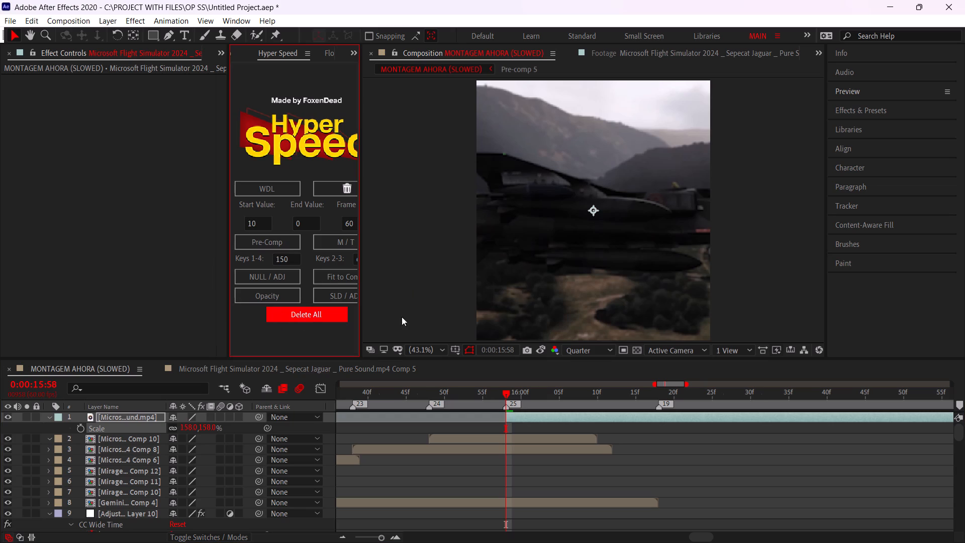
left_click(542, 278)
left_click_drag(543, 259, 665, 288)
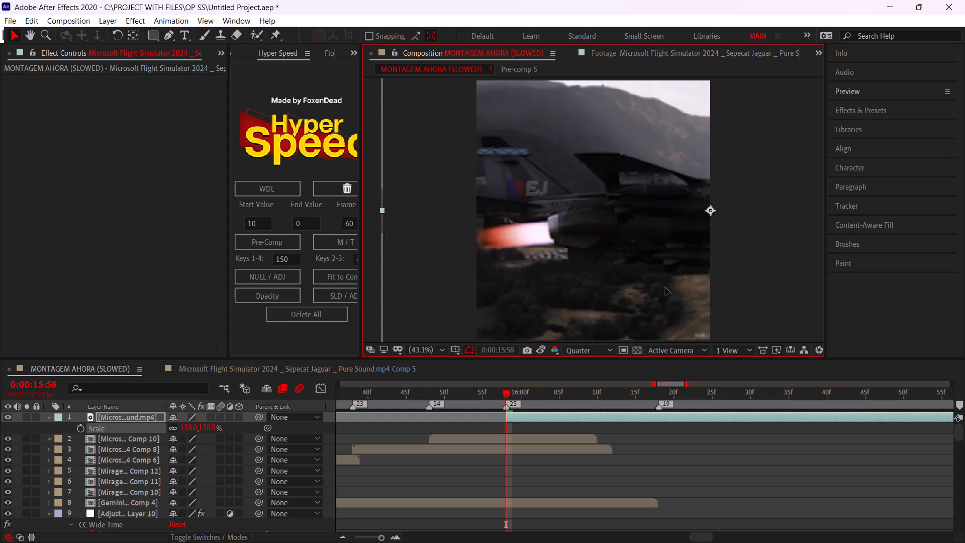
left_click_drag(665, 288, 706, 288)
Turn on frame blending for the Jaguar clip and pre-compose it with all attributes moved and duration matched to the layer.
left_click(564, 400)
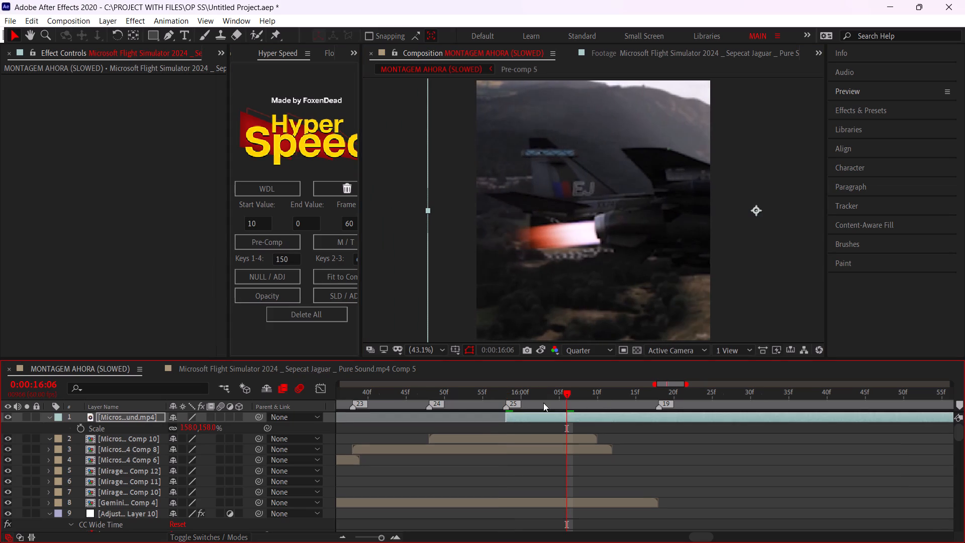
double_click(209, 414)
key("ctrl+shift+c")
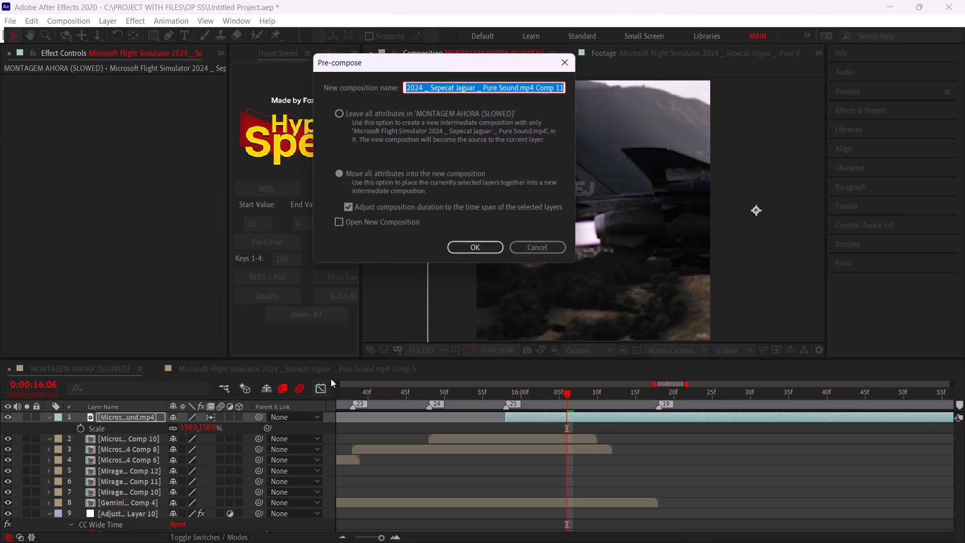
left_click(476, 248)
Apply Twixtor Pro to the Mirage 2000 clip starting at marker 18 and pre-compose it.
scroll(547, 458, "down", 1, "alt")
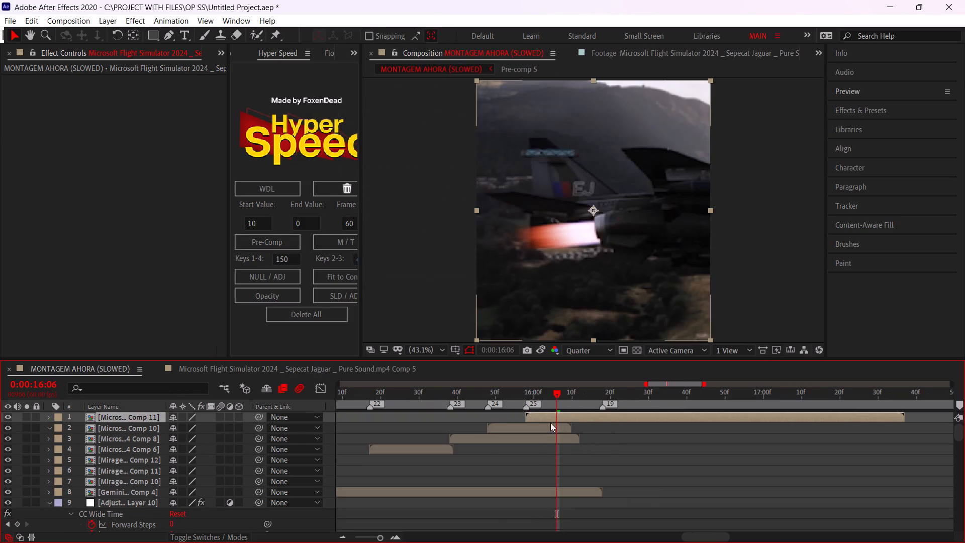
left_click_drag(564, 389, 475, 405)
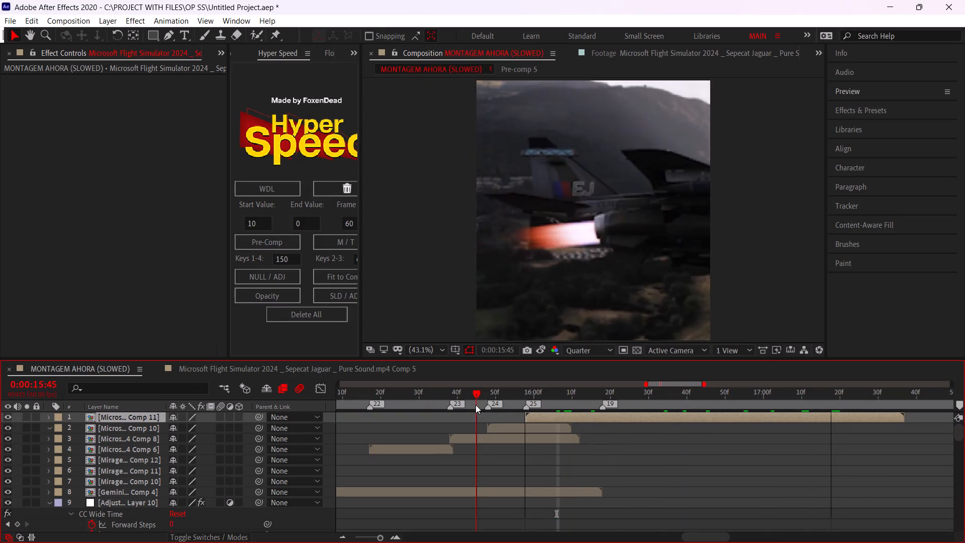
left_click_drag(475, 405, 469, 406)
middle_click_drag(513, 475, 820, 474)
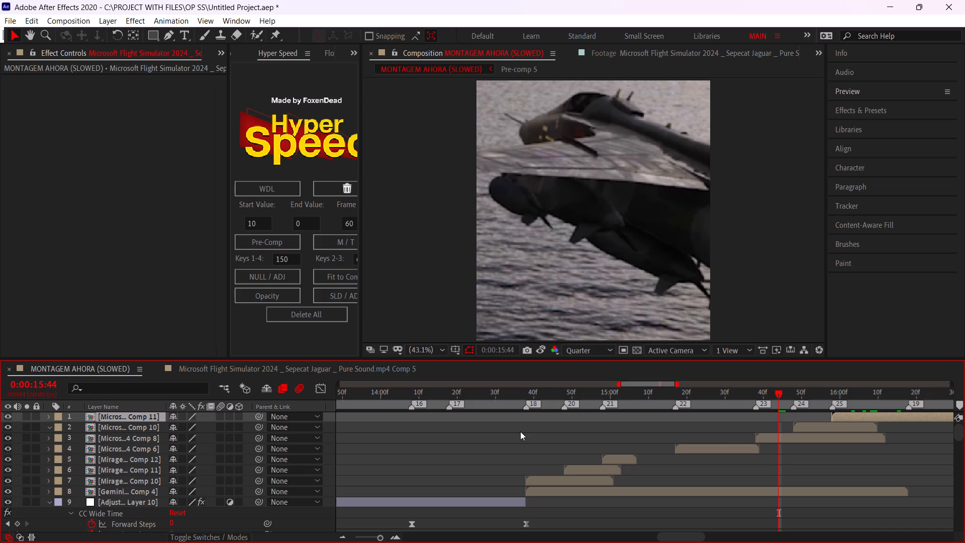
left_click(573, 397)
left_click(565, 482)
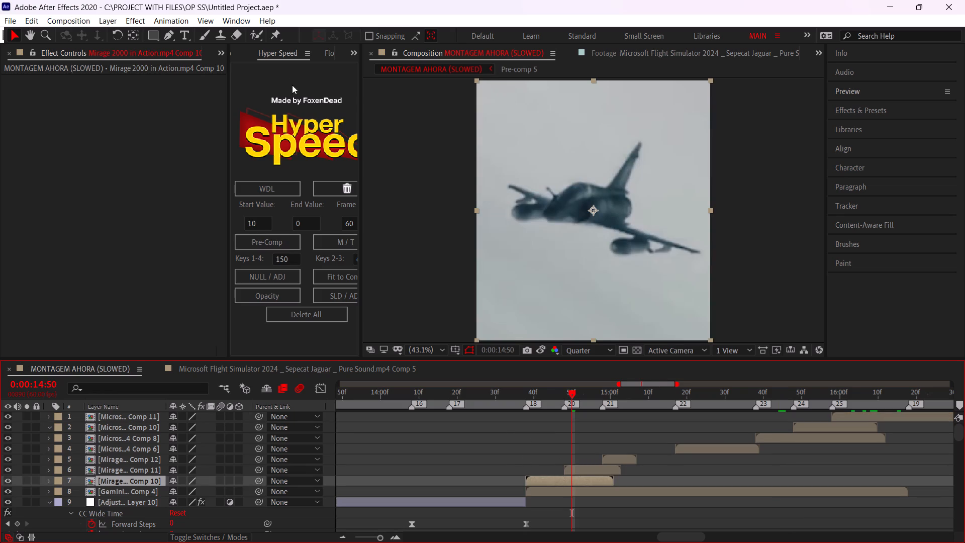
key("ctrl+alt+shift+f")
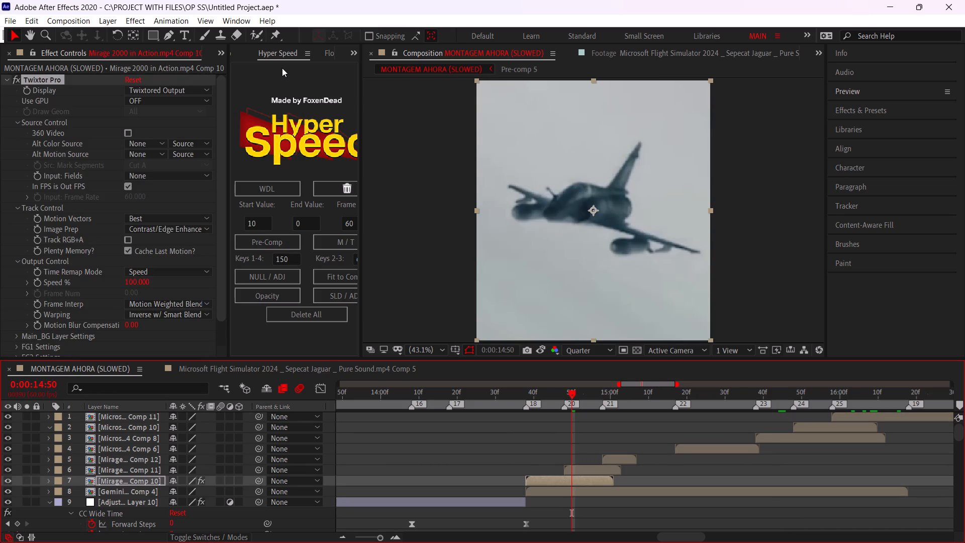
key("ctrl+shift+c")
key("Return")
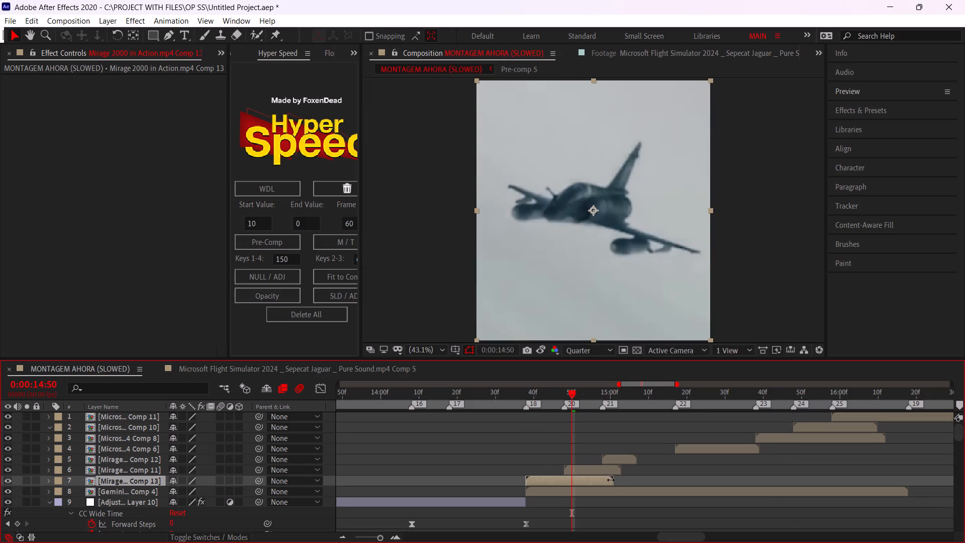
Apply Twixtor Pro to each of the Mirage clips starting at markers 20 and 21, pre-composing each one separately.
left_click(608, 467)
key("ctrl+alt+shift+f")
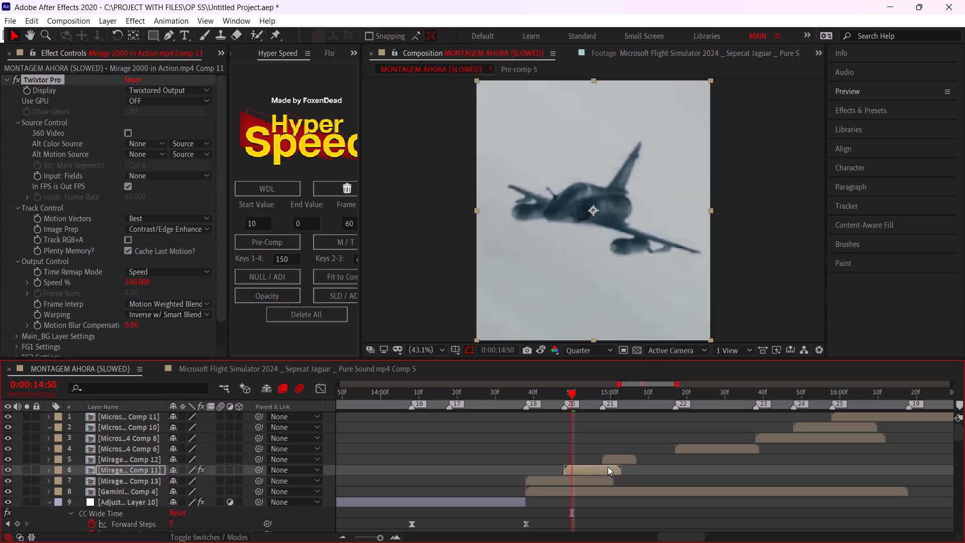
key("ctrl+shift+c")
key("Return")
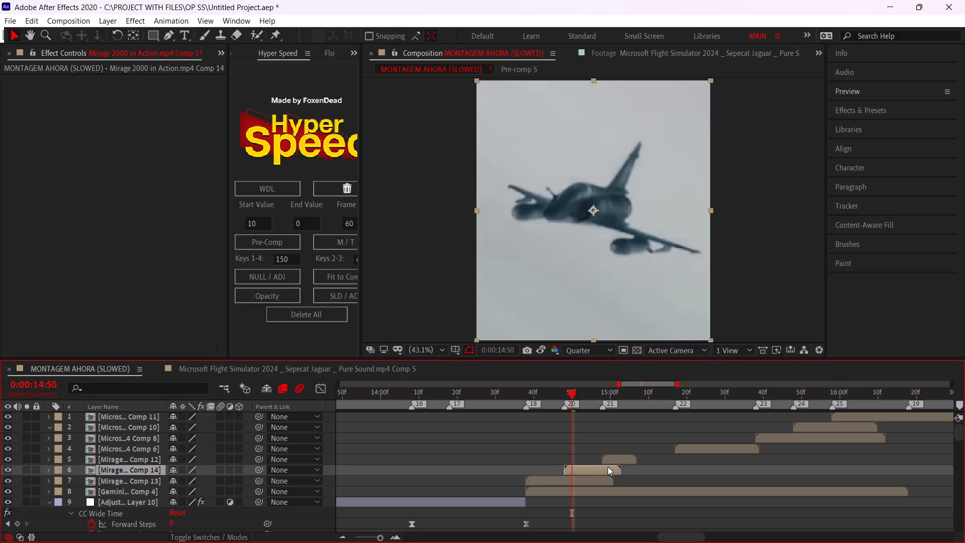
left_click(615, 462)
key("ctrl+alt+shift+f")
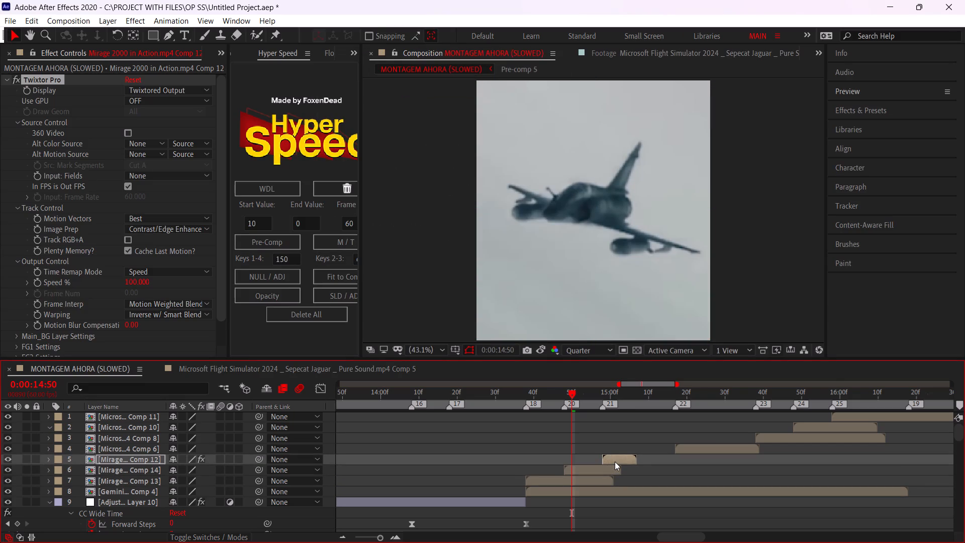
key("ctrl+shift+c")
key("Return")
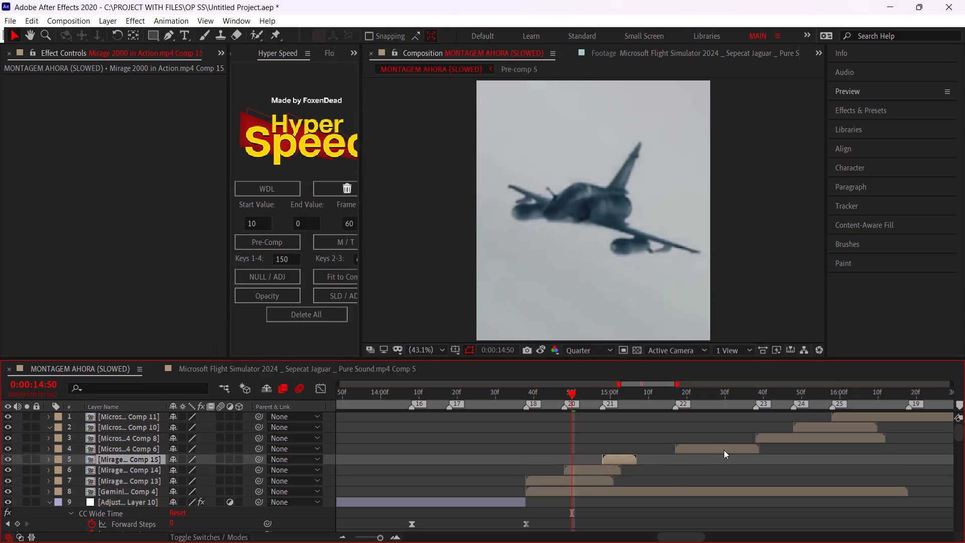
Apply Twixtor Pro to each of the Jaguar clips starting at markers 22 and 23, pre-composing each one separately.
left_click(724, 450)
key("ctrl+alt+shift+f")
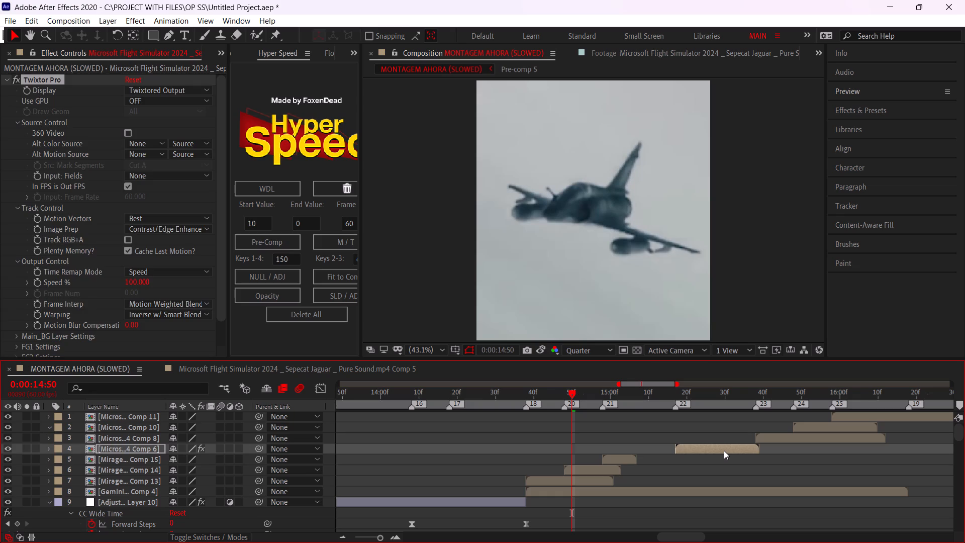
key("ctrl+period")
key("ctrl+c")
key("ctrl+shift+c")
key("Return")
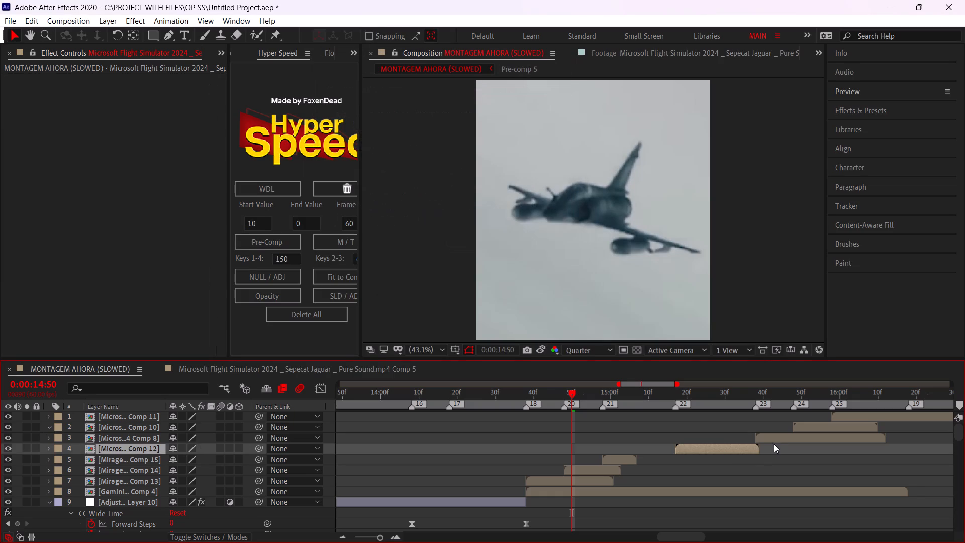
left_click(781, 439)
key("ctrl+alt+shift+f")
key("ctrl+shift+c")
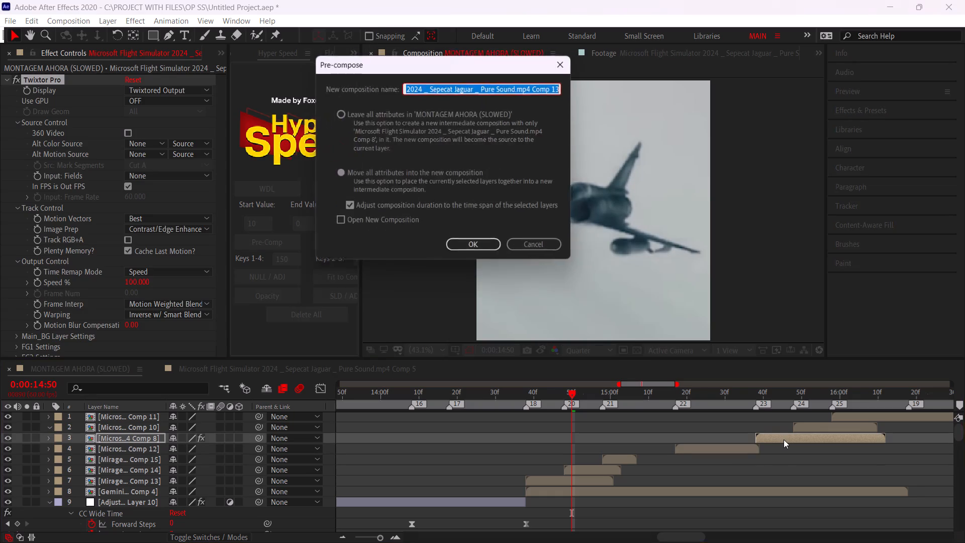
key("Return")
Apply Twixtor Pro to each of the Jaguar clips starting at markers 24 and 25, pre-composing each one separately.
left_click(830, 425)
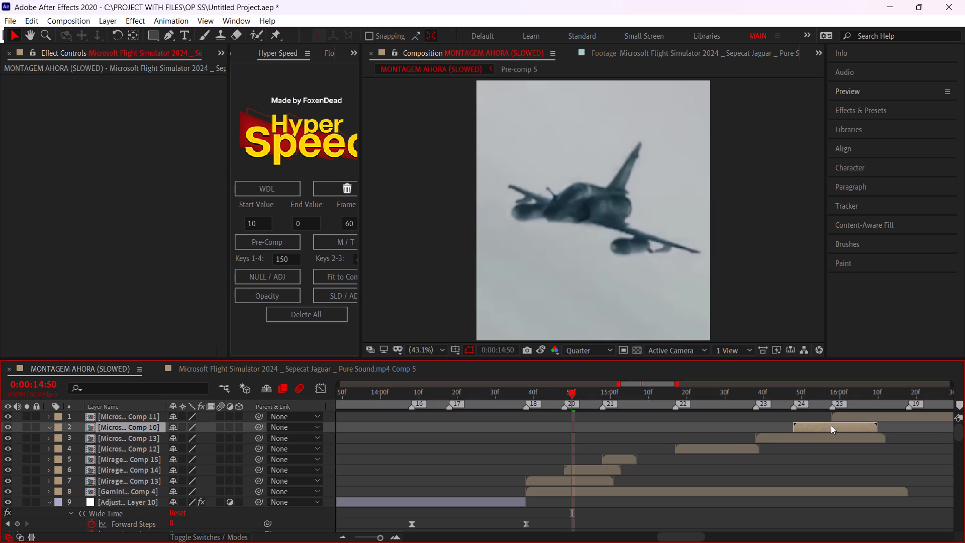
key("ctrl+alt+shift+f")
key("ctrl+shift+c")
key("Return")
left_click(859, 413)
key("ctrl+alt+shift+f")
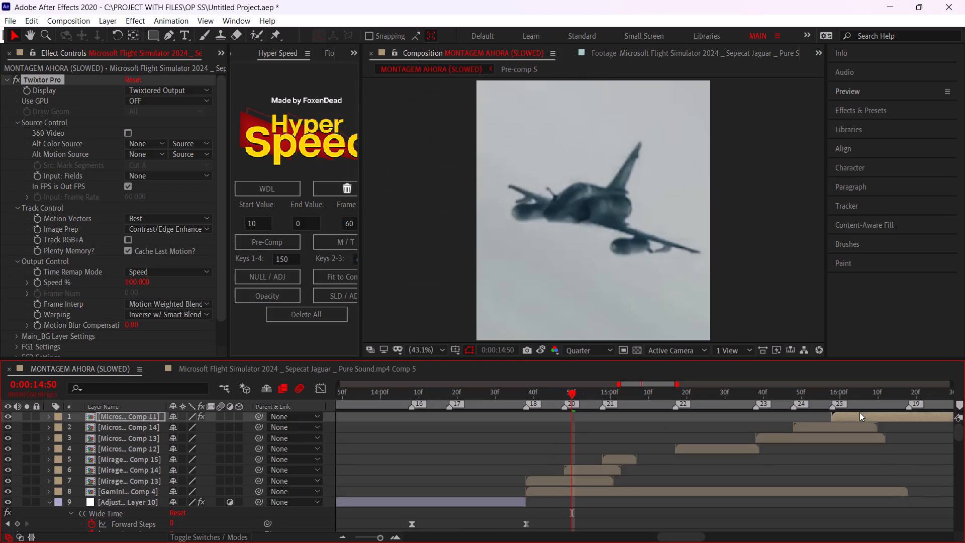
key("ctrl+shift+c")
key("Return")
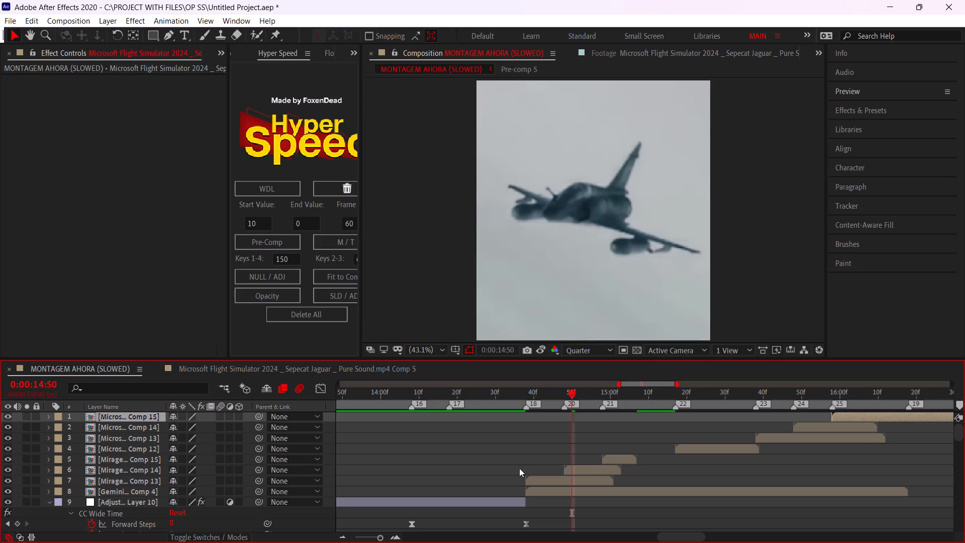
Enable time remapping on all seven Mirage and Jaguar pre-comps, layers 1 to 7, at once.
left_click(570, 478)
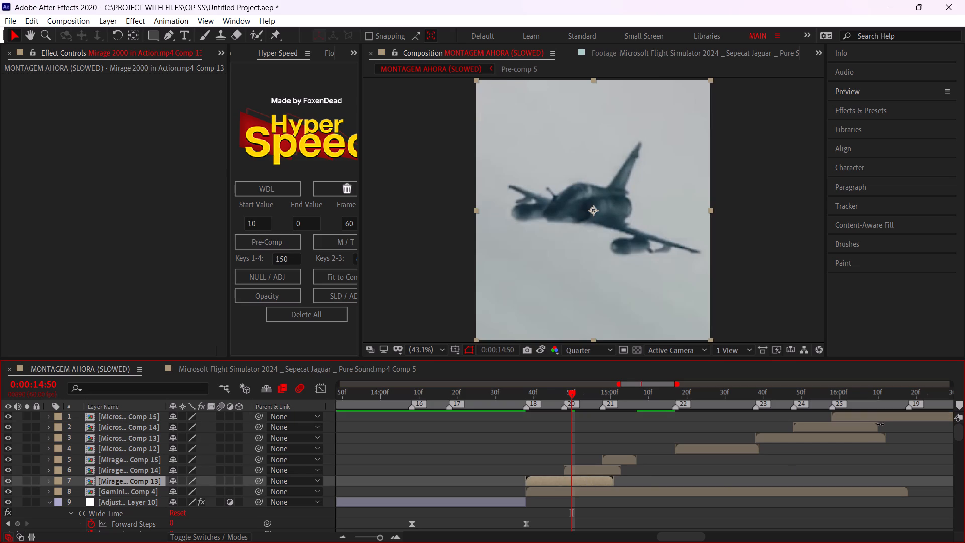
left_click(881, 420, "shift")
key("ctrl+alt+t")
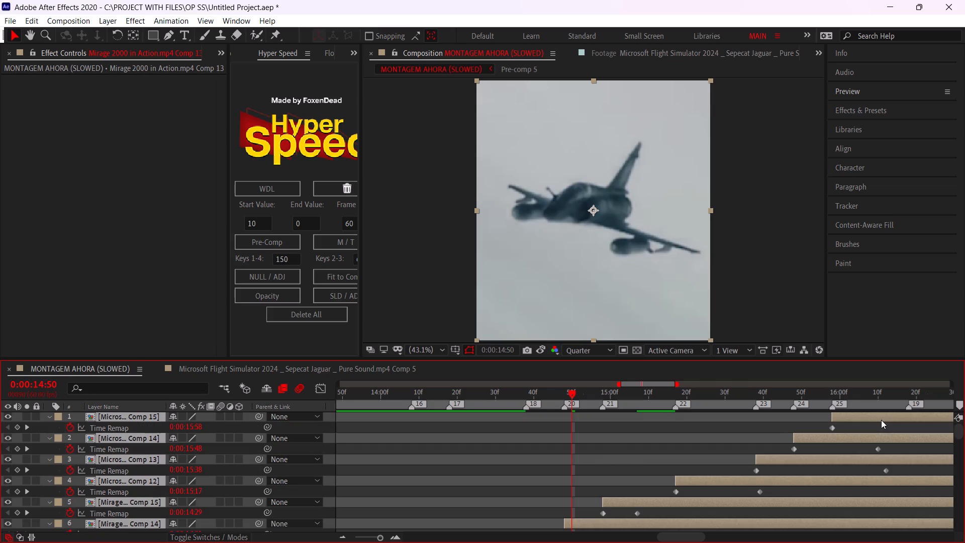
Move the end Time Remap keyframes of the three Mirage clips, layers 7, 6 and 5, to markers 20, 21 and 22 respectively.
left_click(615, 451)
scroll(615, 451, "down", 4)
scroll(604, 451, "up", 1)
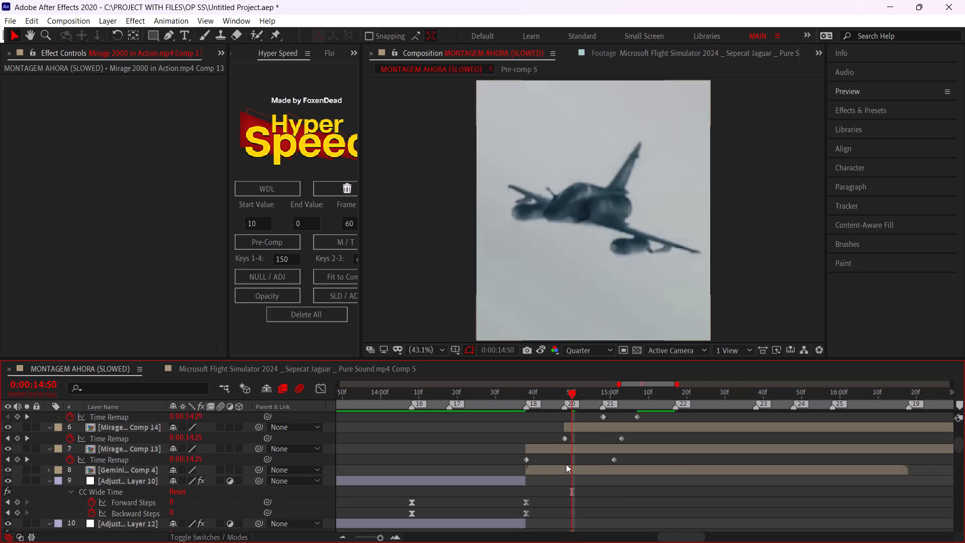
scroll(564, 457, "up", 1, "alt")
left_click(563, 396)
left_click_drag(663, 464, 563, 468)
left_click_drag(652, 394, 644, 398)
left_click_drag(680, 437, 642, 440)
middle_click_drag(669, 446, 564, 469)
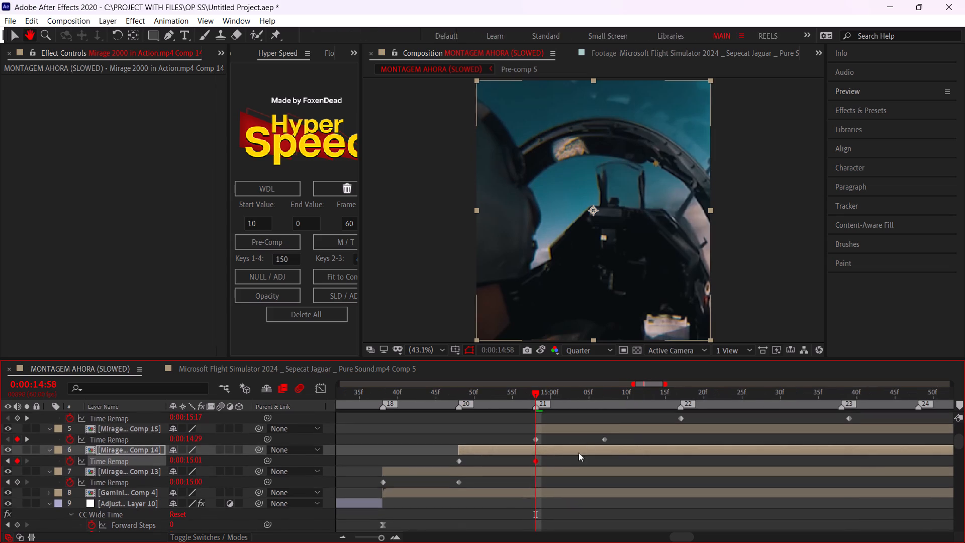
left_click_drag(634, 400, 681, 421)
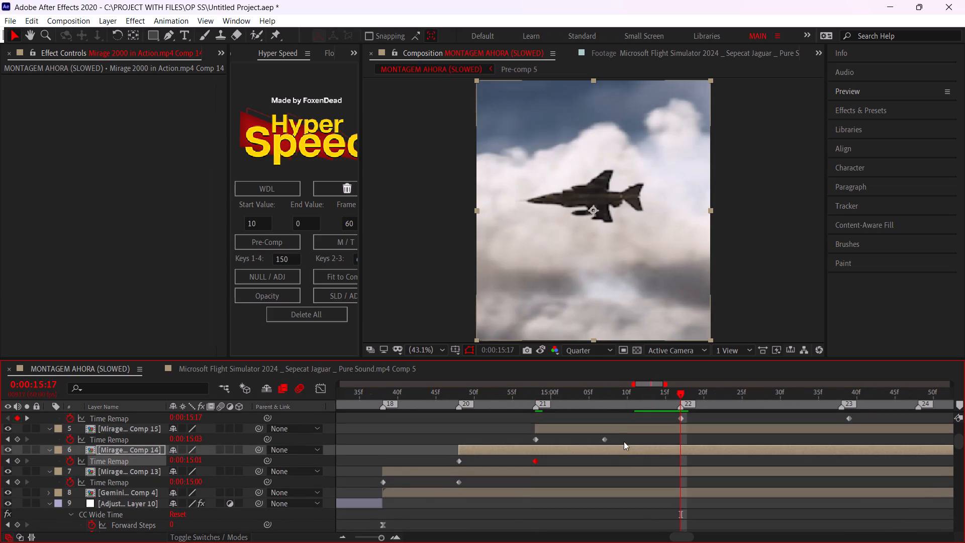
left_click_drag(604, 438, 679, 447)
Move the end Time Remap keyframes of Jaguar layers 4, 3 and 2 to markers 23, 24 and 25 respectively.
middle_click_drag(680, 448, 534, 488)
left_click_drag(701, 396, 695, 396)
left_click_drag(704, 457, 698, 458)
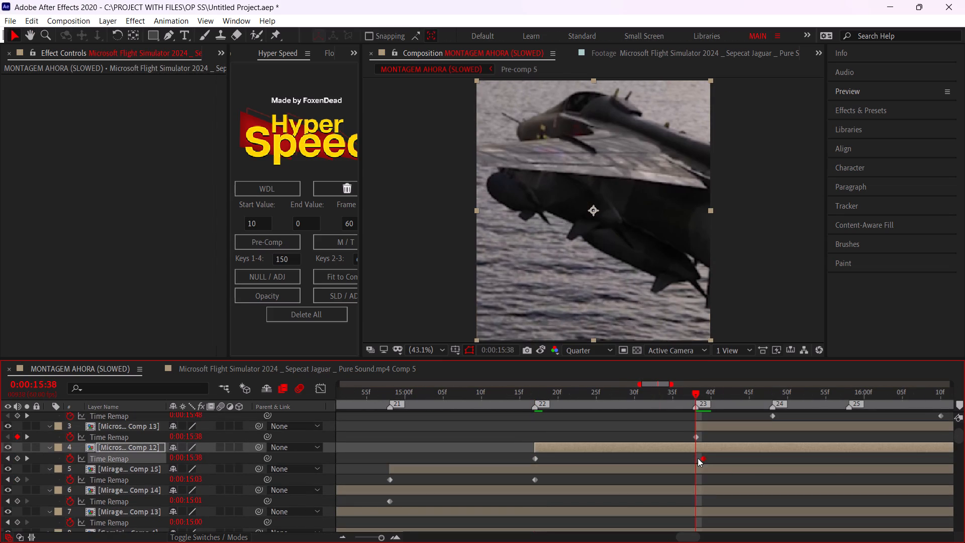
left_click_drag(698, 458, 696, 458)
middle_click_drag(726, 469, 540, 487)
left_click_drag(769, 456, 588, 448)
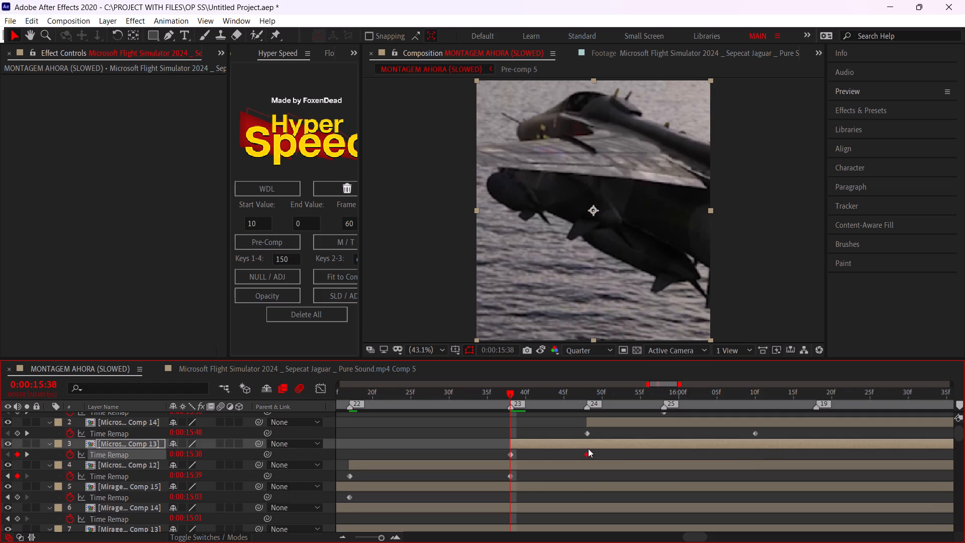
left_click_drag(588, 448, 587, 448)
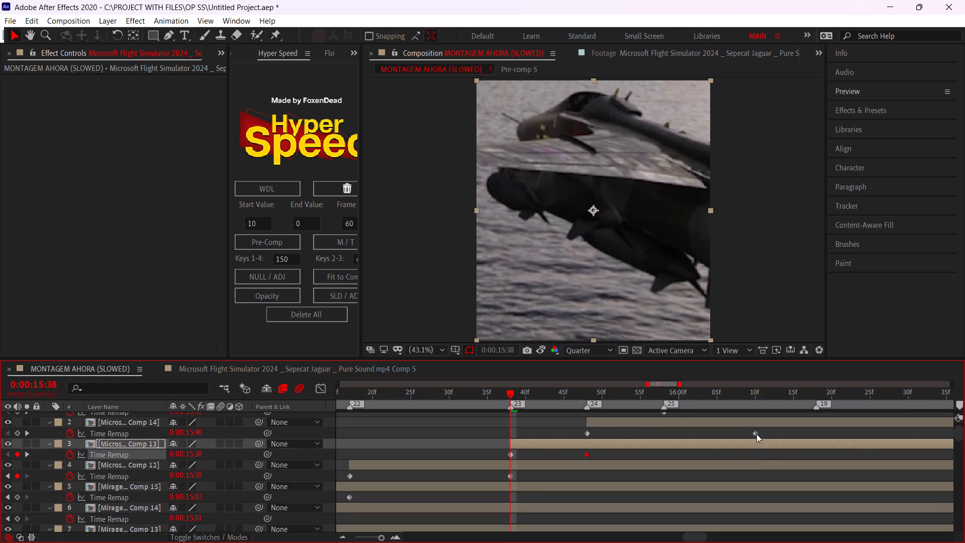
left_click_drag(755, 433, 666, 433)
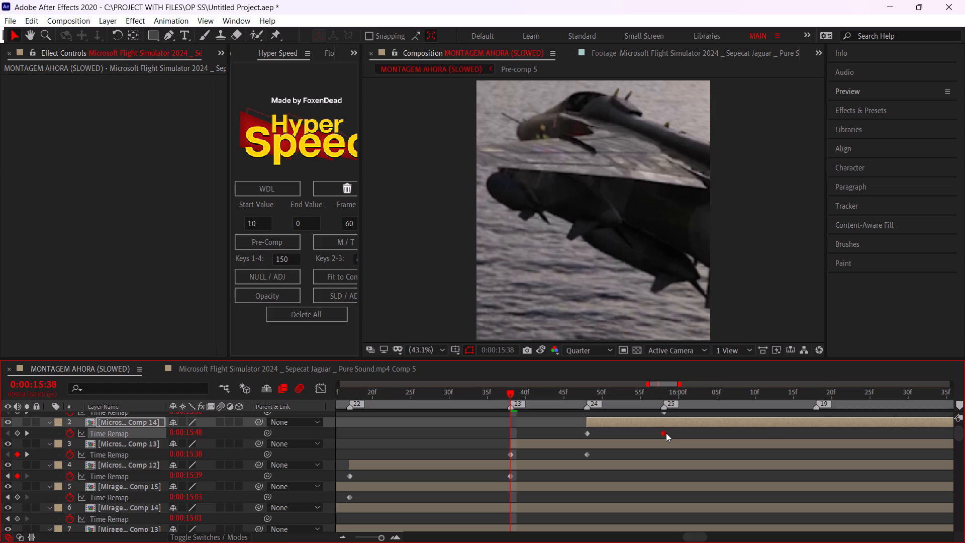
Move the end Time Remap keyframe of the top Jaguar clip, layer 1, to marker 19.
middle_click_drag(718, 434, 609, 465)
scroll(671, 440, "up", 1)
scroll(642, 440, "down", 2, "alt")
left_click_drag(806, 426, 652, 429)
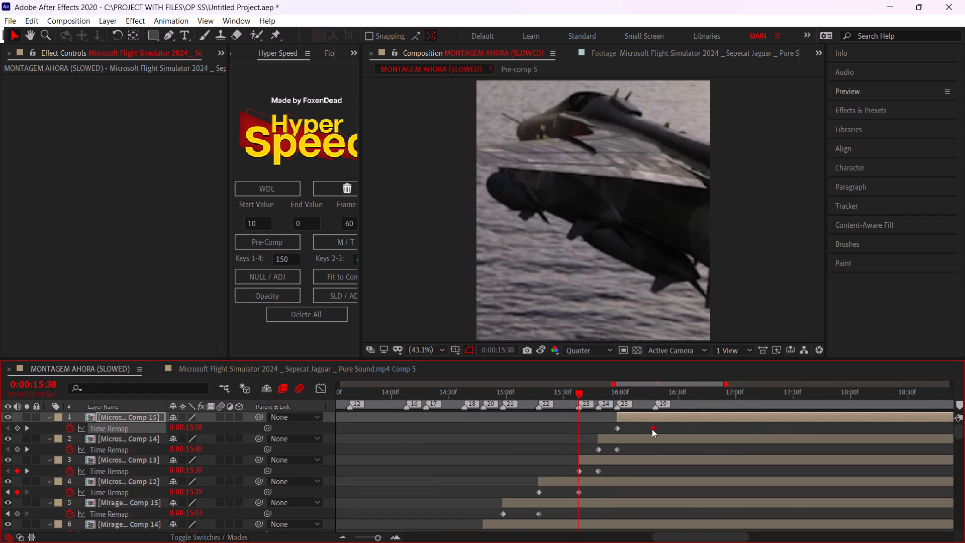
left_click_drag(652, 429, 655, 430)
Split the top Jaguar layer at marker 19, 0:00:16:18, and delete the part after it.
scroll(655, 430, "up", 3, "alt")
left_click(653, 397)
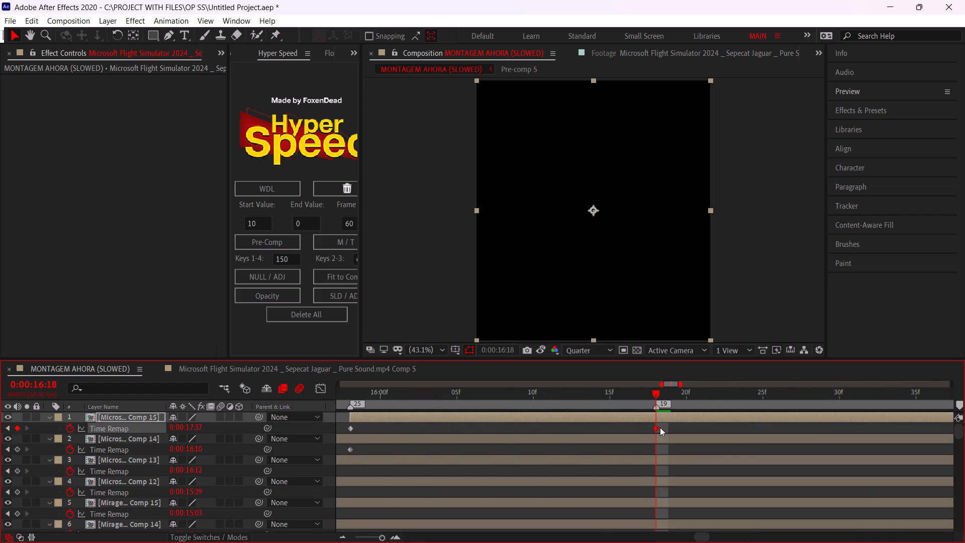
key("ctrl+shift+d")
key("Delete")
middle_click_drag(585, 442, 706, 454)
scroll(585, 442, "up", 1)
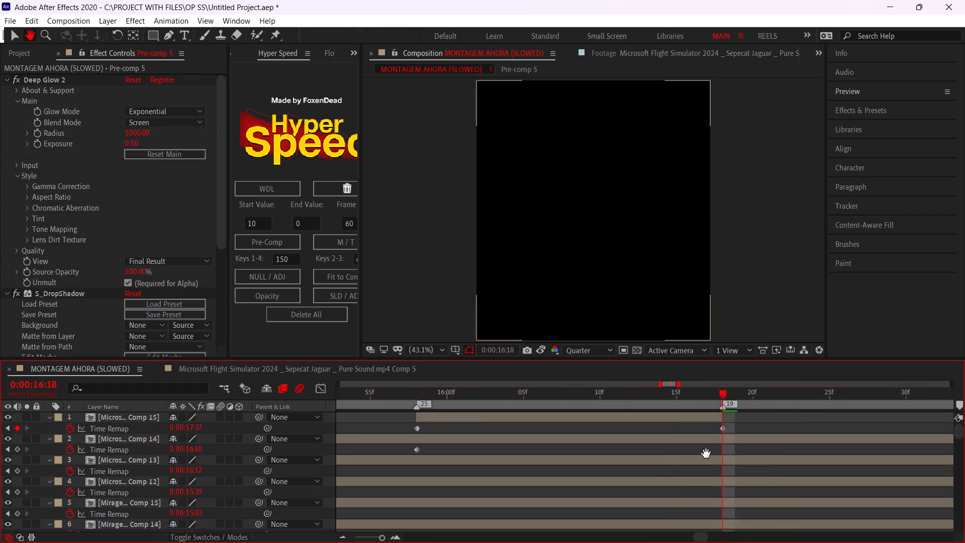
Split Jaguar layer 2 (Comp 14) at marker 25, 0:00:15:58, and delete the part after it.
middle_click_drag(706, 454, 719, 455)
left_click(582, 439)
left_click_drag(474, 397, 481, 398)
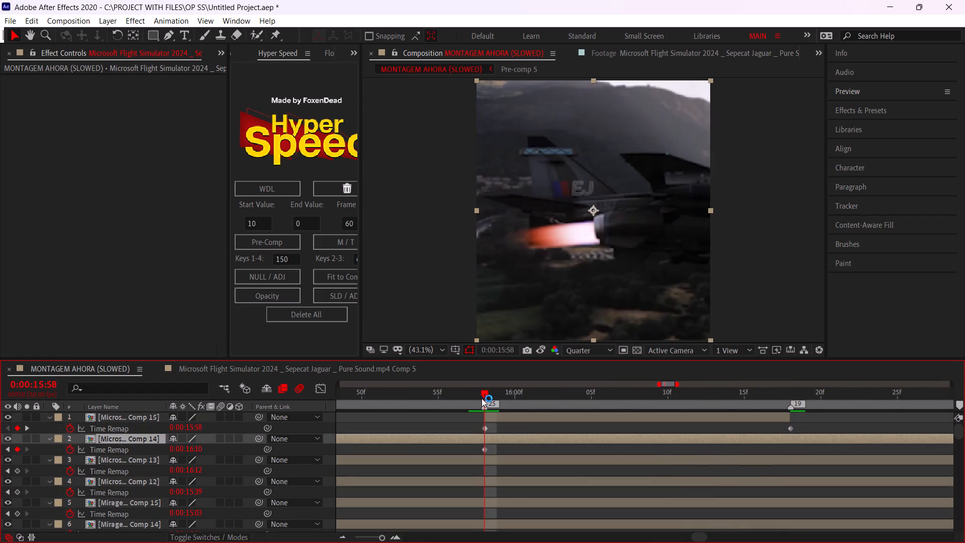
key("ctrl+shift+d")
key("Delete")
Split Jaguar layer 3 (Comp 13) at marker 24, 0:00:15:48, and delete the part after it.
middle_click_drag(478, 455, 699, 435)
scroll(700, 435, "down", 1)
scroll(574, 422, "up", 2)
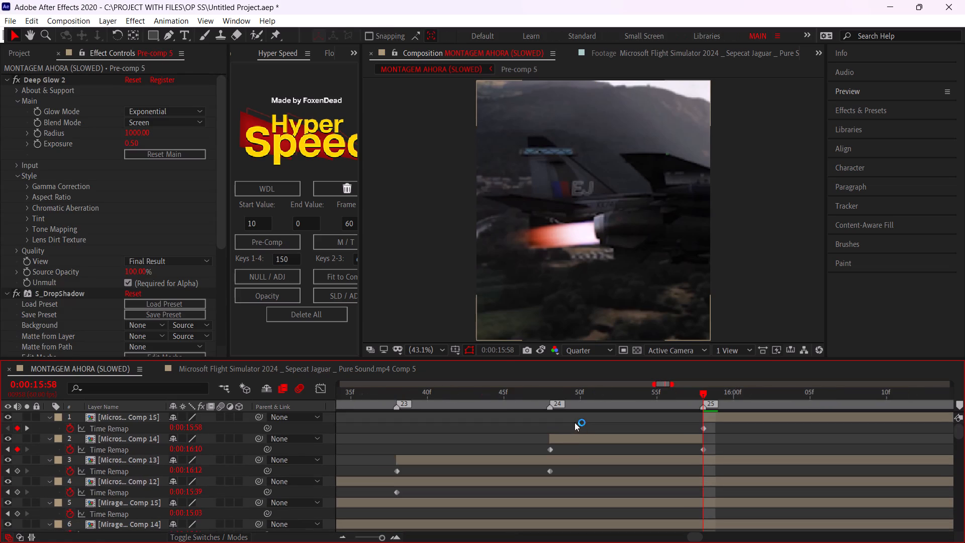
left_click(571, 456)
left_click_drag(560, 396, 553, 397)
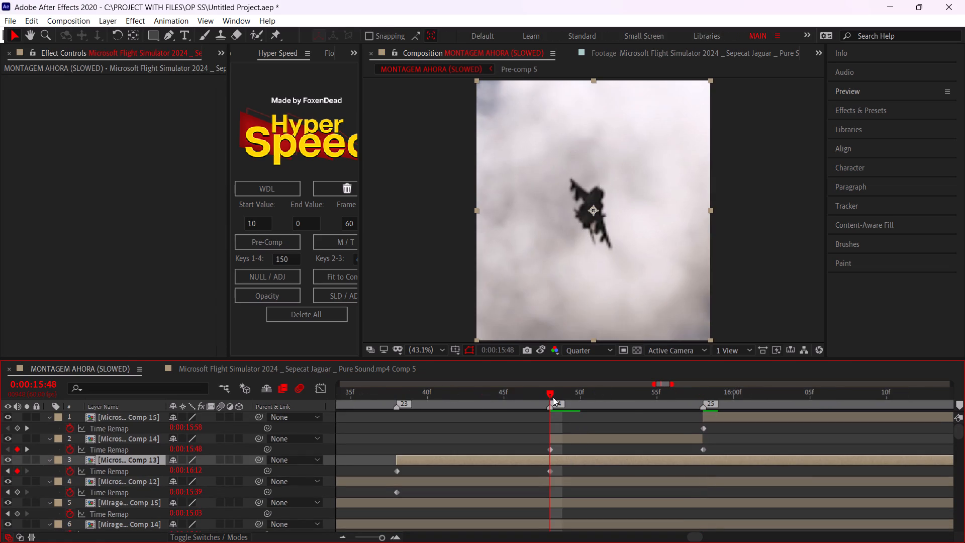
key("ctrl+shift+d")
key("Delete")
Split Jaguar layer 4 (Comp 12) at marker 23, 0:00:15:38, and delete the part after it.
middle_click_drag(571, 464, 733, 468)
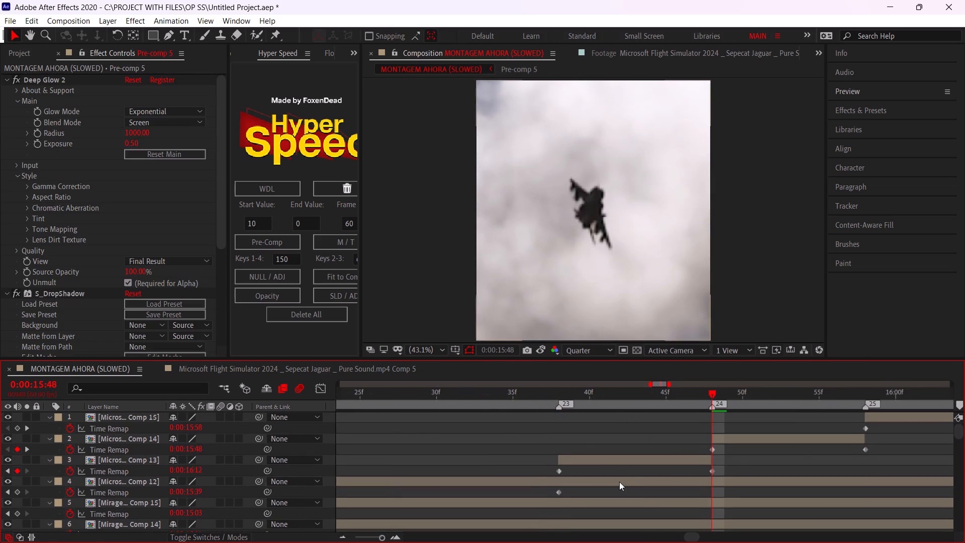
left_click(619, 482)
left_click_drag(548, 398, 560, 400)
key("ctrl+shift+d")
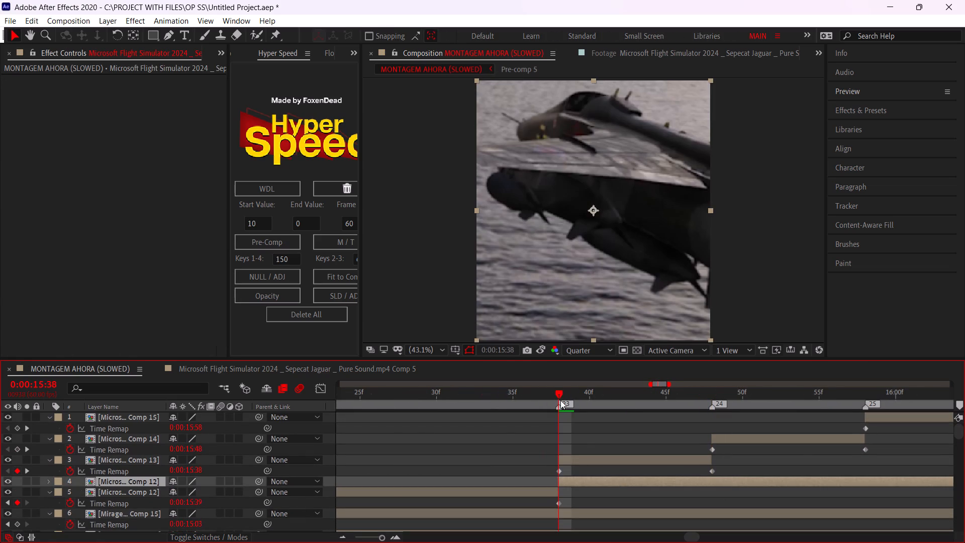
key("Delete")
Split Mirage layer 5 (Comp 15) at marker 22, 0:00:15:17, and delete the part after it.
middle_click_drag(591, 478, 829, 467)
left_click(592, 491)
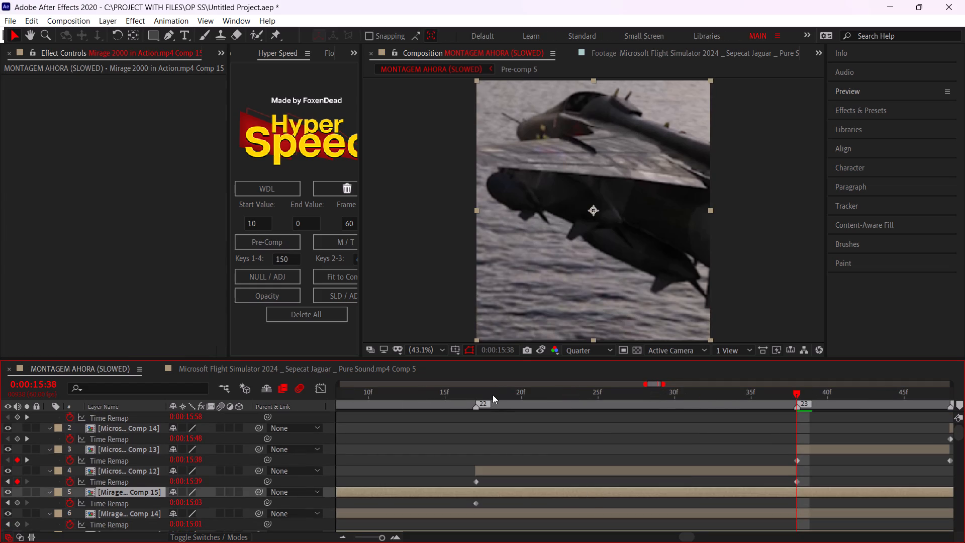
left_click_drag(492, 393, 475, 395)
key("ctrl+shift+d")
key("Delete")
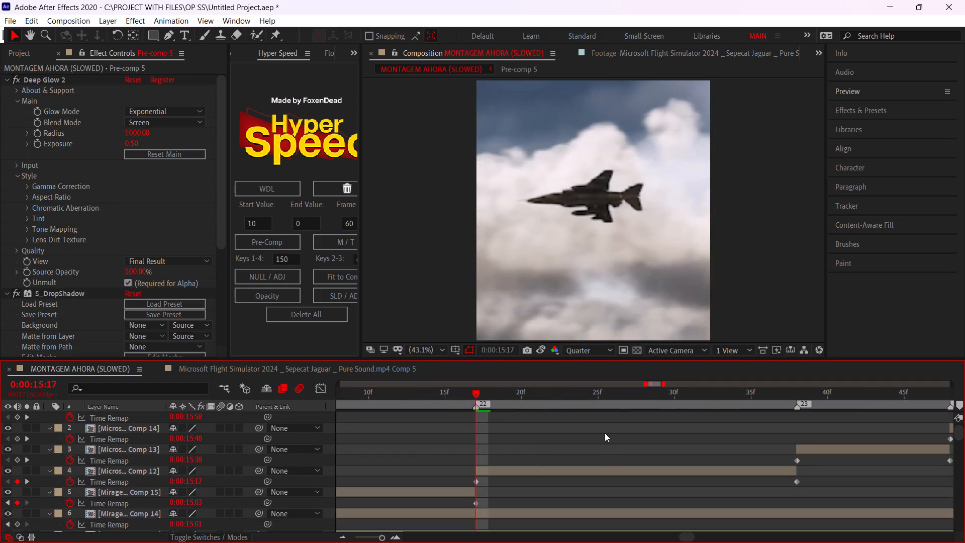
Split Mirage layer 6 (Comp 14) at marker 21, 0:00:14:58, and delete the part after it.
middle_click_drag(599, 458, 802, 437)
scroll(655, 476, "down", 2, "alt")
left_click(604, 493)
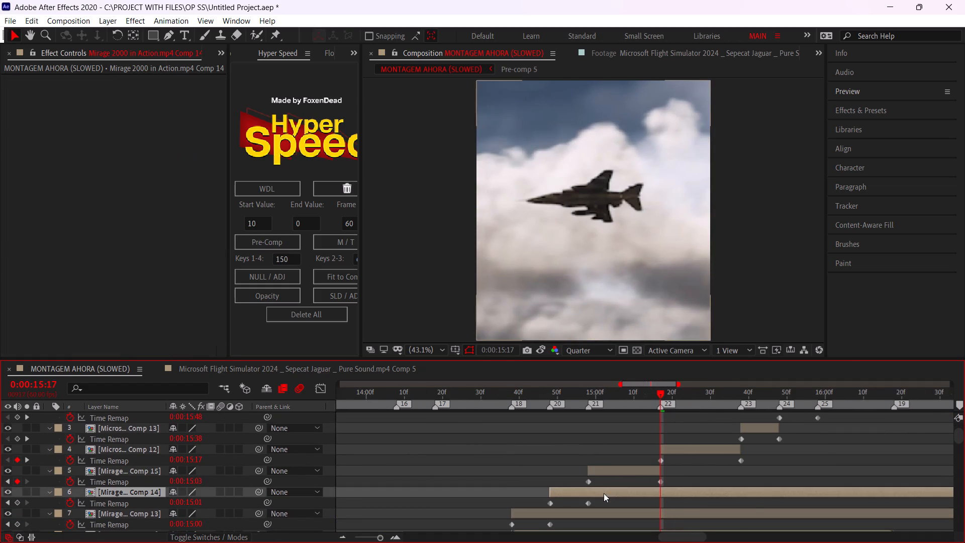
scroll(570, 468, "up", 2, "alt")
left_click_drag(603, 388, 629, 397)
key("ctrl+shift+d")
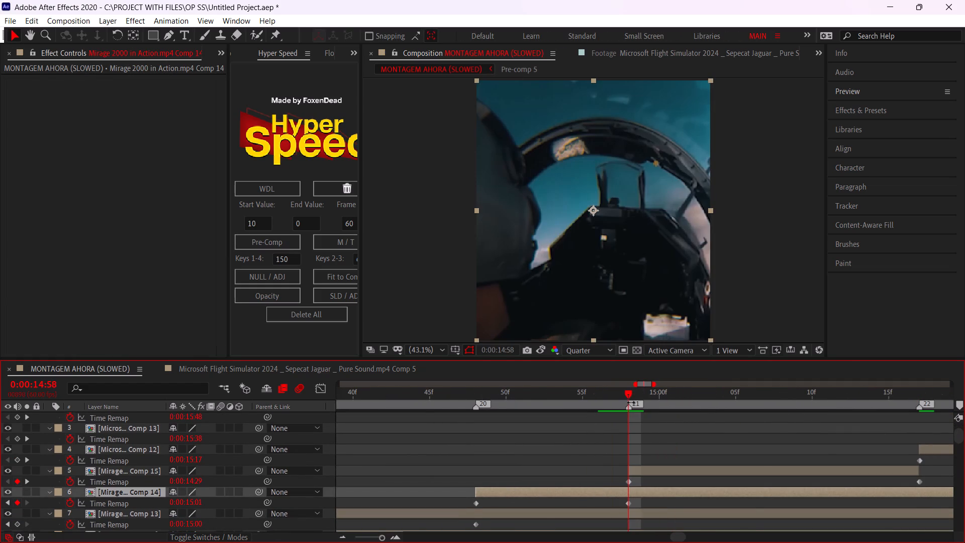
key("Delete")
Split Mirage layer 7 (Comp 13) at marker 20, 0:00:14:48, and delete the part after it.
middle_click_drag(660, 467, 759, 459)
left_click(642, 504)
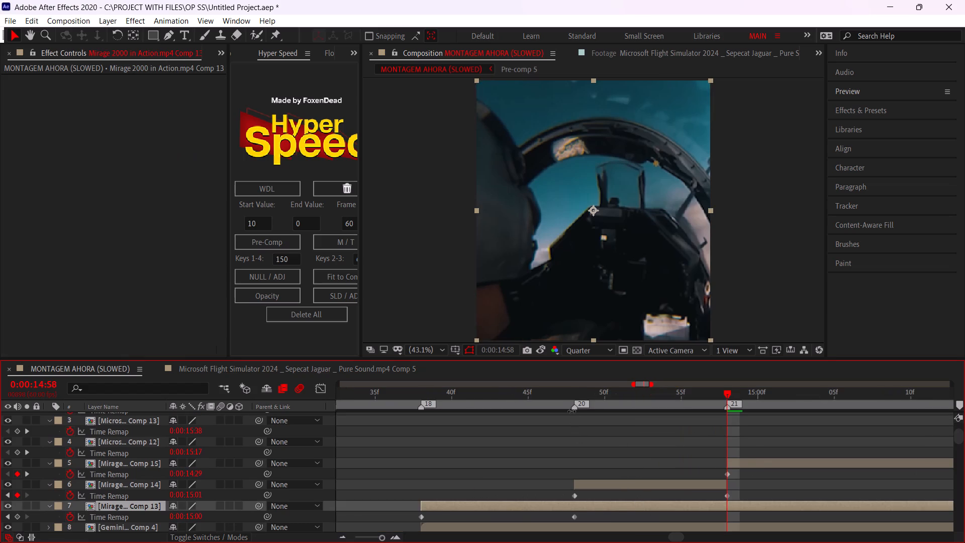
left_click(575, 396)
key("ctrl+shift+d")
key("Delete")
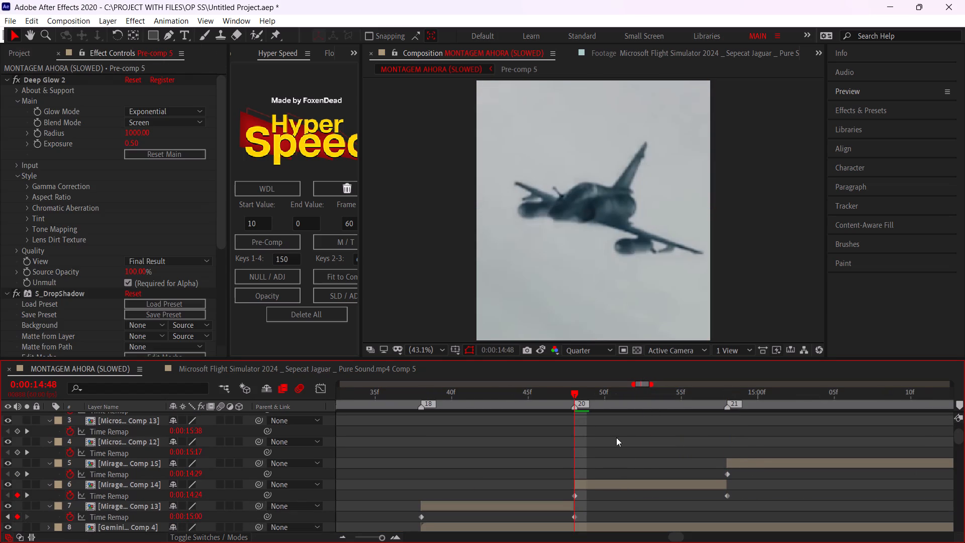
Select the Time Remap keyframes of layers 1 to 7 and apply the saved Flow curve 0.00, 0.58, 1.00, 0.43.
scroll(624, 457, "down", 2, "alt")
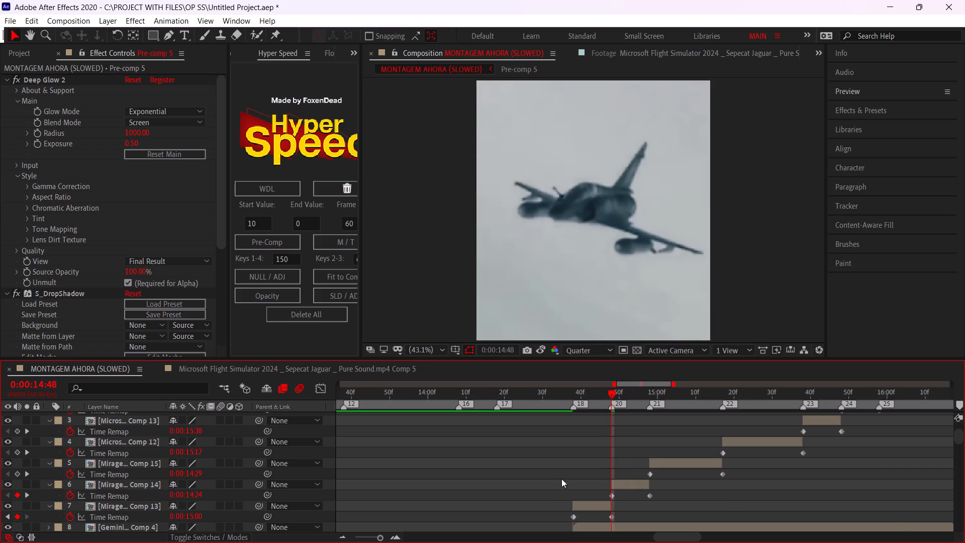
left_click_drag(562, 517, 687, 407)
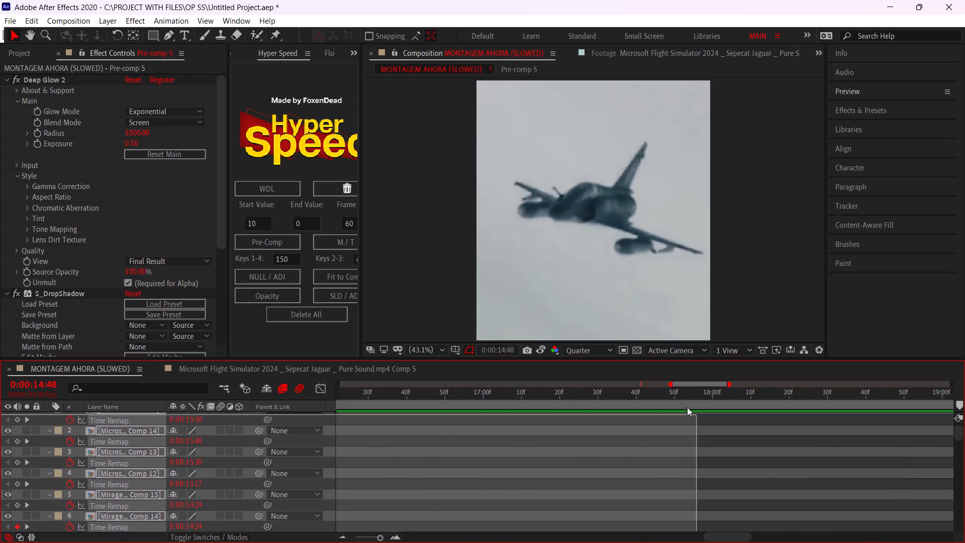
left_click_drag(687, 407, 499, 386)
left_click(329, 53)
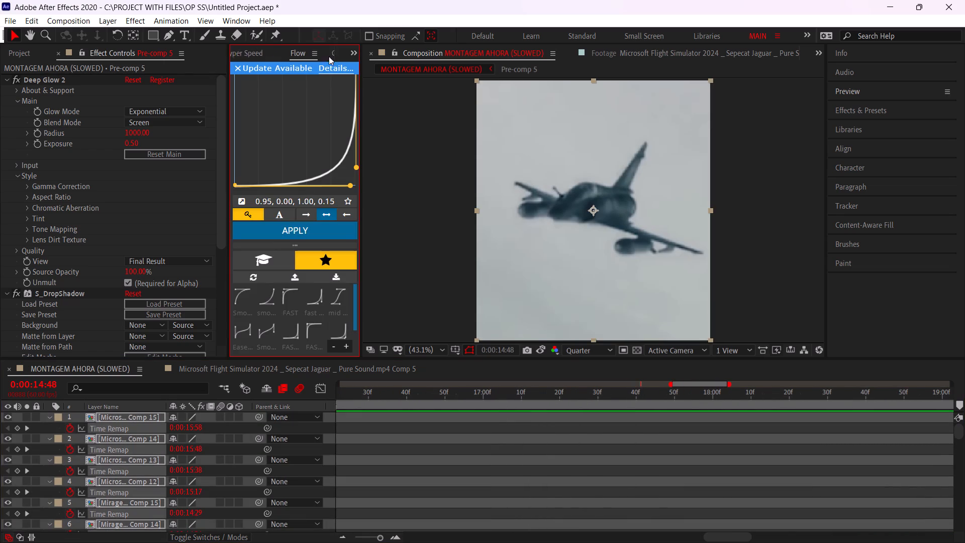
left_click(262, 333)
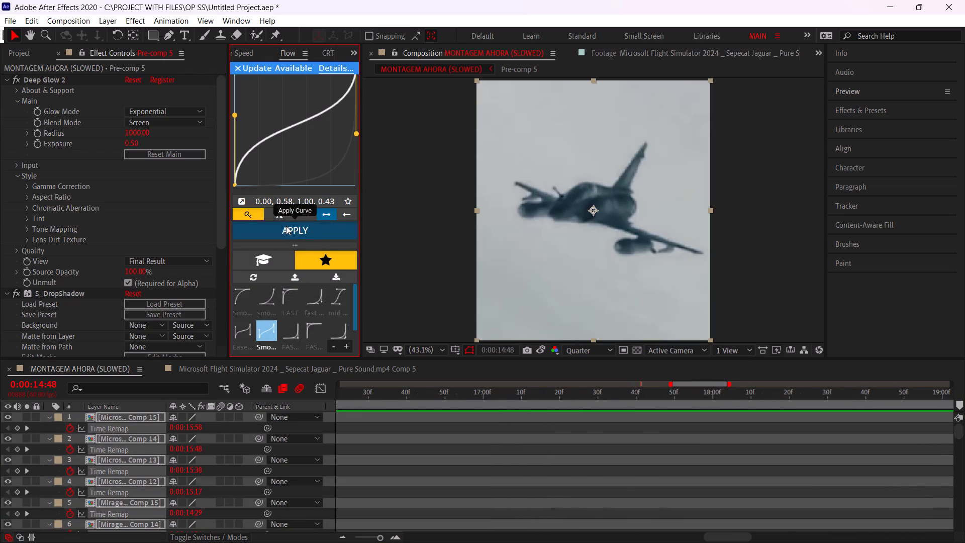
left_click(286, 226)
Play back the montage from the start and around 0:00:09:56 and 0:00:13:58 to check the eased clips.
scroll(570, 478, "down", 8, "alt")
left_click_drag(486, 393, 240, 405)
key("space")
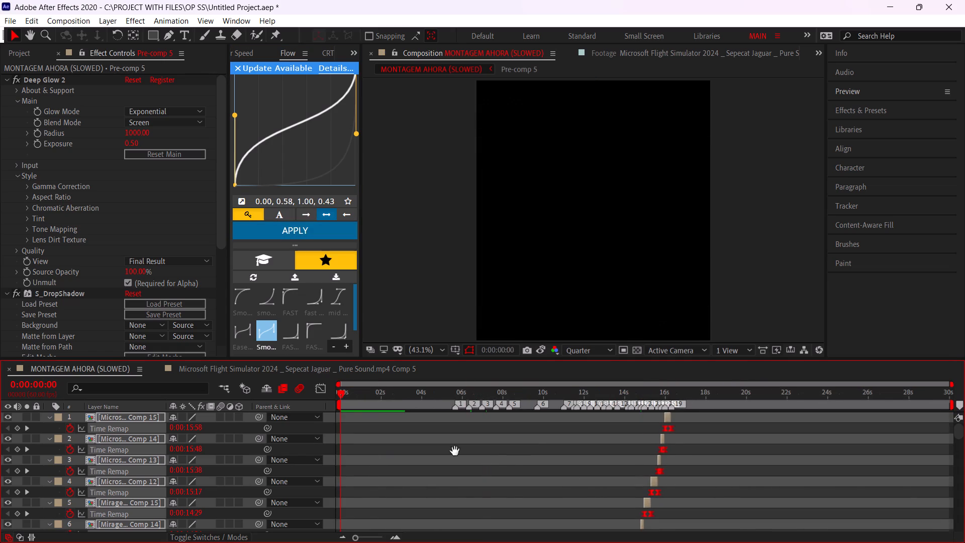
left_click(496, 457)
scroll(521, 450, "down", 3)
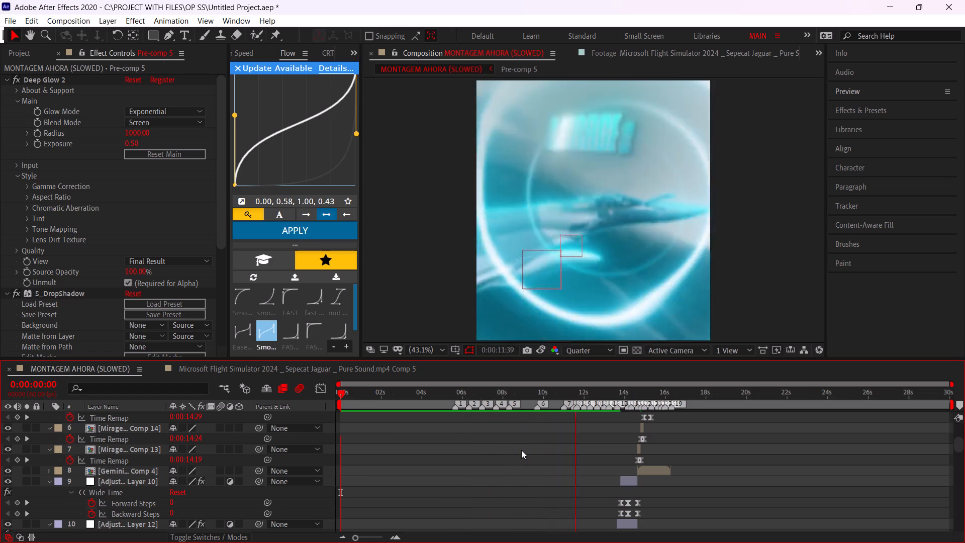
left_click(542, 393)
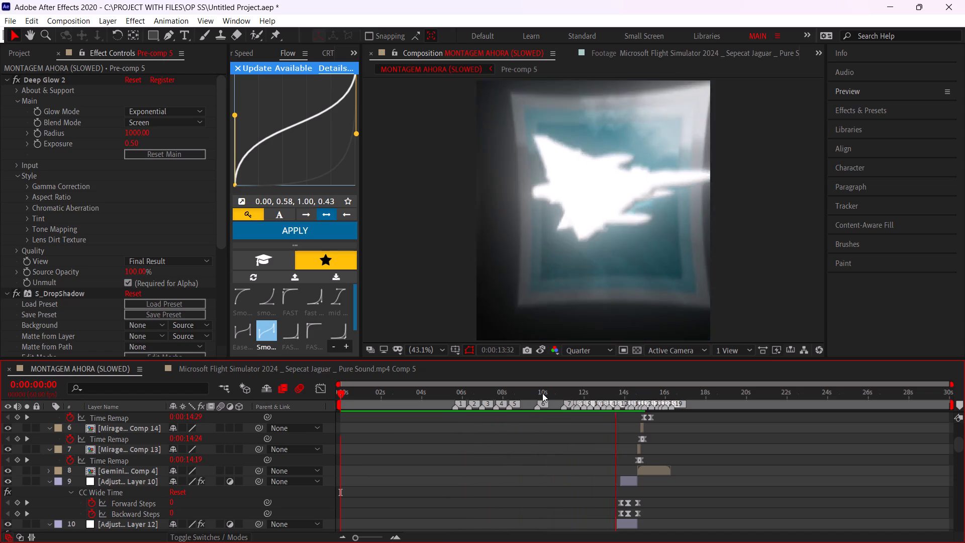
key("space")
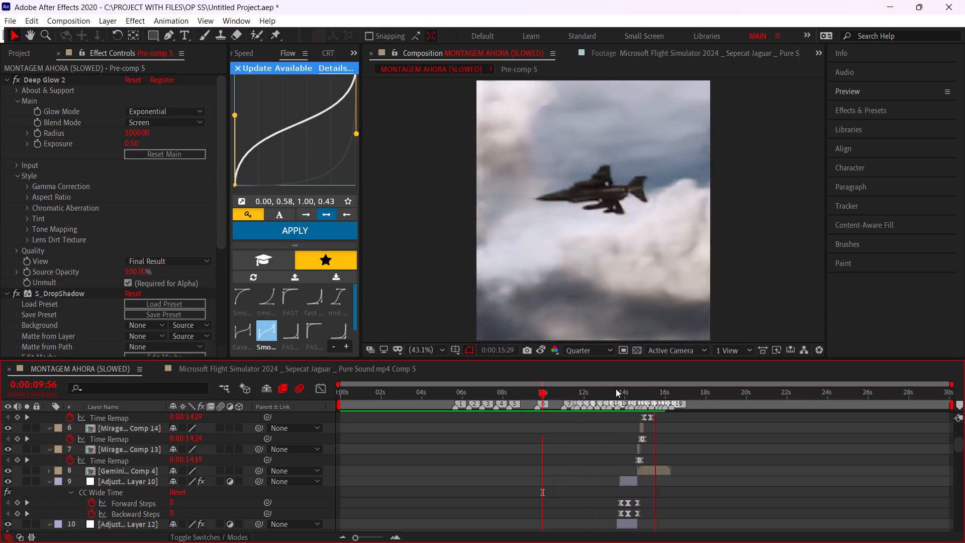
left_click(624, 390)
key("space")
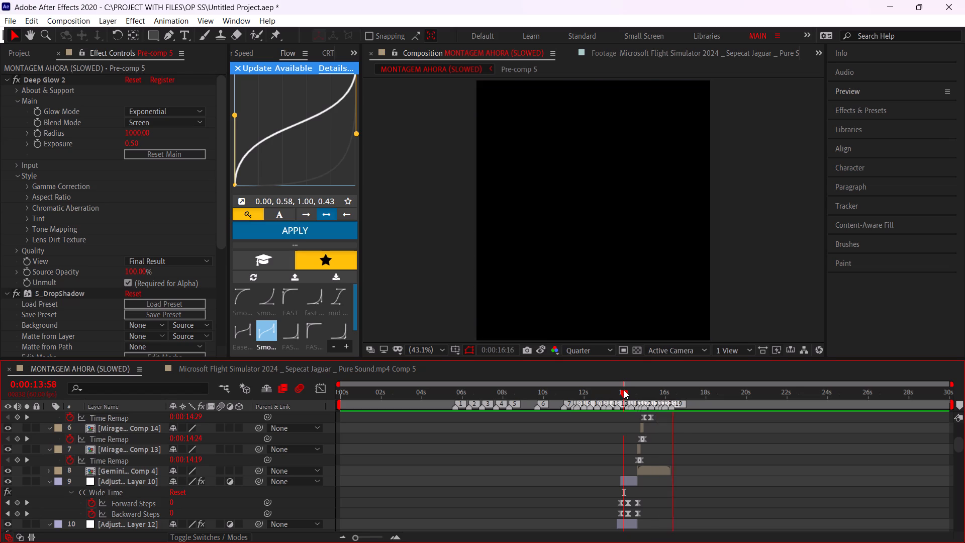
left_click_drag(624, 390, 164, 402)
key("space")
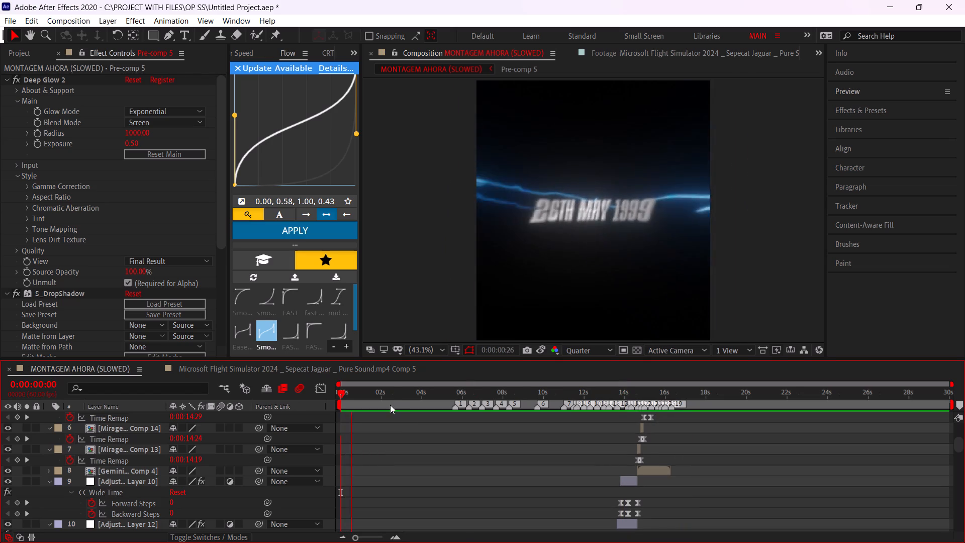
left_click(390, 399)
In Mirage Comp 10, nested inside layer 7, shift the footage left at 0:00:14:19 to centre the jet and check its framing through the clip.
scroll(562, 441, "up", 1, "alt")
scroll(685, 447, "up", 2, "alt")
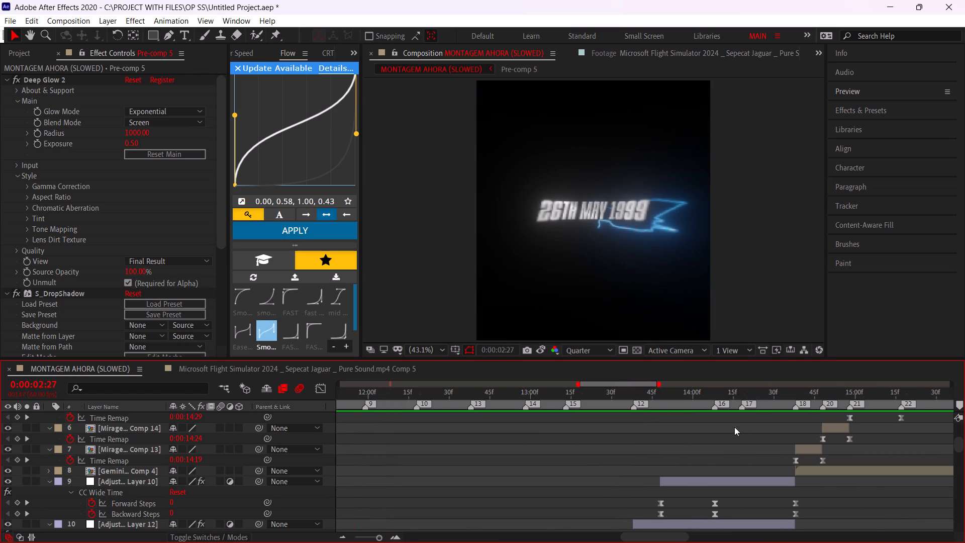
left_click_drag(769, 384, 790, 399)
left_click(795, 400)
left_click_drag(788, 391, 810, 408)
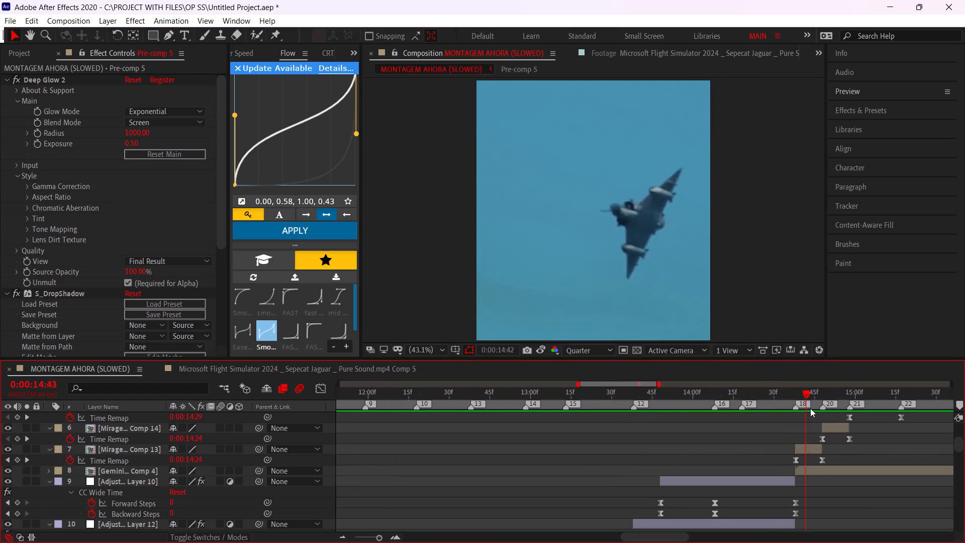
left_click_drag(810, 408, 806, 420)
middle_click_drag(795, 469, 652, 492)
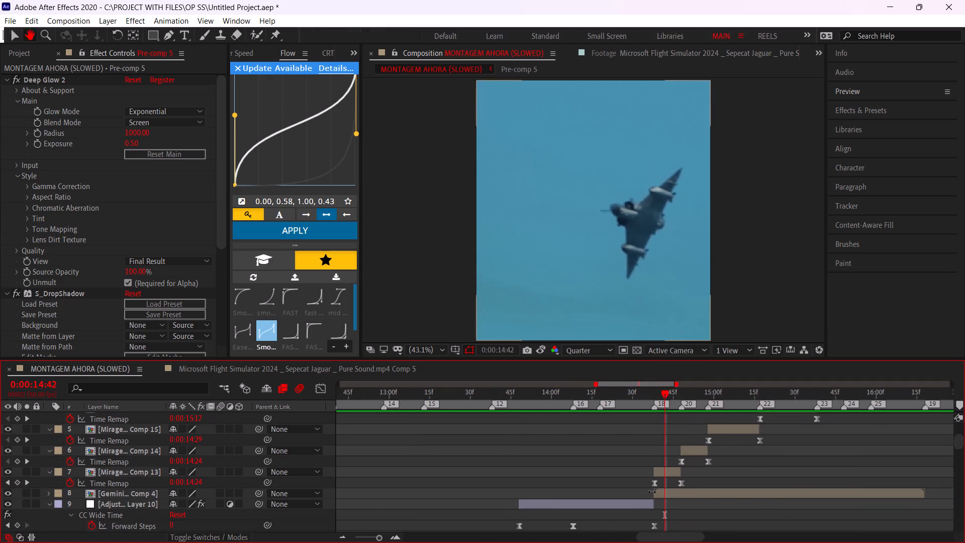
scroll(678, 468, "up", 2, "alt")
double_click(667, 472)
double_click(537, 417)
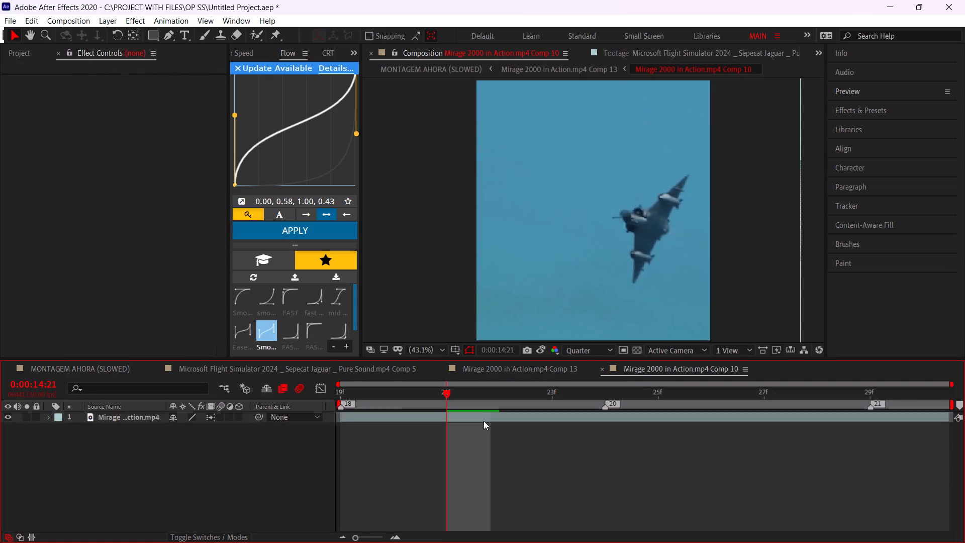
left_click(484, 421)
left_click_drag(399, 399, 263, 416)
left_click_drag(657, 283, 594, 285)
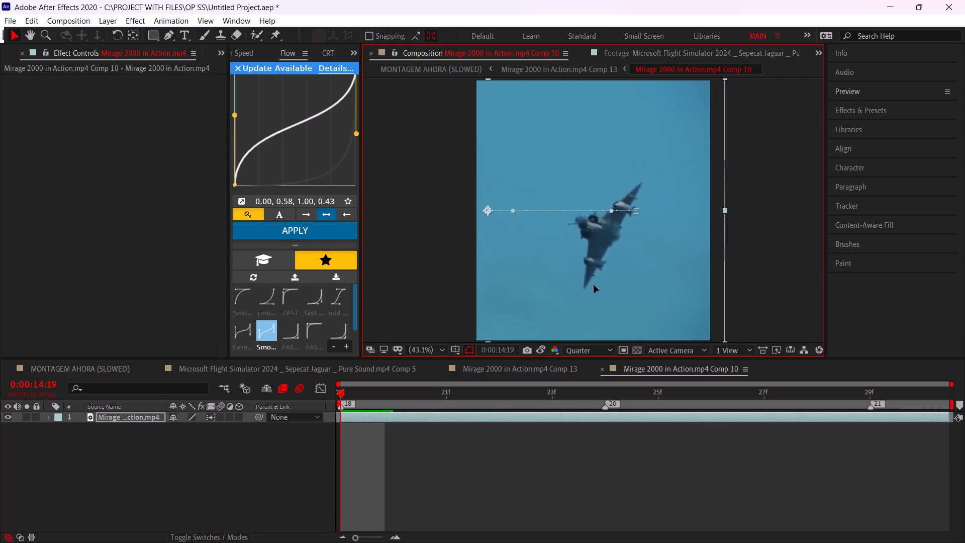
left_click_drag(594, 285, 592, 284)
left_click_drag(414, 398, 964, 453)
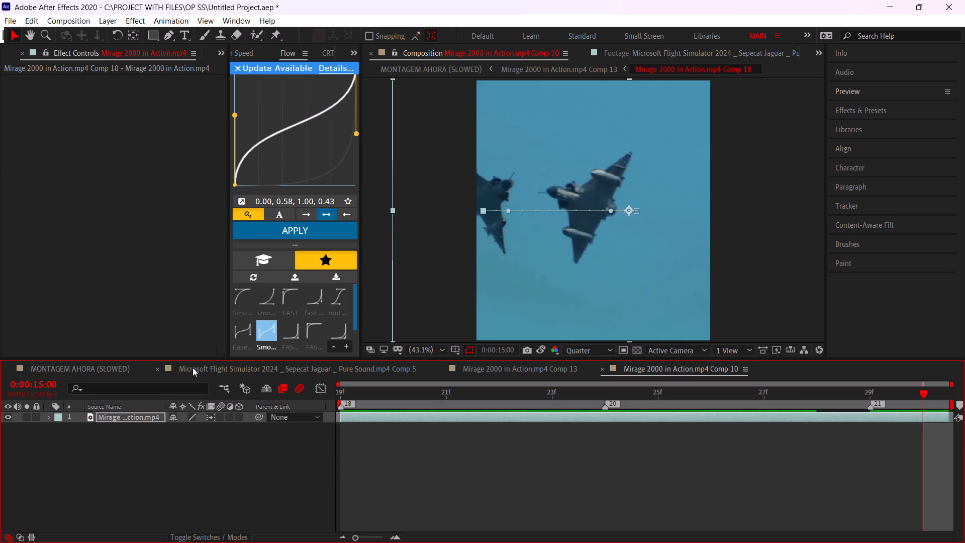
Check the clips from marker 20 to 23 in the main comp, and turn off frame blending on the footage in Jaguar Comp 5, nested inside layer 4.
scroll(192, 368, "up", 12)
left_click_drag(664, 404, 813, 435)
middle_click_drag(817, 434, 488, 484)
scroll(817, 434, "up", 1)
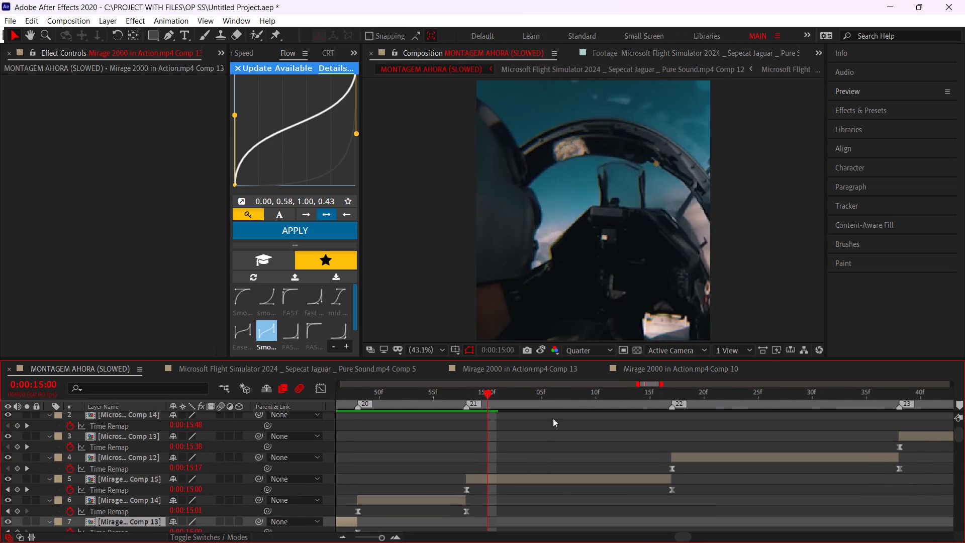
left_click_drag(560, 402, 806, 438)
middle_click_drag(790, 446, 494, 445)
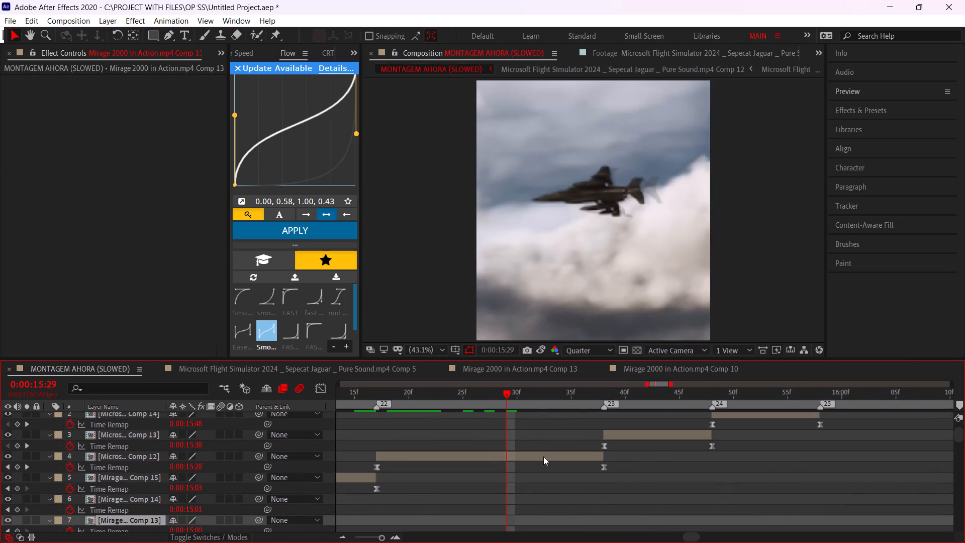
double_click(543, 457)
double_click(523, 416)
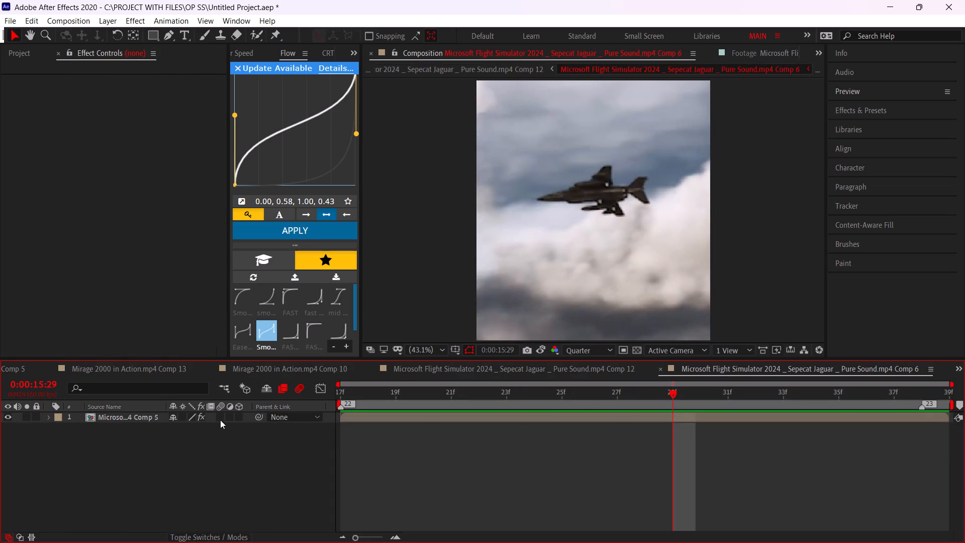
double_click(374, 419)
left_click(207, 417)
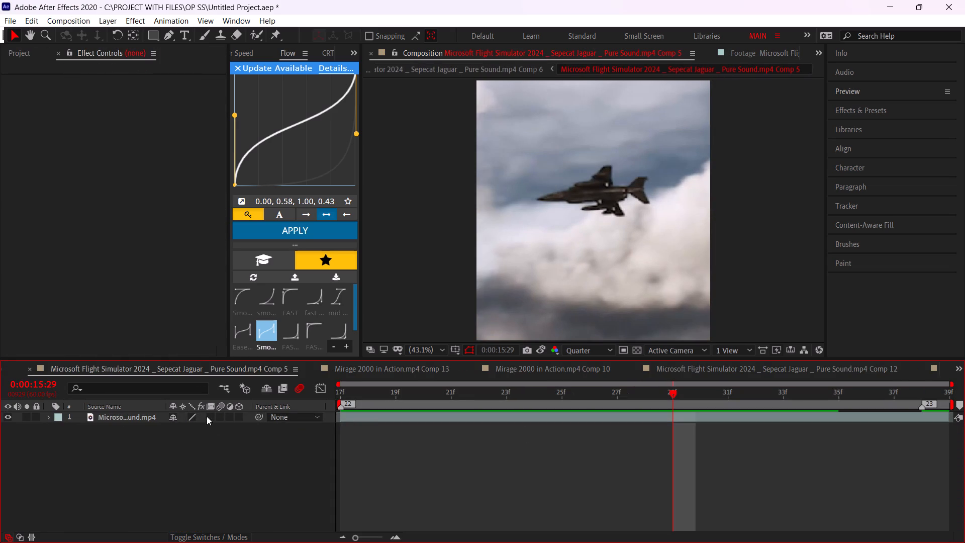
In the main comp, scrub through Jaguar layers 3, 2 and 1 between markers 23 and 19 to check their motion.
scroll(194, 359, "up", 18)
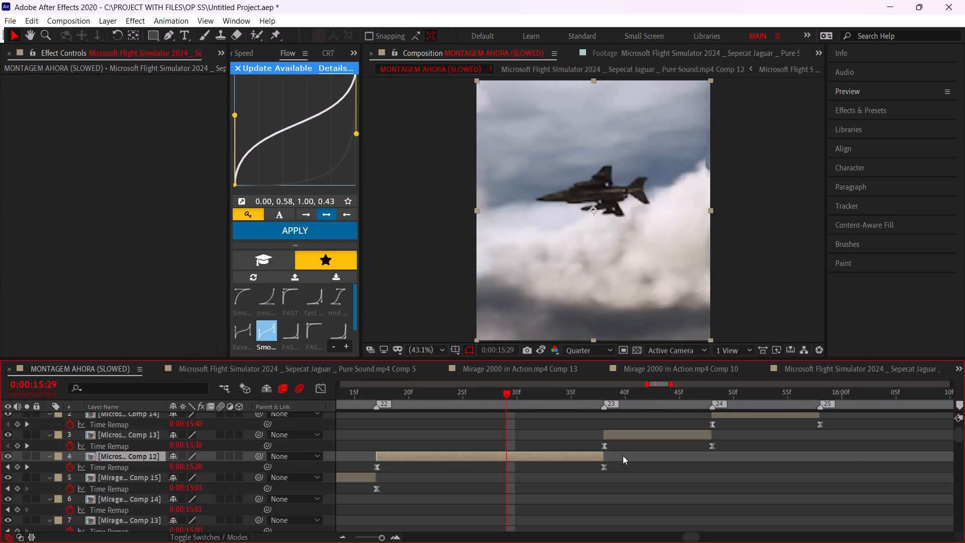
middle_click_drag(623, 456, 494, 485)
left_click(536, 400)
left_click(523, 466)
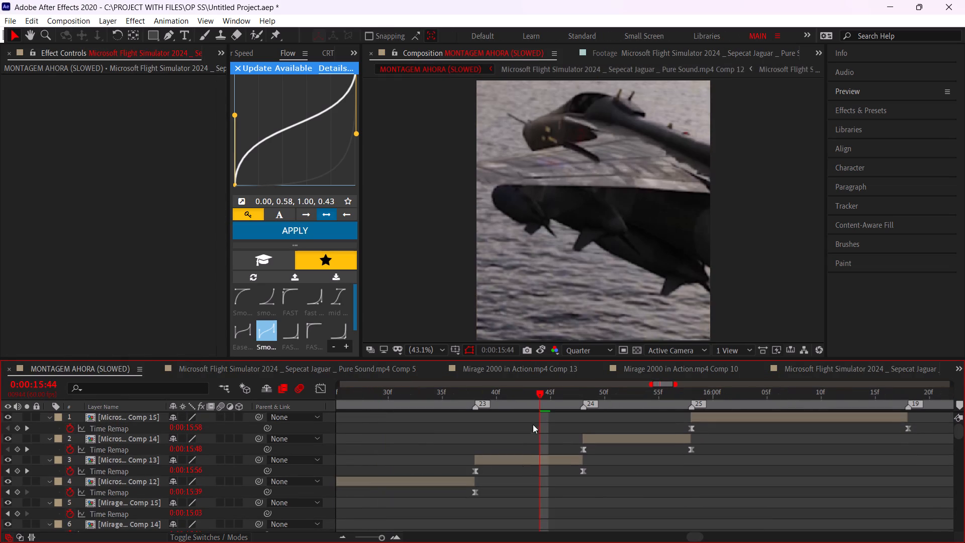
left_click_drag(540, 397, 608, 430)
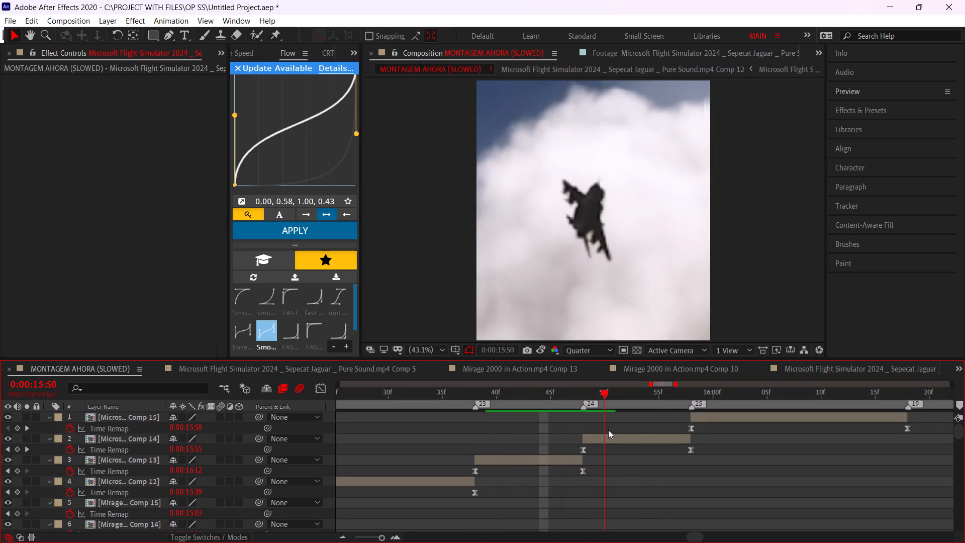
left_click_drag(608, 430, 874, 449)
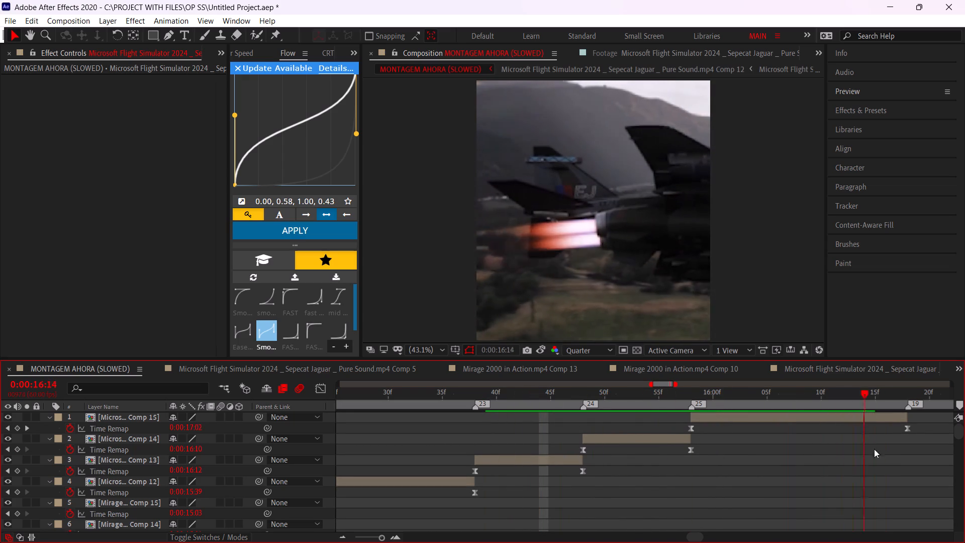
Apply the RSMB Pro motion blur effect to Mirage Comp 13, layer 7, with the playhead at 0:00:14:42.
left_click_drag(874, 449, 886, 451)
scroll(663, 478, "down", 3, "alt")
scroll(598, 485, "down", 4)
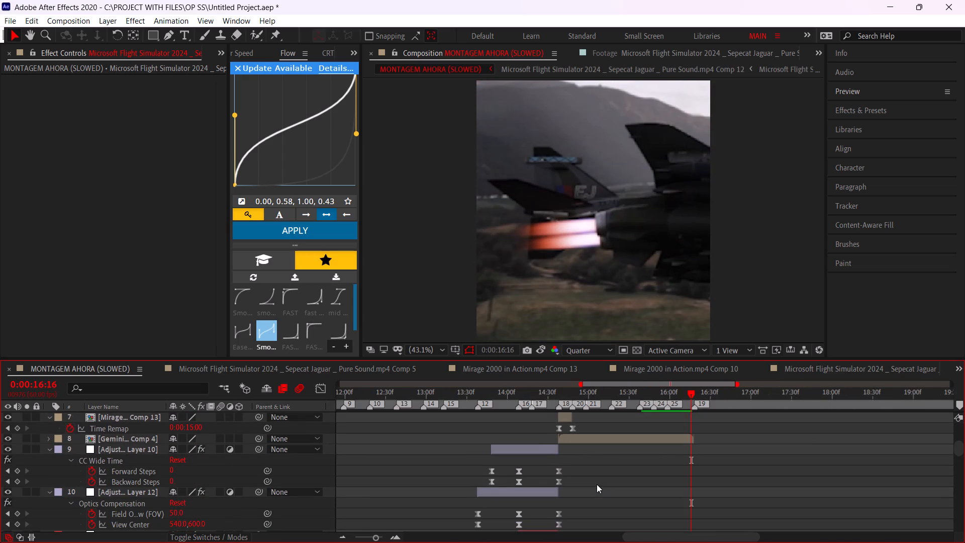
middle_click_drag(597, 484, 626, 482)
scroll(603, 474, "up", 1, "alt")
left_click(579, 413)
scroll(595, 428, "up", 2)
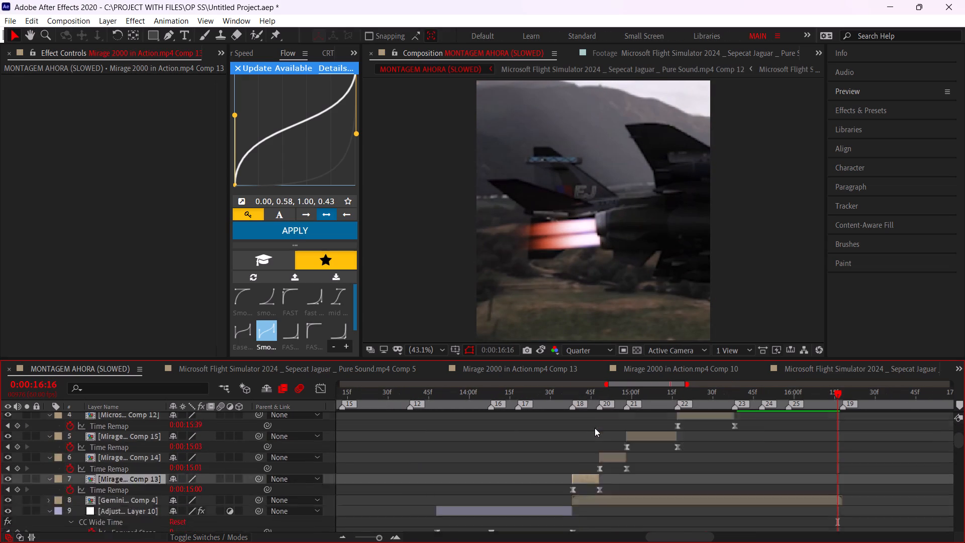
scroll(595, 428, "up", 1)
left_click(585, 394)
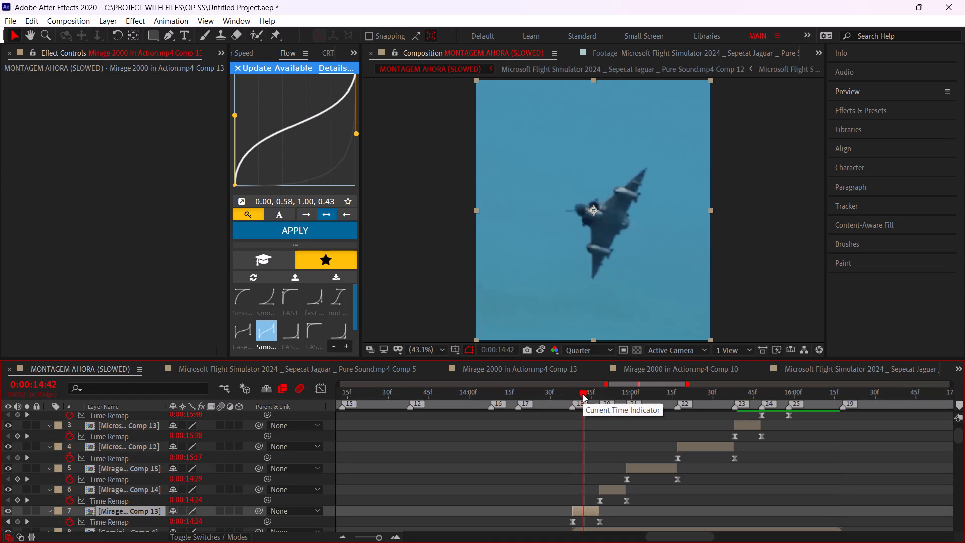
key("ctrl+space")
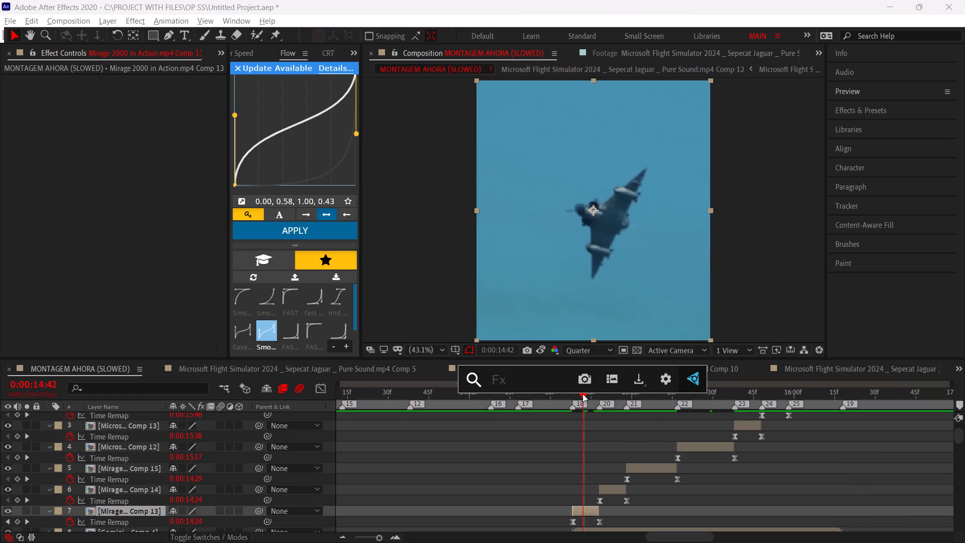
type("rsmy")
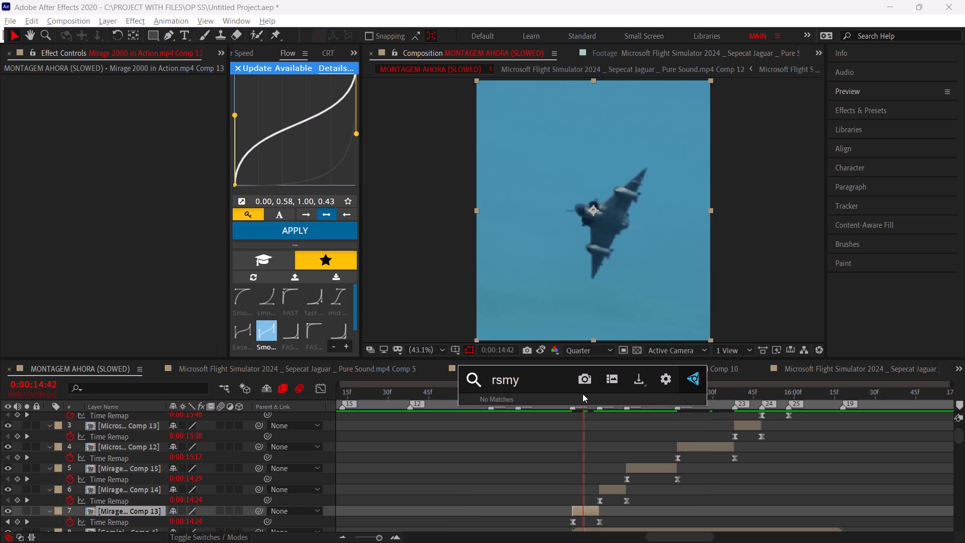
key("Return")
key("ctrl+space")
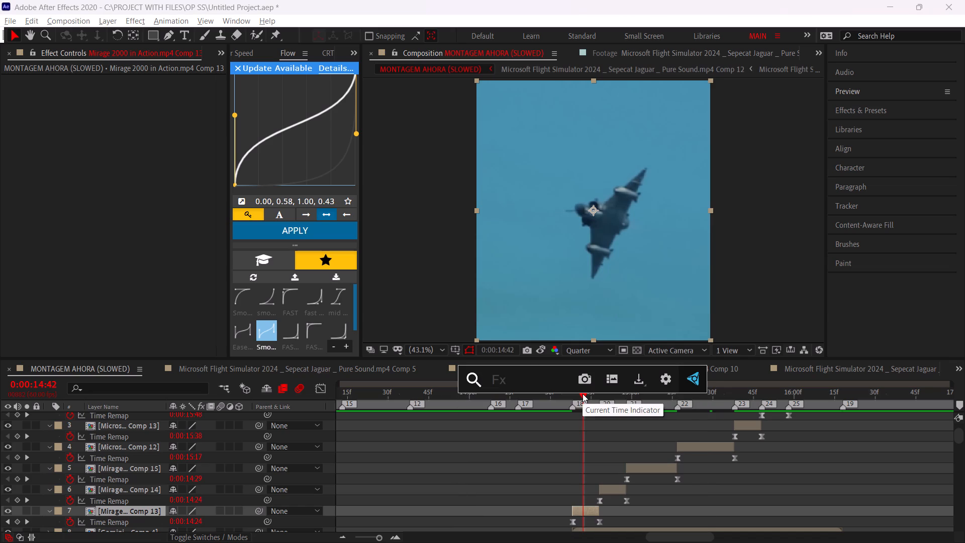
type("rsmb")
key("Down")
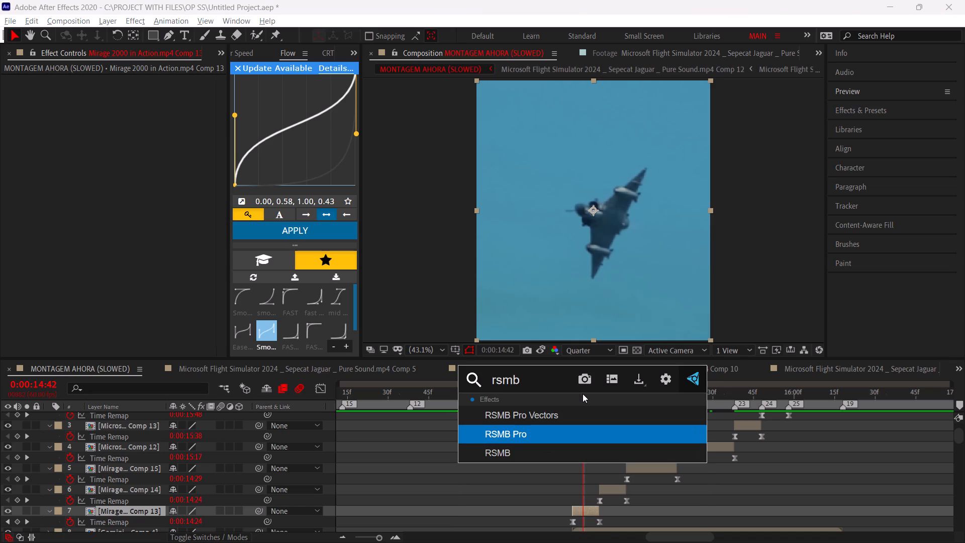
left_click(533, 438)
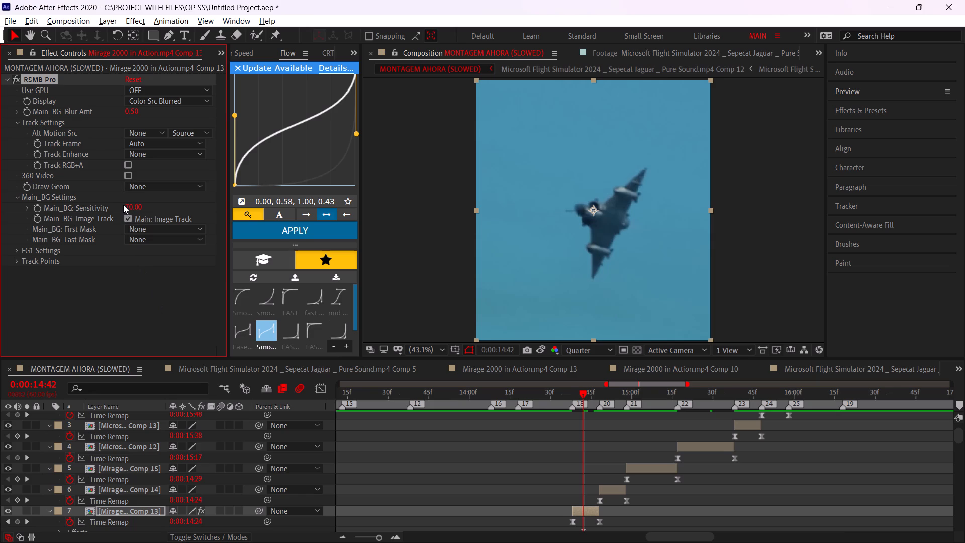
Set RSMB Pro's Main_BG Sensitivity to 100 and Blur Amt to 1.00 on Mirage Comp 13.
left_click_drag(129, 203, 272, 212)
left_click_drag(138, 208, 271, 221)
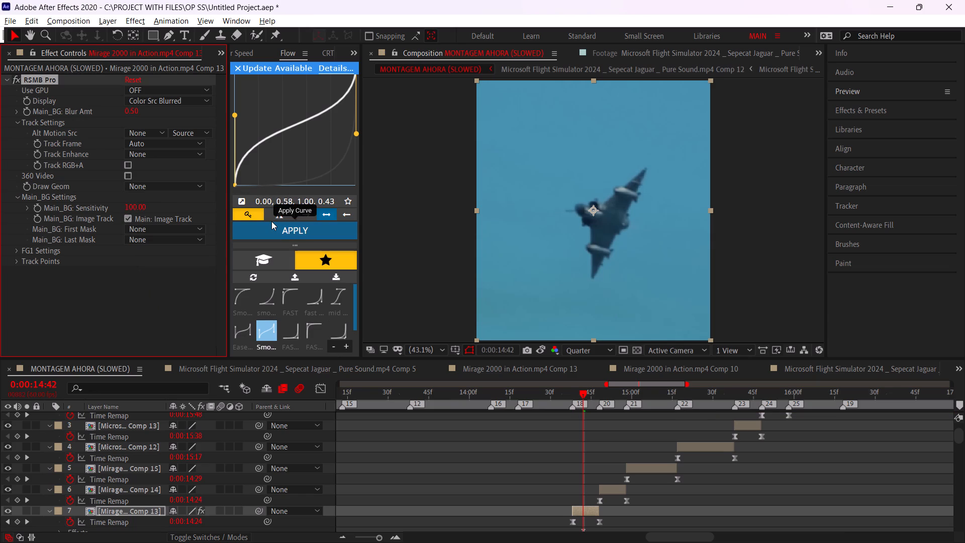
left_click(133, 109)
key("1")
left_click(157, 119)
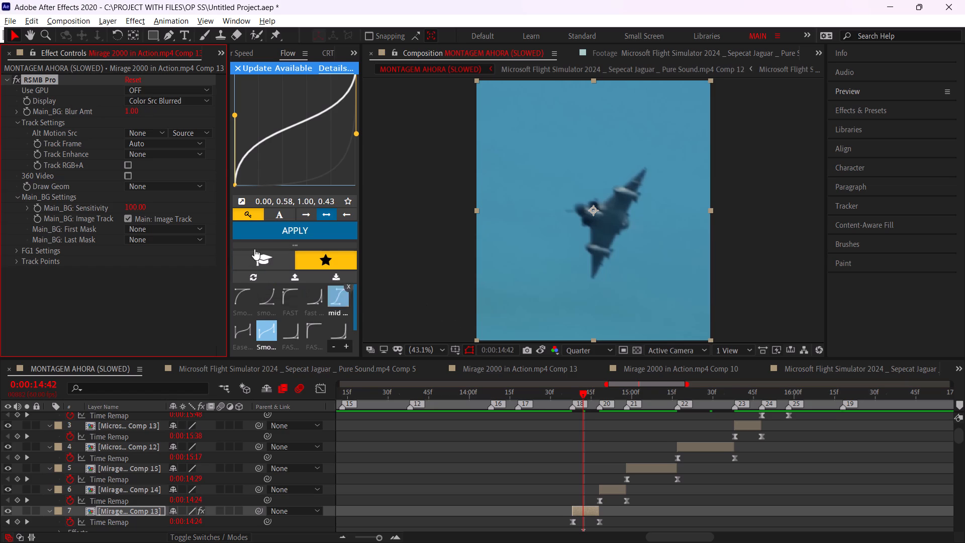
Copy the configured RSMB Pro effect from Mirage Comp 13.
left_click(48, 79)
key("ctrl+c")
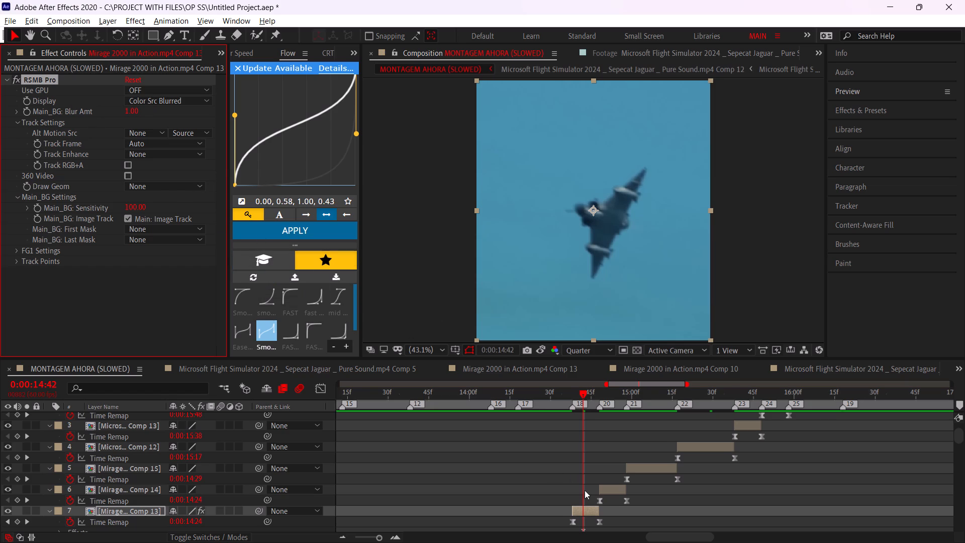
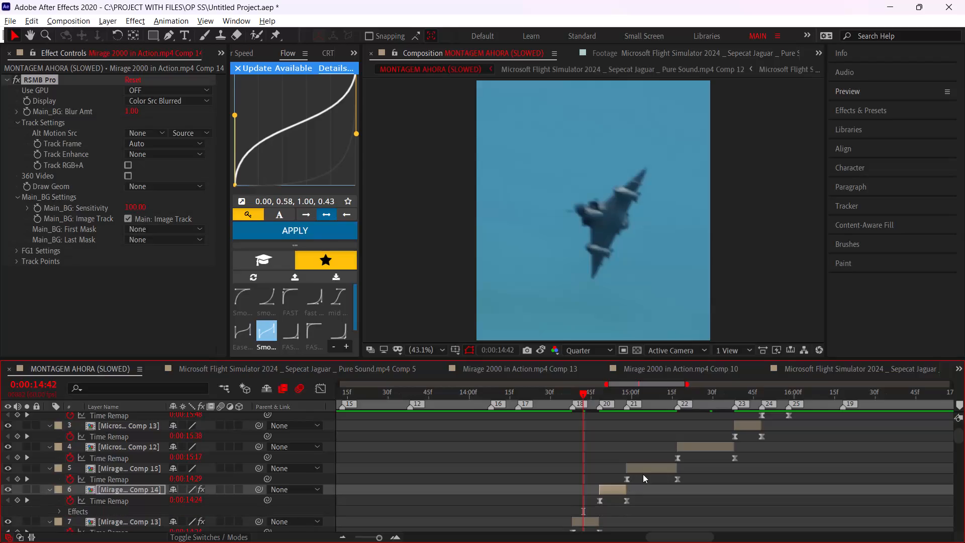
Paste the copied RSMB Pro effect onto Mirage Comp 15 and Jaguar Comps 12, 13, 14 and 15.
left_click(642, 473)
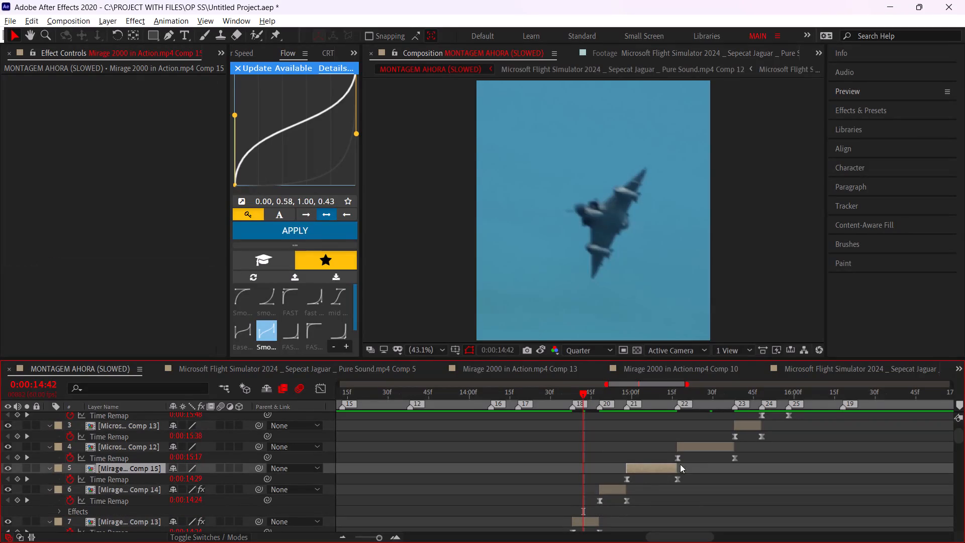
key("ctrl+v")
left_click(702, 446)
key("ctrl+v")
left_click(749, 425)
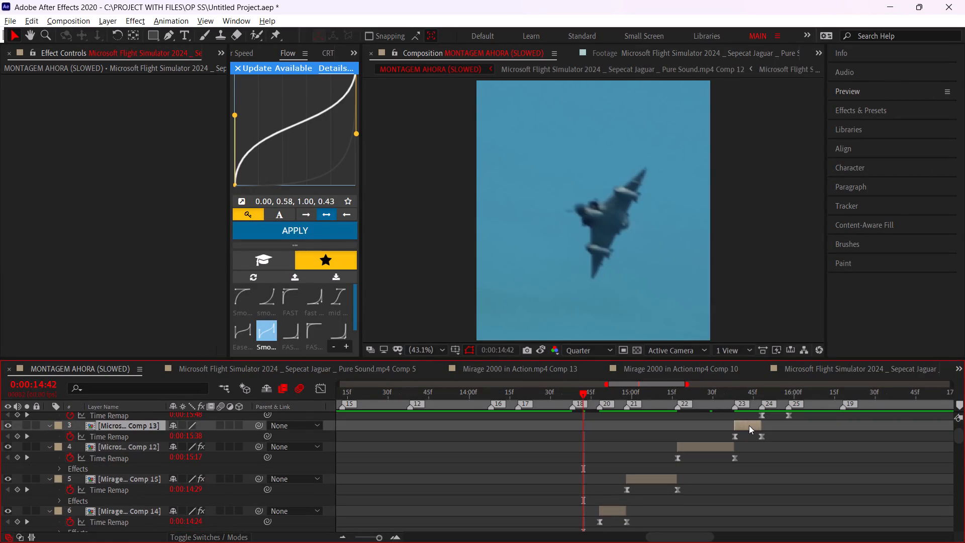
key("ctrl+v")
scroll(749, 425, "up", 2)
left_click(774, 441)
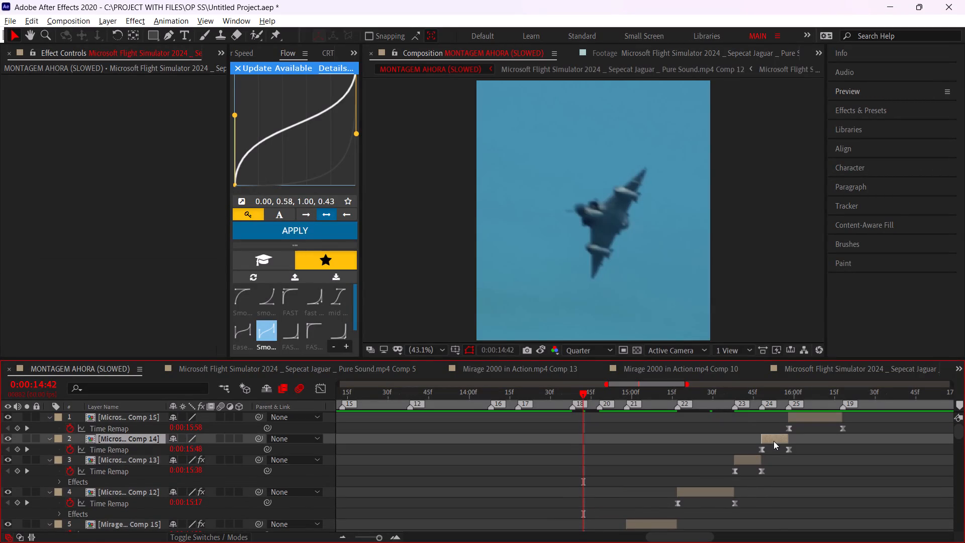
key("ctrl+v")
left_click(816, 416)
key("ctrl+v")
Play the montage from 0:00:00:00 to review the motion blur on the Mirage and Jaguar clips.
scroll(801, 427, "down", 5, "alt")
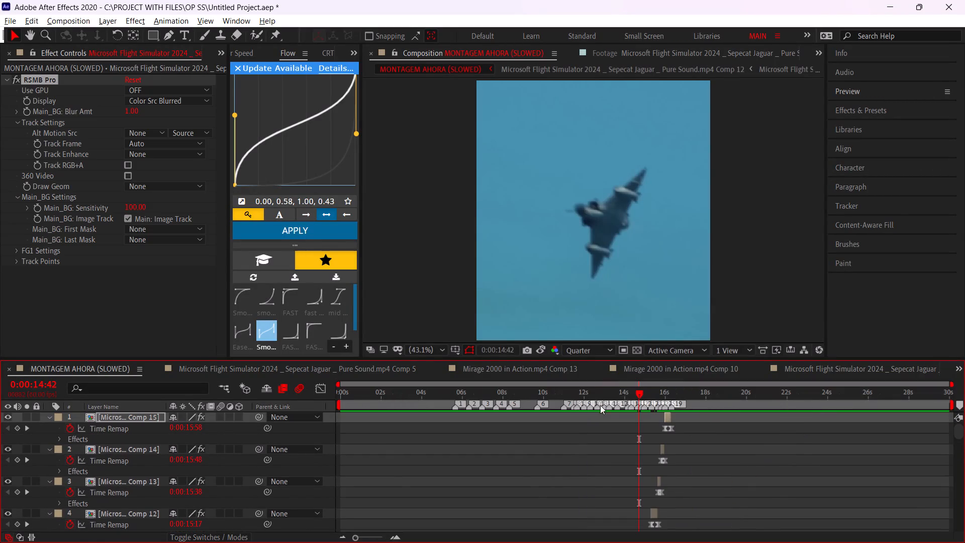
left_click_drag(571, 396, 242, 425)
left_click_drag(353, 401, 234, 429)
key("space")
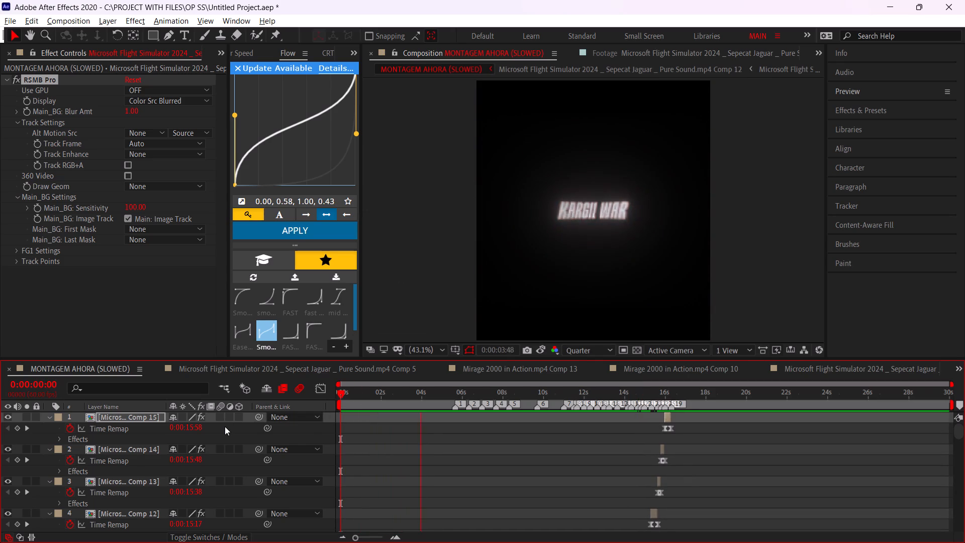
key("space")
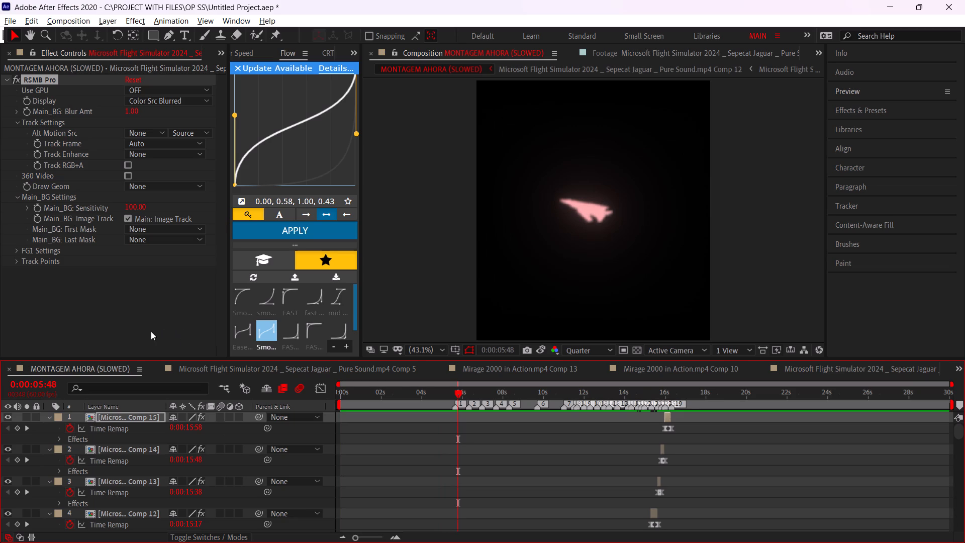
left_click_drag(374, 398, 247, 419)
key("space")
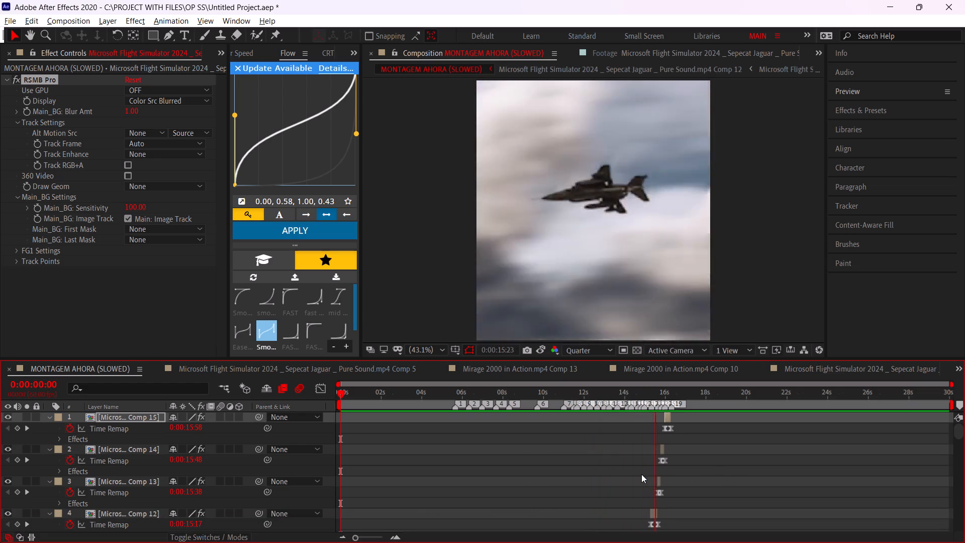
scroll(722, 459, "up", 2, "alt")
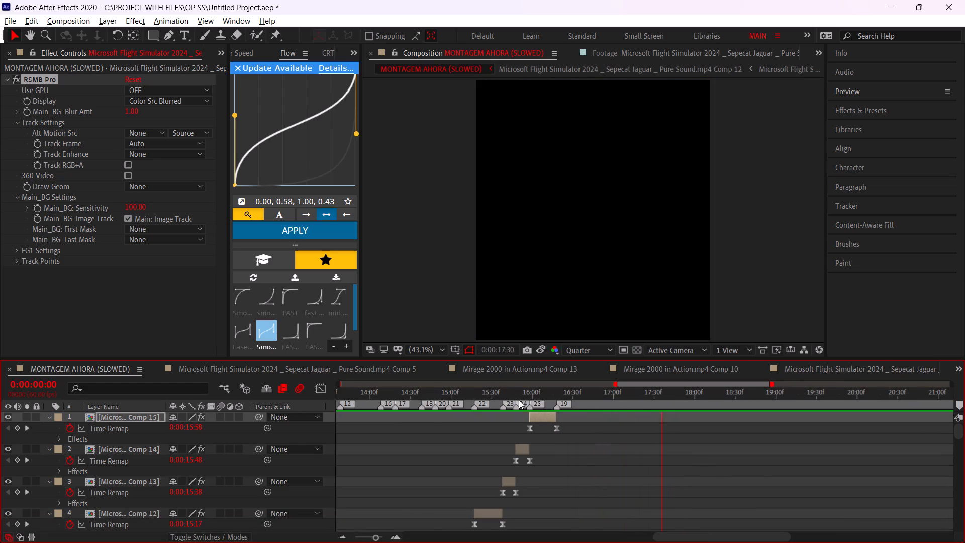
left_click(517, 398)
Add a Scale keyframe to Mirage Comp 13 at 0:00:14:38 and move it to the layer's end at marker 20.
scroll(506, 449, "down", 3)
middle_click_drag(459, 473, 632, 460)
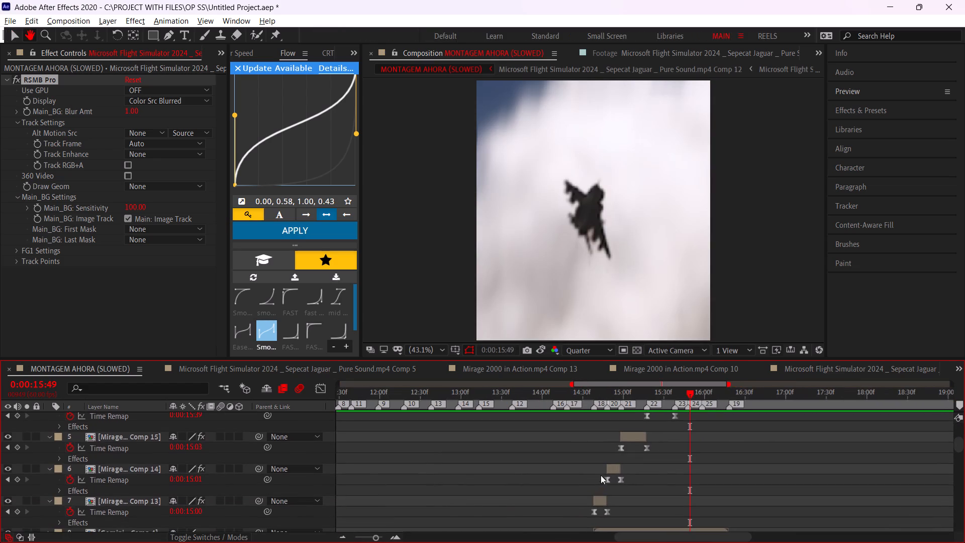
scroll(631, 498, "up", 2, "alt")
left_click(588, 498)
left_click(482, 391)
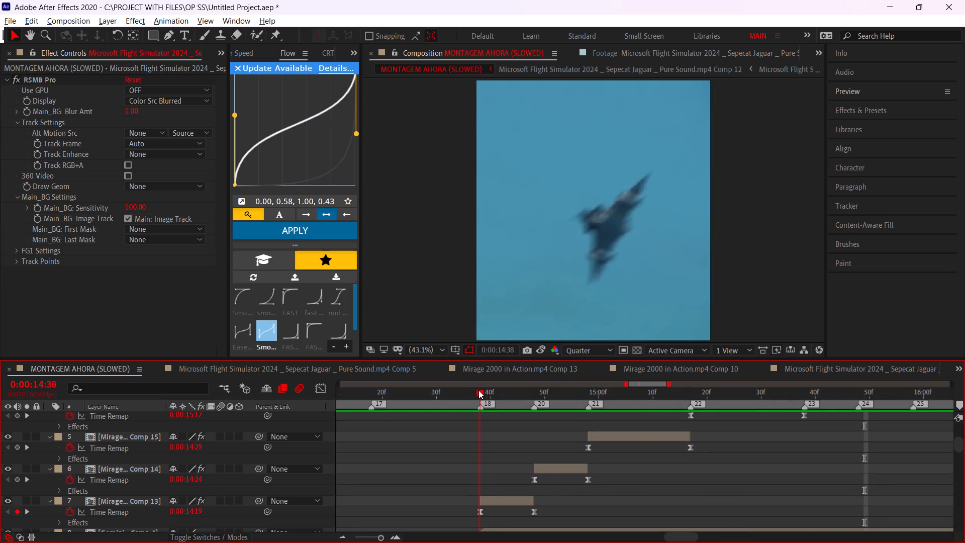
left_click(495, 497)
key("s")
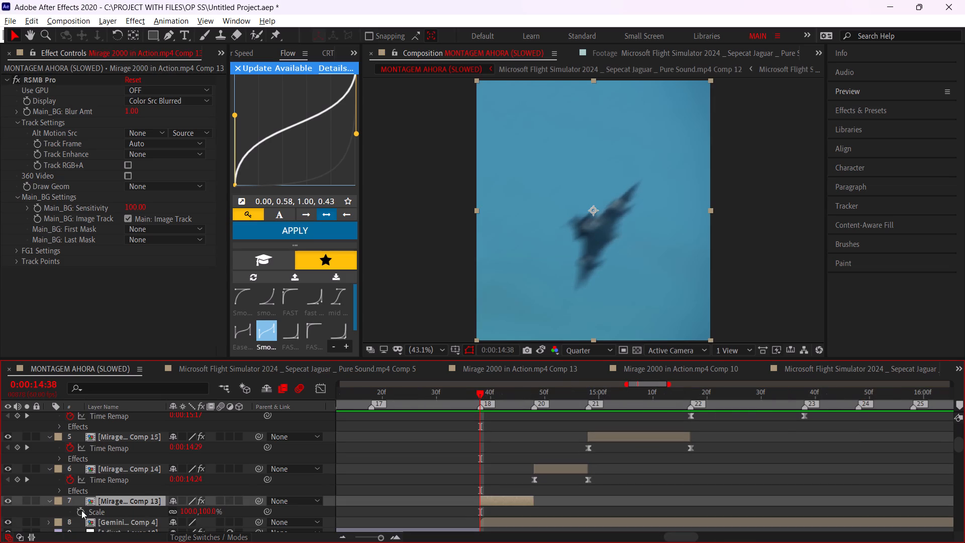
left_click(81, 510)
left_click_drag(480, 511, 512, 520)
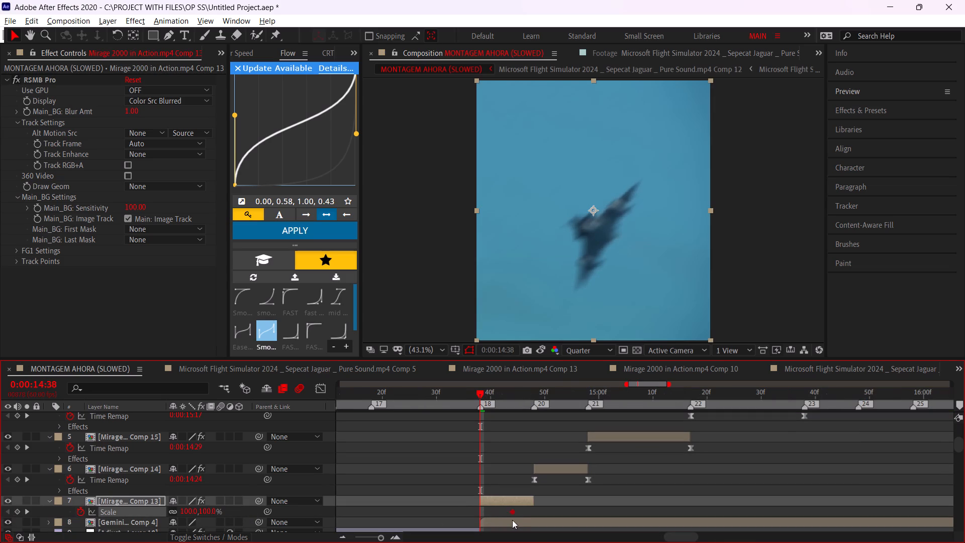
left_click_drag(512, 520, 533, 527)
Set Mirage Comp 13's Scale to 150% at the layer's start, 0:00:14:38.
left_click_drag(204, 510, 233, 515)
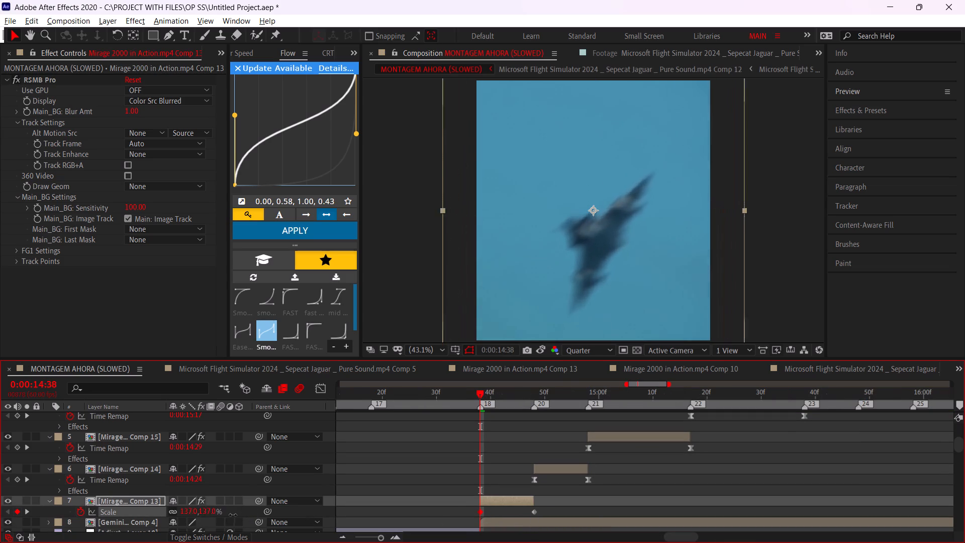
left_click_drag(233, 515, 254, 518)
left_click(198, 509)
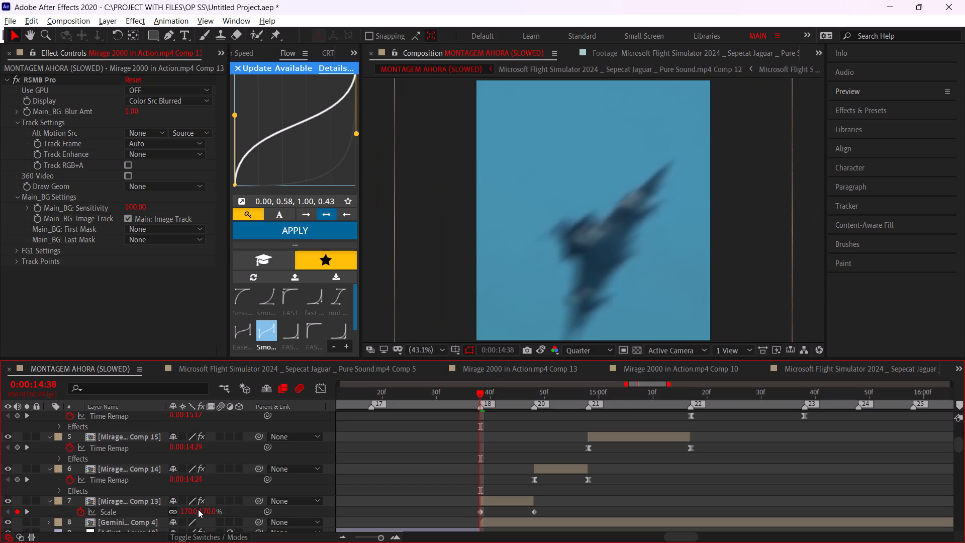
type("15")
key("0")
left_click(210, 513)
type("15")
key("0")
left_click(245, 515)
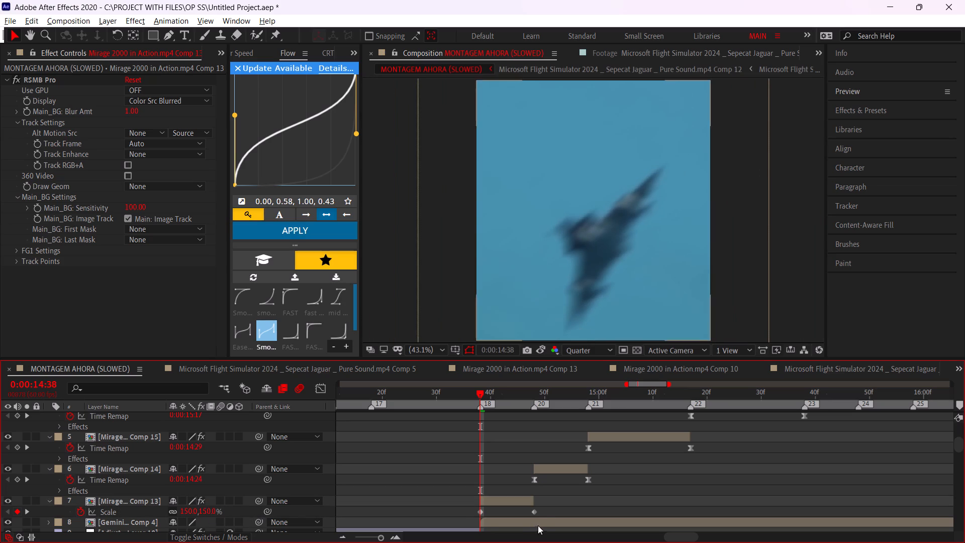
Apply the Flow ease preset 0.00, 0.79, 1.00, 0.24 to both Scale keyframes of Mirage Comp 13.
left_click_drag(542, 509, 445, 512)
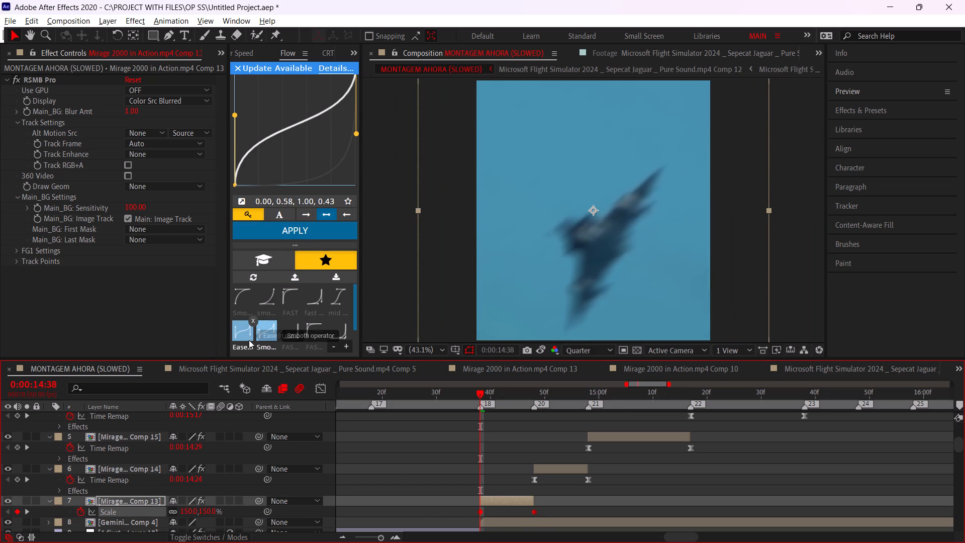
left_click(249, 340)
left_click(258, 227)
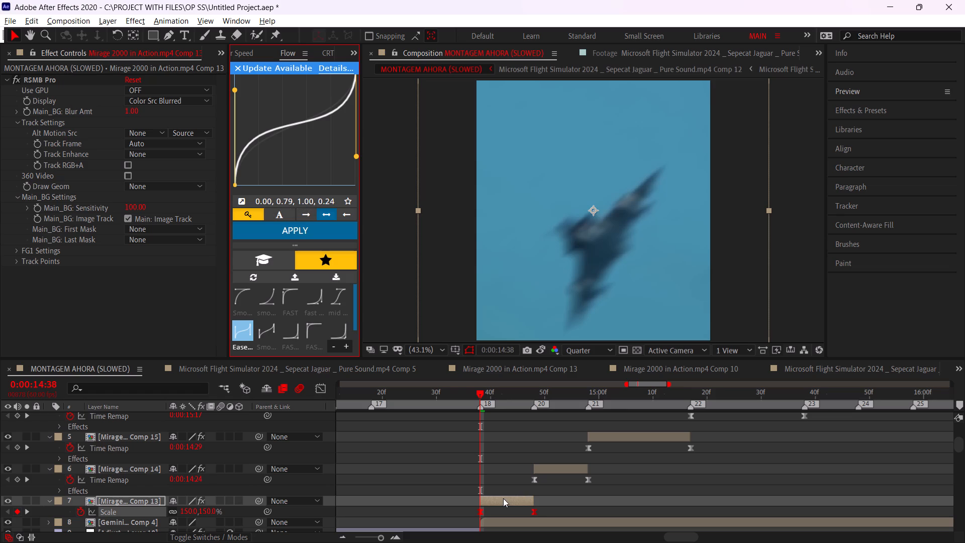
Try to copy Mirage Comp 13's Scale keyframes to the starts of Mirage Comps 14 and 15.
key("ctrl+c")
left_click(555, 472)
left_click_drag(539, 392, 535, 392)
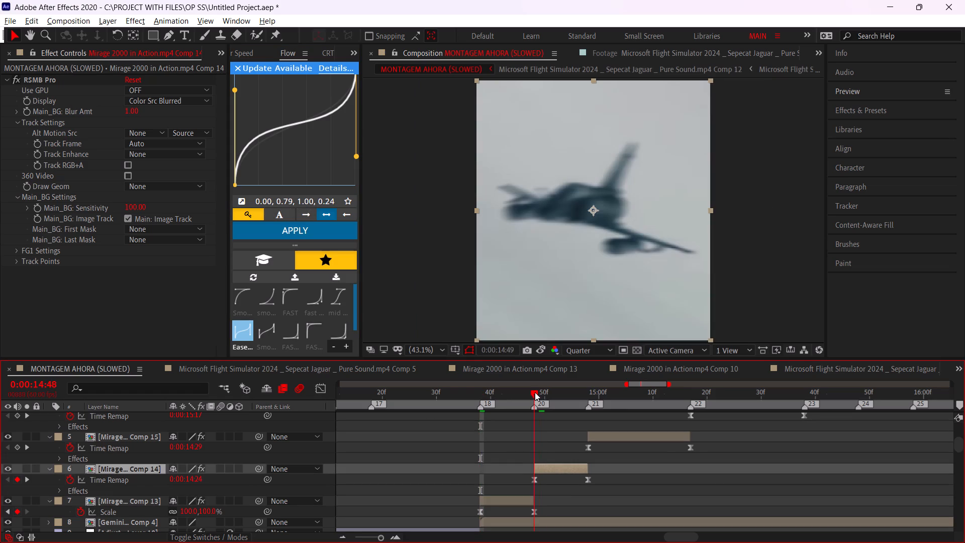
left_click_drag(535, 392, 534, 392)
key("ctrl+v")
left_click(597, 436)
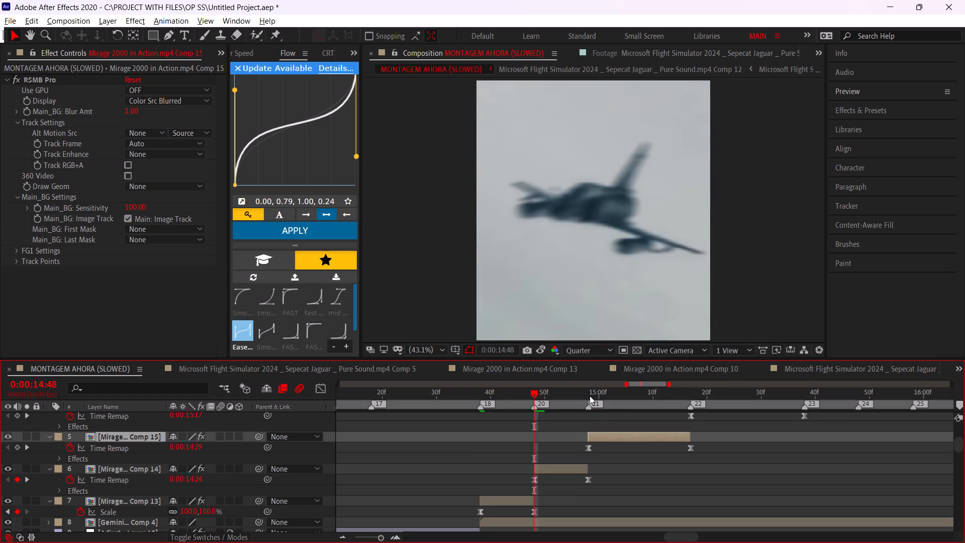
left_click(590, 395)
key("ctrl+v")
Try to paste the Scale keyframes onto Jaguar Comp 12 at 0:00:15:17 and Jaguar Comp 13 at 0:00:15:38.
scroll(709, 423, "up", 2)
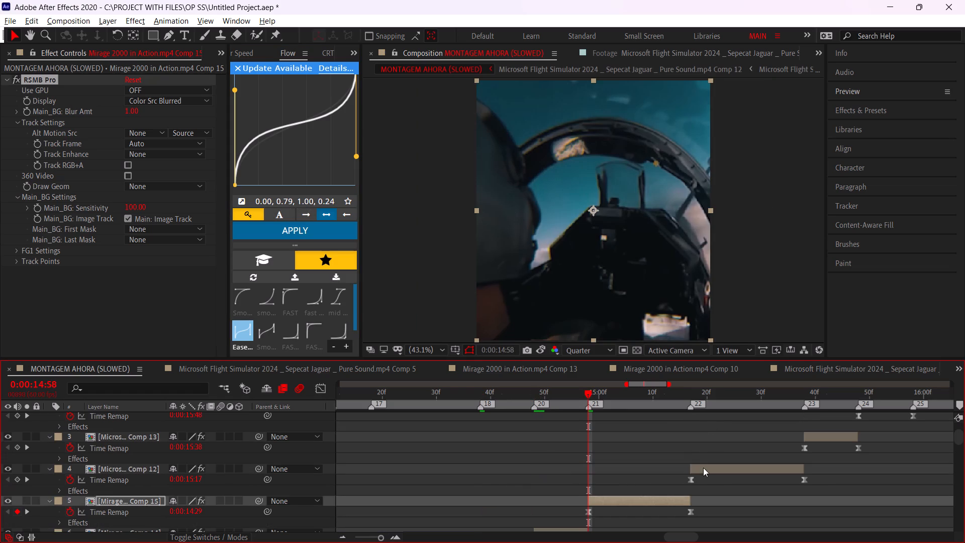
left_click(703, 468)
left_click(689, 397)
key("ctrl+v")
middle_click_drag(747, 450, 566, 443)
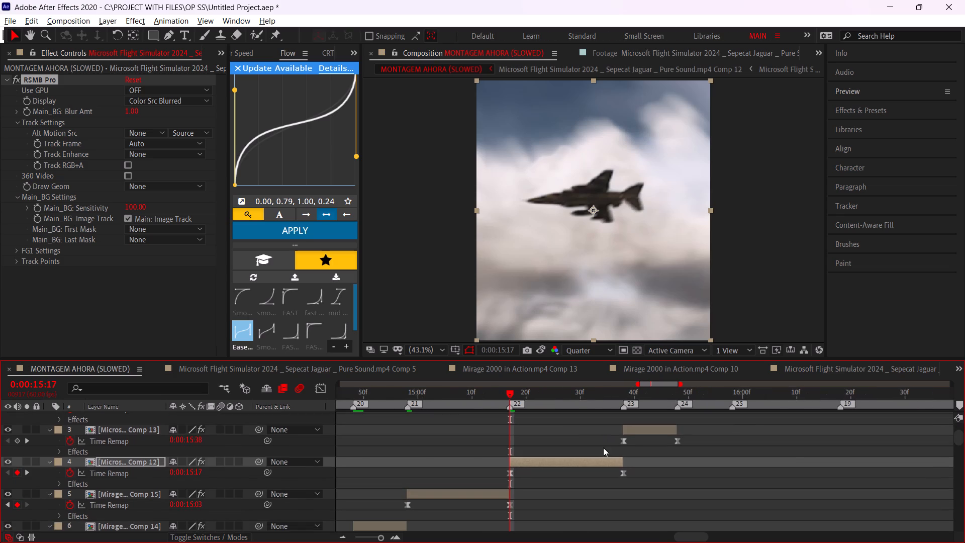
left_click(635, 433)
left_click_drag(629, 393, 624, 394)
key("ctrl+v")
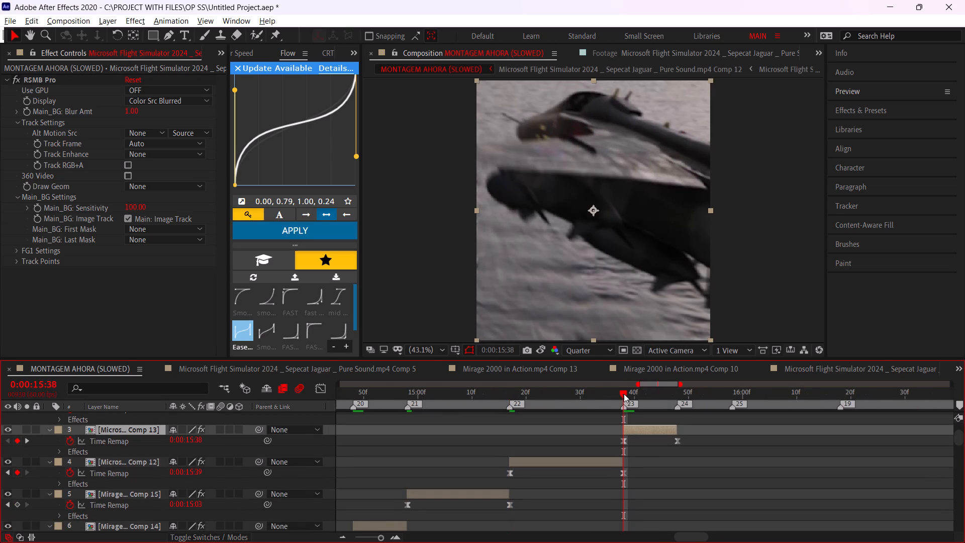
Copy Mirage Comp 13's two Scale keyframes onto Mirage Comp 14 at 0:00:14:48 and Mirage Comp 15 at 0:00:14:58.
middle_click_drag(578, 456, 784, 449)
scroll(560, 483, "down", 3)
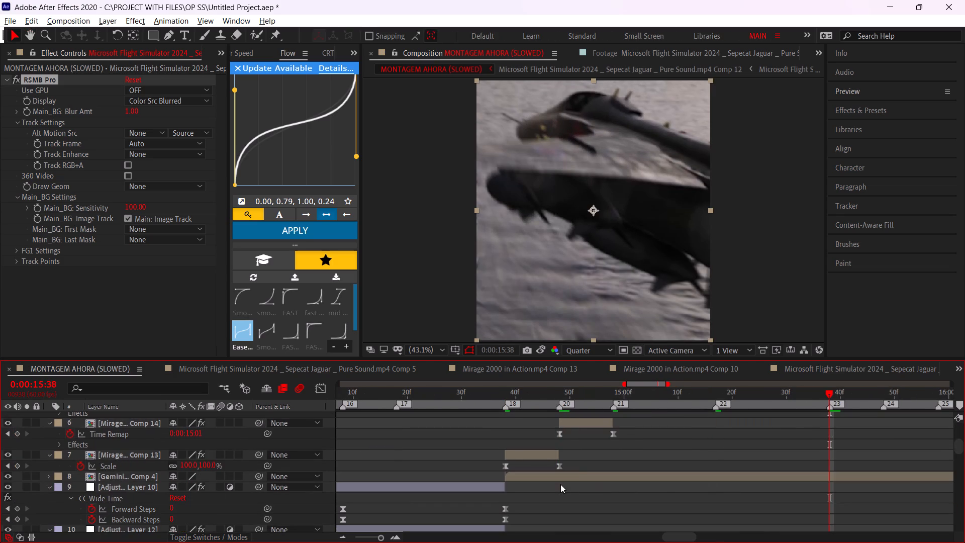
left_click_drag(582, 464, 468, 457)
key("ctrl+c")
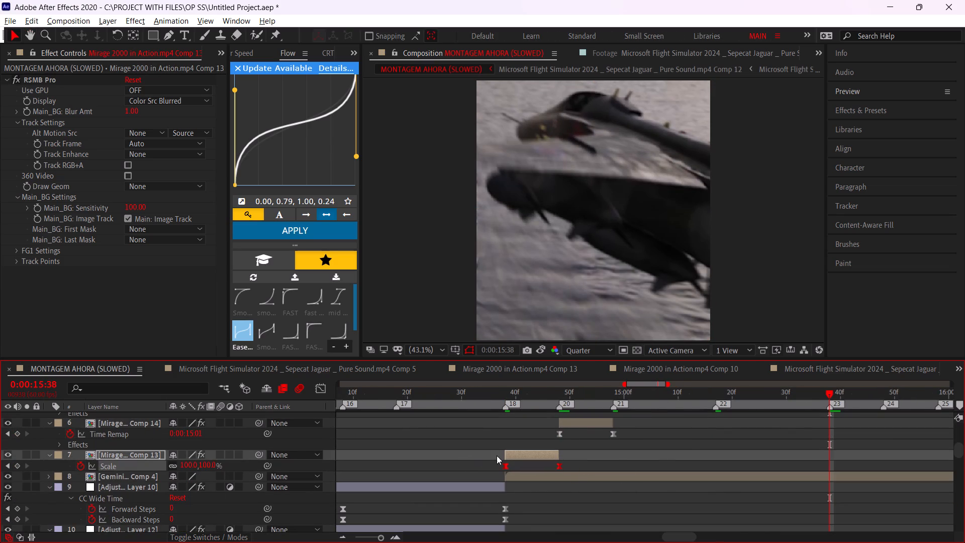
left_click(589, 424)
left_click(559, 392)
key("ctrl+v")
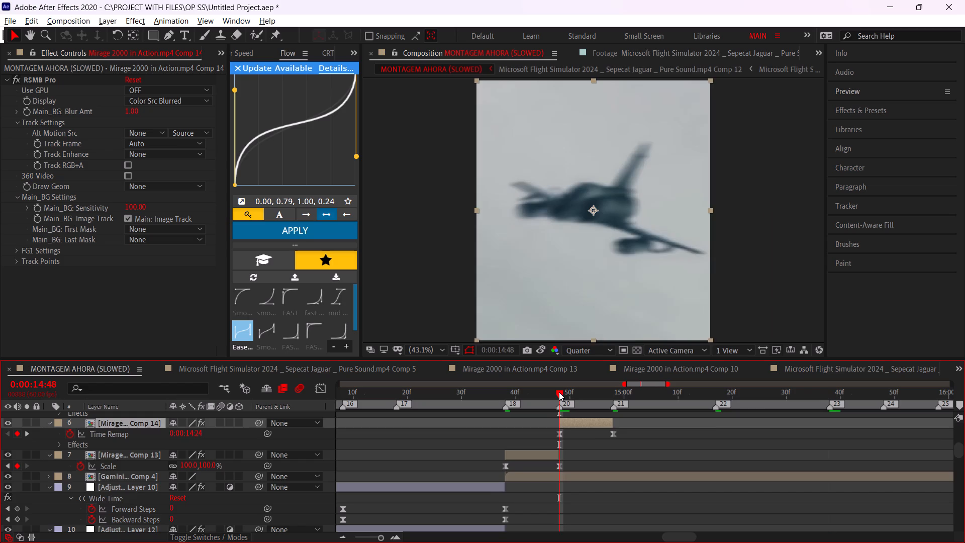
scroll(607, 430, "up", 1)
left_click(640, 426)
left_click_drag(620, 393, 615, 392)
key("ctrl+v")
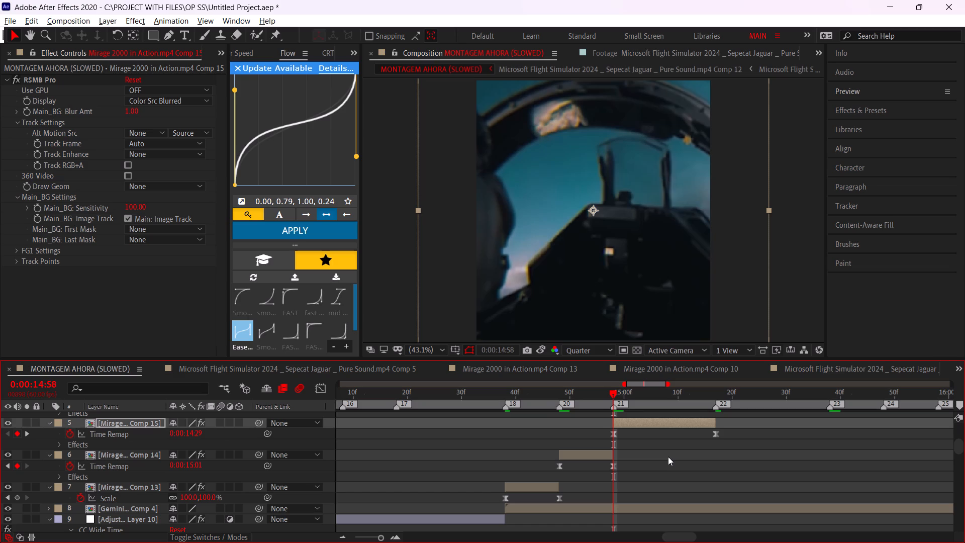
Paste the Scale keyframes onto Jaguar Comp 12 at 0:00:15:17 and Jaguar Comp 13 at 0:00:15:38.
middle_click_drag(654, 455, 485, 509)
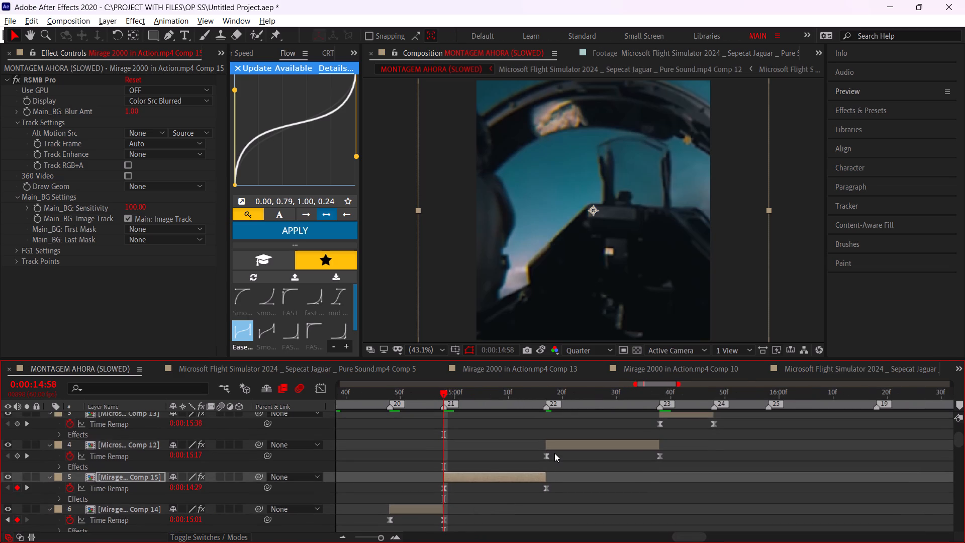
left_click(554, 453)
left_click(556, 444)
left_click(550, 390)
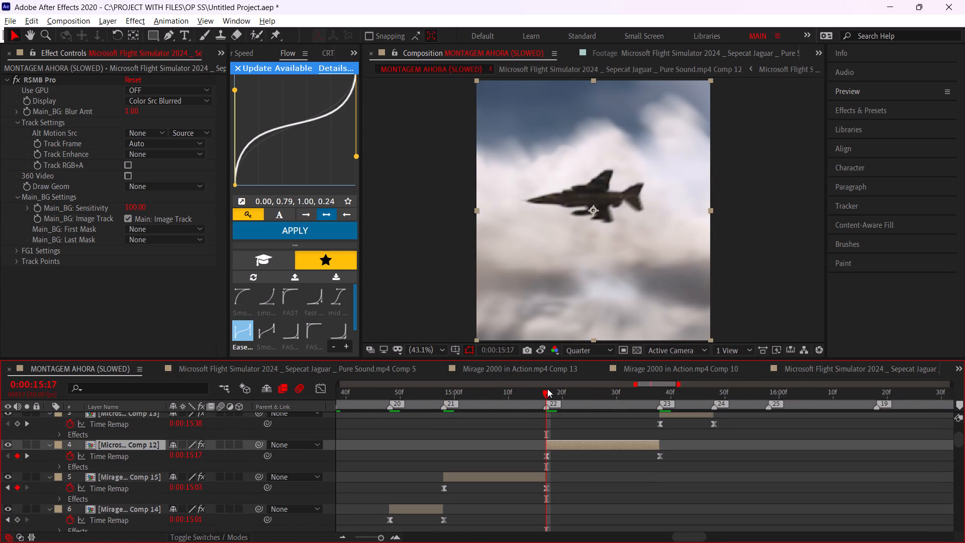
key("ctrl+v")
scroll(657, 478, "up", 2)
middle_click_drag(658, 472, 550, 473)
left_click(577, 477)
left_click(556, 389)
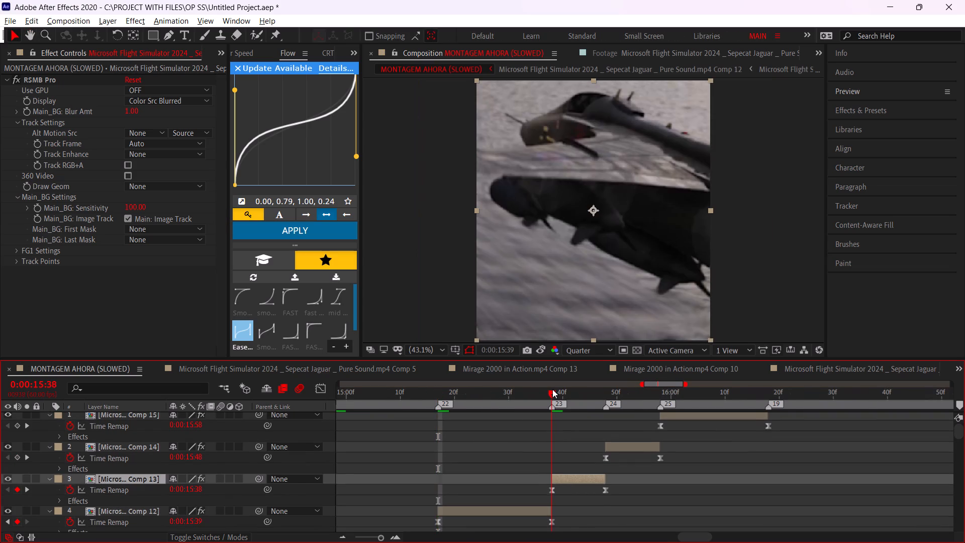
key("ctrl+v")
Paste the Scale keyframes onto Jaguar Comp 14 at 0:00:15:48 and Jaguar Comp 15 at 0:00:15:58.
left_click(634, 447)
left_click(609, 396)
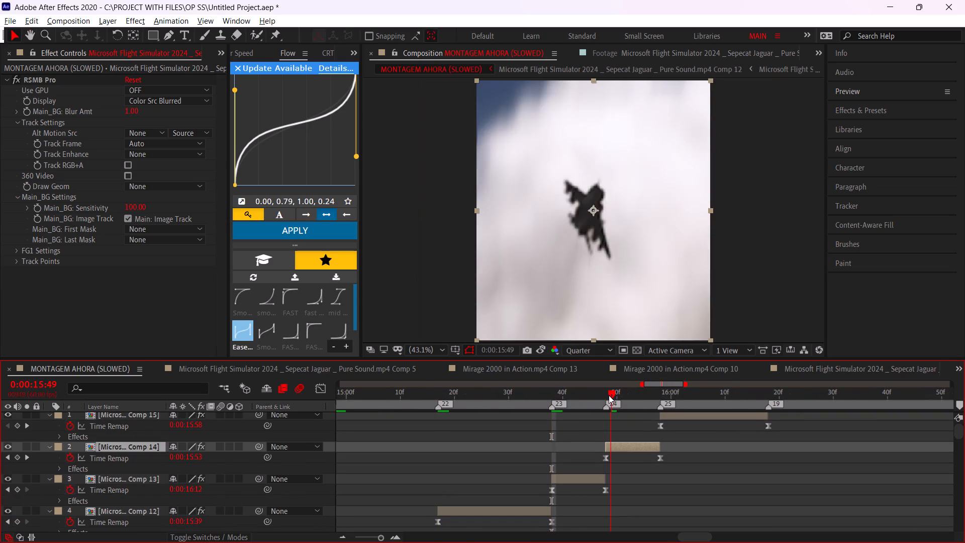
key("ctrl+v")
middle_click_drag(658, 446, 567, 480)
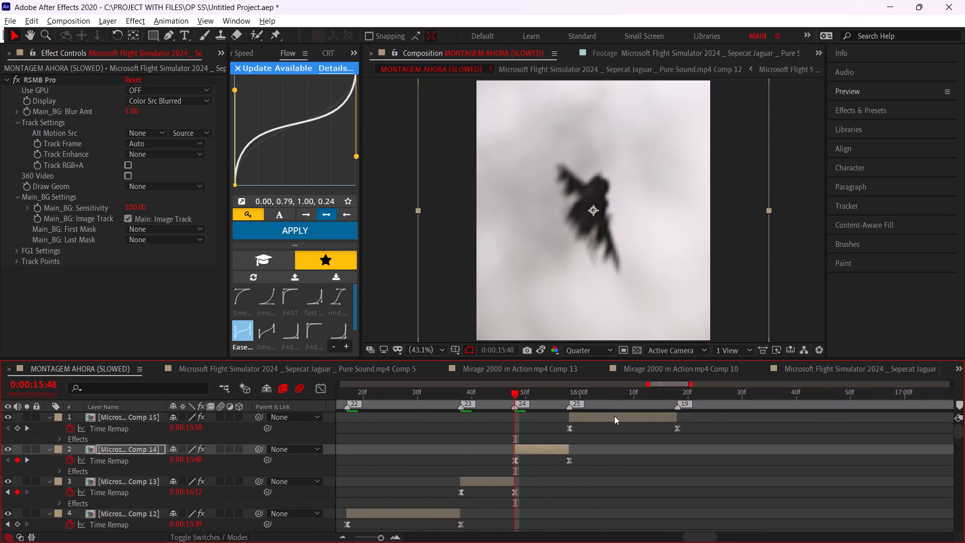
left_click(614, 416)
left_click_drag(587, 384, 569, 391)
left_click(569, 394)
key("ctrl+v")
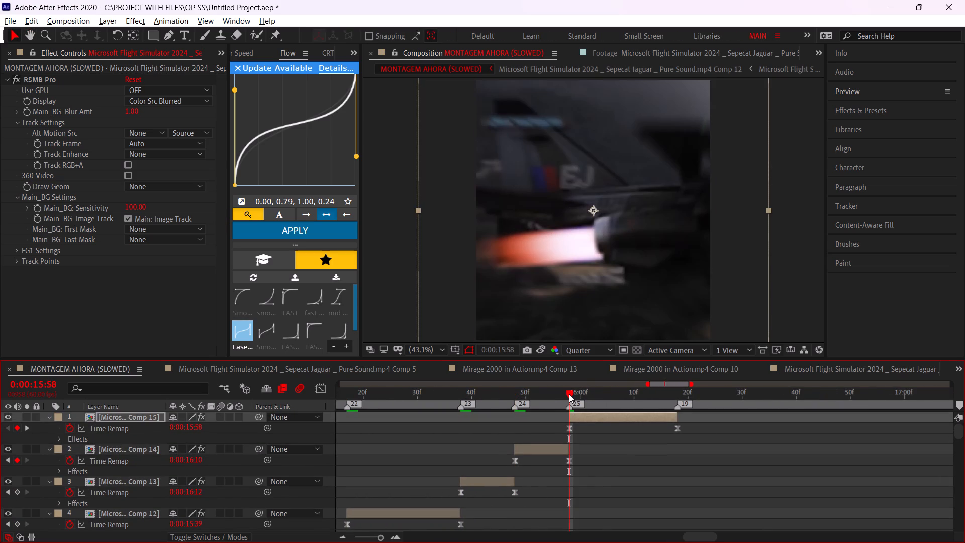
Display only the Scale property on the layers from Mirage Comp 13 up to Jaguar Comp 15.
middle_click_drag(591, 470, 771, 489)
scroll(637, 486, "down", 2)
scroll(448, 487, "down", 1)
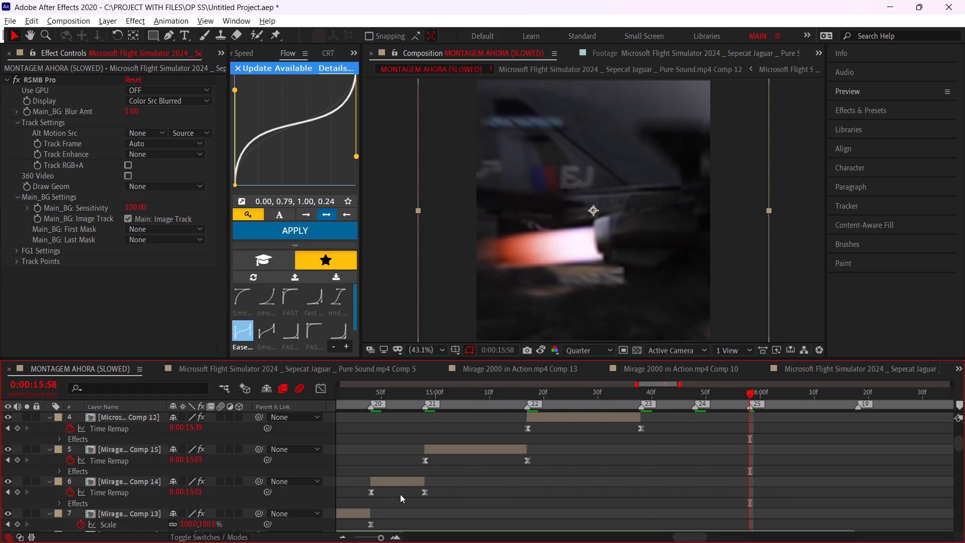
scroll(379, 491, "down", 1)
middle_click_drag(412, 492, 637, 477)
left_click(568, 471, "shift")
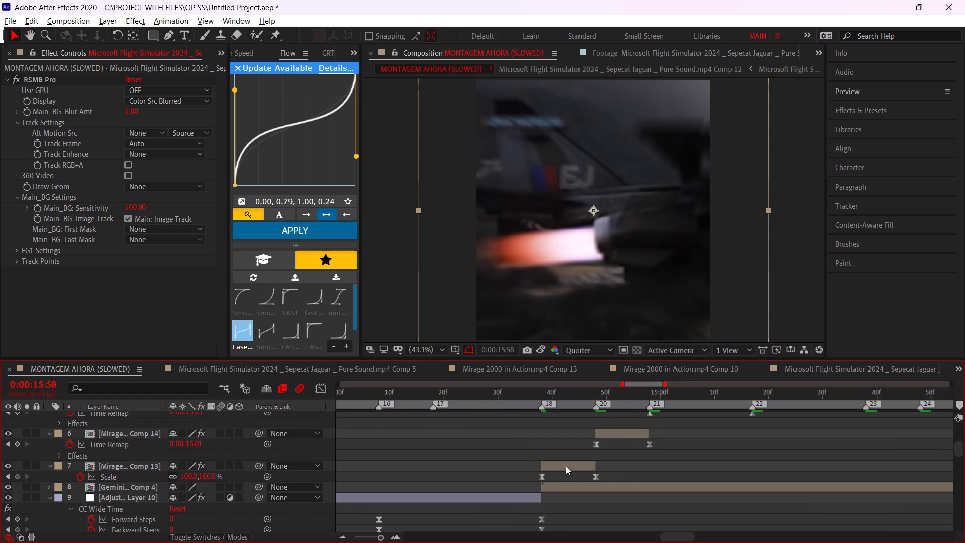
left_click(566, 466, "shift")
key("u")
scroll(594, 492, "up", 3)
scroll(600, 487, "down", 5)
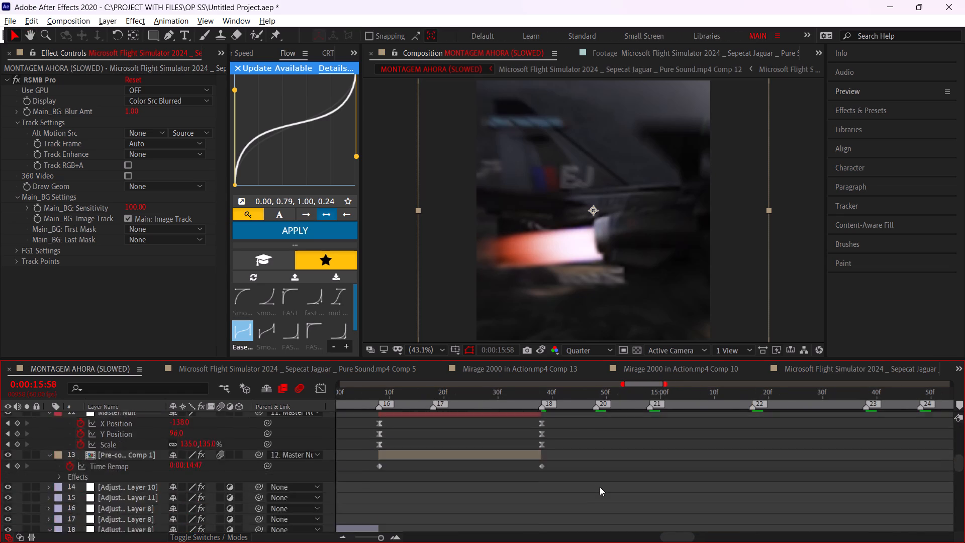
scroll(600, 487, "up", 7)
key("u")
scroll(601, 485, "down", 3)
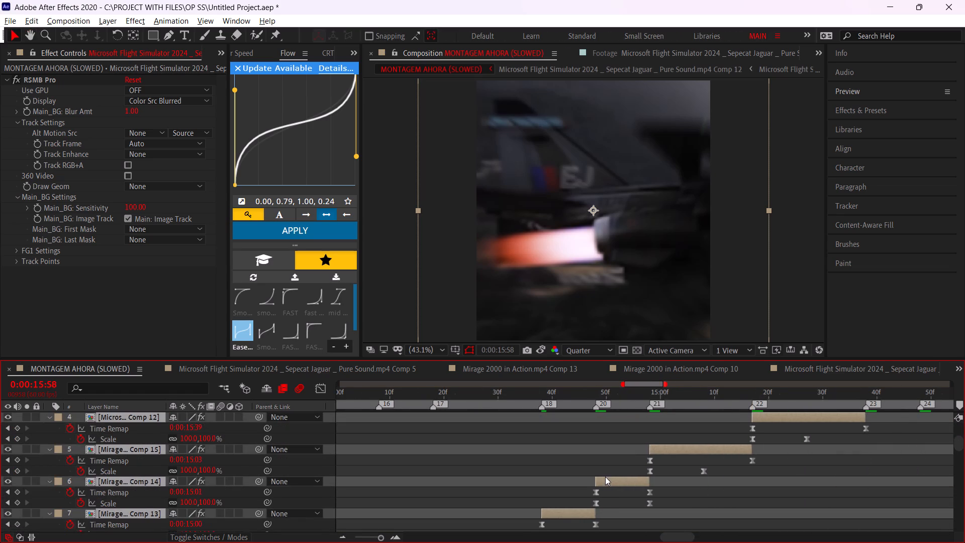
scroll(605, 477, "down", 2)
key("s")
scroll(596, 476, "up", 2)
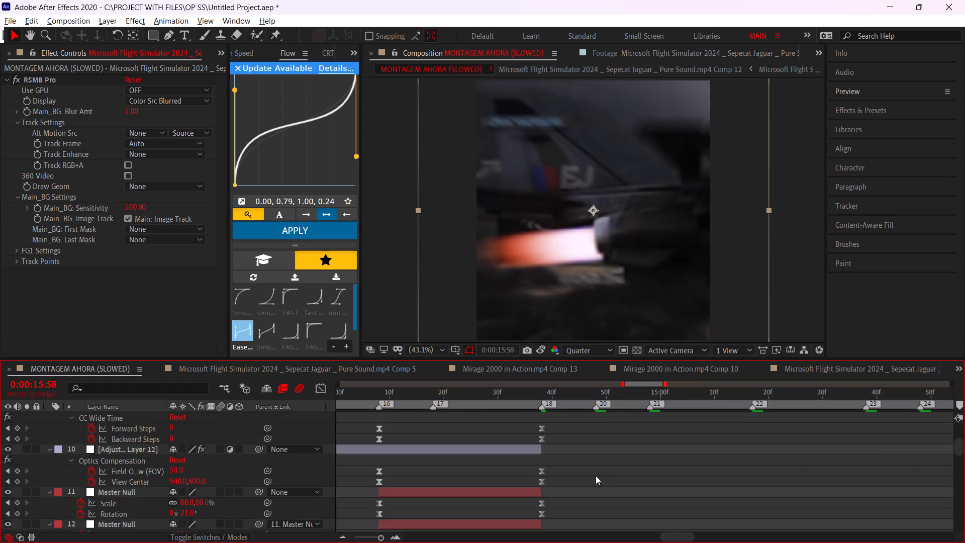
scroll(596, 476, "up", 3)
key("s")
scroll(588, 475, "down", 3)
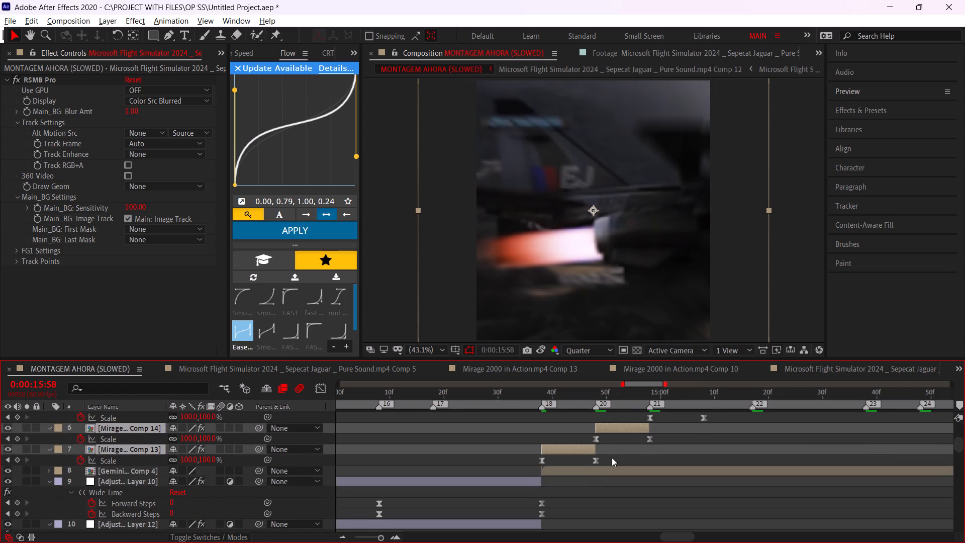
scroll(640, 456, "up", 1)
Move the last Scale keyframes of Mirage Comp 15, Jaguar Comp 12 and Jaguar Comp 15 to their layers' ends at 0:00:15:17, 0:00:15:38 and 0:00:16:18.
middle_click_drag(661, 457, 557, 467)
left_click_drag(536, 459, 629, 467)
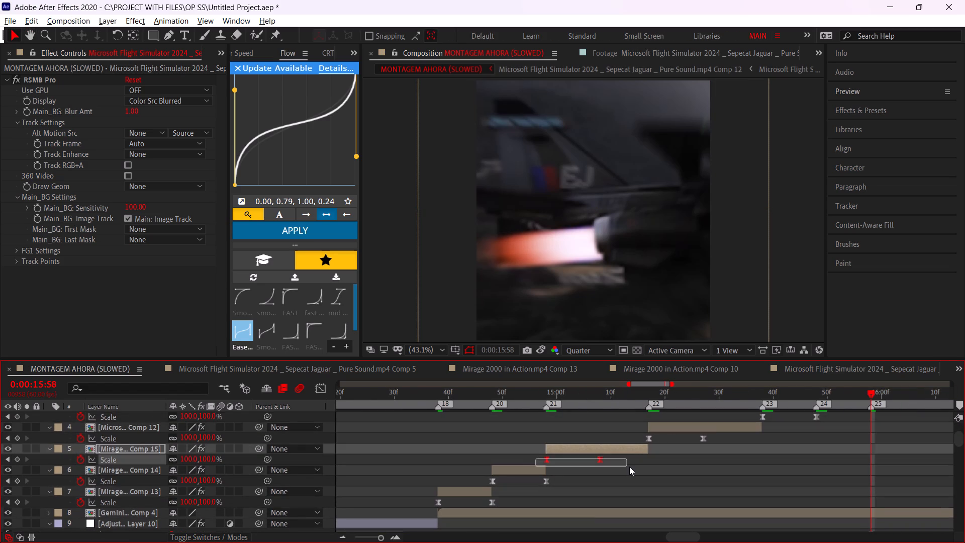
left_click_drag(629, 467, 631, 467)
left_click_drag(601, 459, 650, 469, "alt")
middle_click_drag(667, 466, 666, 466)
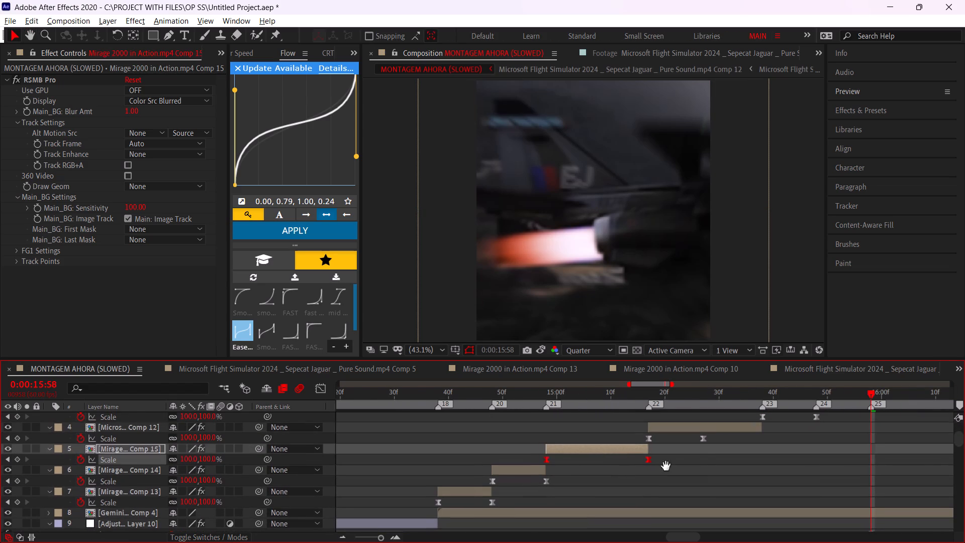
middle_click_drag(666, 466, 591, 478)
scroll(586, 464, "up", 1)
left_click_drag(550, 477, 640, 489)
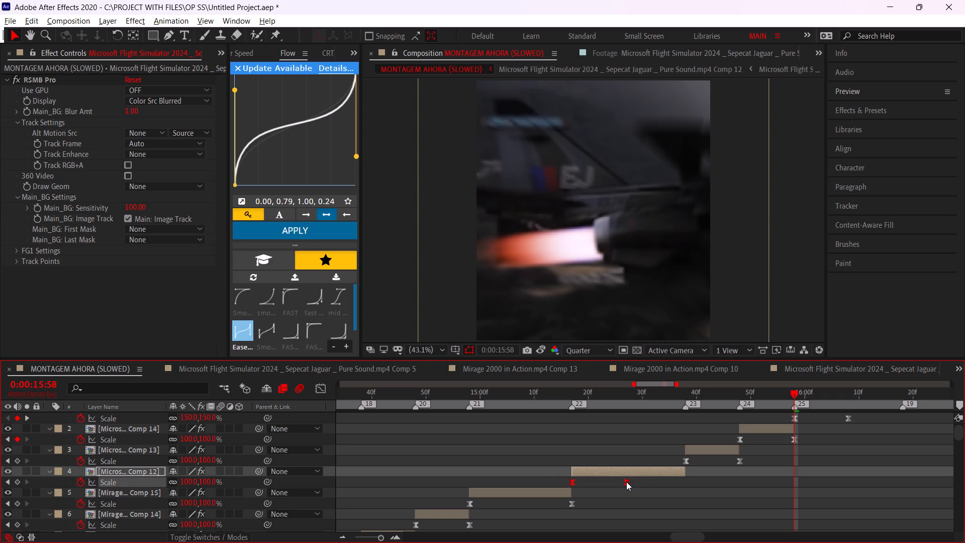
left_click_drag(626, 482, 685, 488, "alt")
middle_click_drag(706, 485, 573, 502)
middle_click_drag(678, 473, 588, 488)
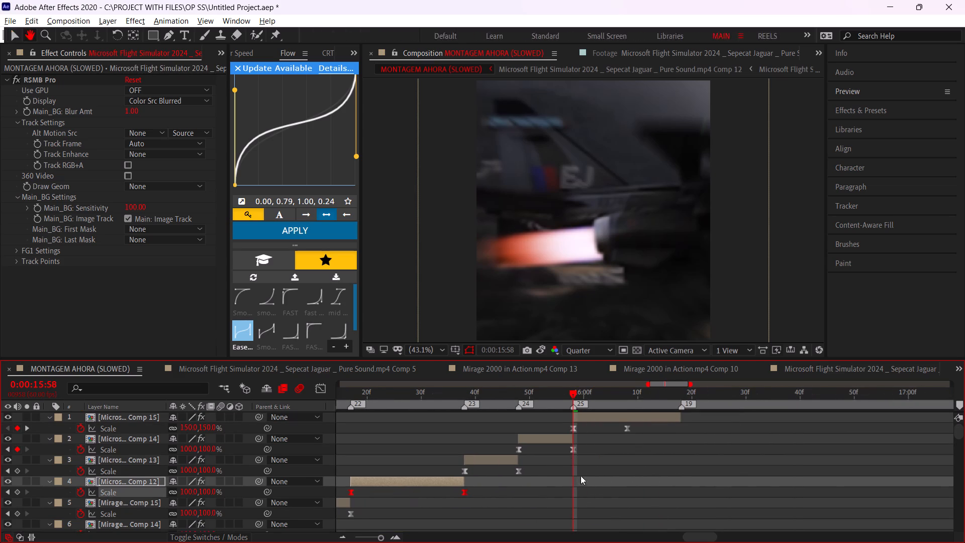
left_click_drag(565, 426, 653, 440)
left_click_drag(627, 429, 680, 444, "alt")
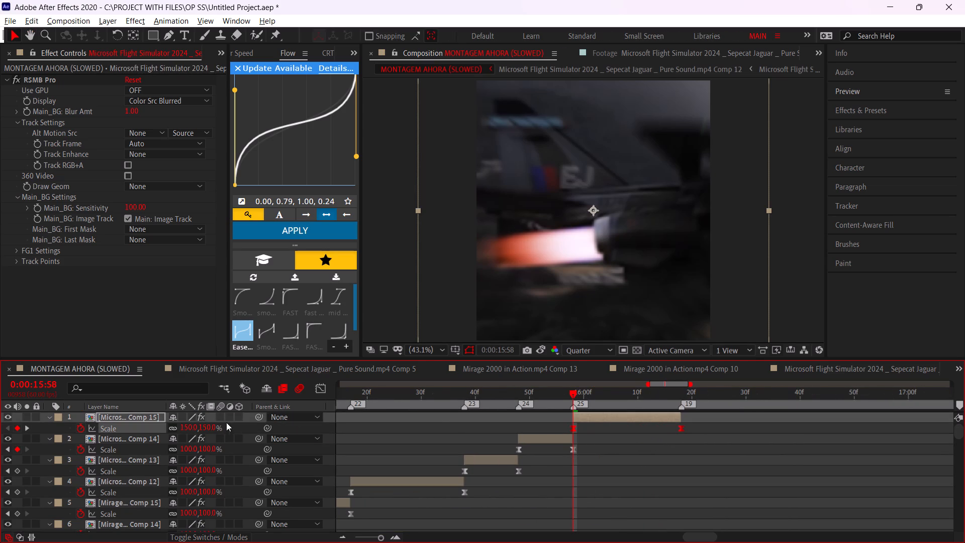
Enable the motion blur switch on all layers from Mirage Comp 13 through Jaguar Comp 15.
middle_click_drag(478, 468, 872, 442)
scroll(682, 463, "down", 1)
middle_click_drag(675, 468, 788, 467)
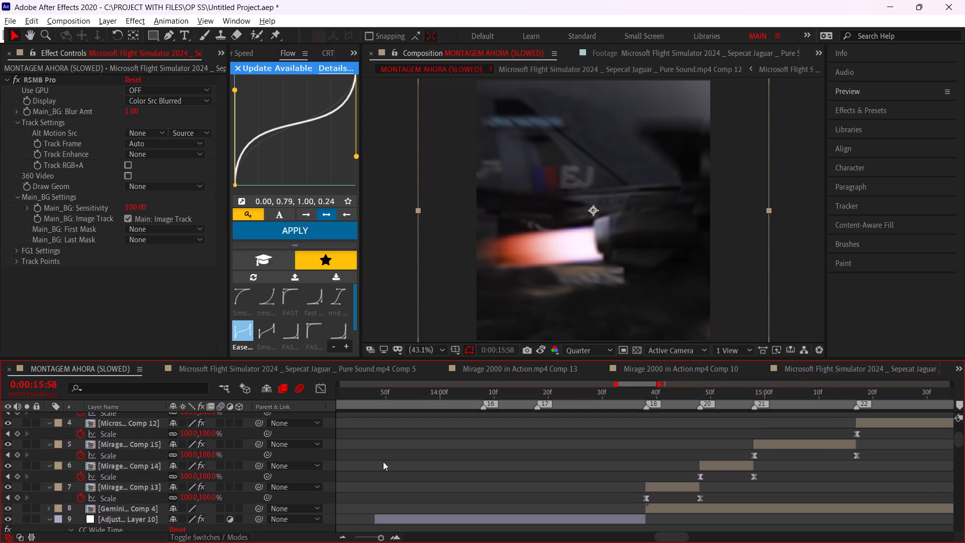
left_click(131, 489, "shift")
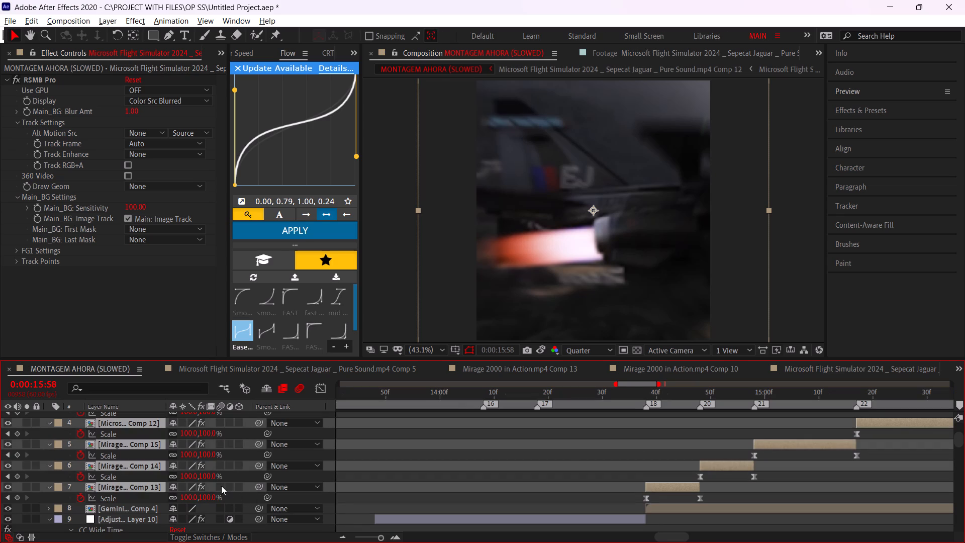
left_click(221, 486)
Play back the montage from the start and again from 0:00:14:05 to check the scale punches with motion blur.
scroll(559, 461, "down", 7, "alt")
left_click_drag(413, 400, 267, 407)
key("space")
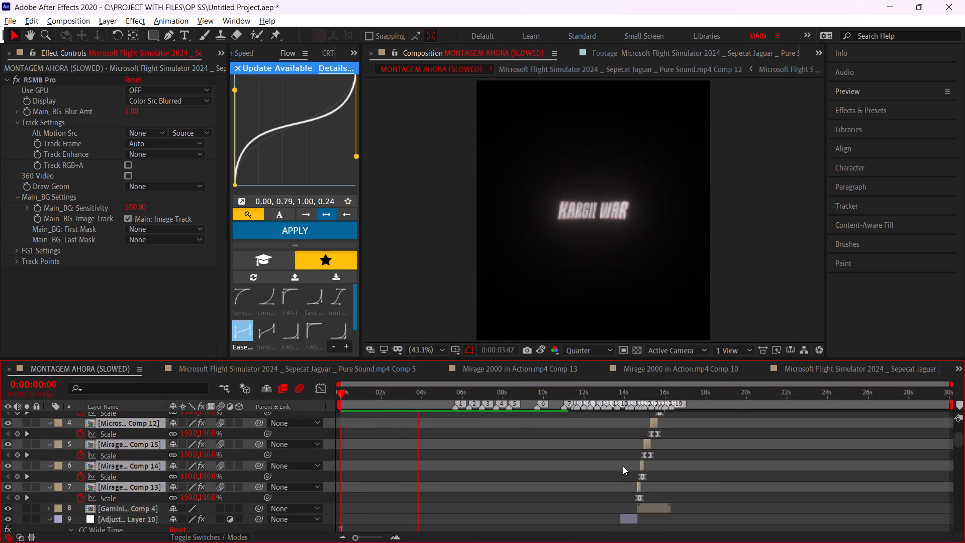
left_click(584, 495)
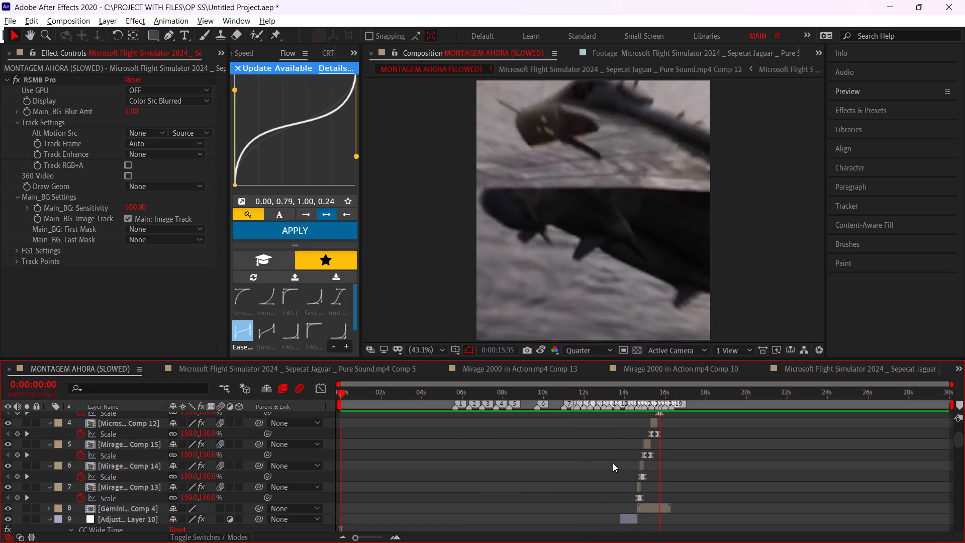
left_click(626, 440)
left_click(626, 393)
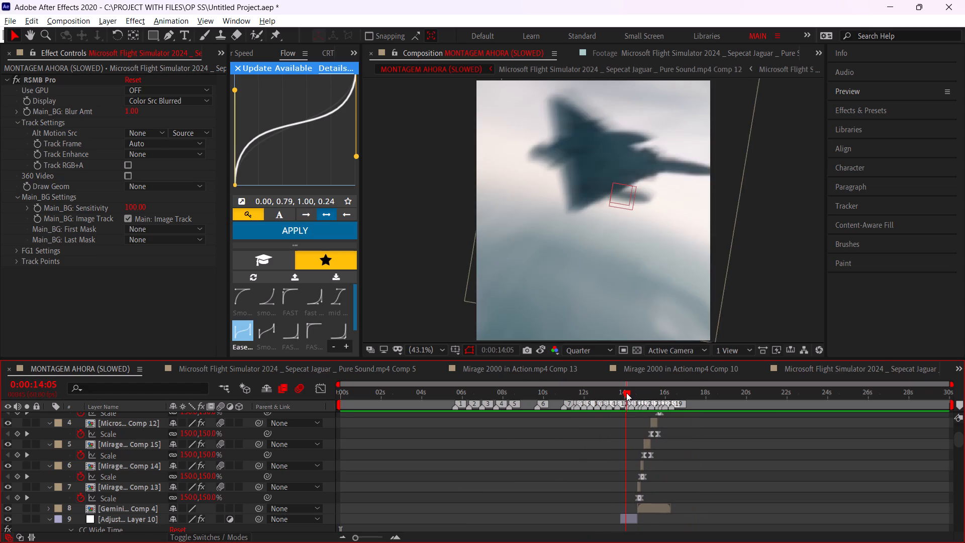
key("space")
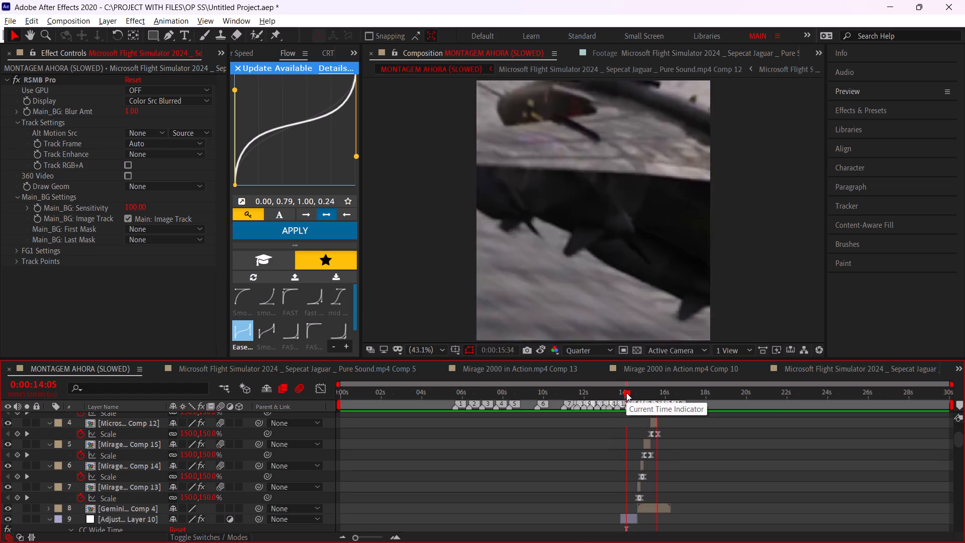
Add an adjustment layer above Jaguar Comp 15 and split it at 0:00:14:38.
scroll(631, 443, "up", 3, "alt")
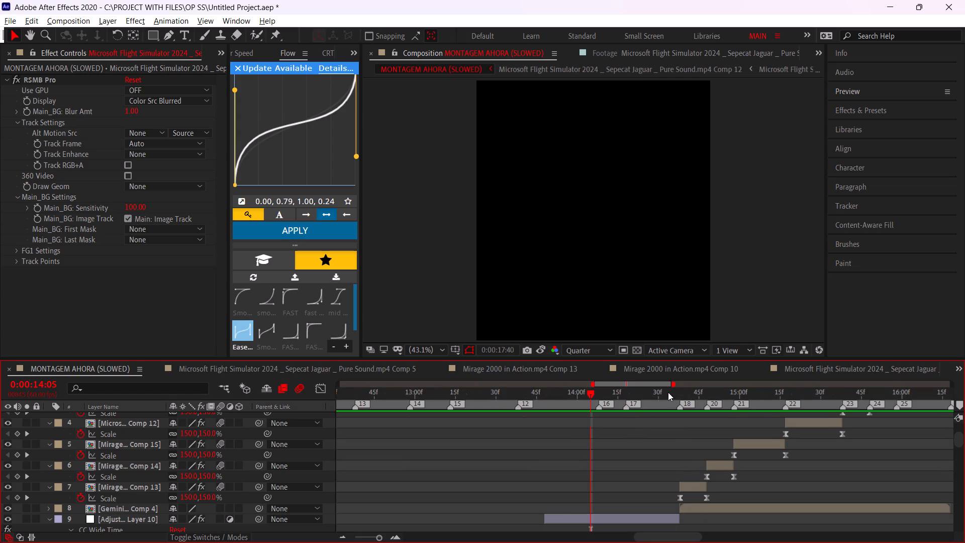
left_click_drag(668, 392, 682, 394)
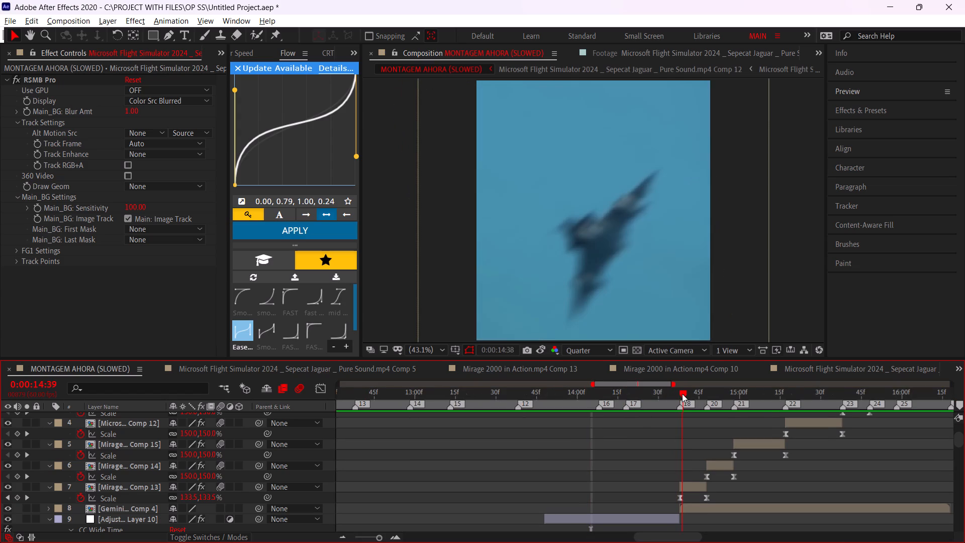
left_click_drag(682, 394, 681, 393)
left_click(688, 488)
scroll(690, 488, "up", 5)
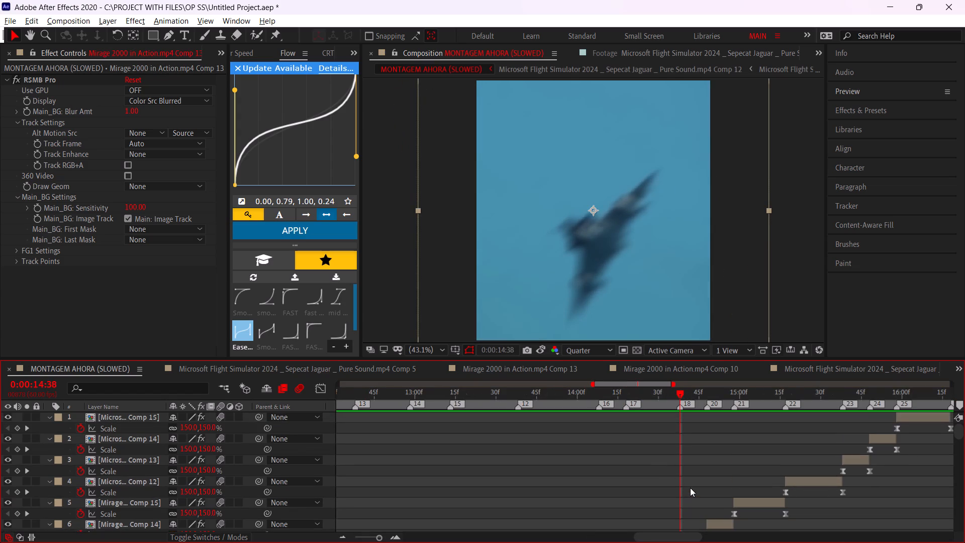
scroll(690, 488, "up", 5)
scroll(743, 421, "up", 1)
left_click(900, 415)
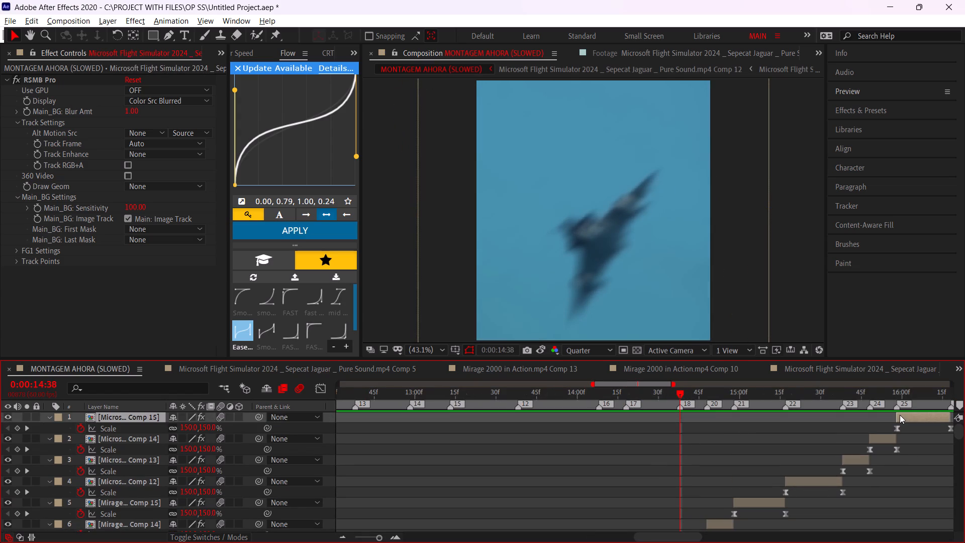
key("ctrl+alt+y")
key("ctrl+shift+d")
Split the new adjustment layer at 0:00:16:18 and delete its pieces outside the 0:00:14:38 to 0:00:16:18 range.
key("ctrl+shift+Right")
key("ctrl+shift+Right")
key("ctrl+shift+Right")
key("ctrl+shift+Right")
key("ctrl+shift+Right")
key("ctrl+shift+Right")
key("ctrl+shift+Right")
key("ctrl+shift+Right")
key("ctrl+shift+Right")
key("ctrl+shift+Right")
key("ctrl+shift+Right")
key("ctrl+shift+Right")
key("ctrl+shift+Right")
key("ctrl+shift+Right")
key("ctrl+shift+Right")
key("ctrl+shift+Right")
key("ctrl+shift+Right")
key("ctrl+shift+Right")
key("ctrl+shift+Right")
key("ctrl+shift+Right")
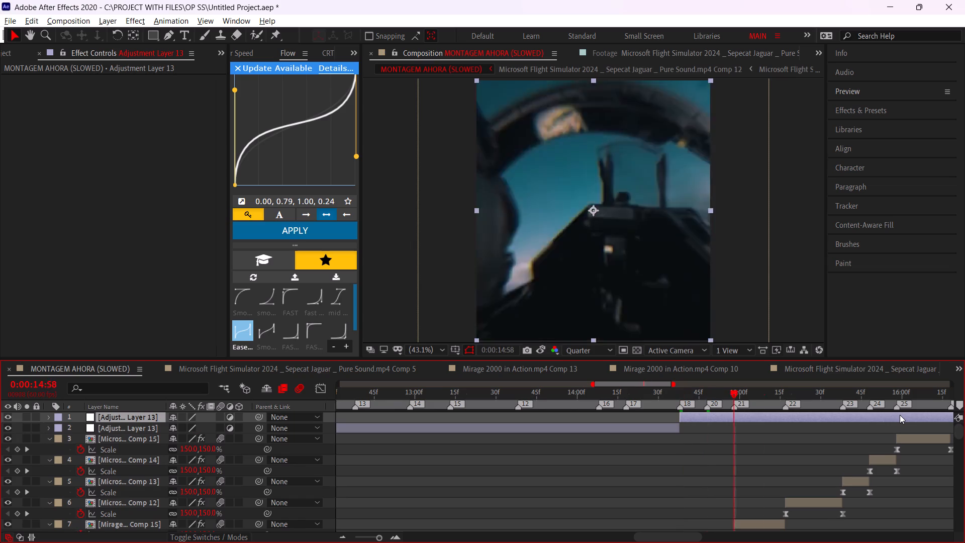
key("ctrl+shift+Right")
key("ctrl+shift+d")
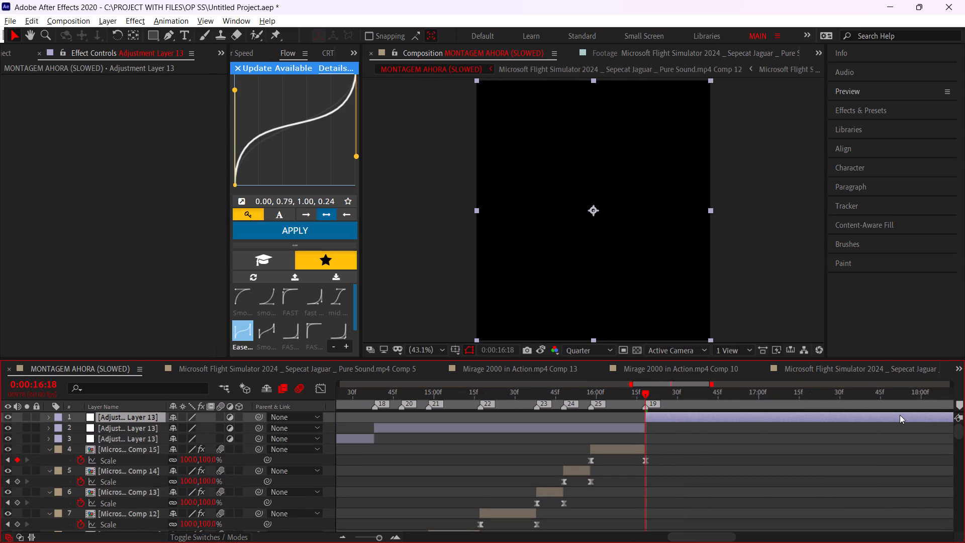
key("Delete")
left_click(363, 423)
key("Delete")
Apply the CC Wide Time effect to the remaining adjustment layer over the Mirage and Jaguar clips.
left_click(402, 415)
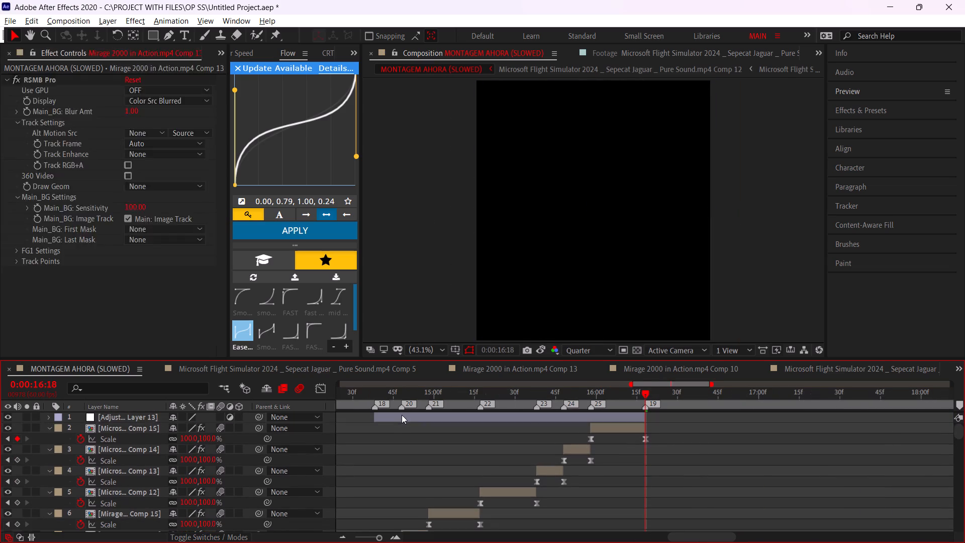
left_click(418, 396)
key("ctrl+c")
key("ctrl+space")
key("ctrl+space")
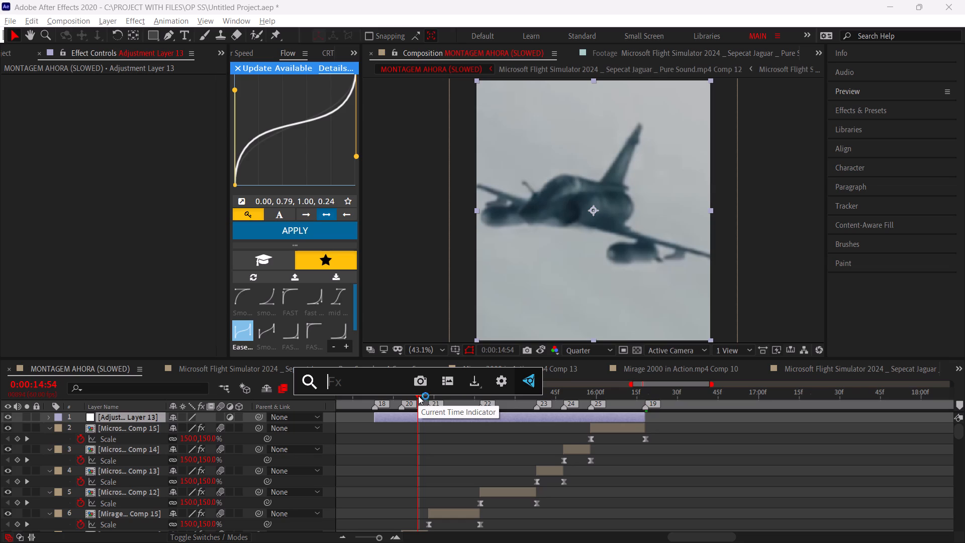
type("cc wide")
key("Return")
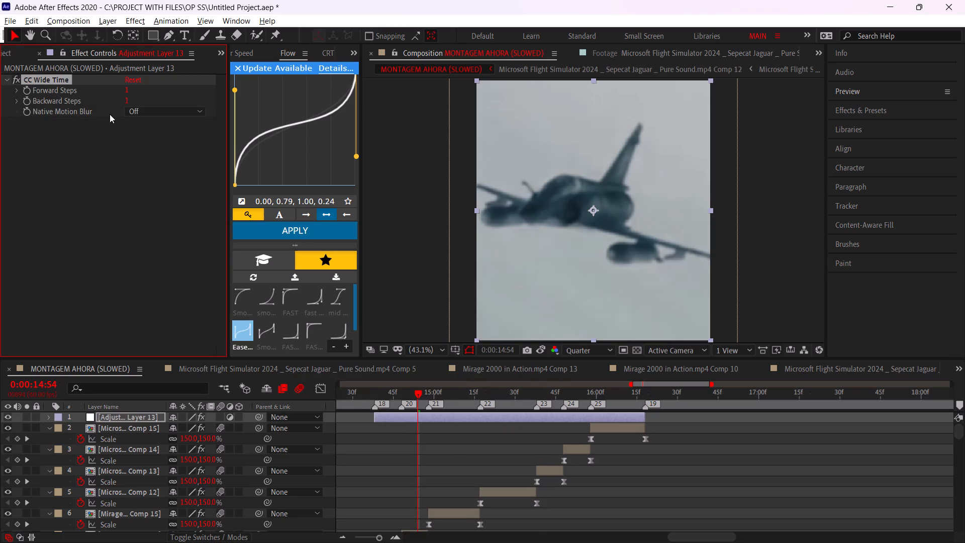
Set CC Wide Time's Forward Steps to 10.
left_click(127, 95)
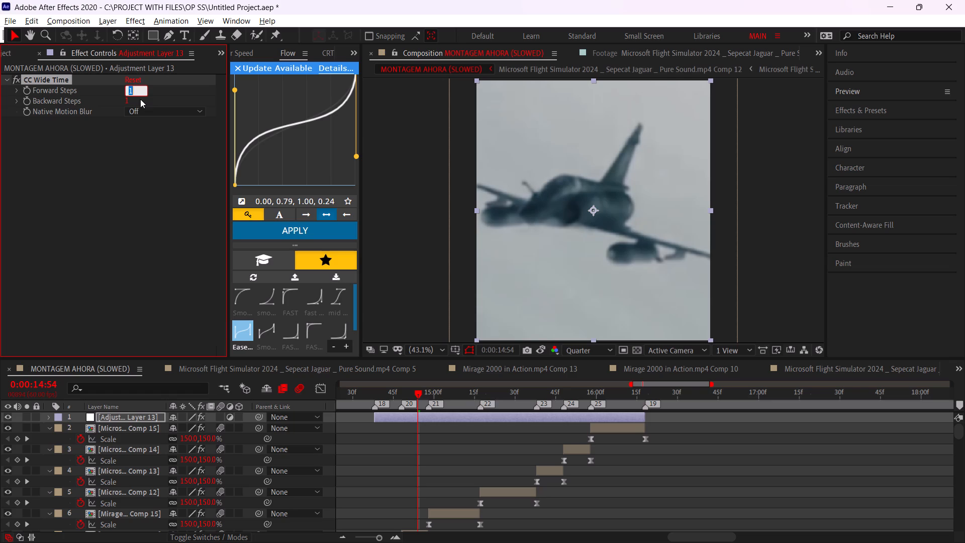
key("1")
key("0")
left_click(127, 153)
Play back the montage from 0:00:09:21 to check the CC Wide Time echo.
scroll(505, 387, "down", 1, "alt")
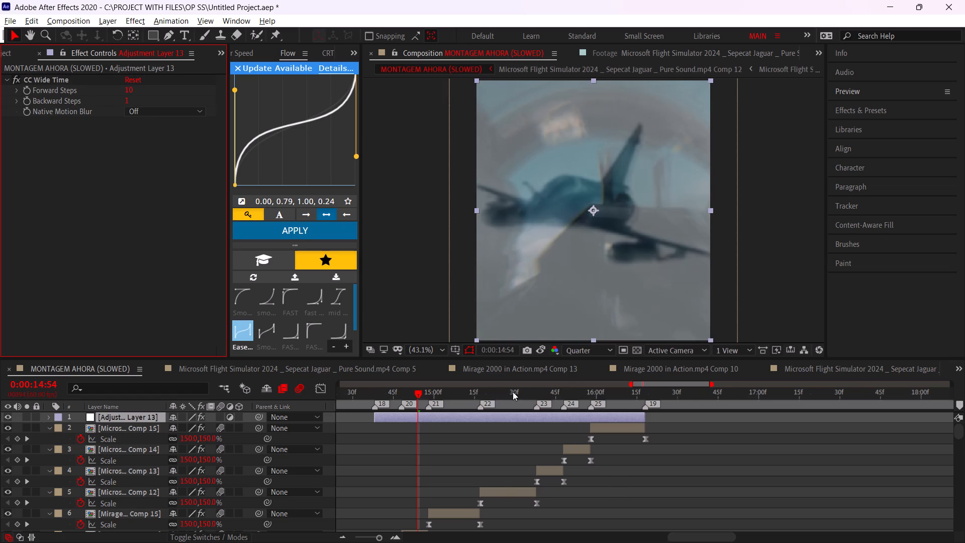
scroll(513, 392, "down", 2, "alt")
left_click(480, 386)
key("space")
left_click_drag(473, 388, 410, 397)
key("space")
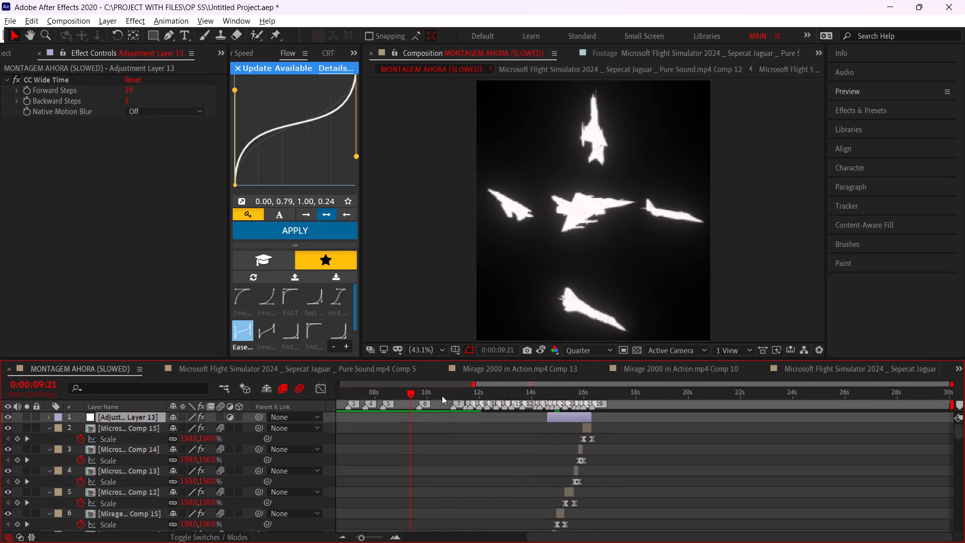
key("space")
Set CC Wide Time's Forward Steps to 5 on the adjustment layer.
left_click(127, 90)
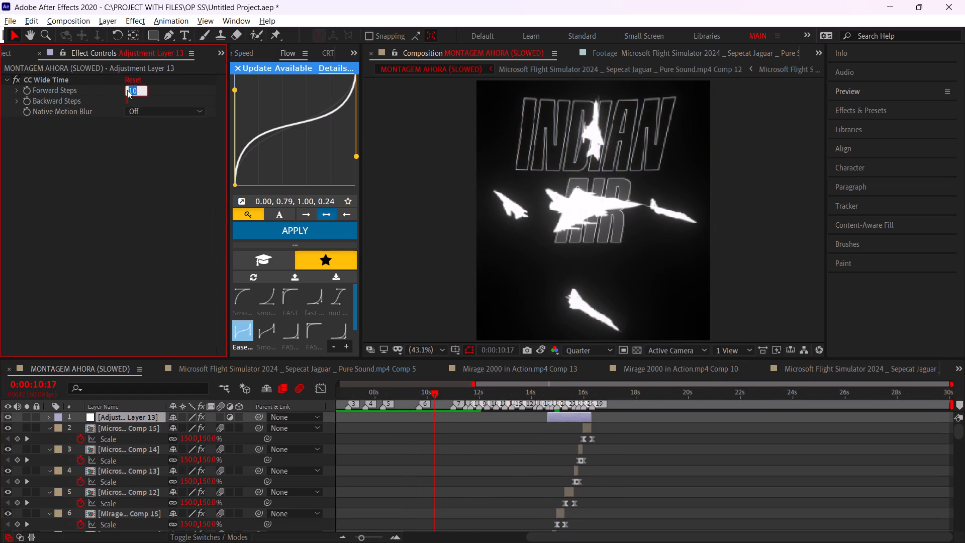
key("5")
left_click(156, 173)
Play back the whole montage from the start several times and examine the Mirage and Jaguar section around 0:00:15:44.
scroll(408, 412, "down", 3, "alt")
left_click_drag(399, 394, 226, 420)
key("space")
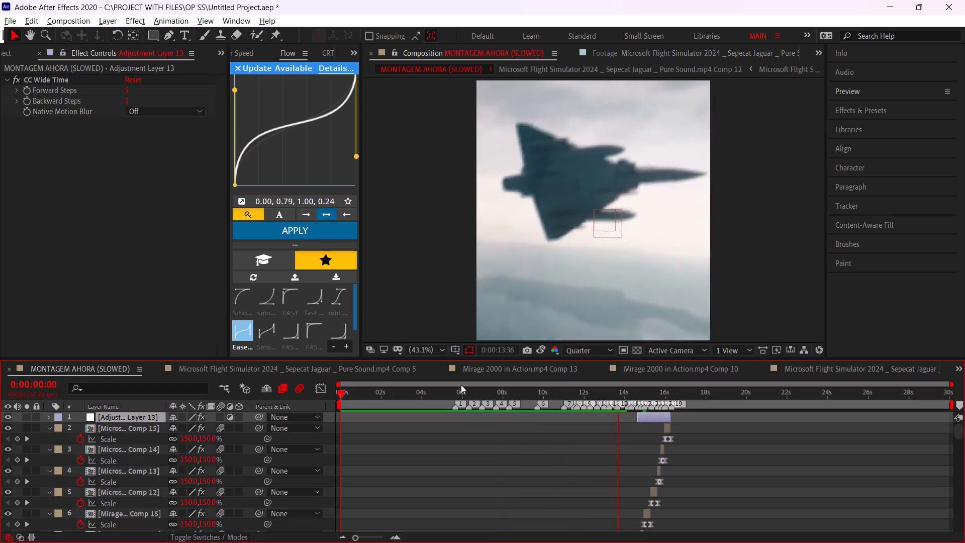
left_click_drag(524, 392, 161, 394)
key("space")
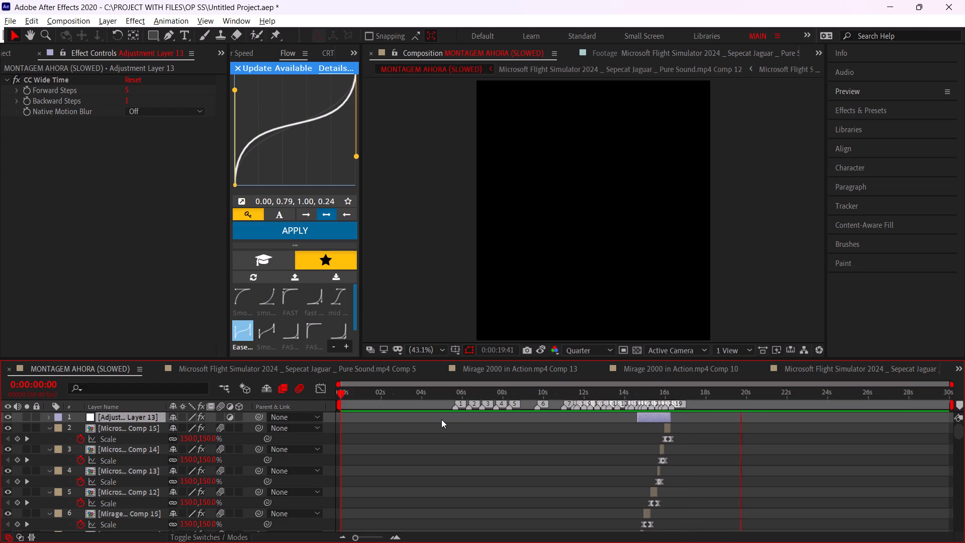
left_click_drag(388, 393, 249, 398)
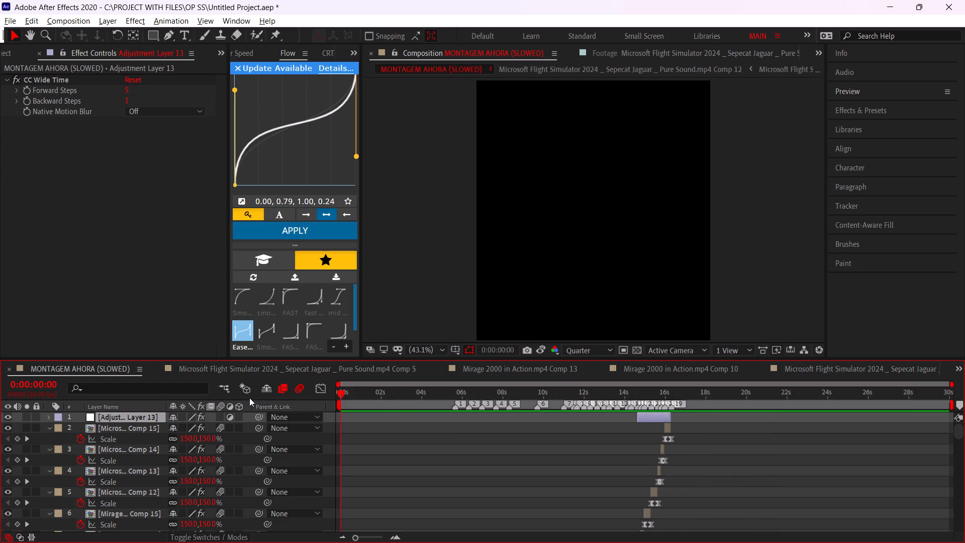
key("space")
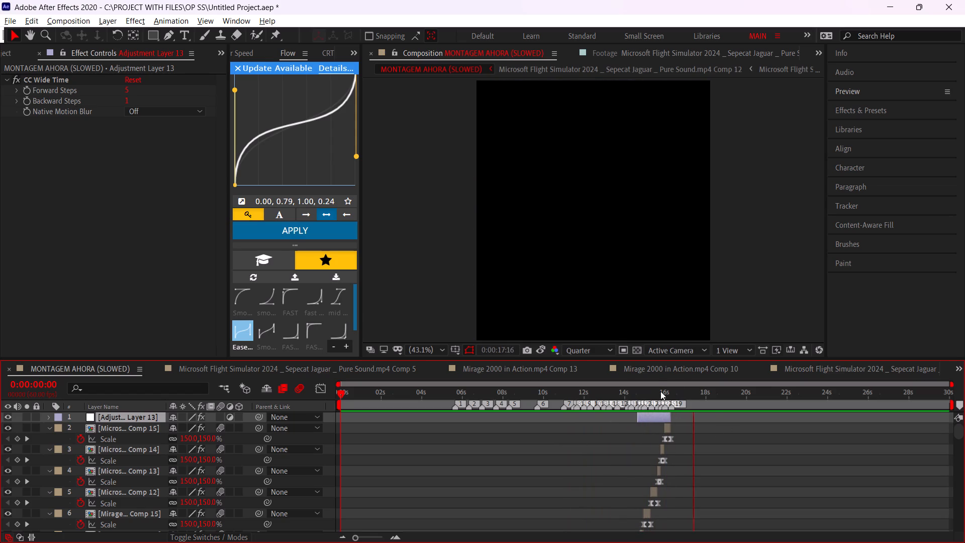
left_click(660, 391)
scroll(651, 447, "up", 2, "alt")
scroll(675, 449, "down", 3)
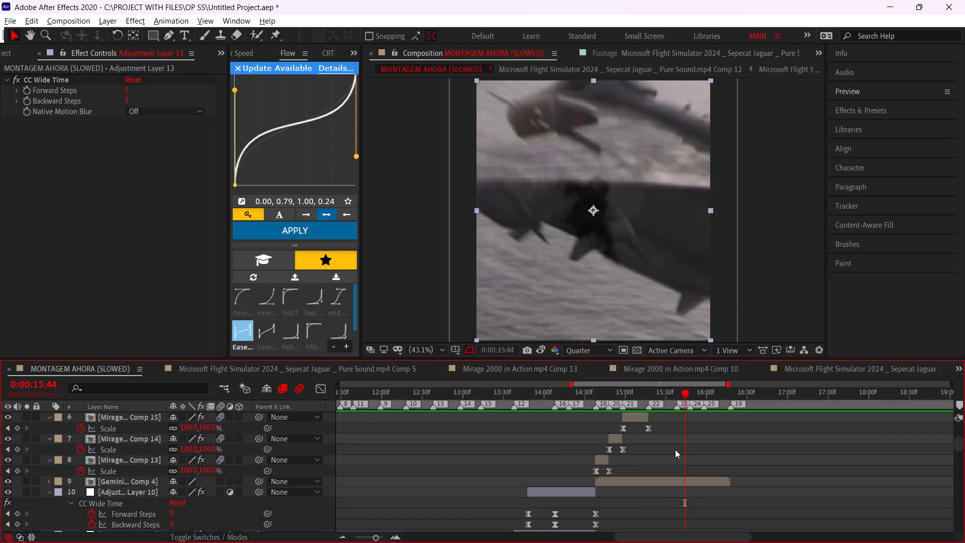
Move the Gemini Comp 4 layer to the top of the layer stack, above Adjustment Layer 13.
scroll(675, 449, "down", 1)
left_click(614, 444)
left_click_drag(123, 449, 121, 416)
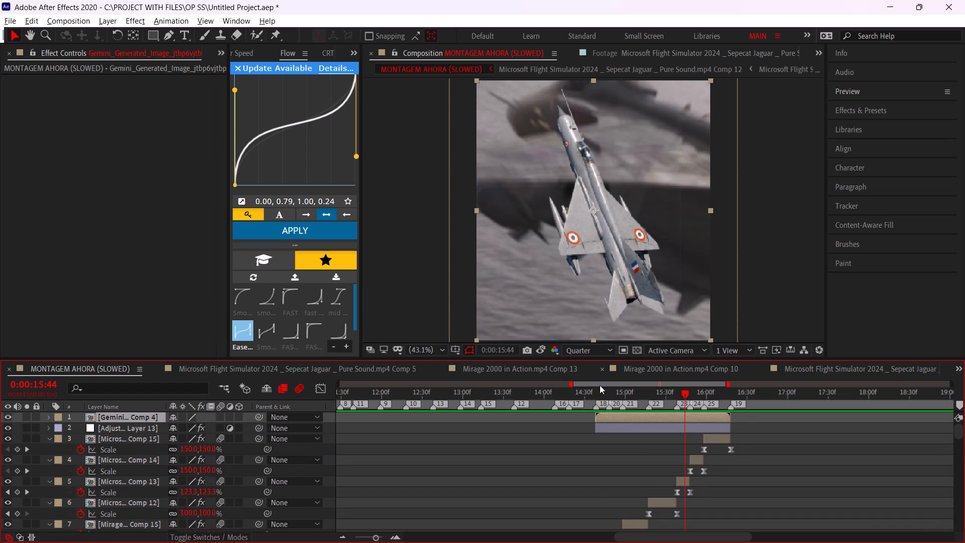
Keyframe Position and Rotation on the Gemini Comp 4 layer and place those keyframes at the layer's end, near marker 19.
left_click_drag(600, 385, 592, 390)
left_click(623, 396)
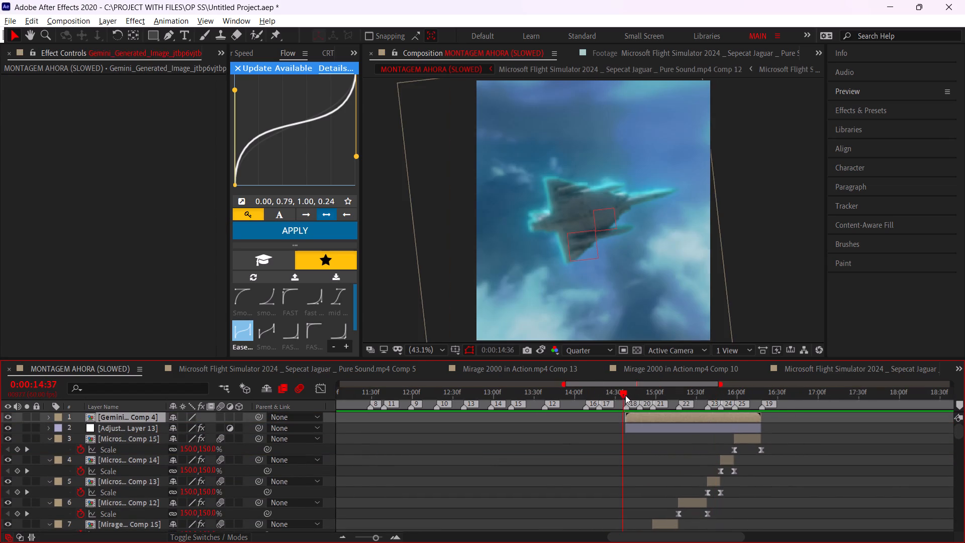
left_click(630, 413)
key("s")
key("shift+r")
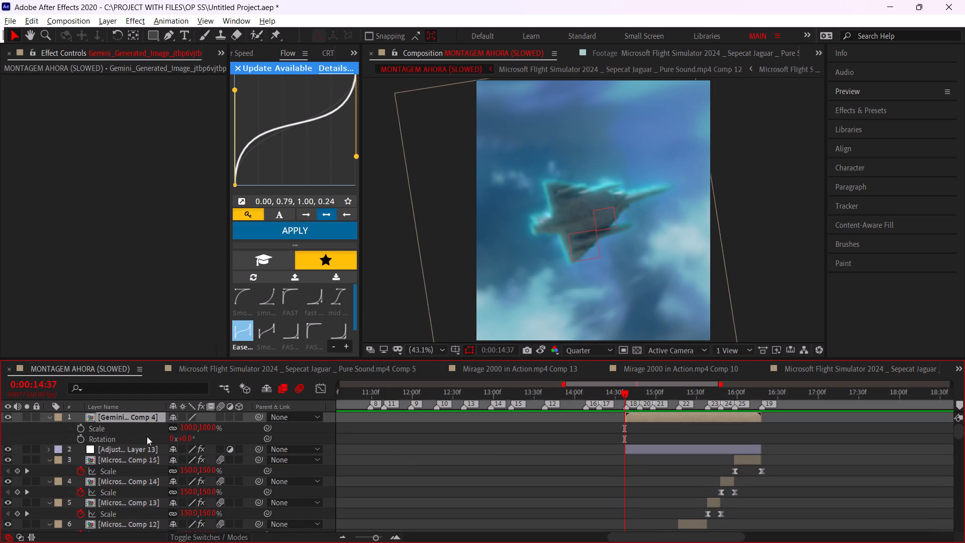
key("shift+p")
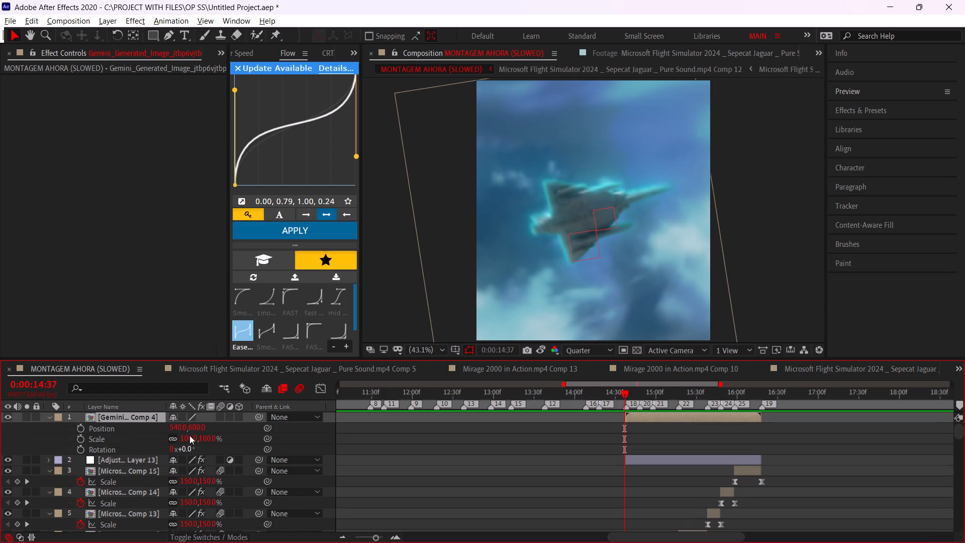
left_click(103, 440)
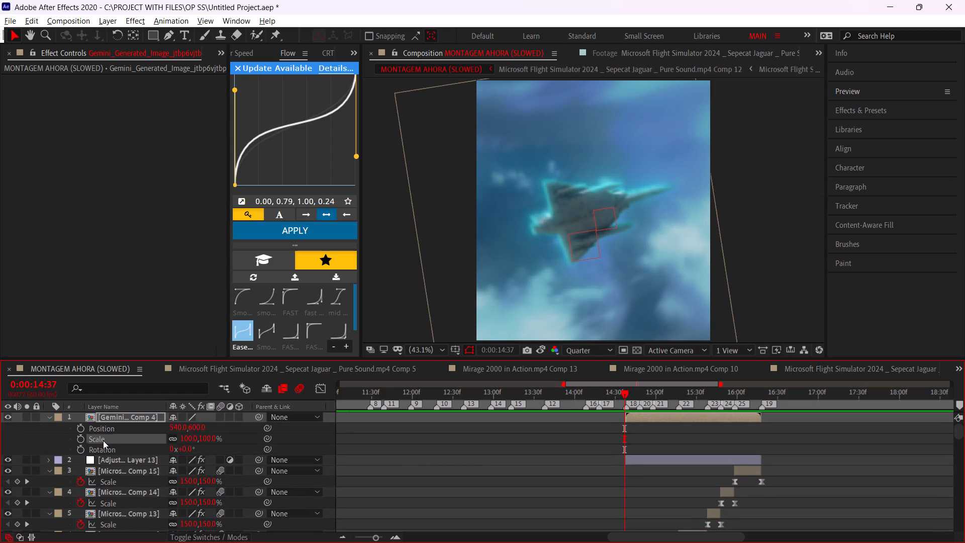
key("shift+s")
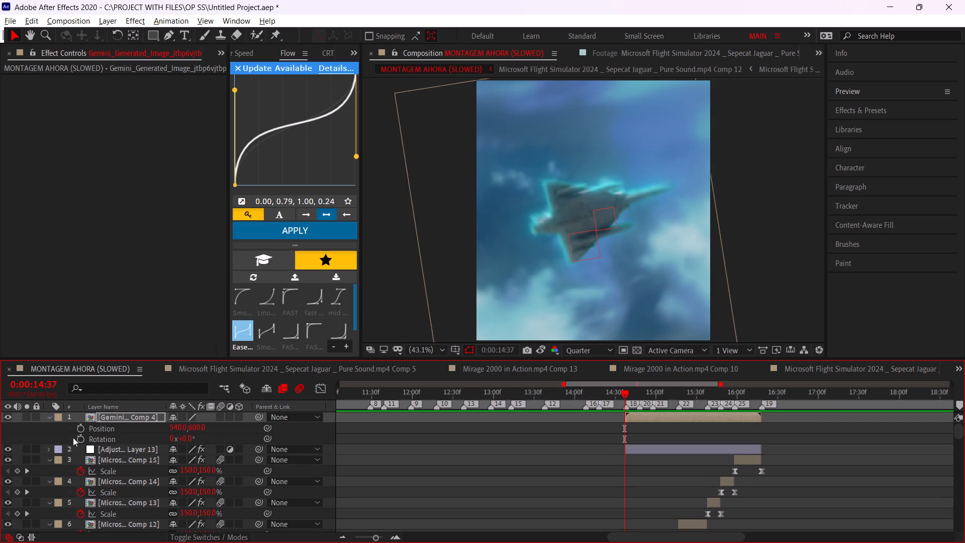
left_click(80, 430)
left_click(80, 440)
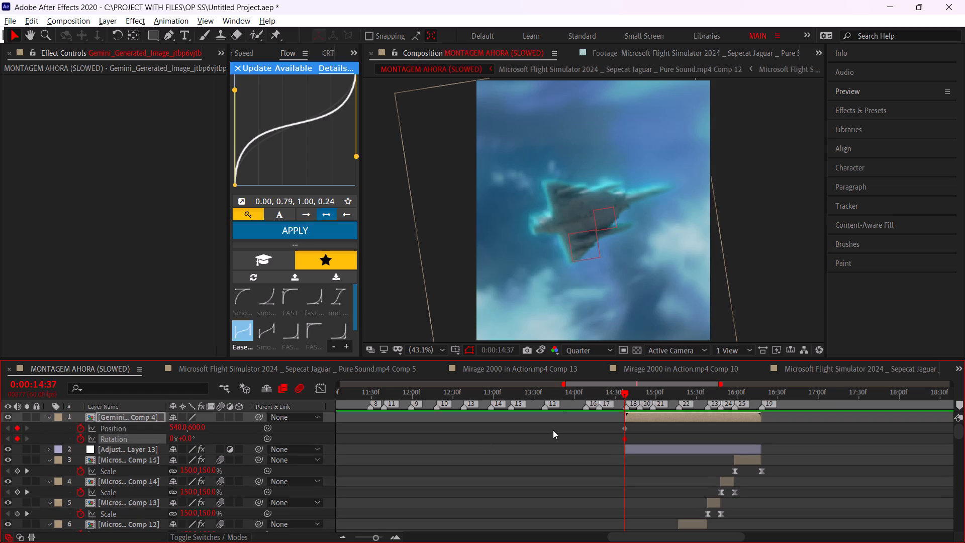
left_click_drag(591, 427, 681, 443)
left_click_drag(623, 428, 746, 443)
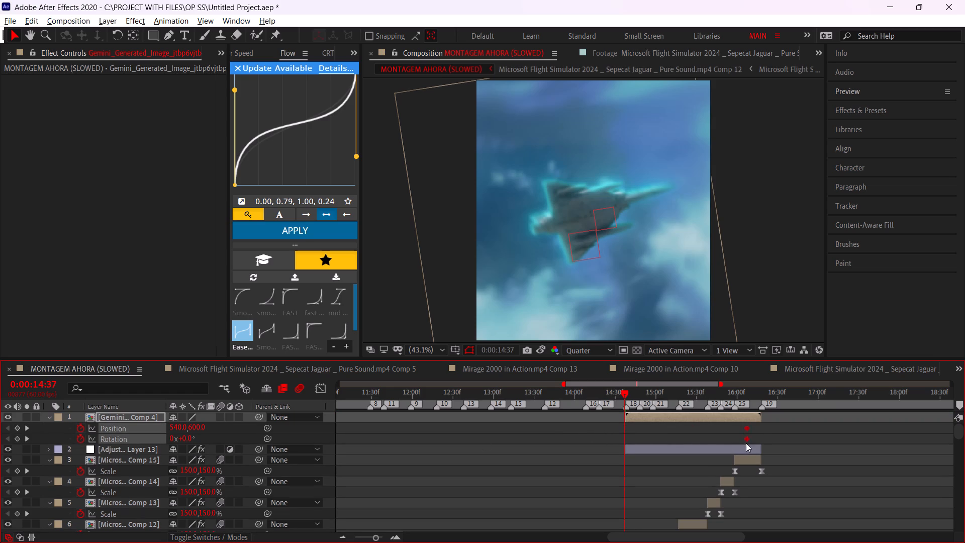
left_click_drag(746, 443, 760, 441)
At 0:00:14:38, keyframe the Gemini Comp 4 jet's starting Position at 407, 792 and Rotation at -29°.
scroll(742, 439, "up", 2, "alt")
middle_click_drag(674, 443, 856, 433)
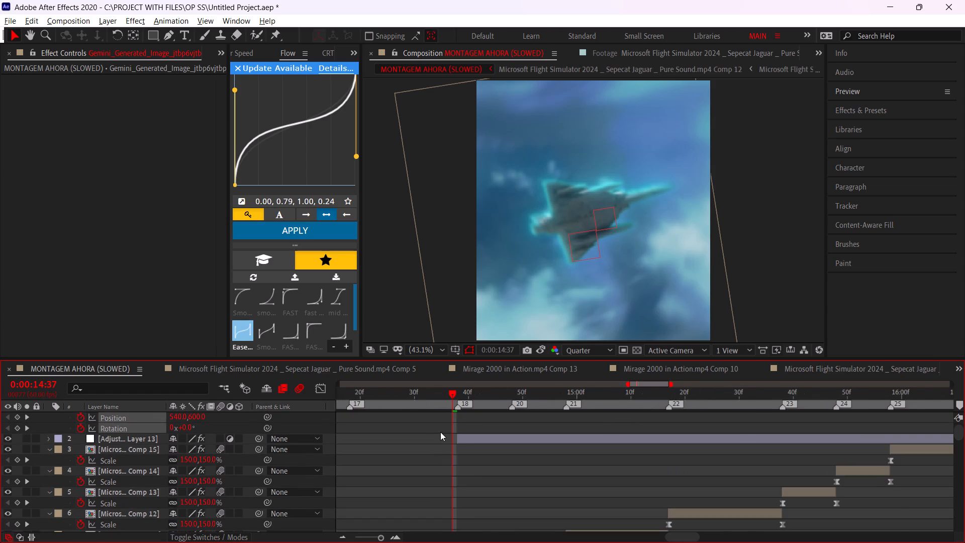
scroll(437, 434, "up", 1, "alt")
left_click_drag(470, 399, 480, 396)
left_click_drag(452, 425, 446, 427)
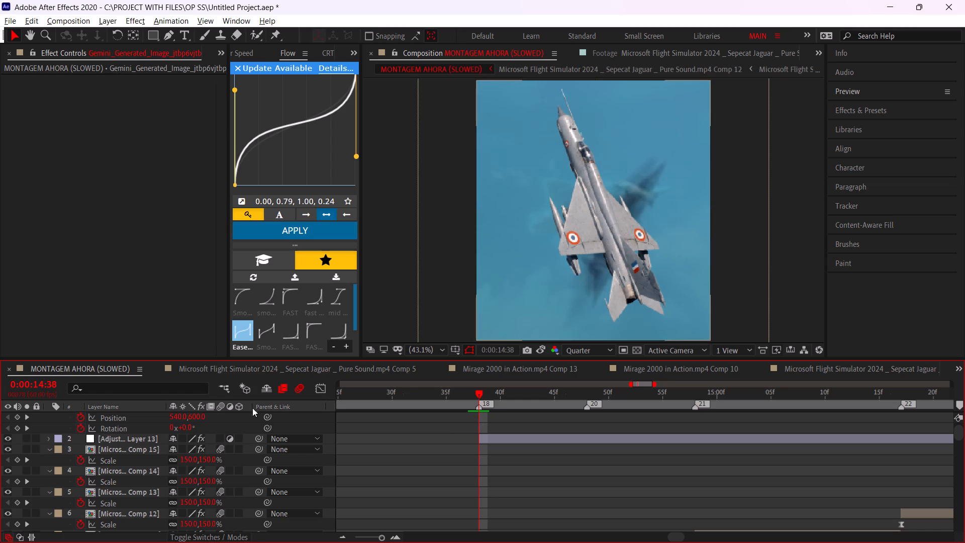
left_click_drag(189, 429, 181, 432)
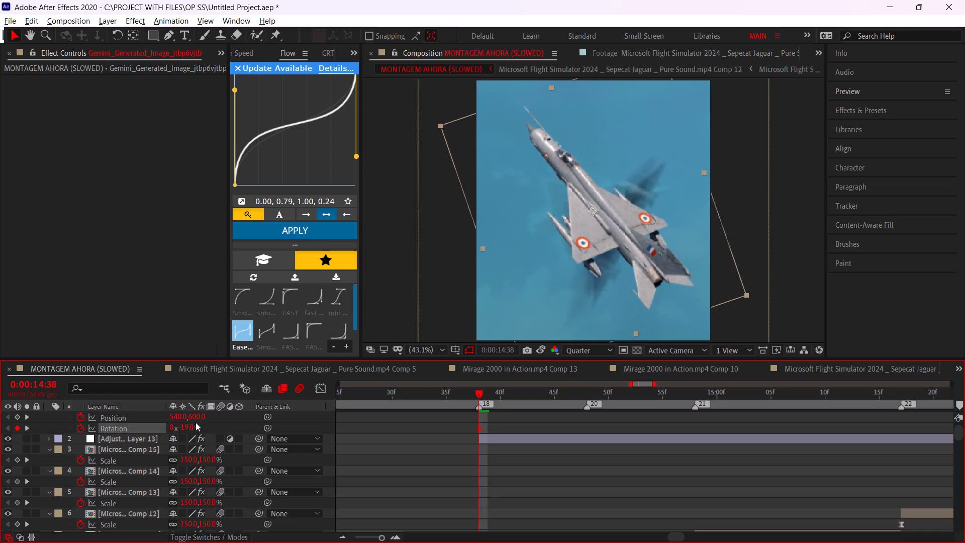
left_click_drag(177, 416, 122, 420)
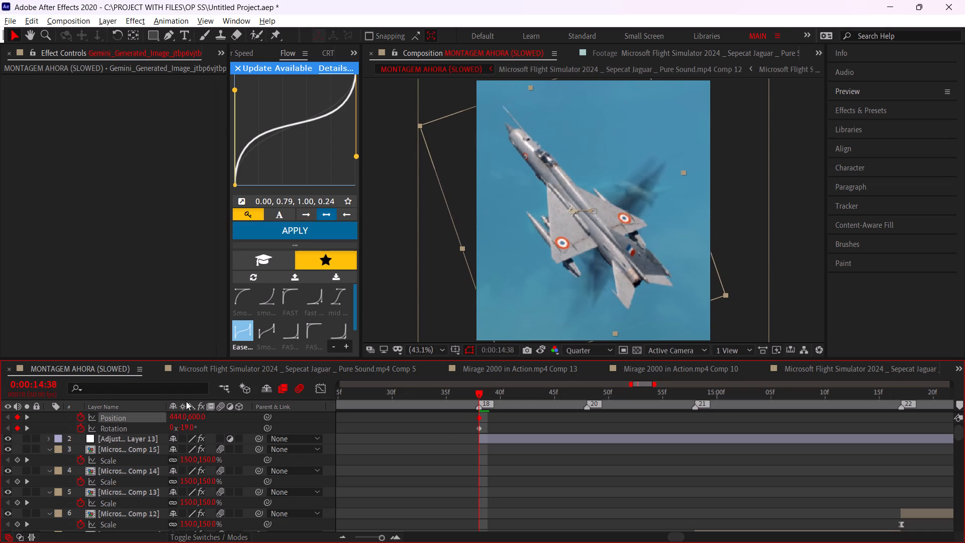
left_click_drag(195, 414, 290, 418)
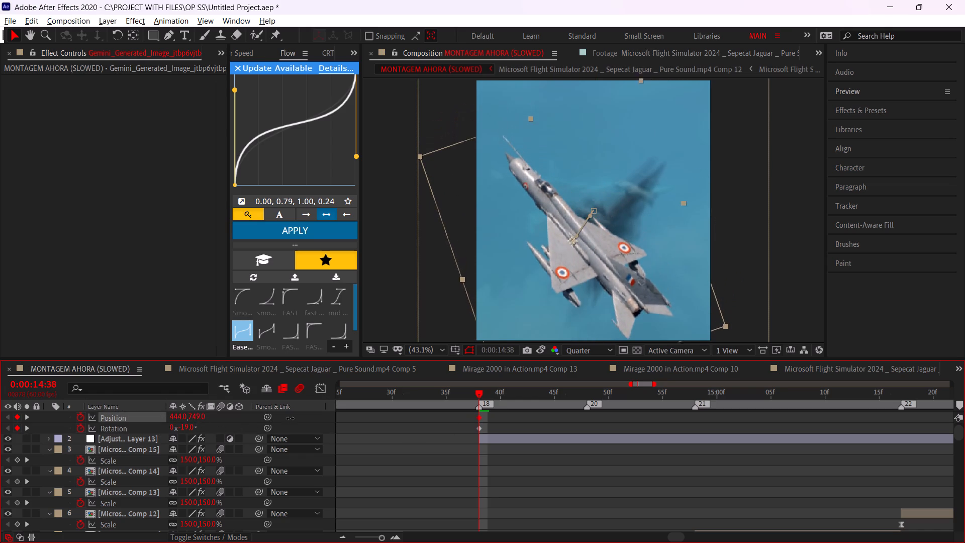
left_click_drag(290, 418, 276, 414)
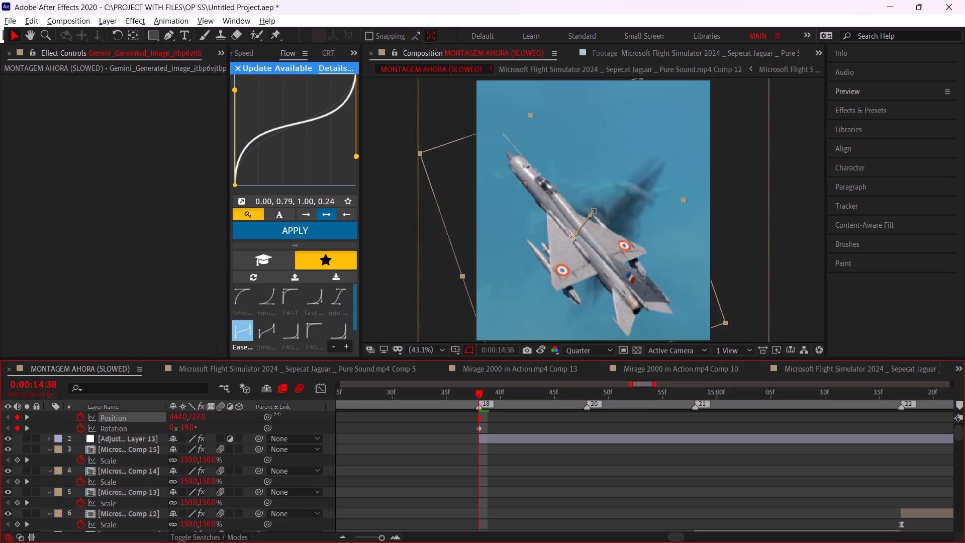
left_click_drag(276, 414, 280, 414)
left_click_drag(192, 431, 188, 431)
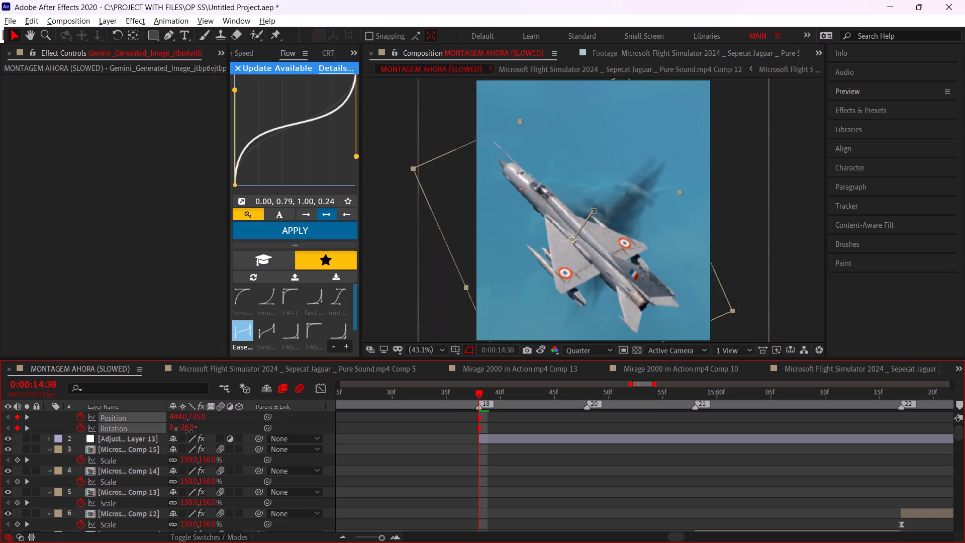
left_click_drag(188, 431, 186, 431)
left_click_drag(200, 415, 196, 417)
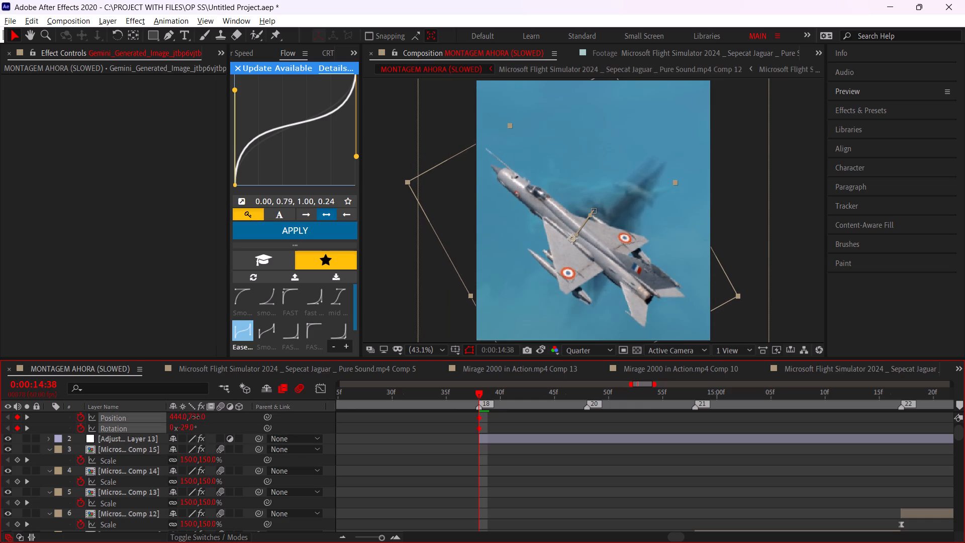
left_click_drag(196, 417, 229, 415)
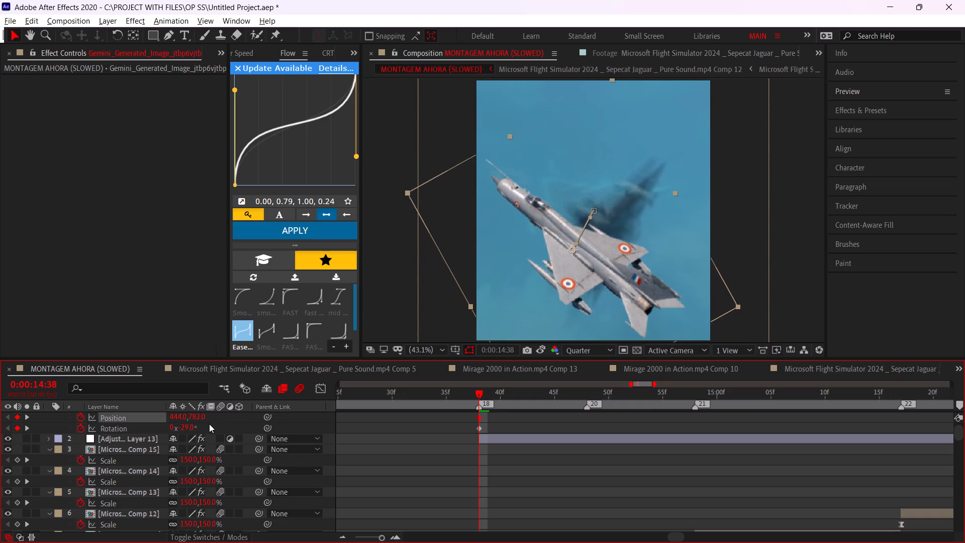
left_click_drag(183, 419, 163, 422)
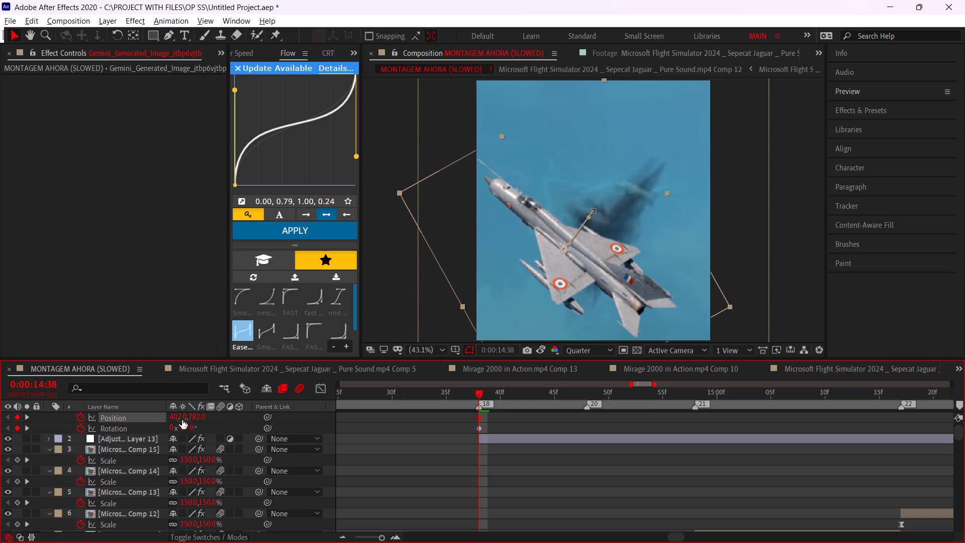
left_click_drag(202, 420, 208, 420)
Apply Easy Ease to all Position and Rotation keyframes of Gemini Comp 4 and enable motion blur on the layer.
scroll(437, 464, "down", 2, "alt")
scroll(663, 434, "up", 1)
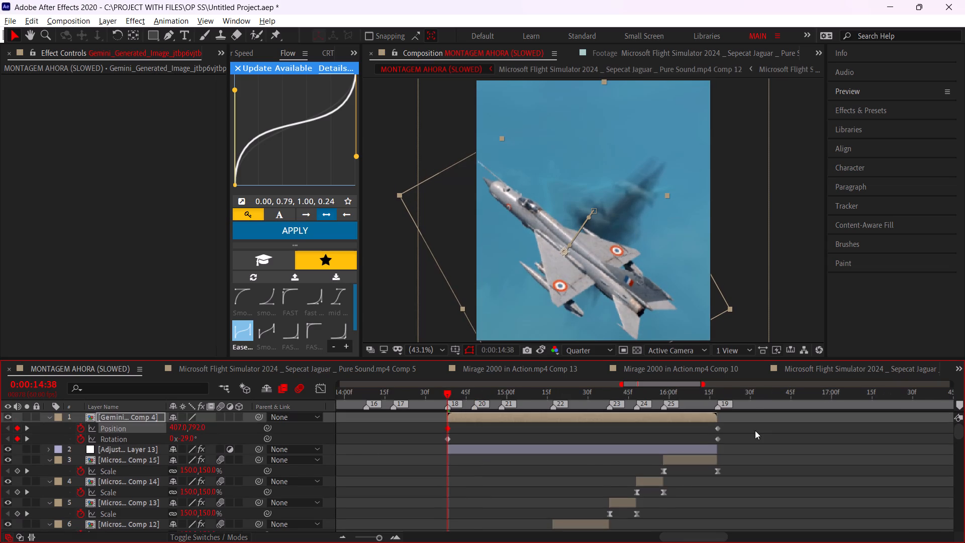
left_click_drag(751, 430, 430, 448)
key("F9")
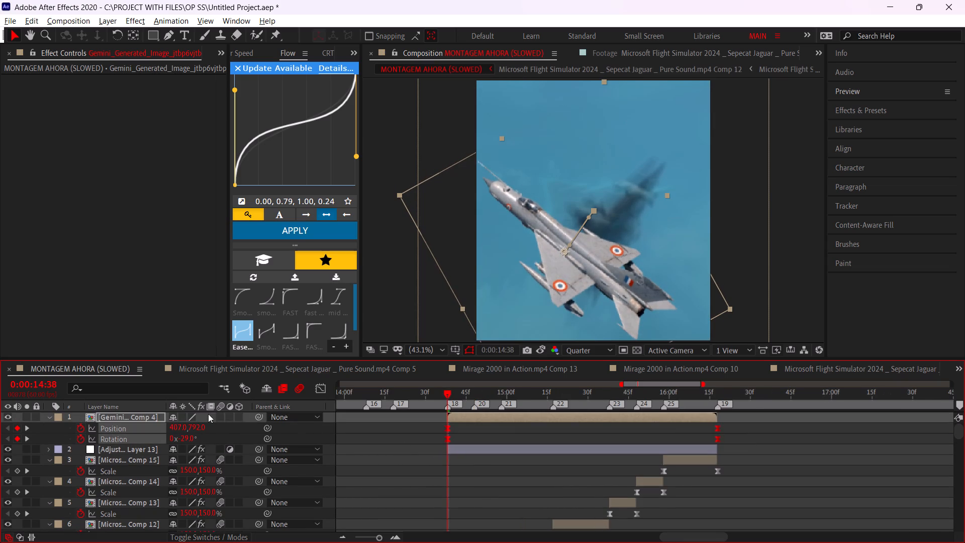
left_click(222, 415)
scroll(524, 447, "down", 2, "alt")
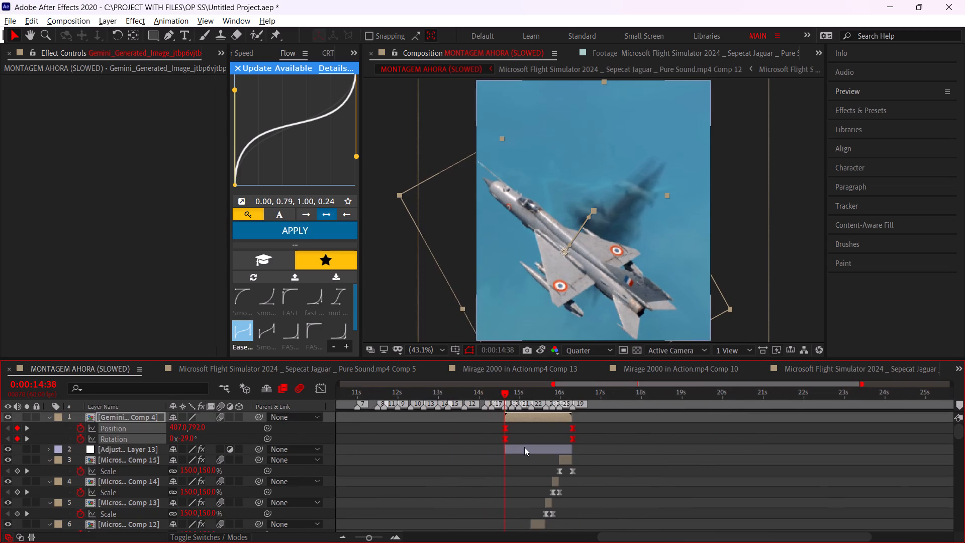
Preview the jet's move from 0:00:13:19 and 0:00:14:03, and apply Flow's FAST curve to its Position and Rotation keyframes.
left_click_drag(443, 402, 451, 395)
key("space")
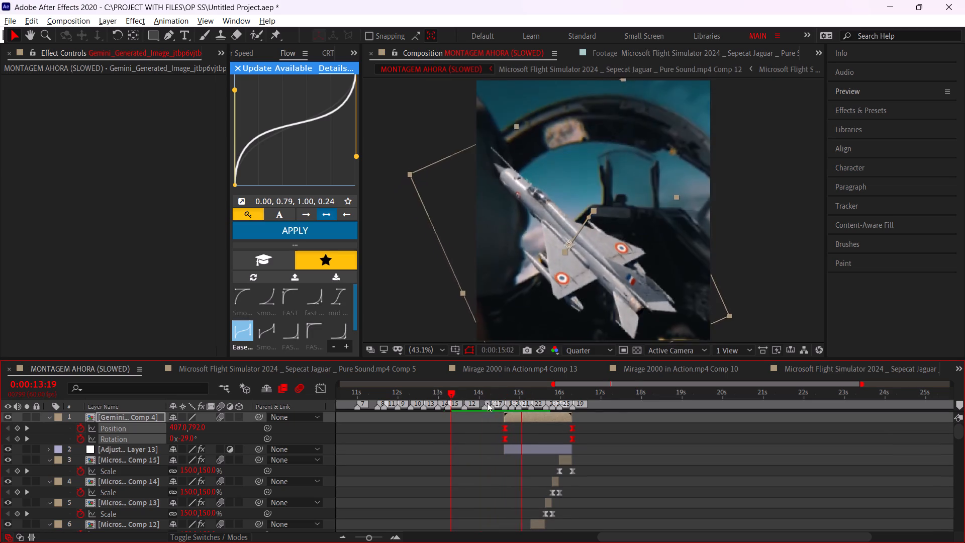
left_click(477, 445)
left_click(481, 396)
key("space")
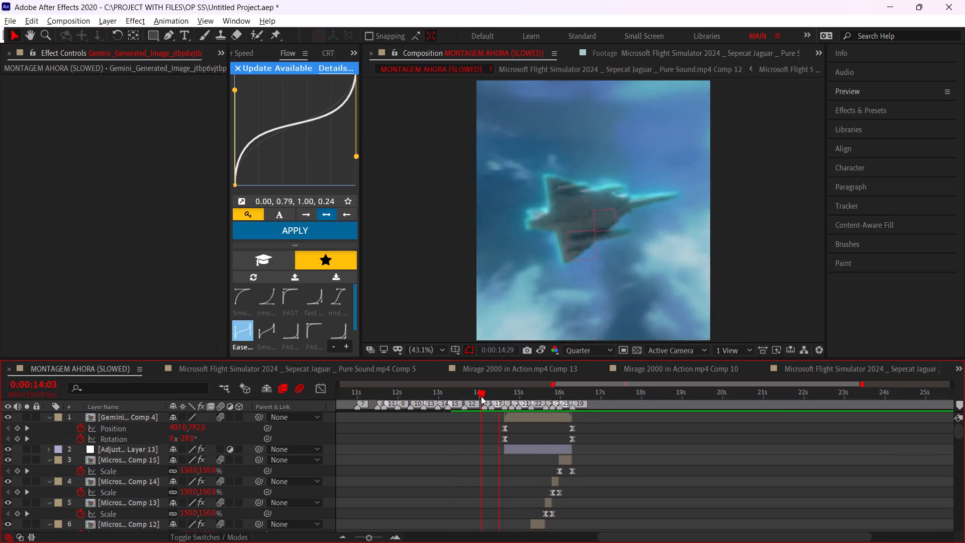
scroll(480, 444, "up", 1, "alt")
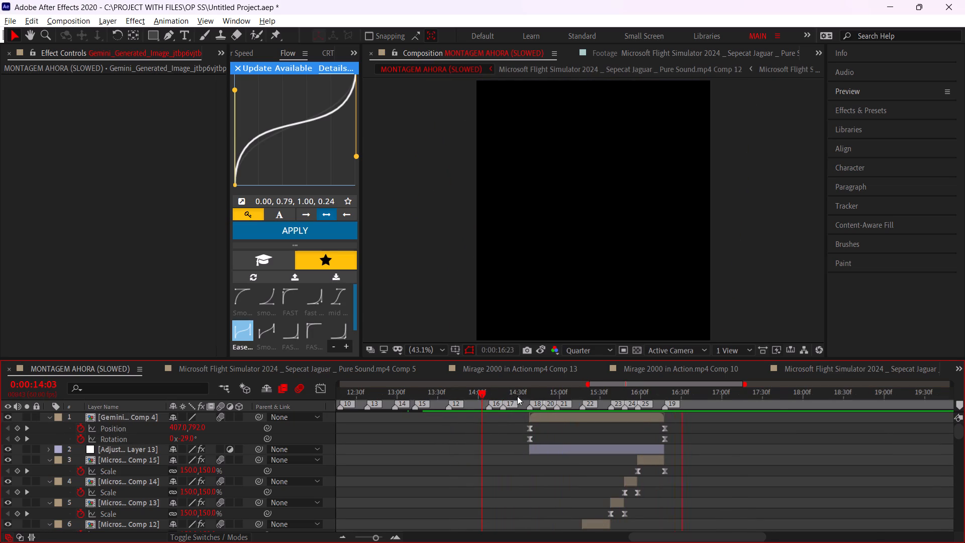
left_click(517, 396)
left_click_drag(520, 422, 697, 435)
left_click(302, 297)
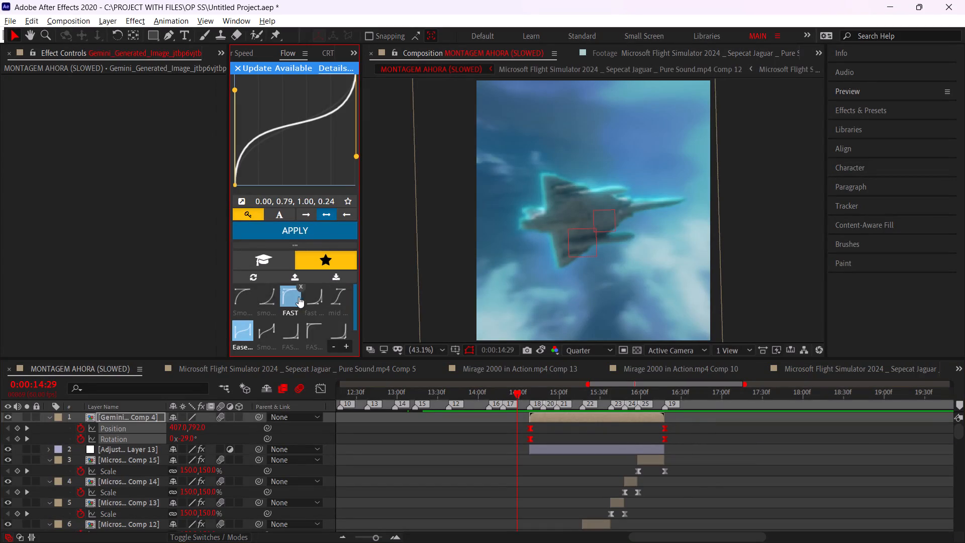
left_click(295, 296)
left_click(282, 230)
Bend the jet's motion path into an arc by pulling the handles of both Position keyframes at 0:00:14:39.
left_click_drag(523, 395, 529, 395)
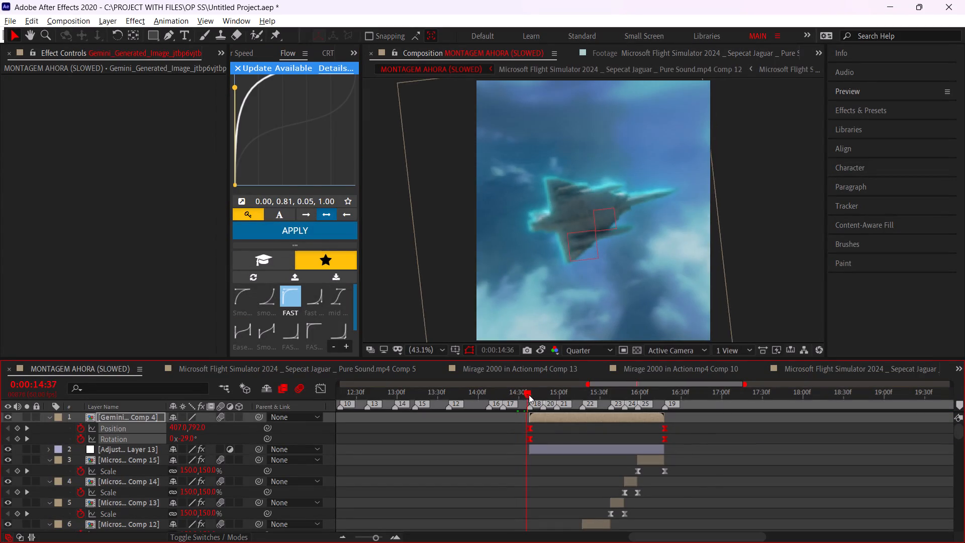
left_click_drag(529, 395, 530, 395)
scroll(570, 245, "up", 3, "alt")
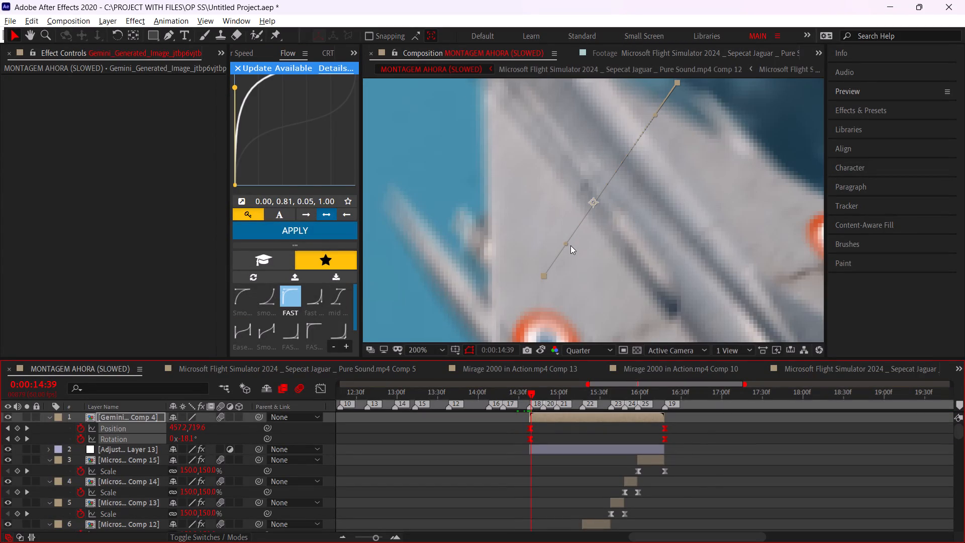
left_click_drag(566, 243, 530, 190)
scroll(527, 229, "down", 1, "alt")
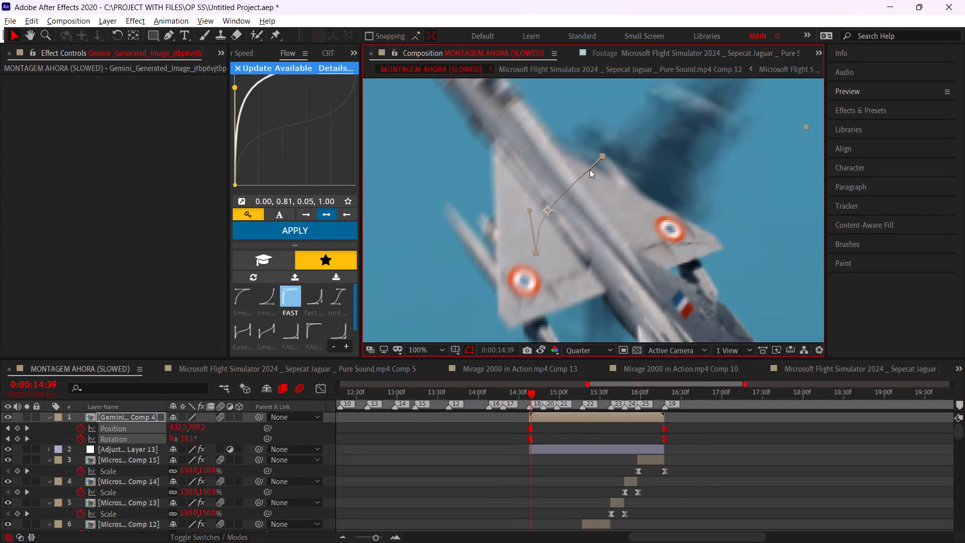
left_click_drag(592, 174, 566, 162)
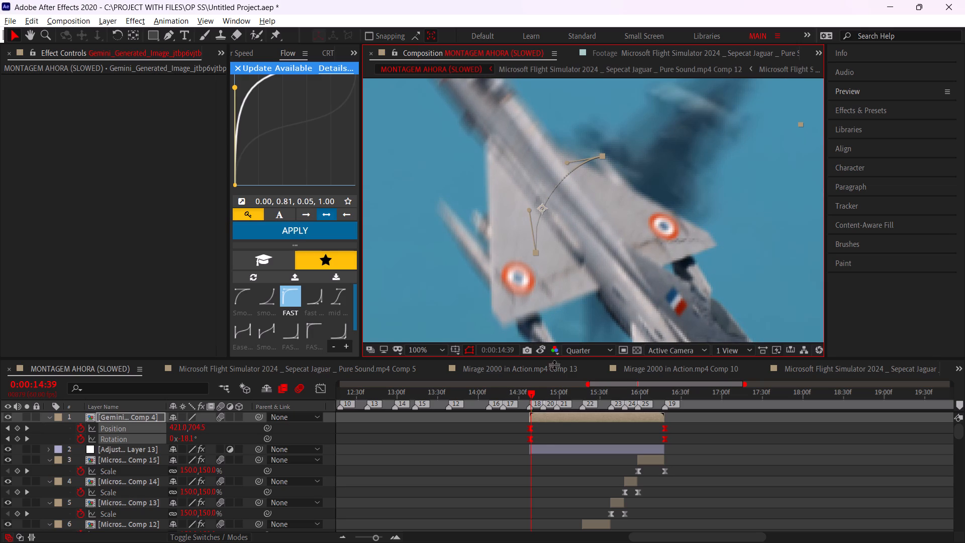
Play back the whole montage from the start and replay it from 0:00:09:17 to check the jet's curved entry.
scroll(562, 414, "down", 2, "alt")
left_click_drag(488, 394, 81, 442)
key("space")
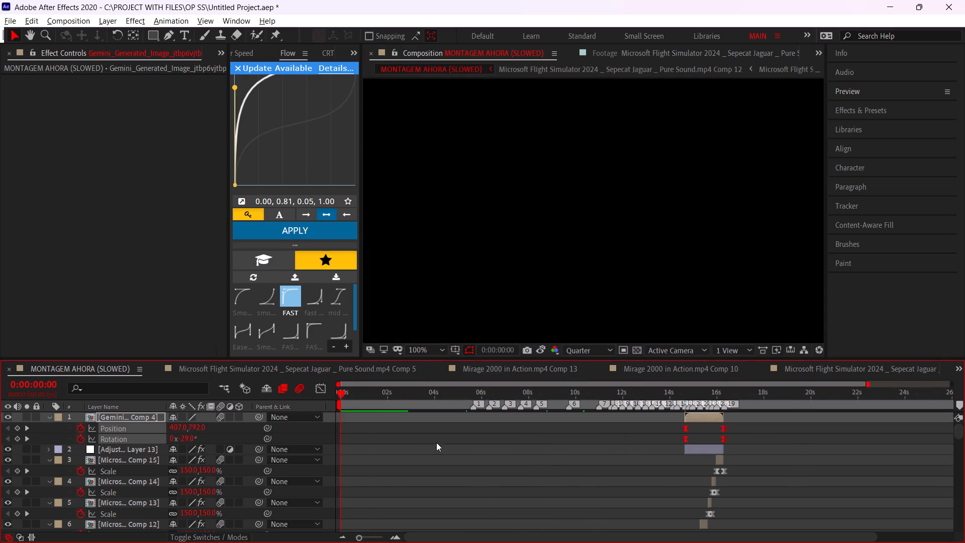
scroll(436, 442, "down", 1, "alt")
left_click(417, 349)
left_click(441, 141)
key("space")
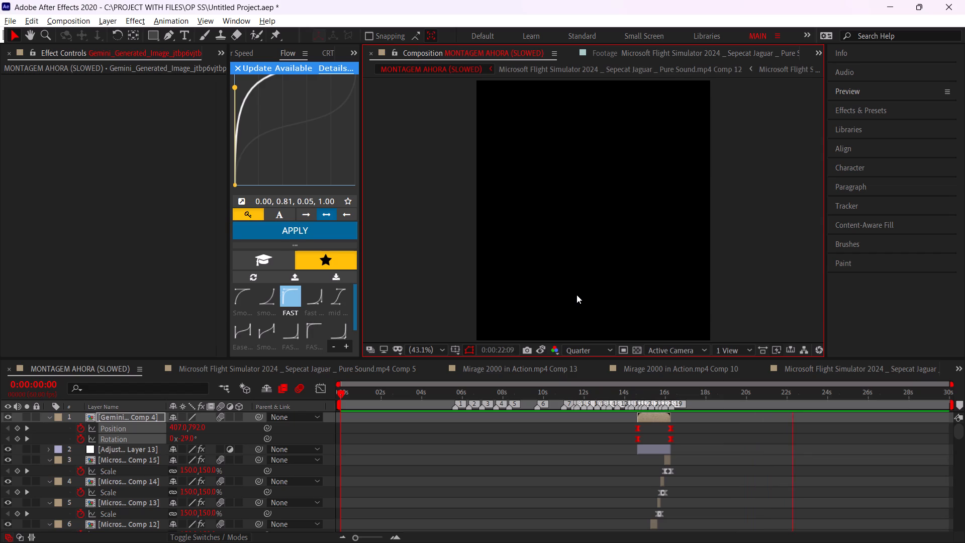
key("space")
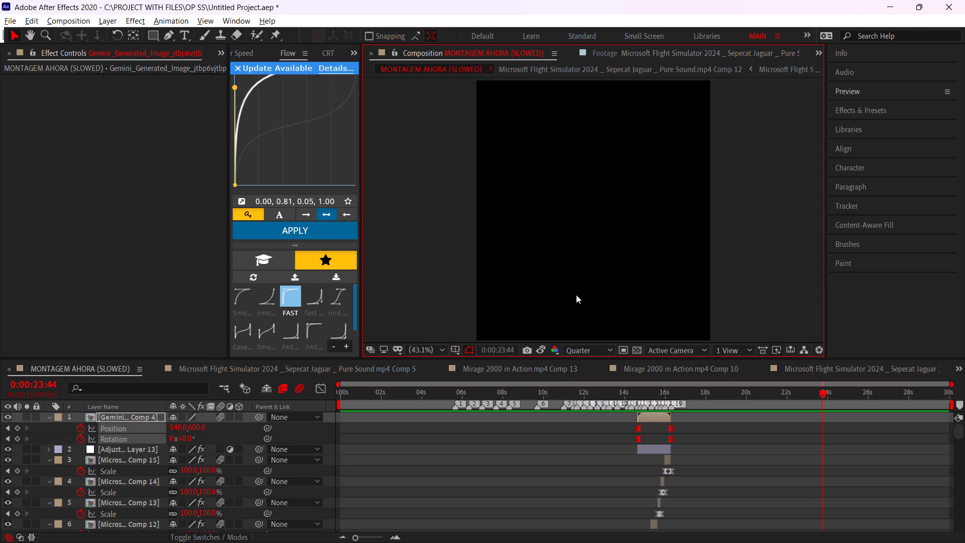
left_click(529, 400)
key("space")
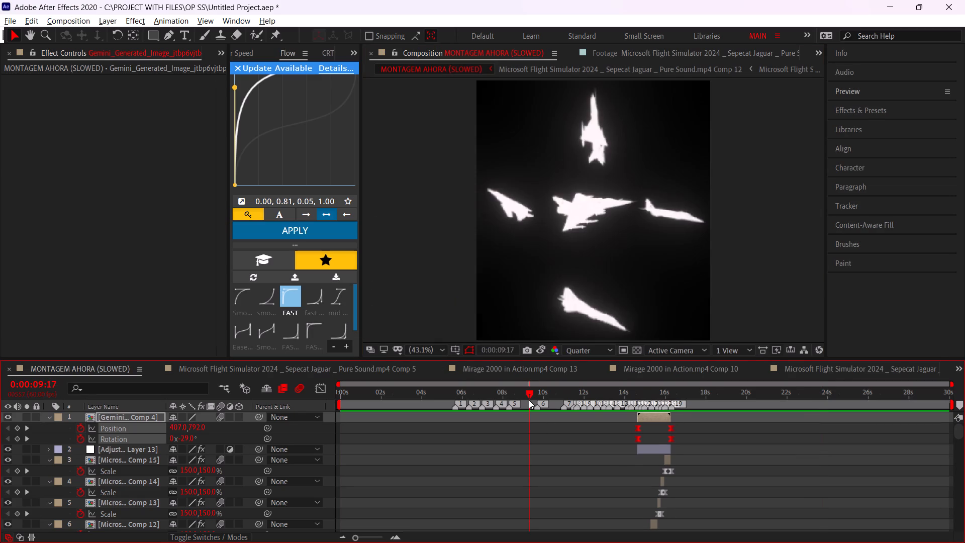
left_click(529, 400)
key("space")
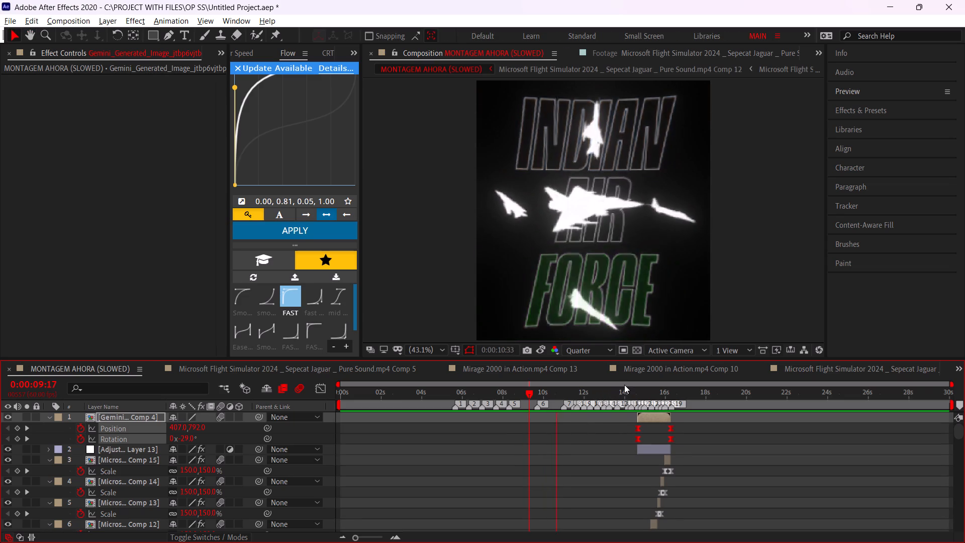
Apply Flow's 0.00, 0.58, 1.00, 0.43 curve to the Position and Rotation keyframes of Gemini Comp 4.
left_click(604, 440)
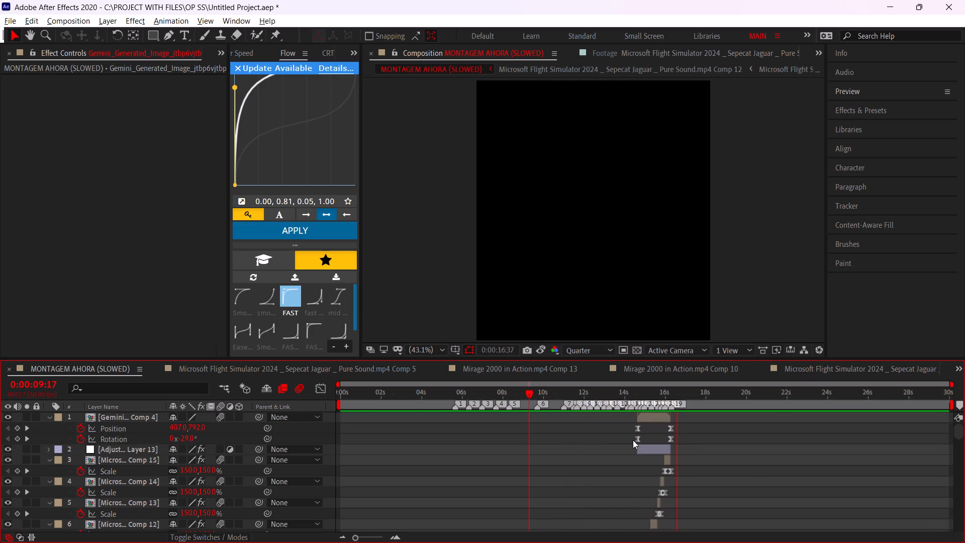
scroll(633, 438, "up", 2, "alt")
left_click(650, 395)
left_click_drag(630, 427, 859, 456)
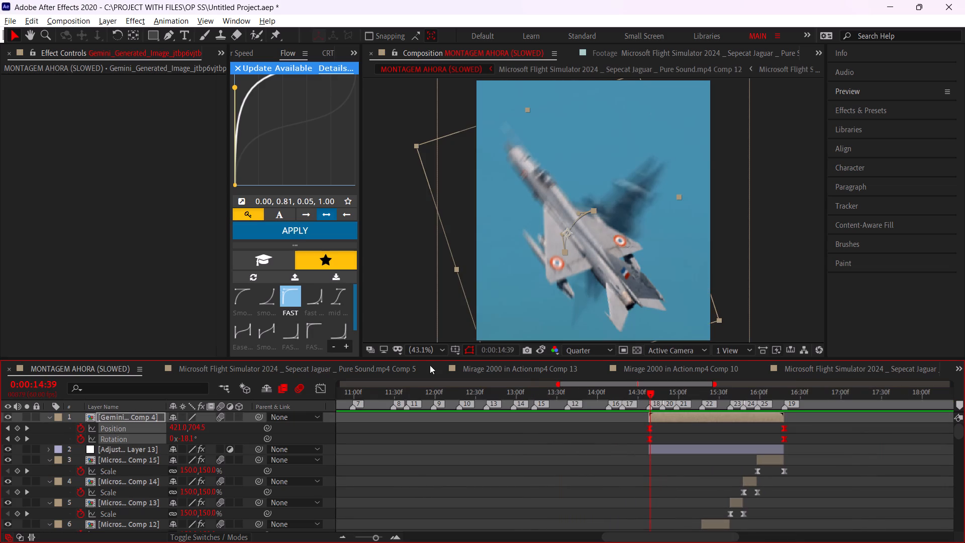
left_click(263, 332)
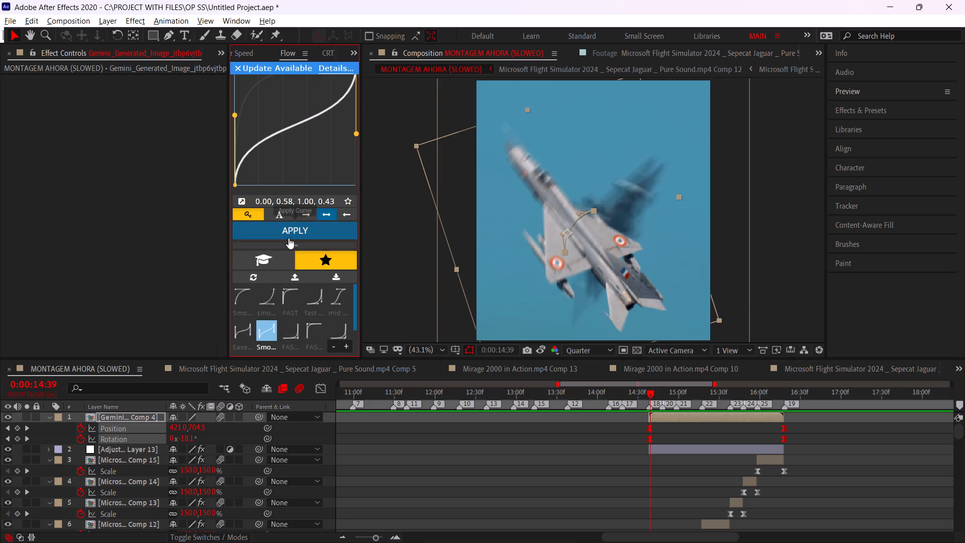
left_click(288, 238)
Apply Flow's 0.00, 0.79, 1.00, 0.24 ease preset to the jet's selected Position and Rotation keyframes, with the playhead at 0:00:14:38.
scroll(630, 436, "down", 3, "alt")
scroll(635, 426, "up", 3, "alt")
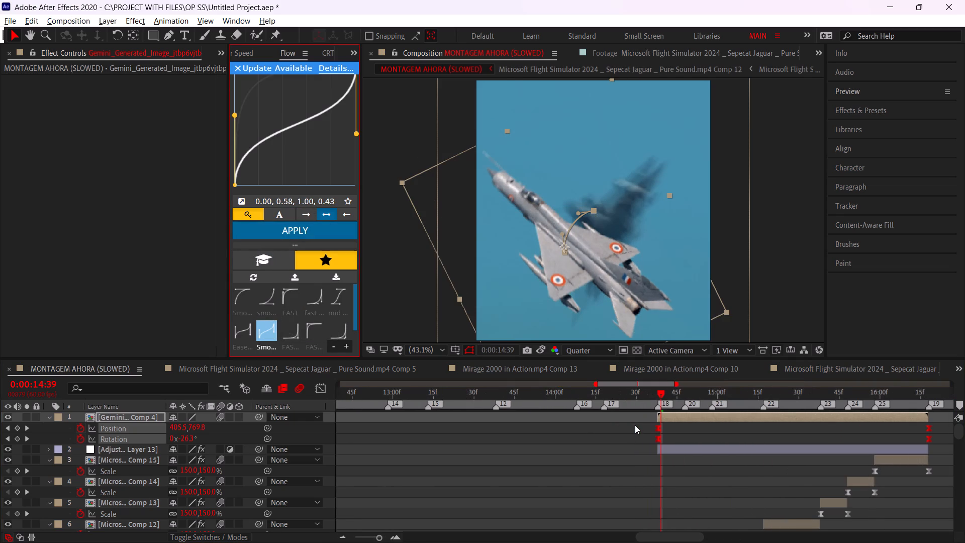
left_click_drag(665, 387, 658, 387)
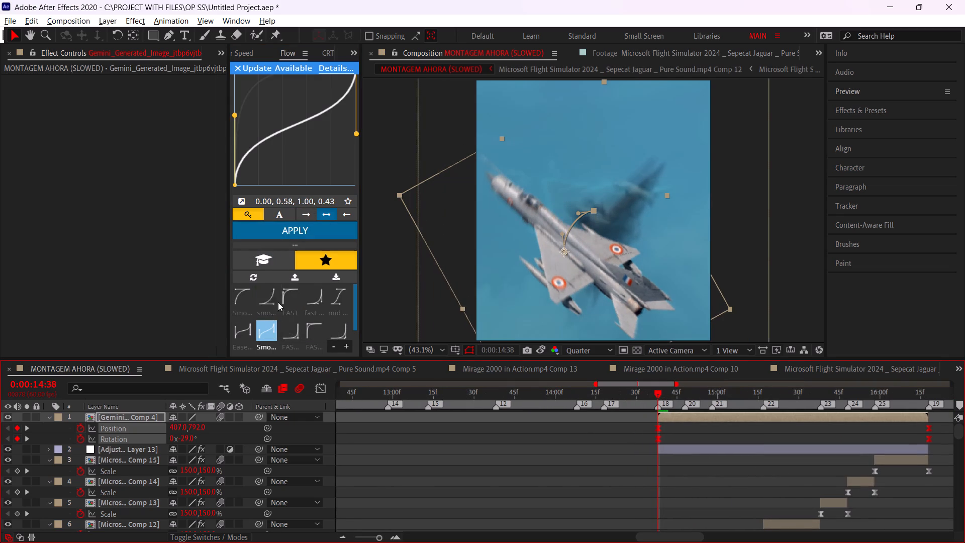
left_click(242, 335)
left_click(304, 232)
Play back the montage from the start.
scroll(637, 421, "down", 2, "alt")
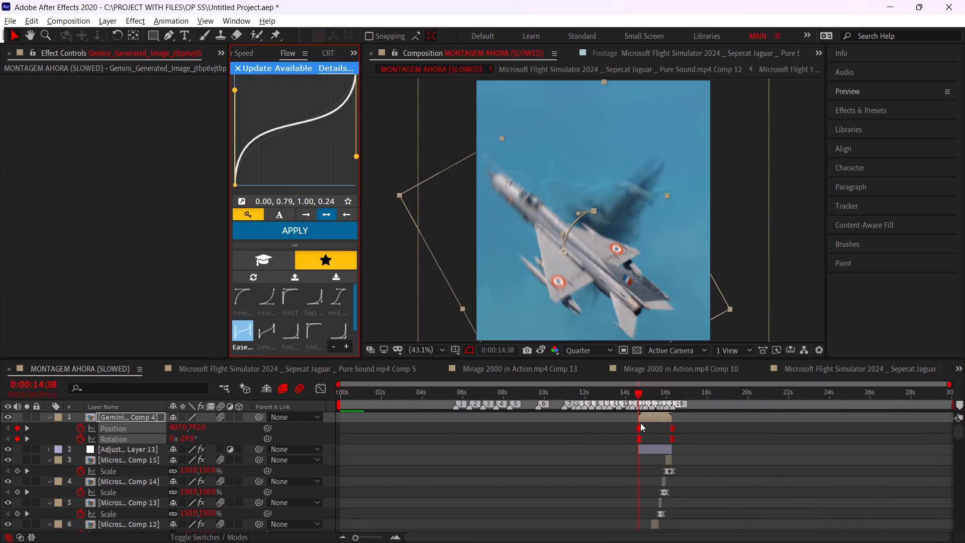
scroll(640, 423, "down", 7, "alt")
left_click_drag(477, 392, 165, 408)
key("space")
Duplicate the Gemini Comp 4 jet layer with the playhead at 0:00:14:57, undoing the extra paste.
scroll(674, 402, "up", 3)
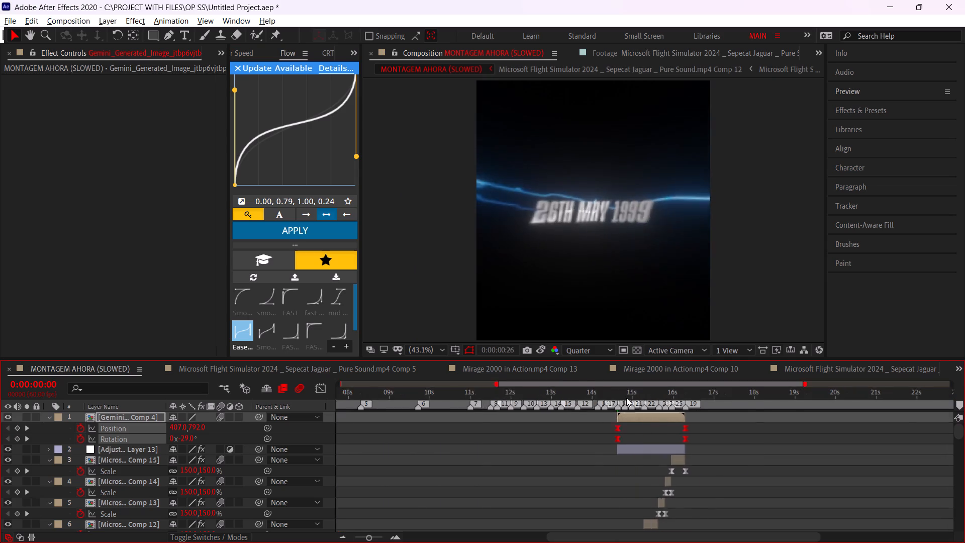
left_click(634, 392)
left_click(628, 417)
key("ctrl+d")
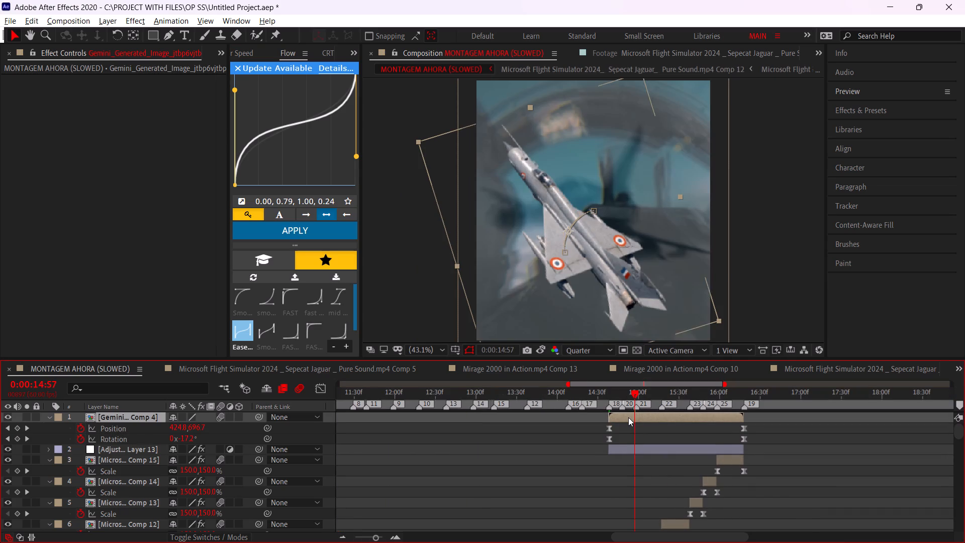
key("ctrl+v")
key("ctrl+z")
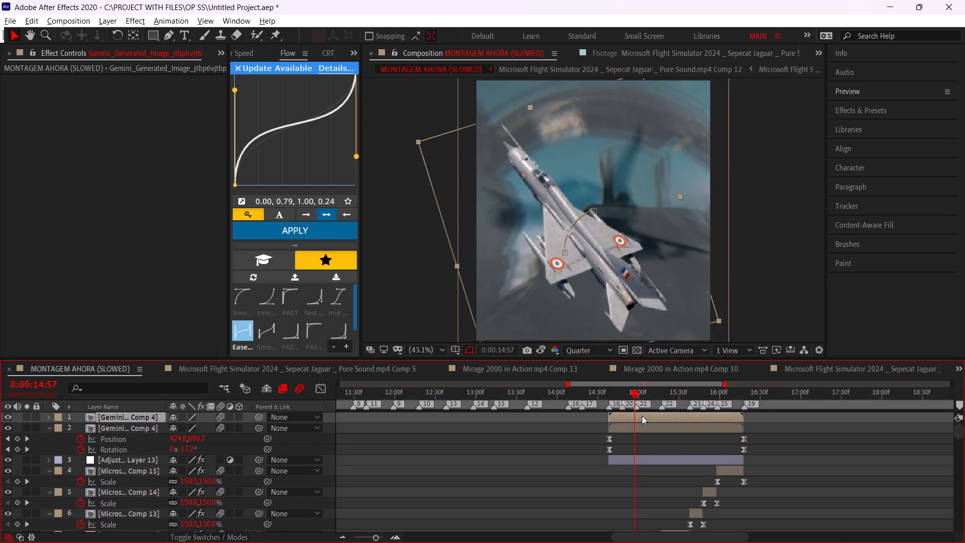
Add Drop Shadow to the upper jet copy with opacity 100%, distance 12 and Shadow Only enabled.
key("ctrl+space")
type("drop")
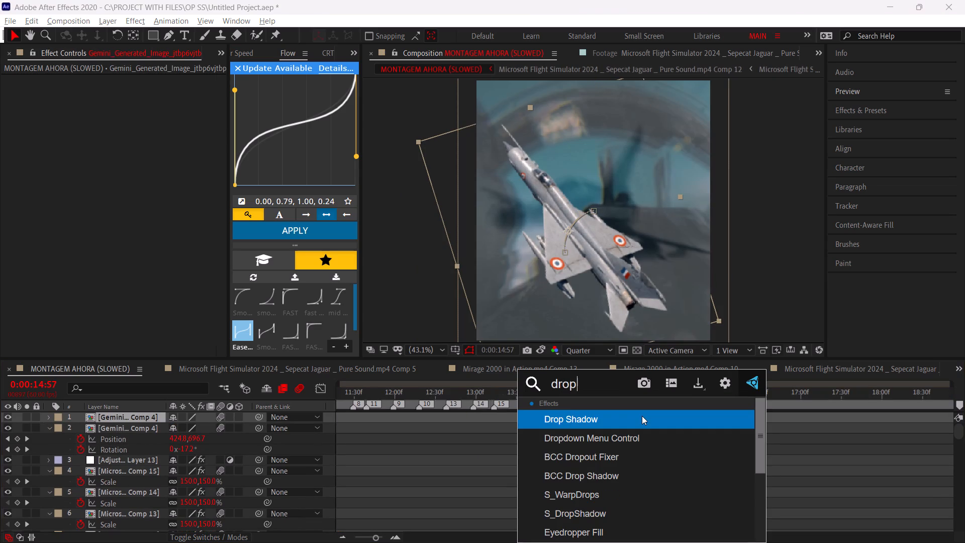
key("Return")
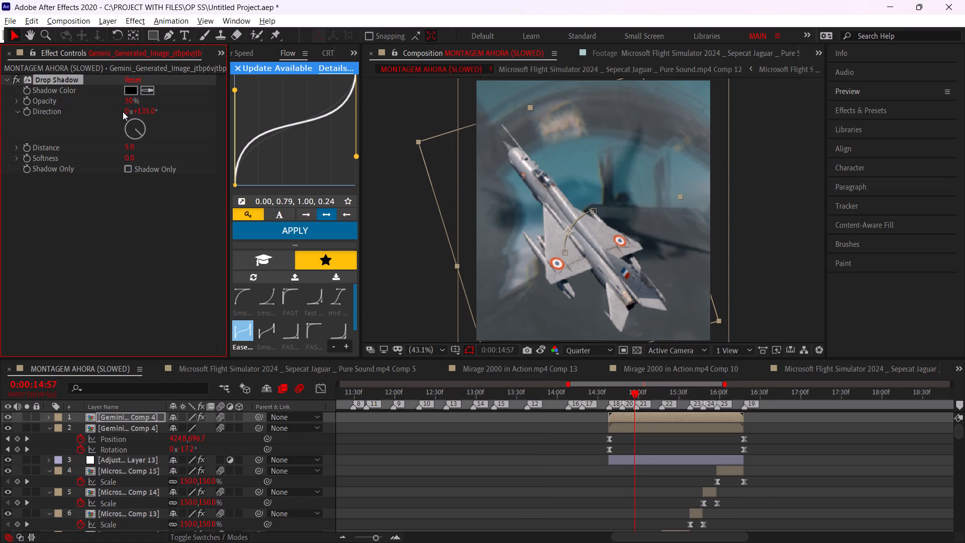
left_click_drag(128, 103, 221, 93)
left_click(128, 166)
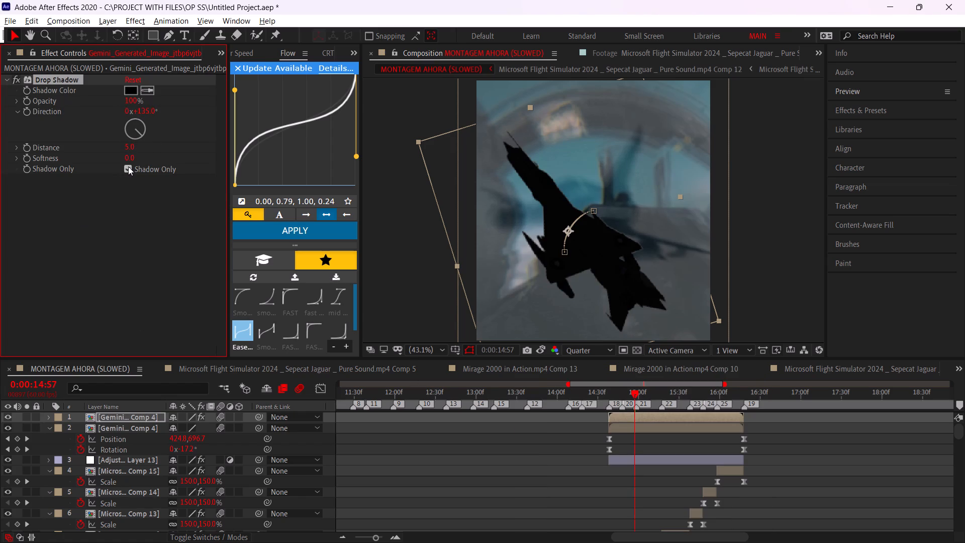
left_click_drag(128, 148, 130, 149)
left_click_drag(130, 149, 140, 155)
Add the Set Matte effect to the upper jet copy below Drop Shadow.
key("ctrl+space")
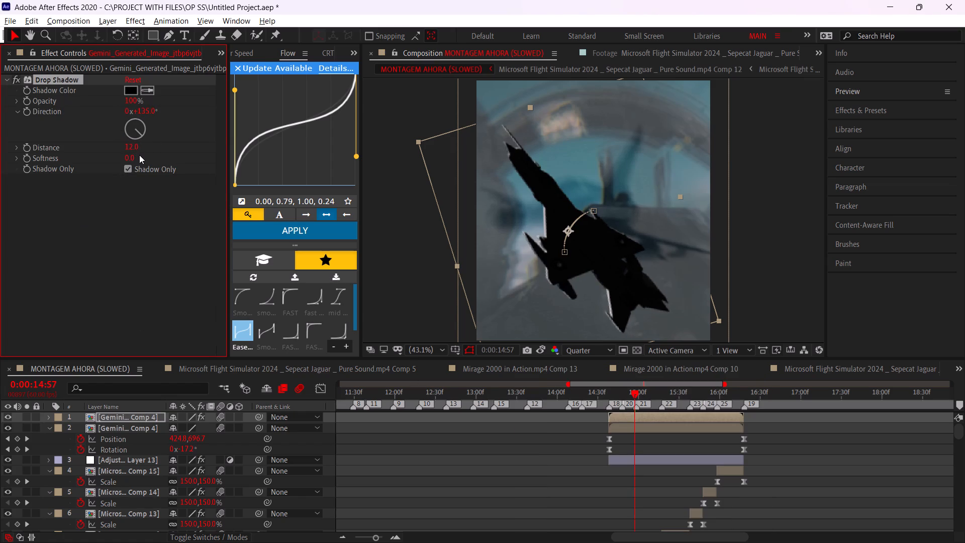
type("set")
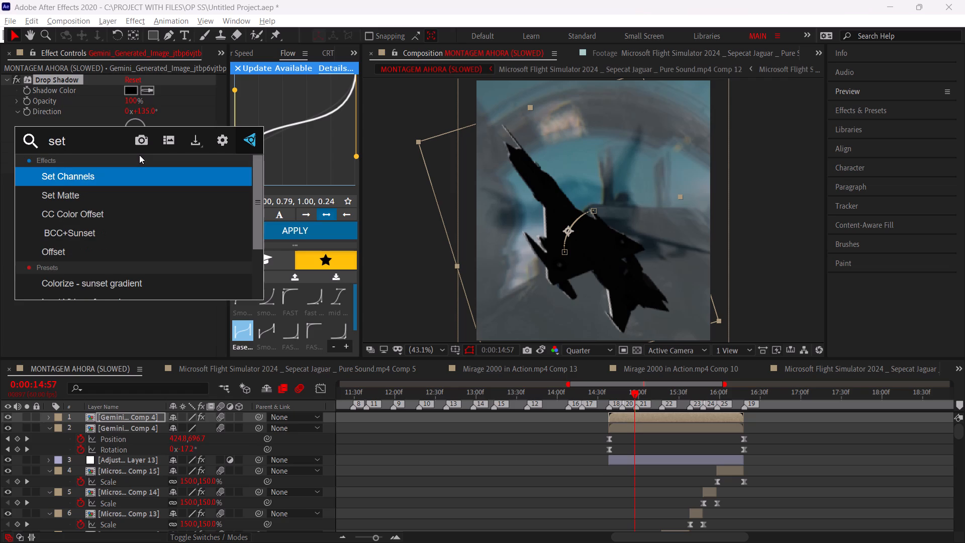
key("Down")
key("Return")
Add CC Composite to the upper jet copy, with Composite Original set to Multiply and RGB Only disabled.
key("ctrl+space")
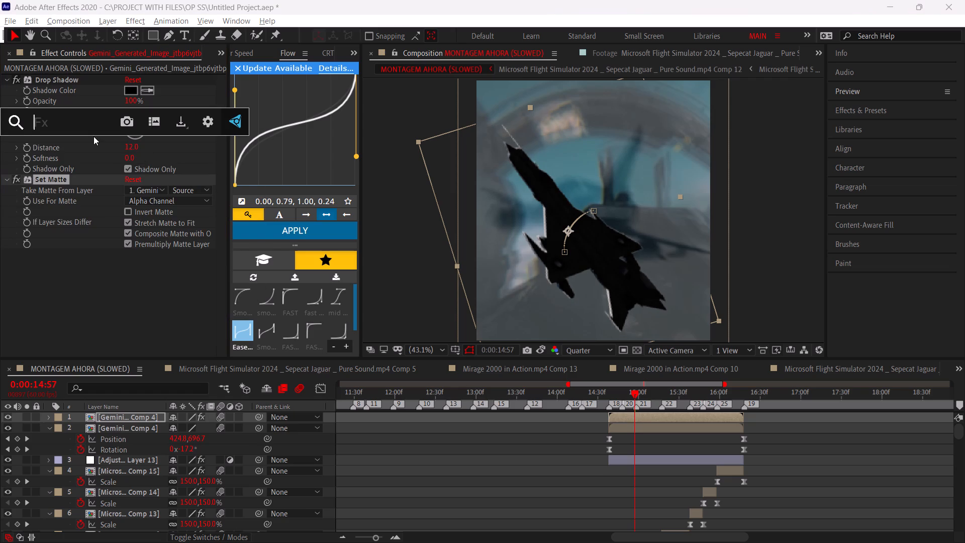
type("cc comp")
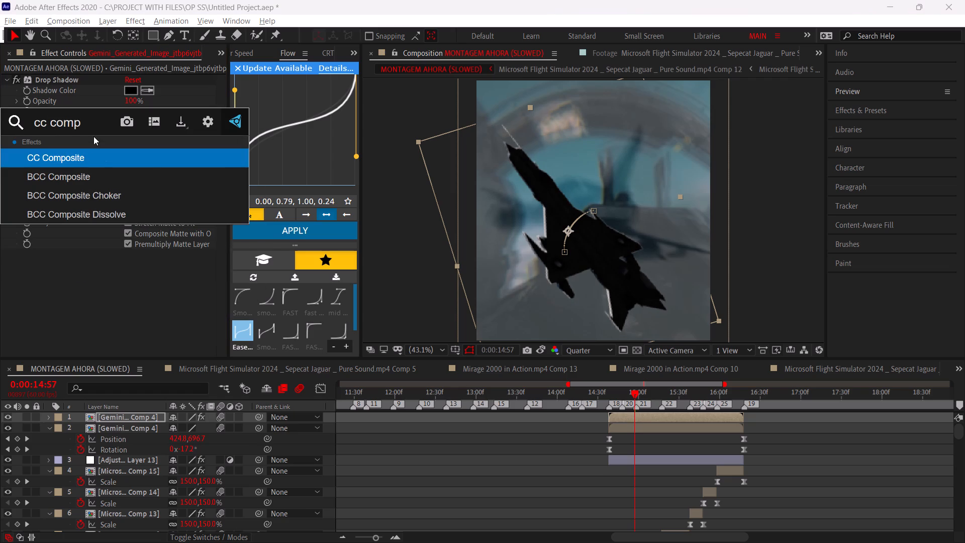
key("Return")
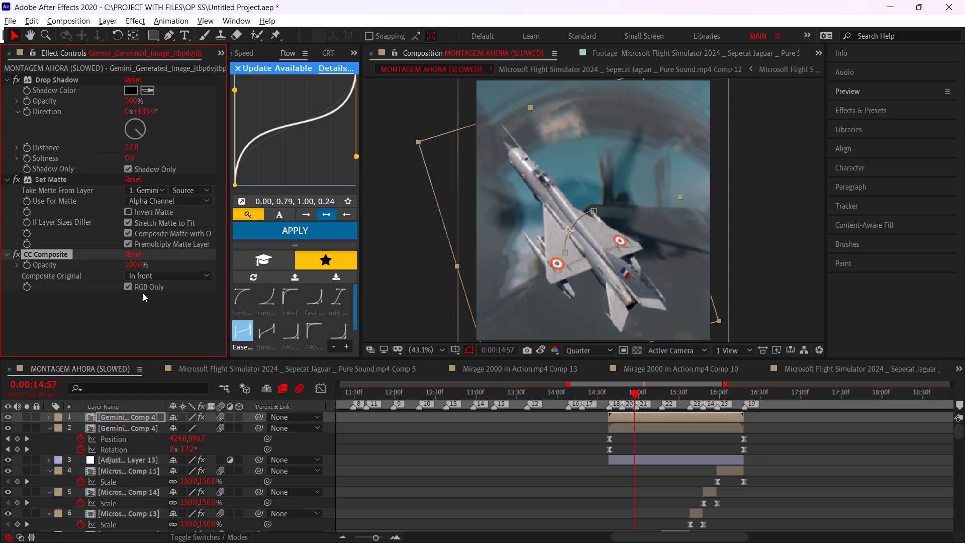
left_click(156, 272)
left_click(211, 123)
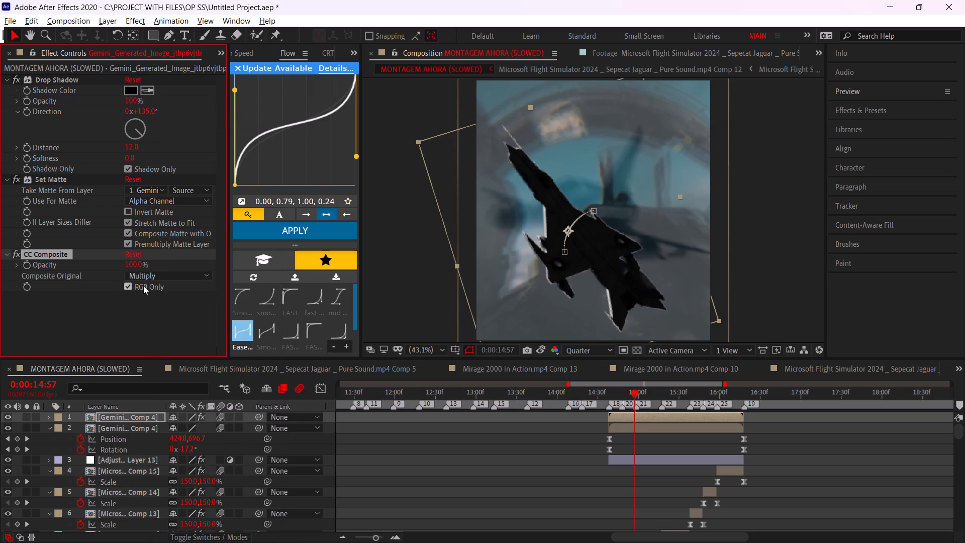
left_click(142, 286)
Add Tritone to the upper jet copy and set its Midtones to orange FF8600.
key("ctrl+space")
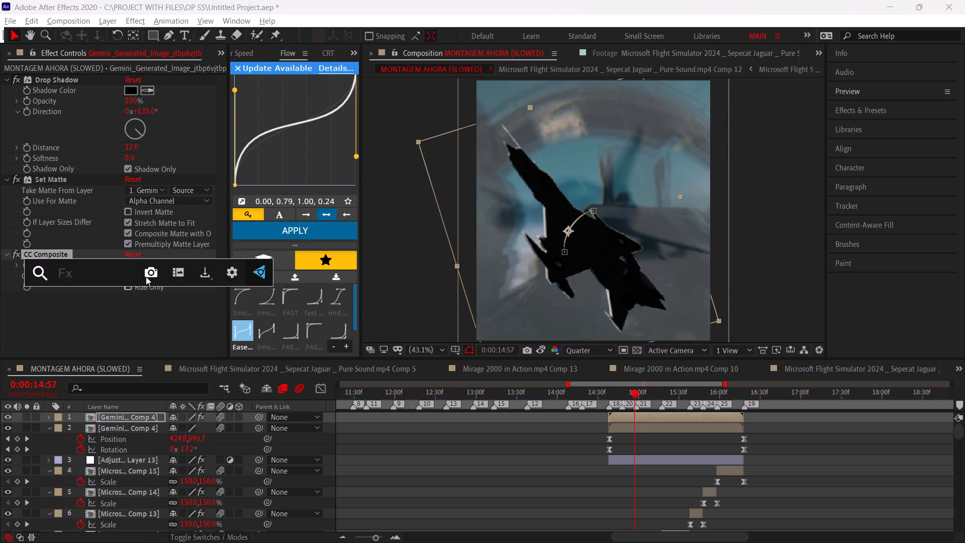
type("tr")
left_click(87, 354)
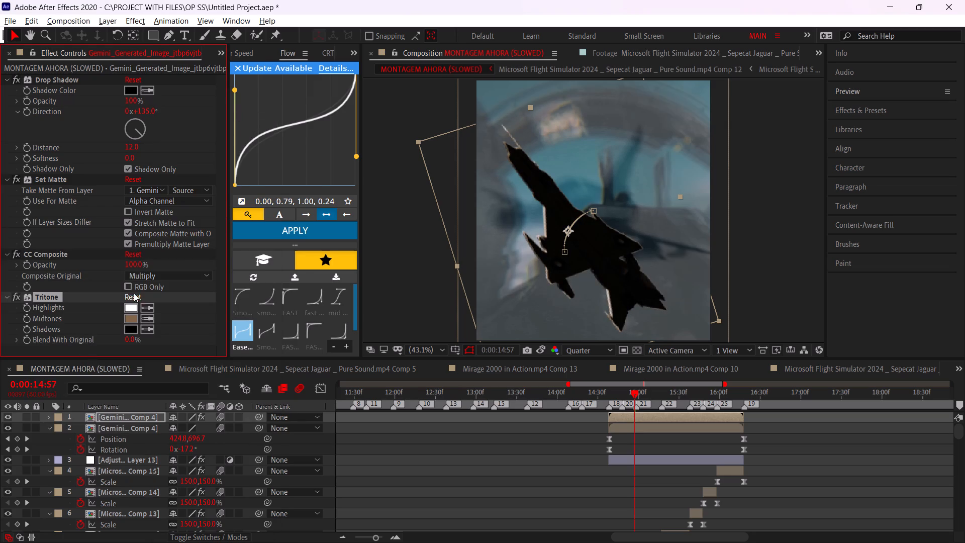
left_click(129, 320)
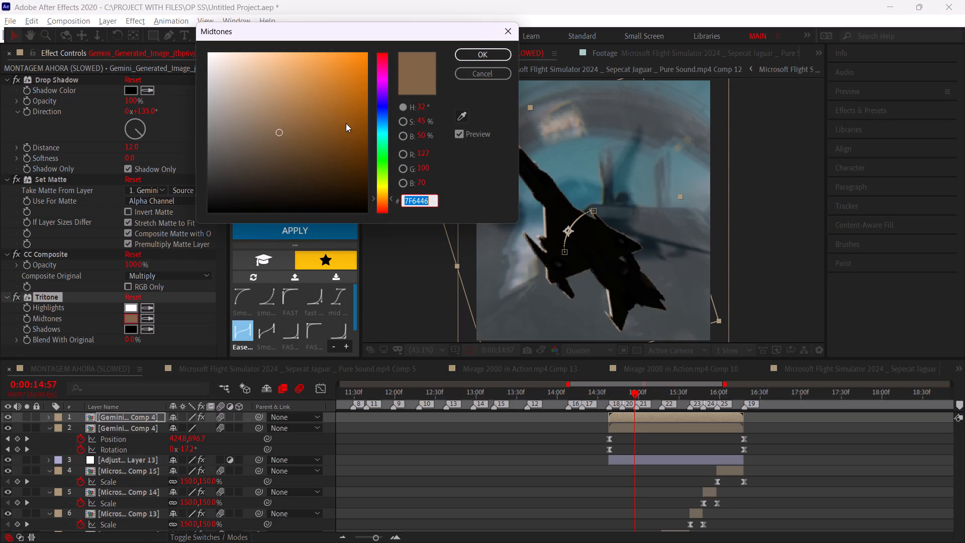
left_click_drag(353, 125, 559, 46)
left_click(495, 55)
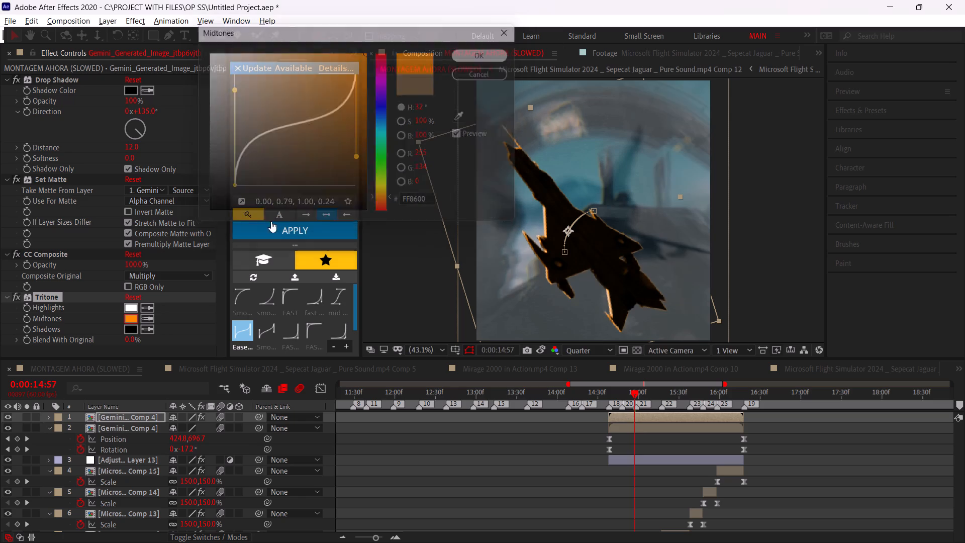
Set the Tritone Highlights colour to yellow FFFB00.
left_click(124, 307)
left_click(132, 314)
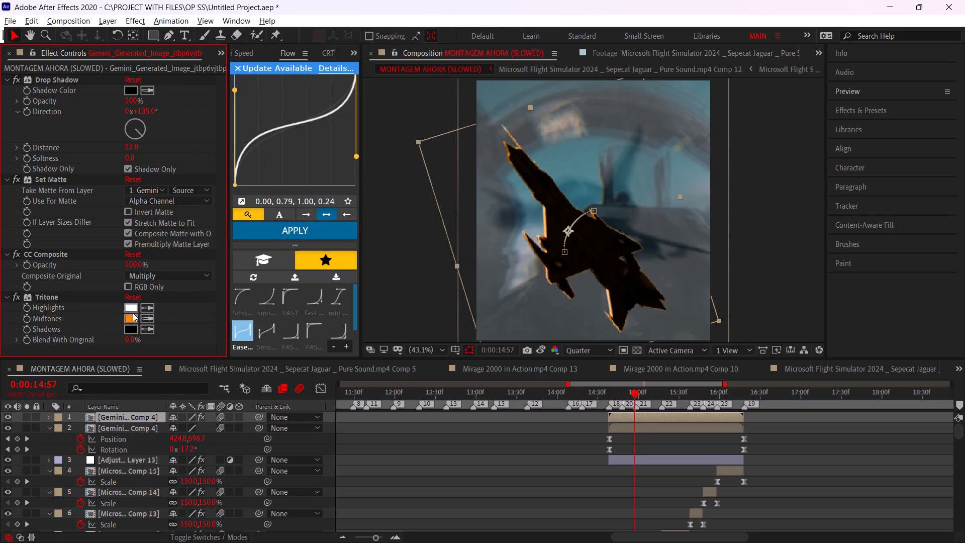
left_click(132, 306)
left_click_drag(332, 127, 472, 0)
left_click_drag(379, 159, 394, 188)
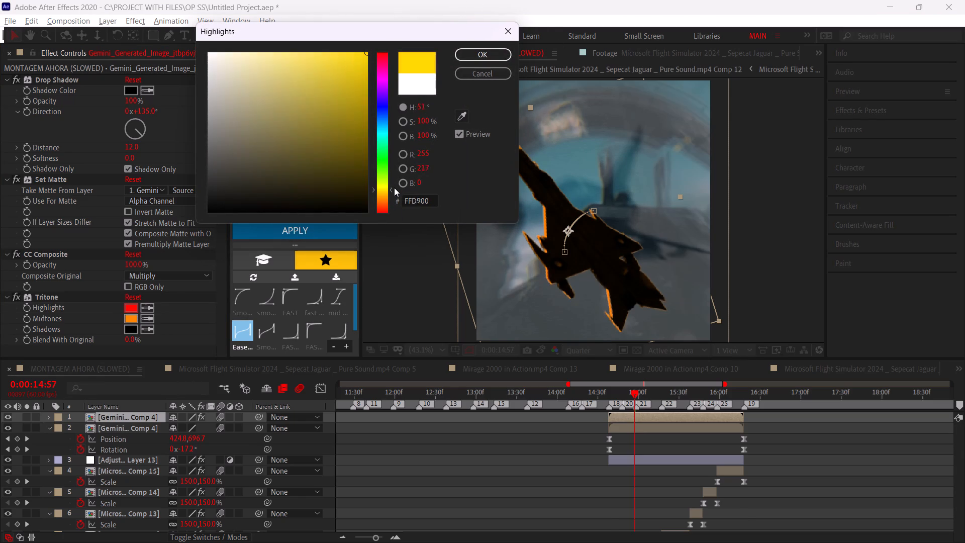
left_click_drag(394, 188, 395, 178)
left_click(489, 56)
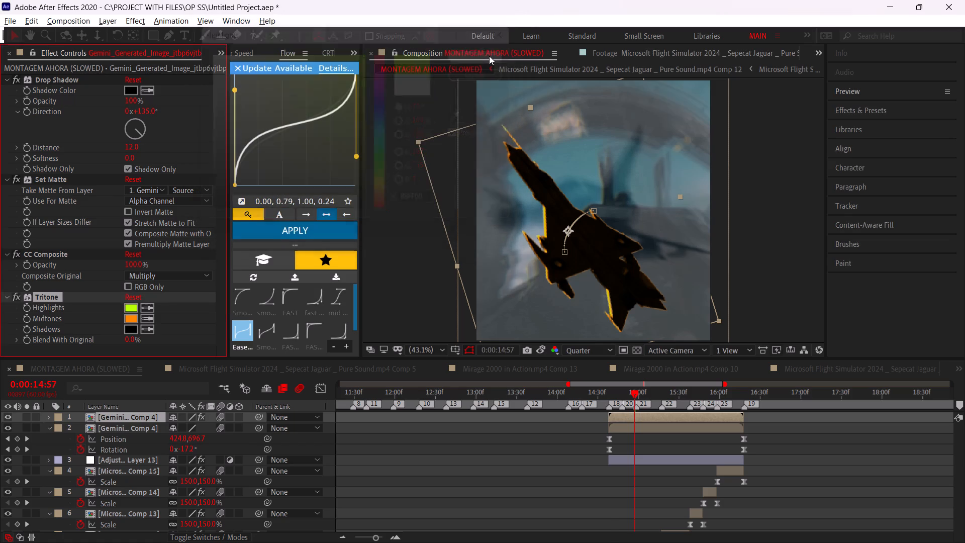
left_click(131, 310)
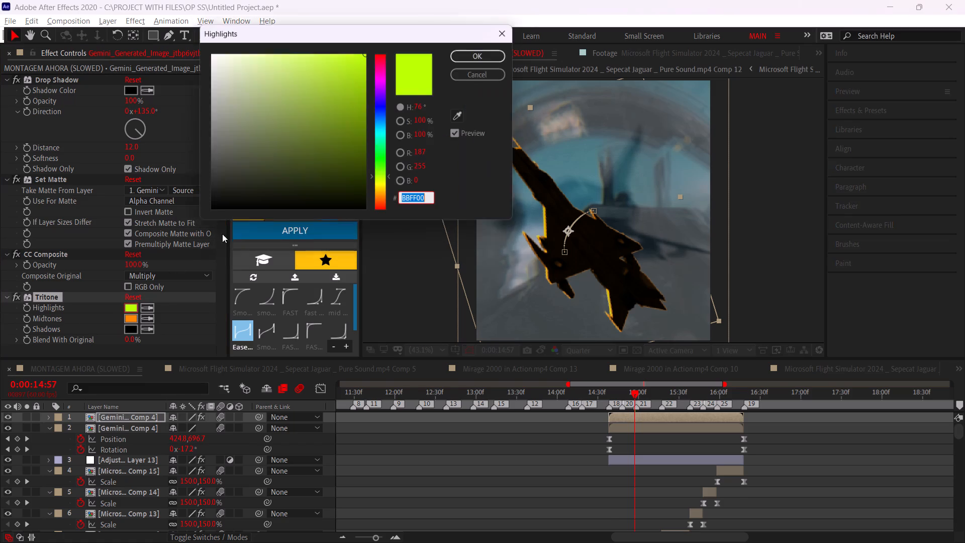
left_click_drag(380, 180, 383, 186)
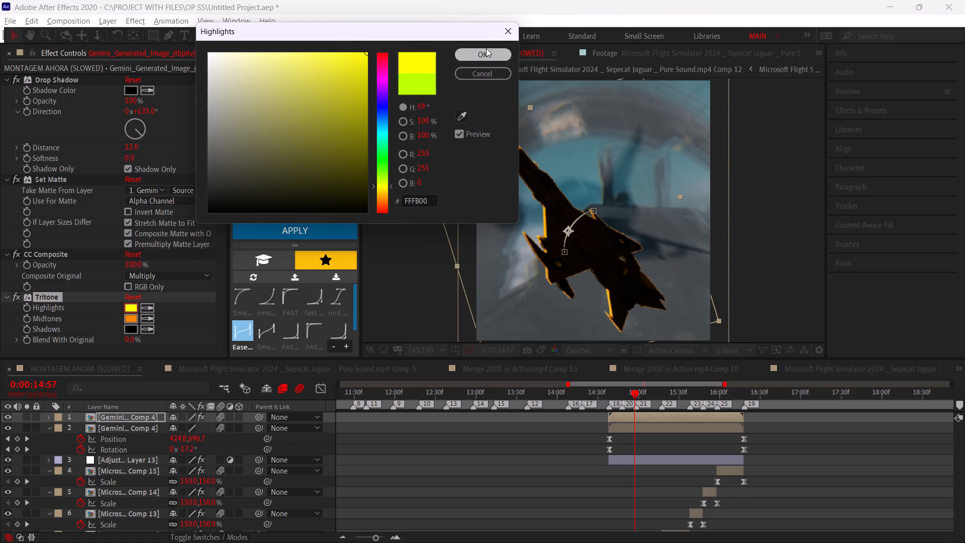
left_click(486, 48)
Add Deep Glow 2 to the upper jet copy and set its Exposure to 0.3.
key("ctrl+space")
key("ctrl+space")
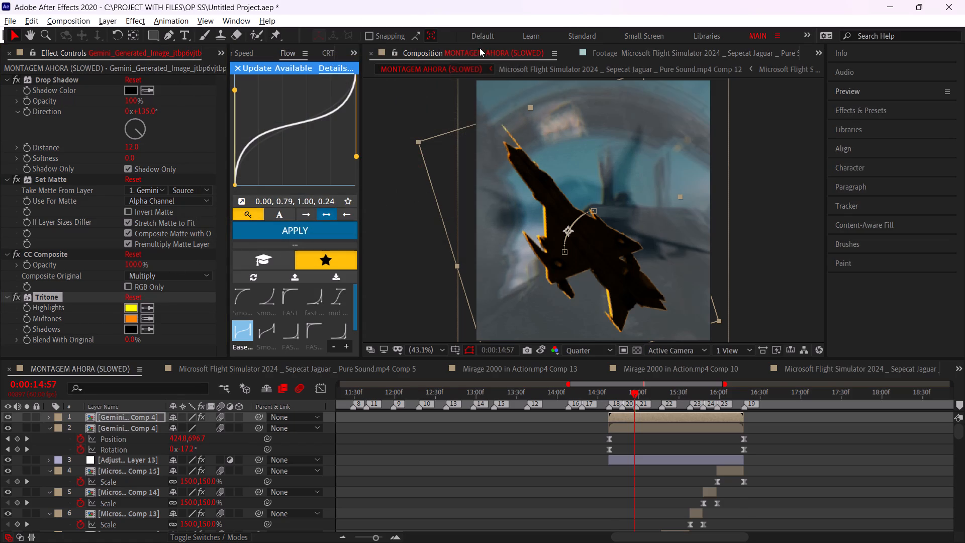
key("ctrl+space")
type("de")
key("e")
left_click(433, 77)
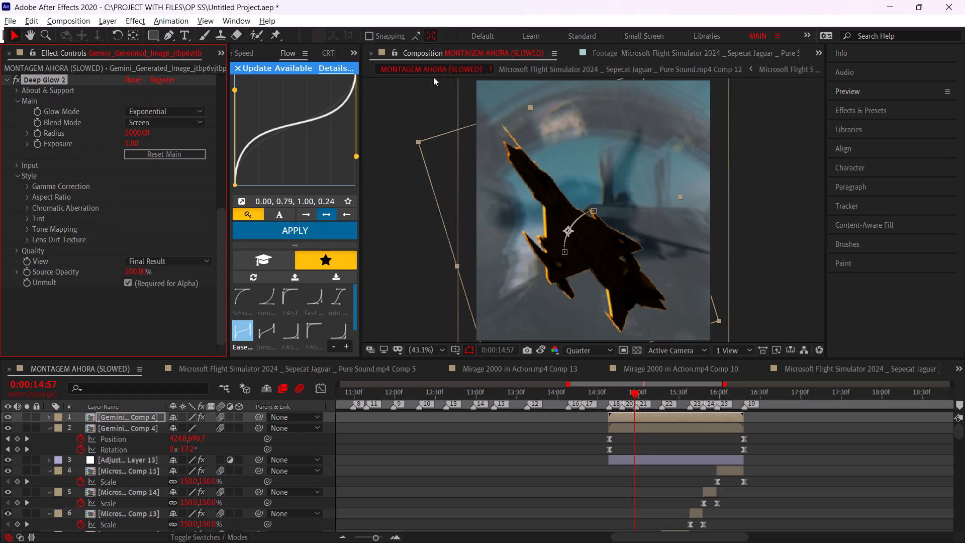
left_click(136, 145)
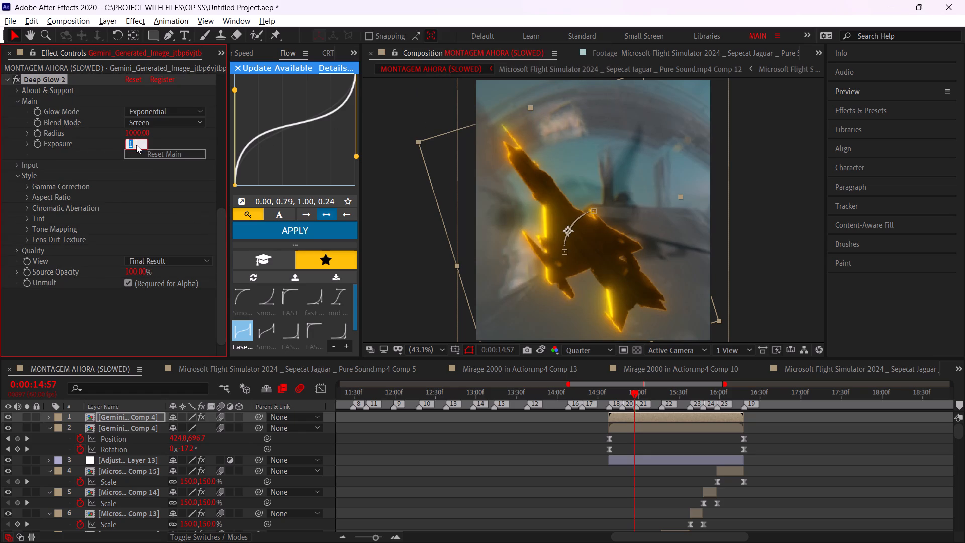
type("-.")
key("BackSpace")
key("BackSpace")
key("BackSpace")
type("0.")
key("3")
key("Return")
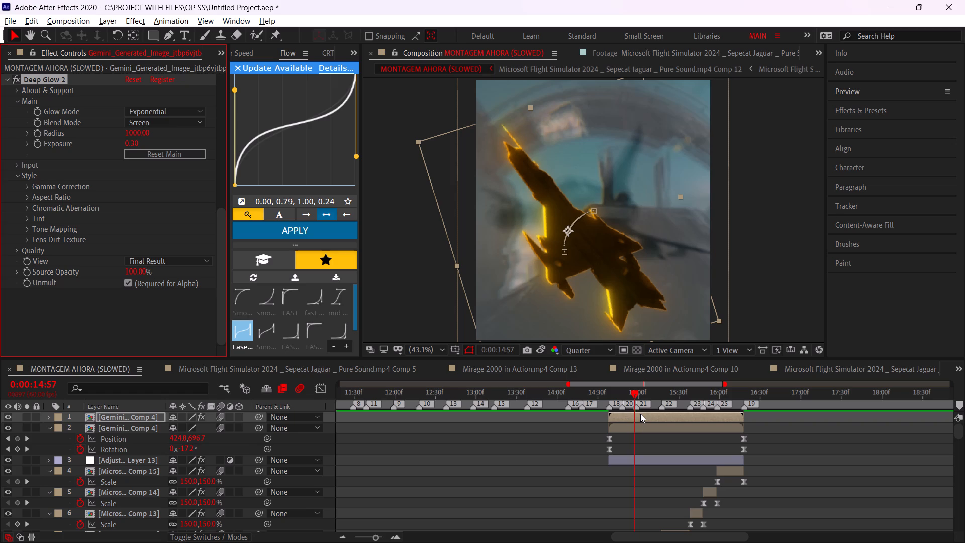
Set the upper jet copy's blending mode to Screen.
right_click(637, 421)
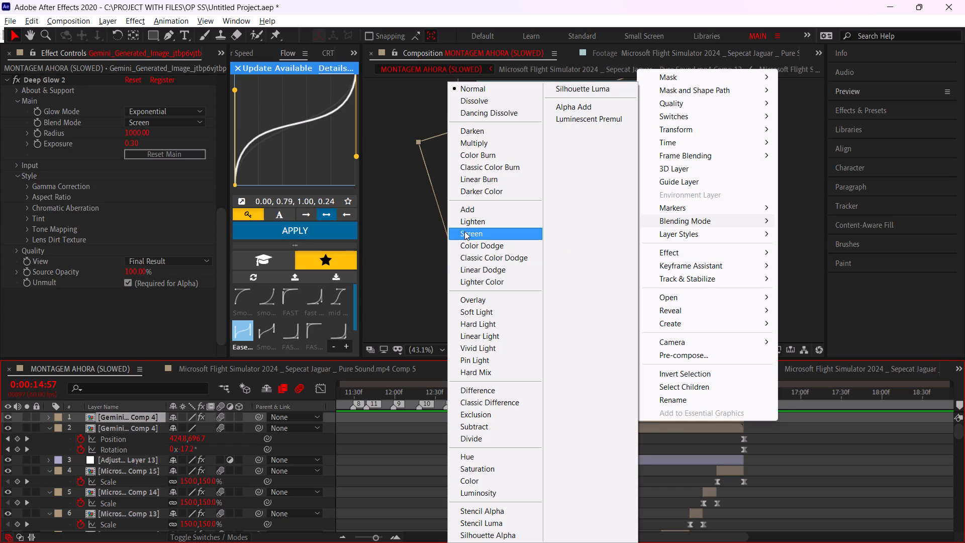
left_click(467, 232)
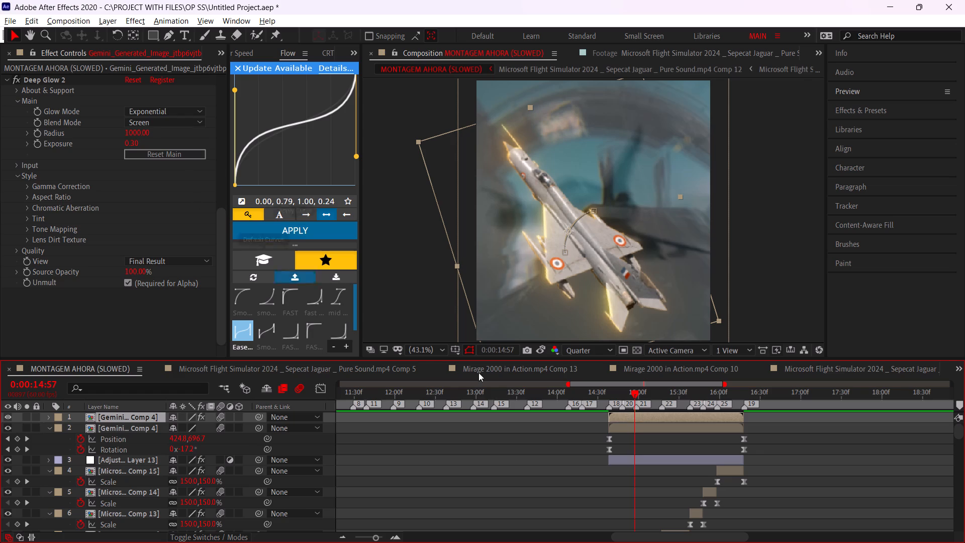
Pre-compose the two jet cutout layers together, moving all attributes into the new composition and matching its duration to the layers.
left_click(520, 478)
left_click(626, 416)
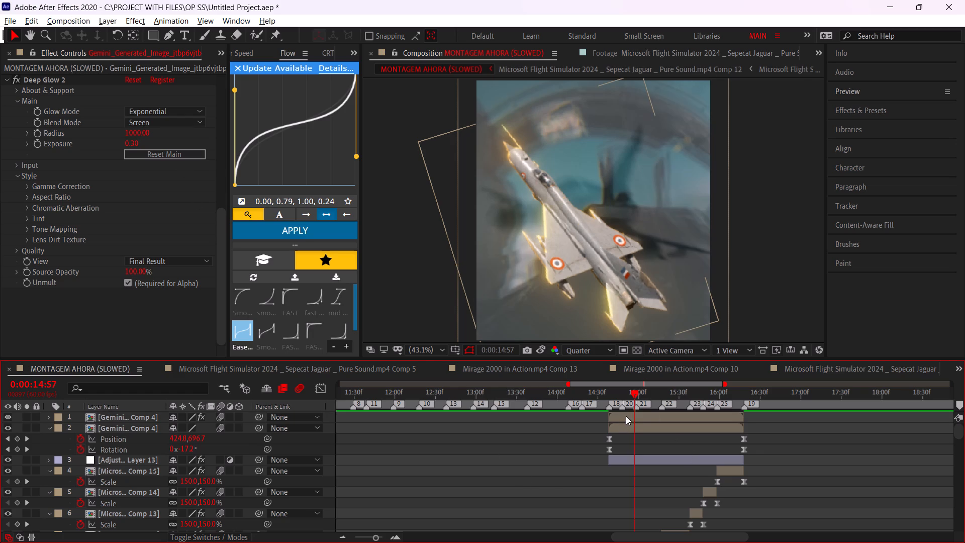
left_click(624, 423, "shift")
key("ctrl+shift+c")
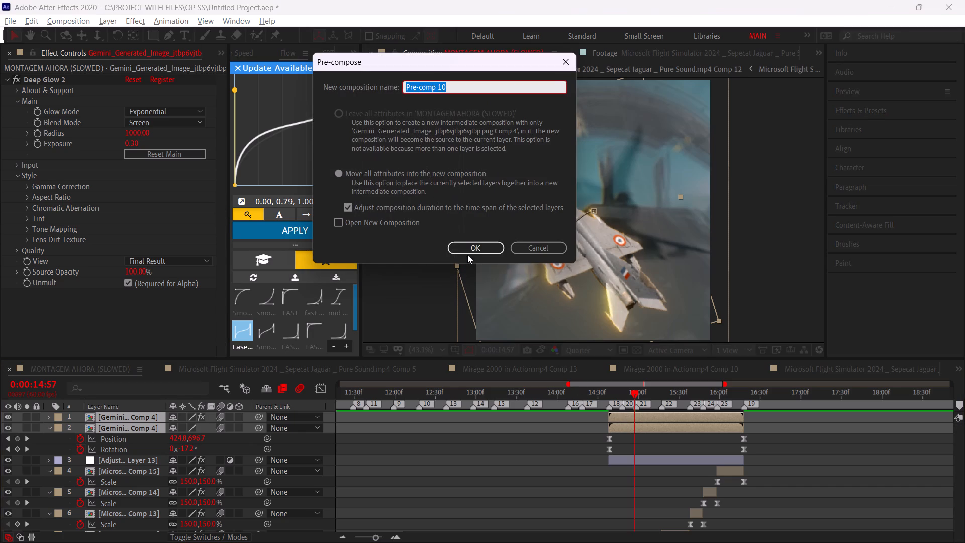
left_click(469, 249)
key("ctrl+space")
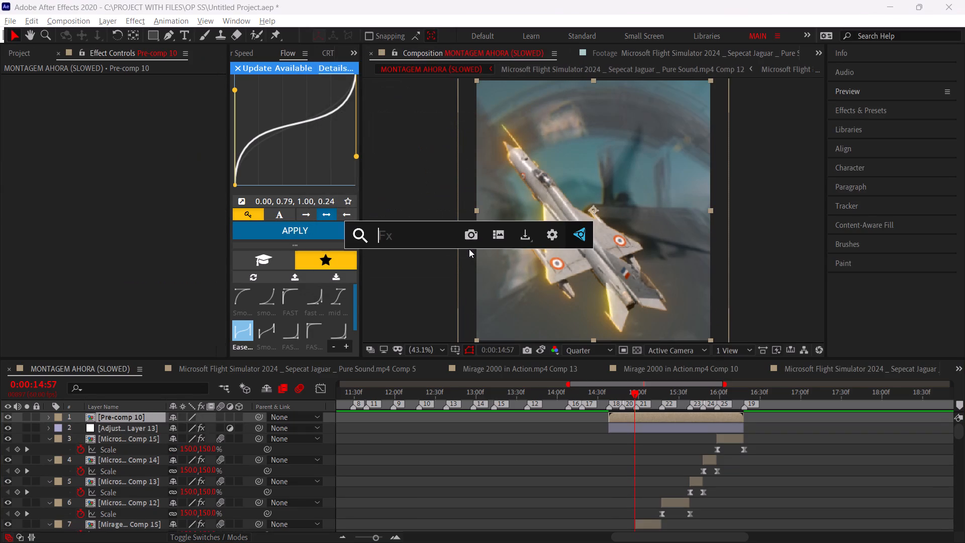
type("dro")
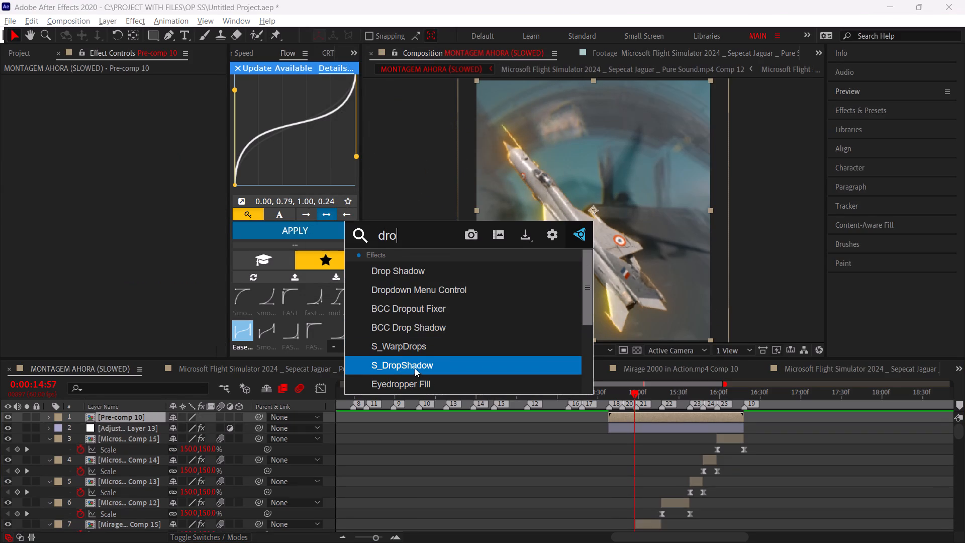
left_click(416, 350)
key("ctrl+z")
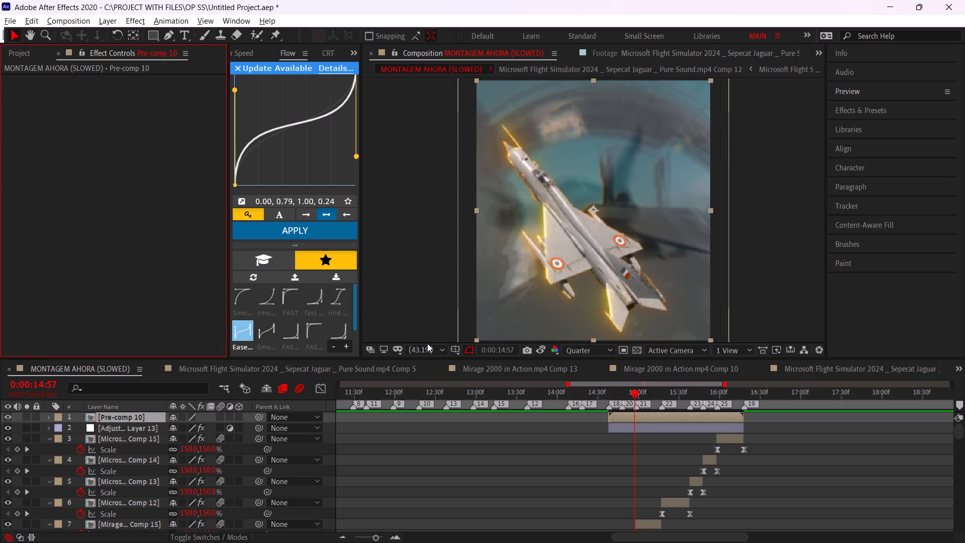
Add S_DropShadow to the jet pre-comp and set its Shadow Opacity to 0.7 and Shadow Blur to 68.
key("ctrl+space")
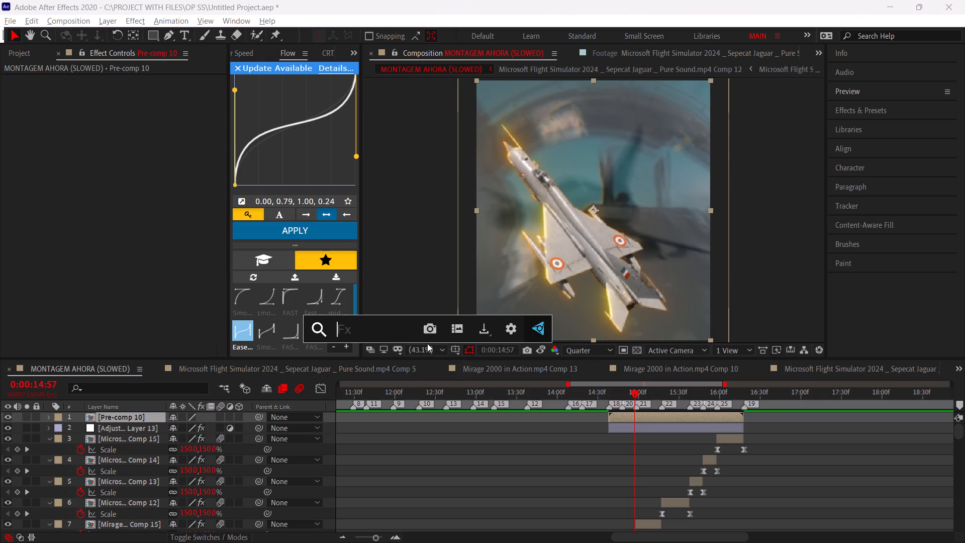
type("dr")
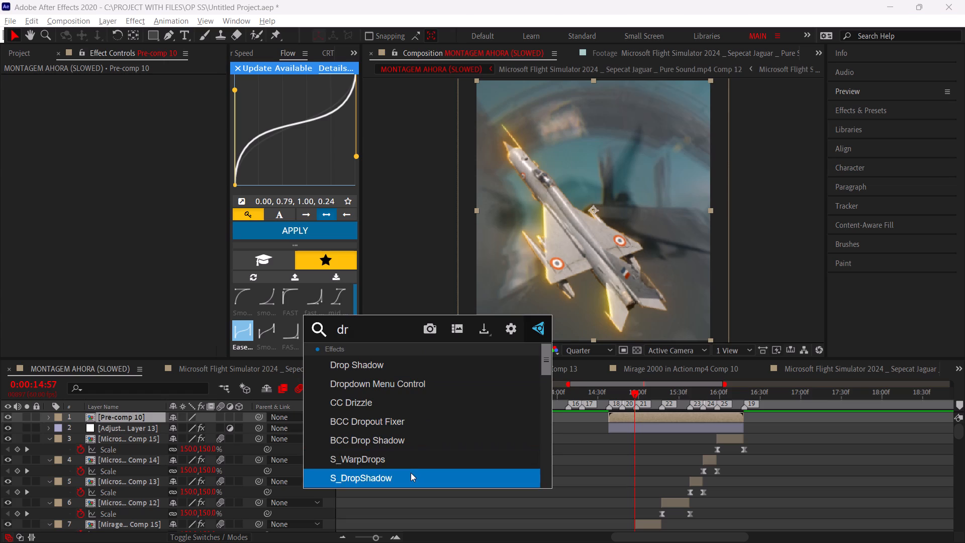
left_click(411, 473)
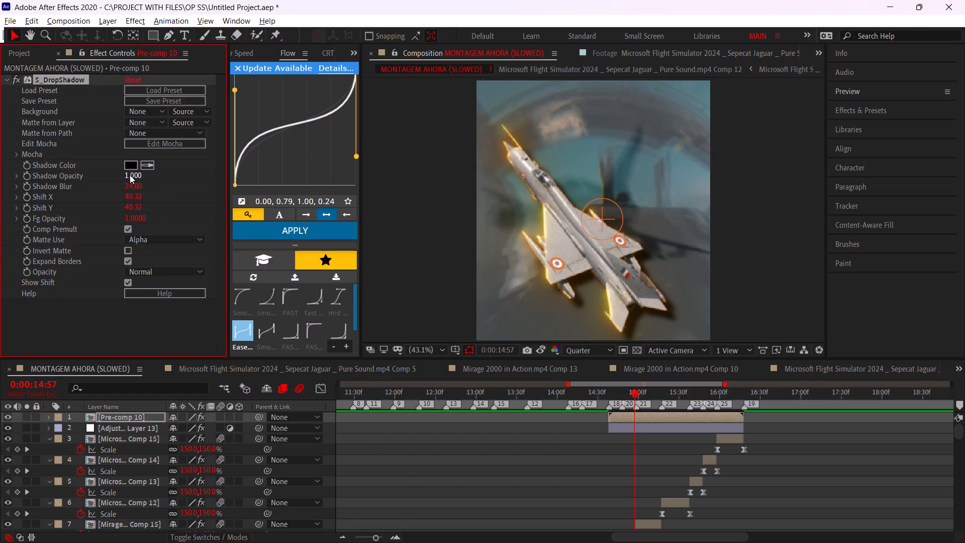
left_click_drag(135, 188, 156, 185)
left_click_drag(156, 185, 152, 187)
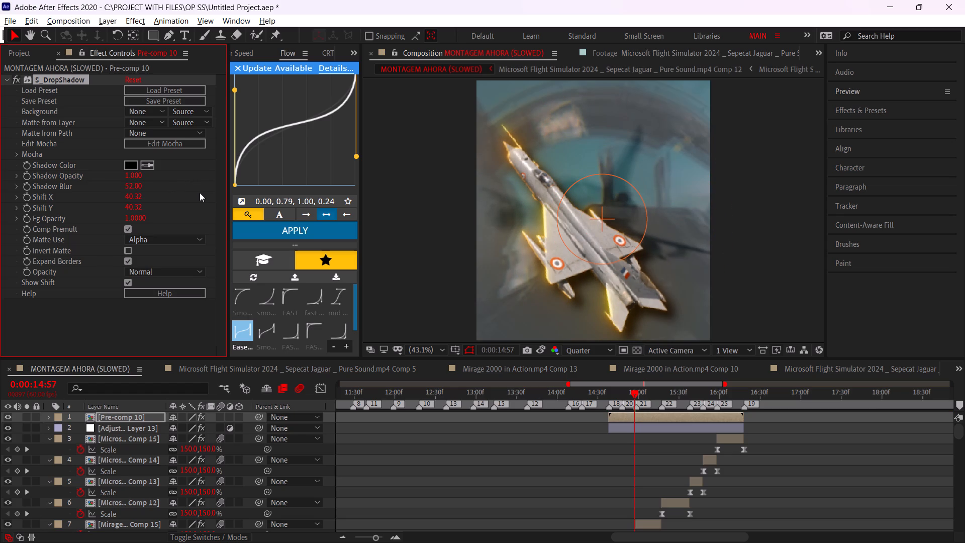
left_click_drag(137, 176, 156, 177)
left_click_drag(156, 177, 123, 180)
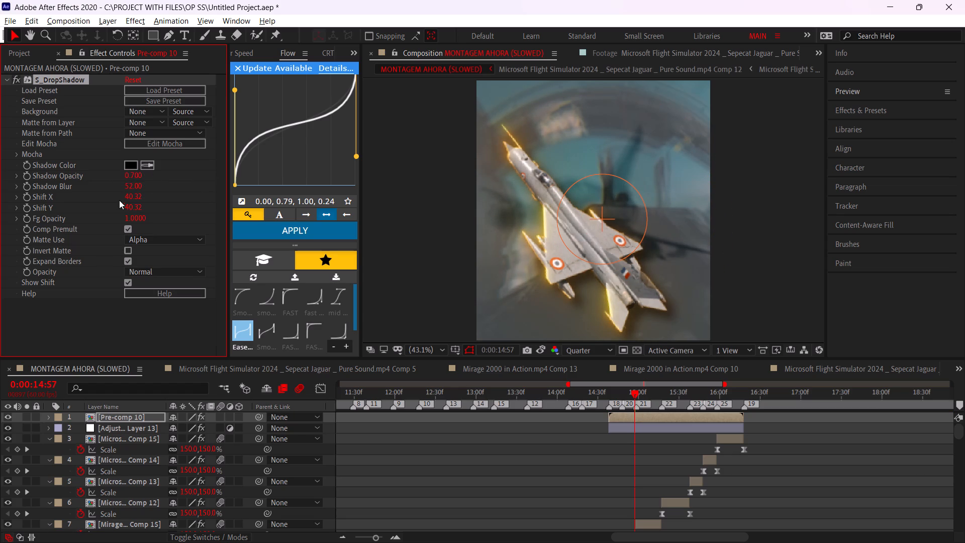
left_click_drag(138, 185, 122, 188)
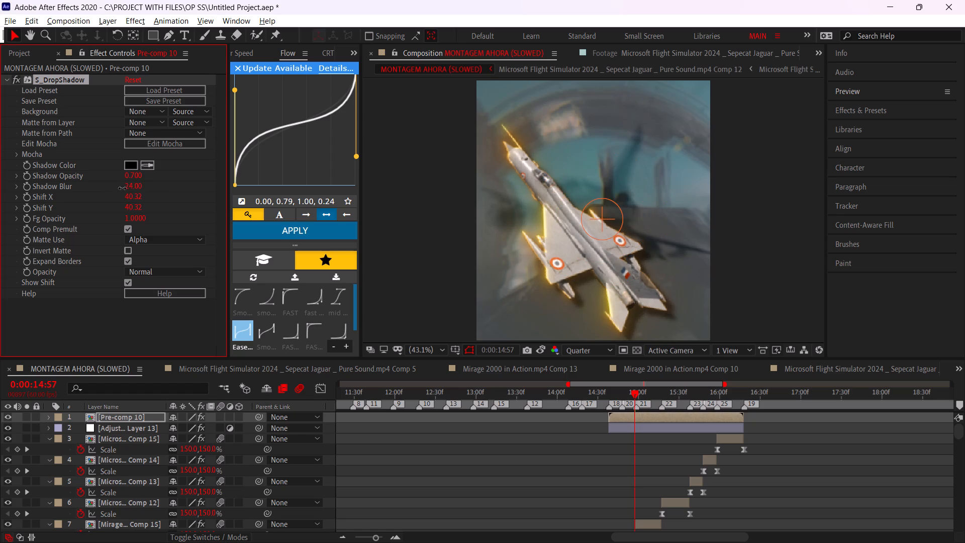
left_click_drag(122, 188, 143, 181)
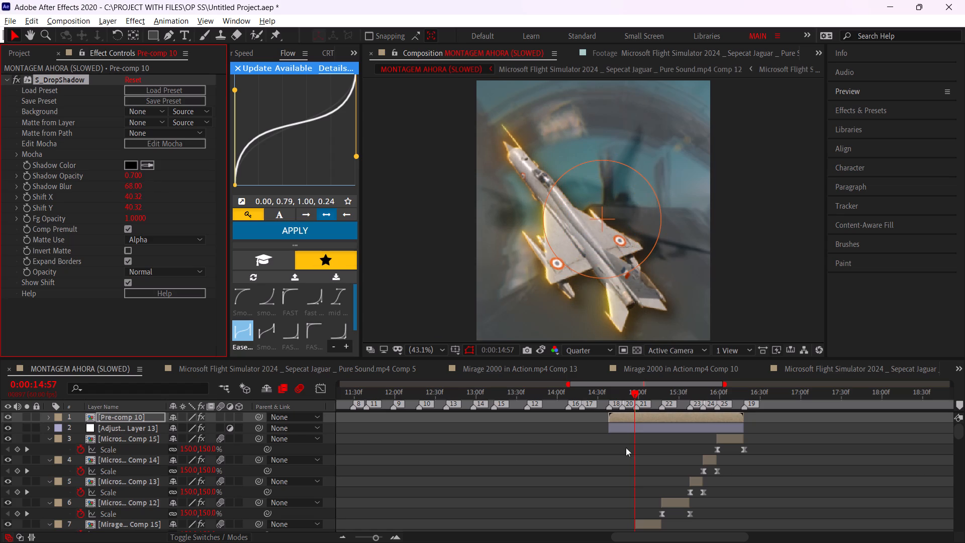
Preview the montage from the start of the timeline, then park the playhead at 0:00:09:49.
left_click(551, 452)
scroll(551, 453, "down", 3, "alt")
left_click_drag(431, 400, 257, 403)
key("space")
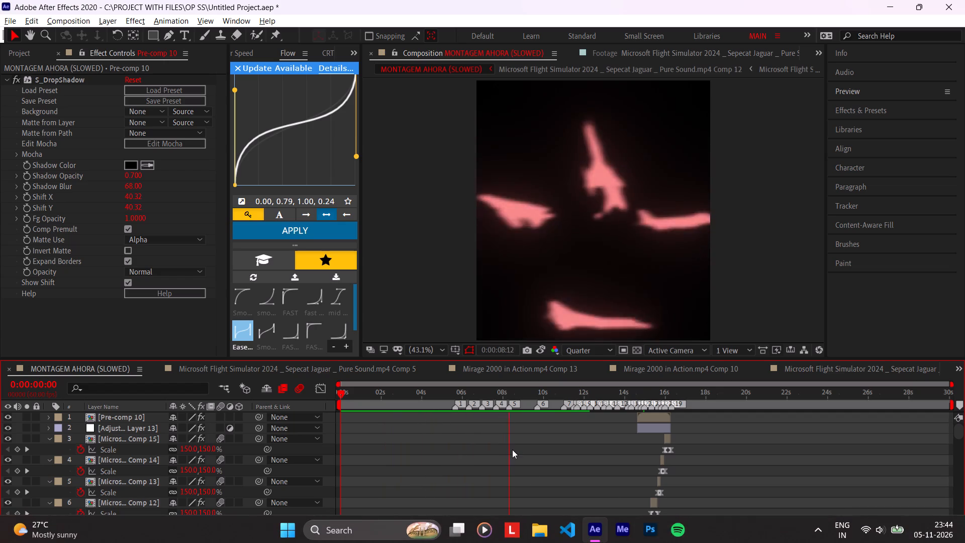
left_click(540, 396)
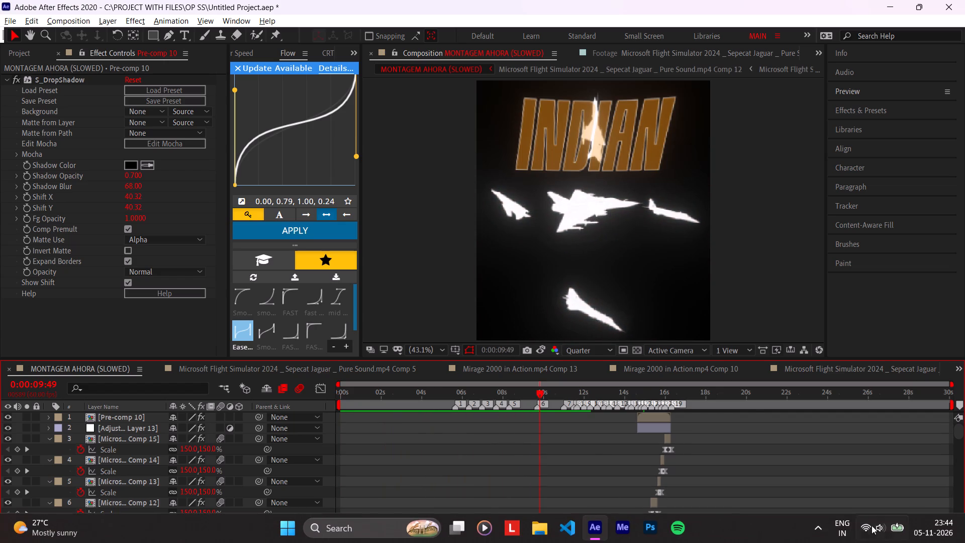
Show the hidden system tray icons on the Windows taskbar.
left_click(820, 530)
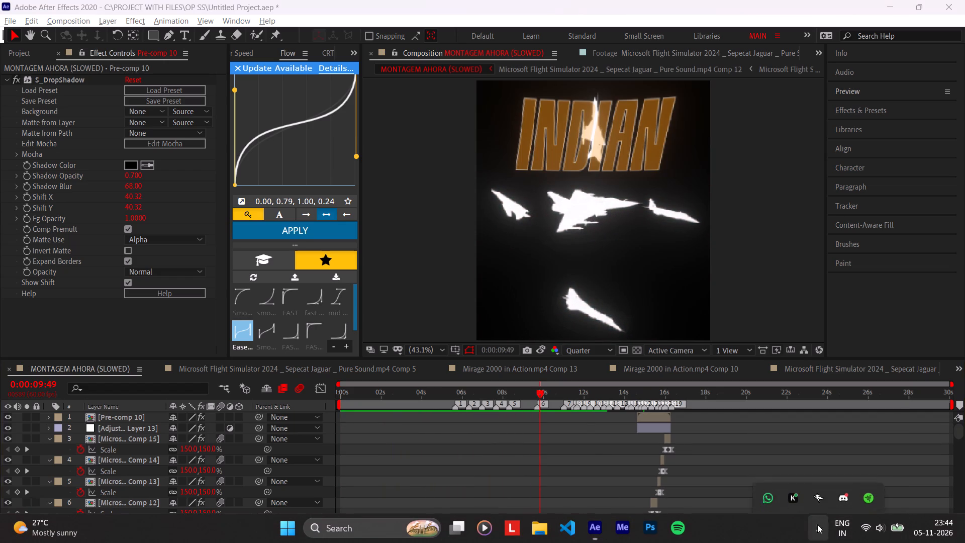
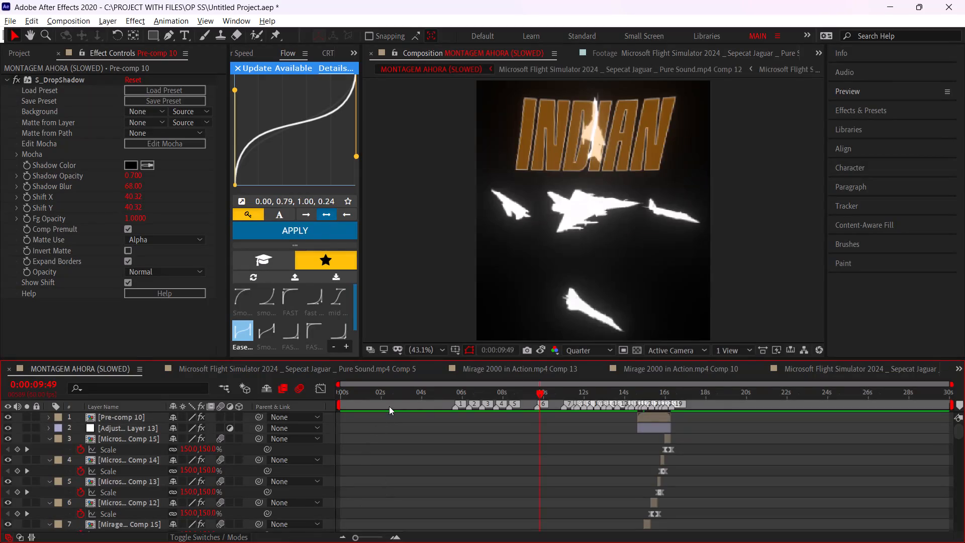
Preview the montage from the start of the timeline through the jet cutout section.
left_click_drag(389, 406, 279, 428)
key("space")
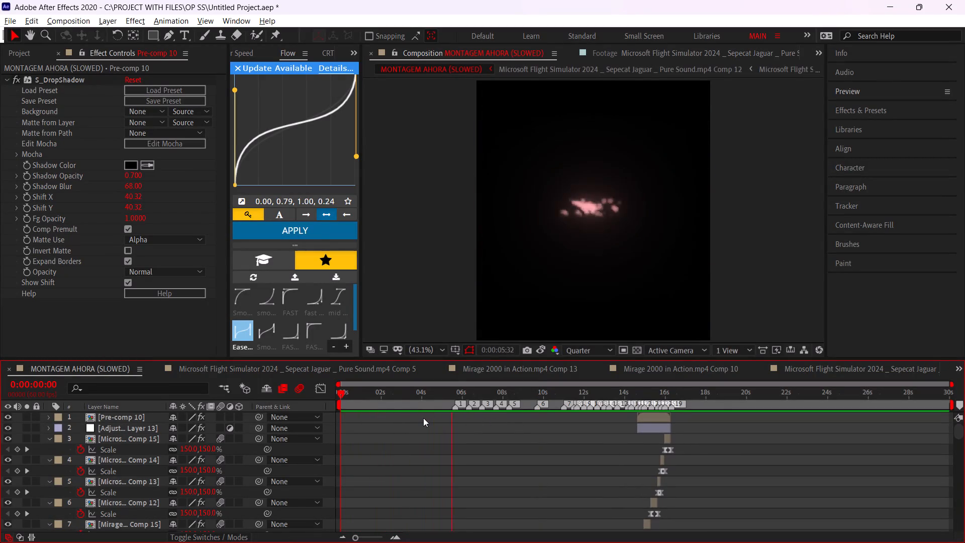
left_click(501, 442)
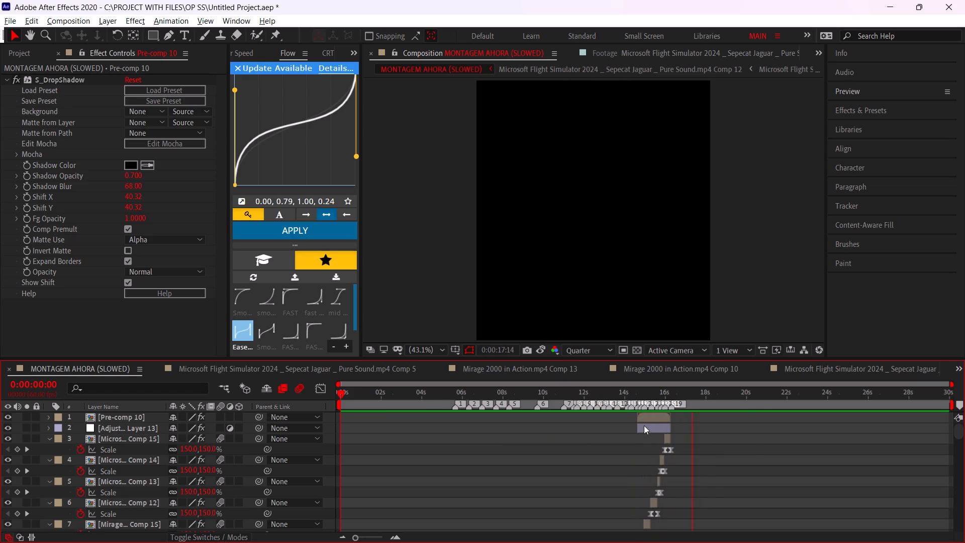
Park the playhead at 0:00:14:38, on the first frame of the jet cutout's Pre-comp 10, and select that layer.
scroll(644, 426, "up", 2, "alt")
left_click_drag(643, 398, 637, 404)
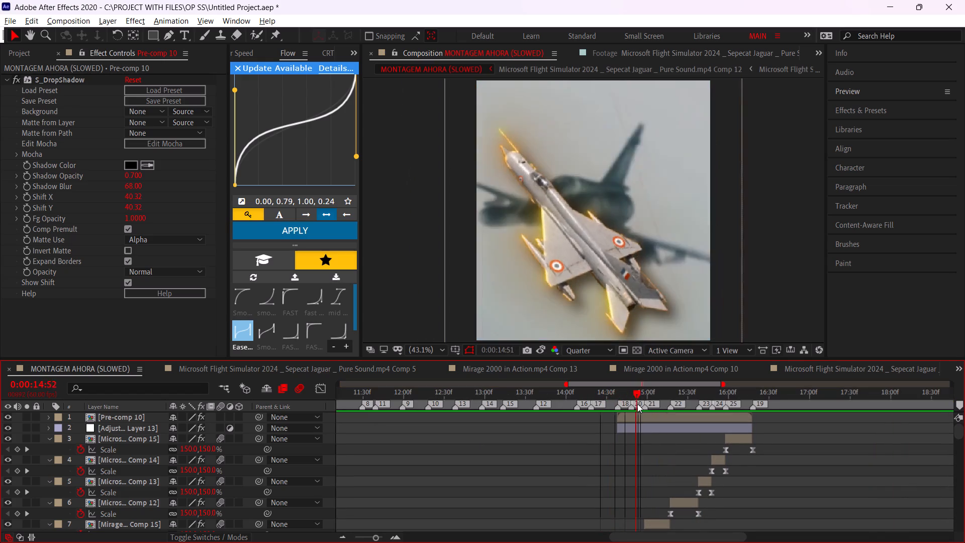
left_click_drag(637, 404, 616, 400)
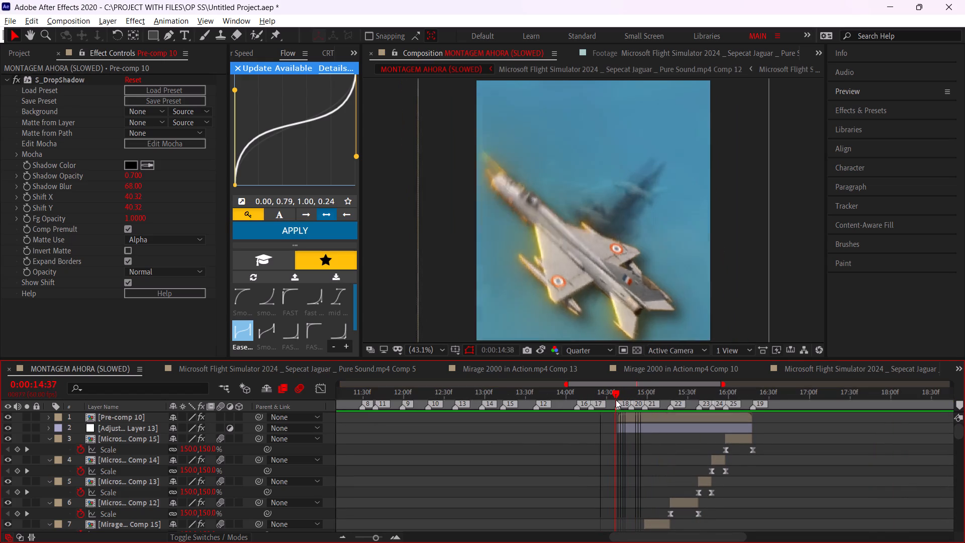
left_click_drag(616, 400, 616, 399)
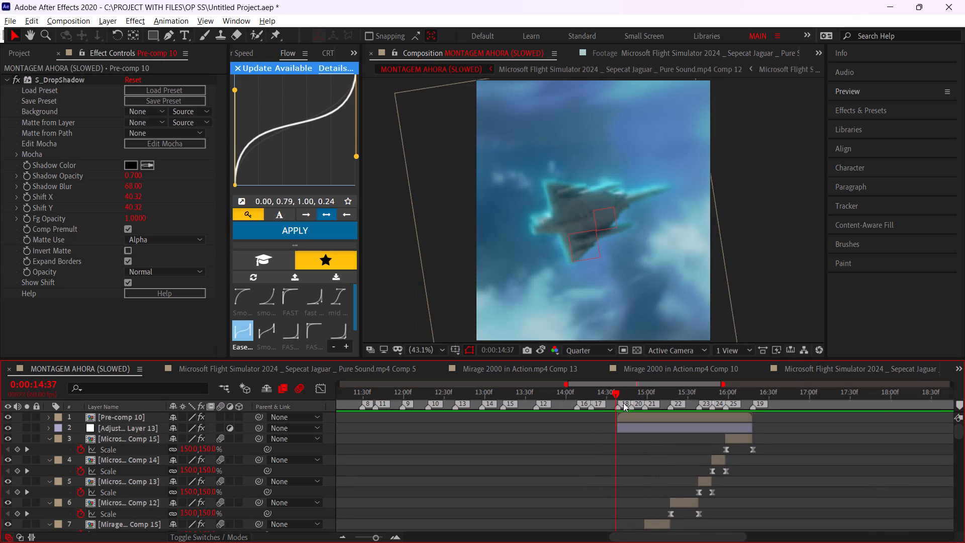
scroll(624, 429, "up", 2, "alt")
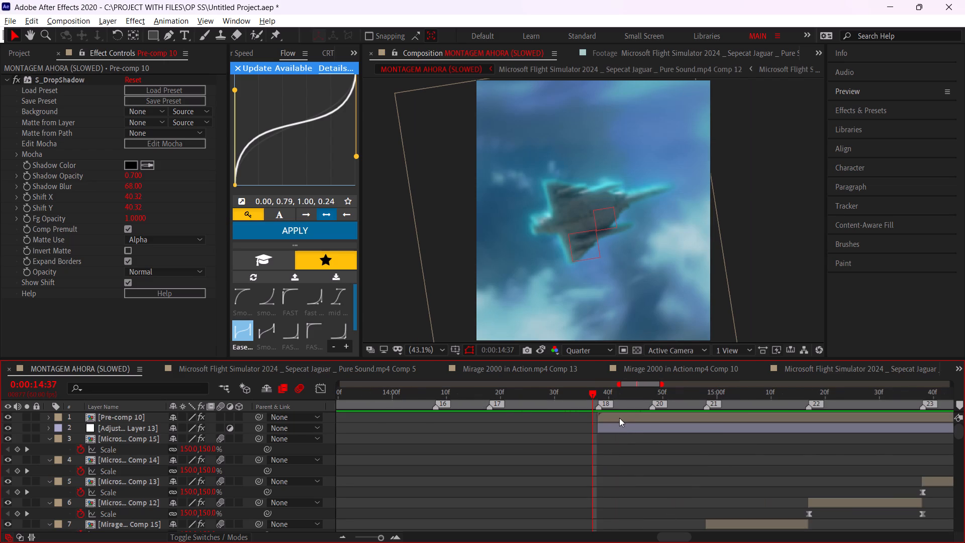
left_click(619, 417)
left_click(593, 397)
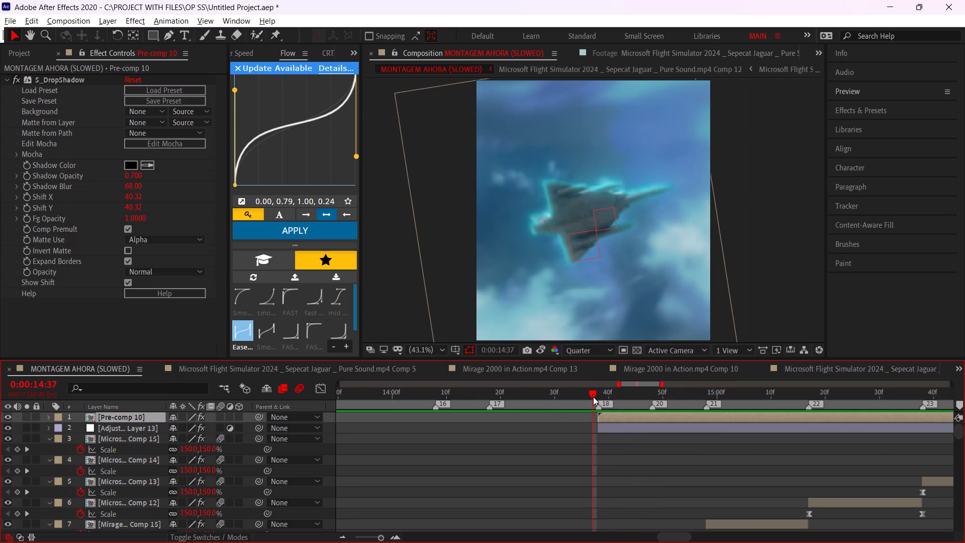
right_click(610, 424)
right_click(606, 419)
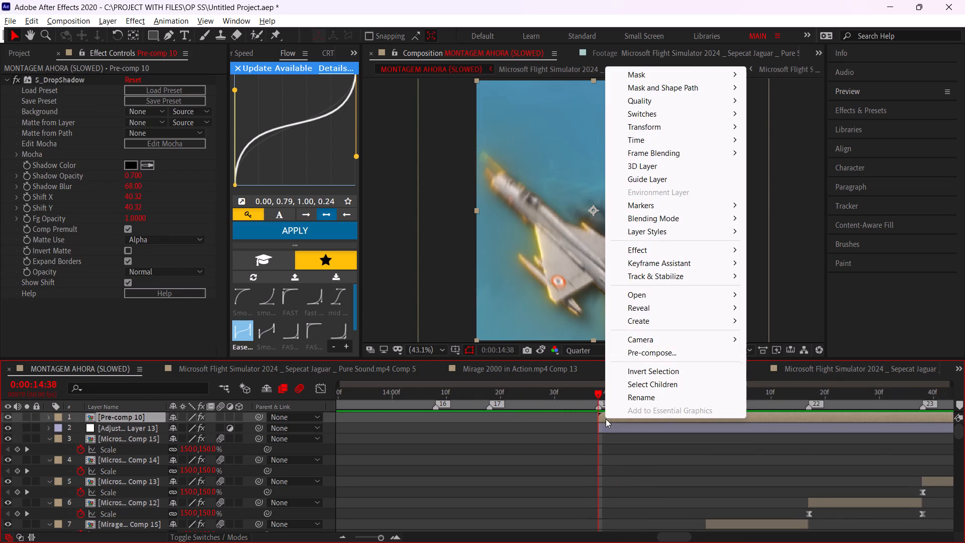
left_click(602, 417)
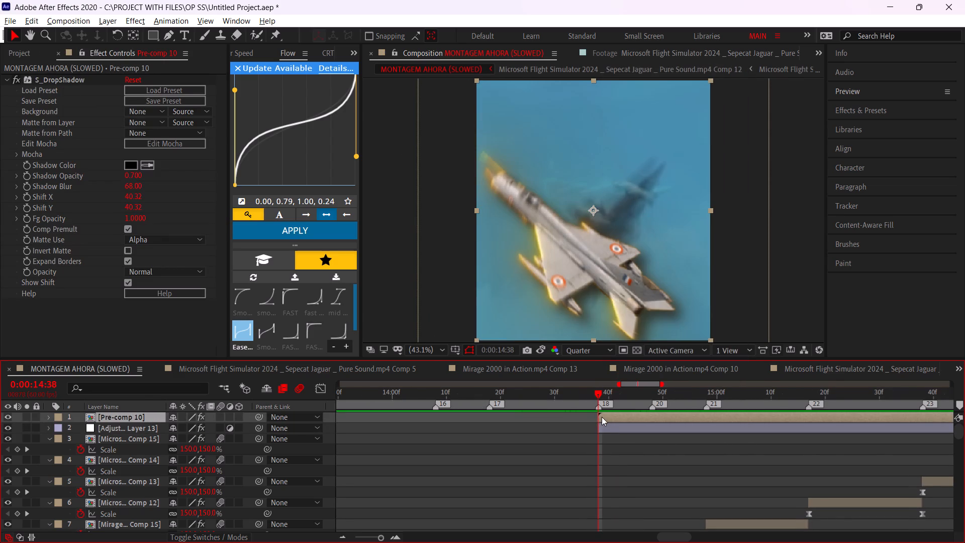
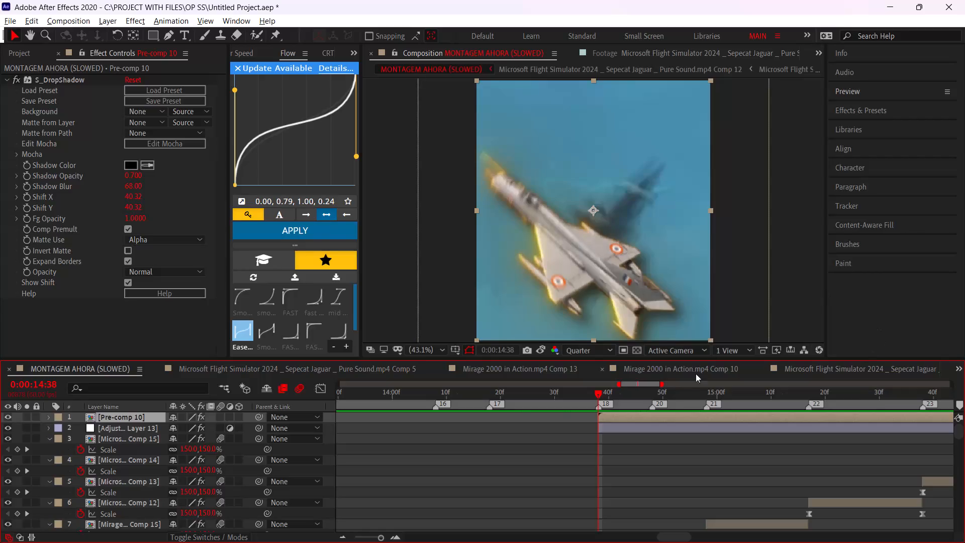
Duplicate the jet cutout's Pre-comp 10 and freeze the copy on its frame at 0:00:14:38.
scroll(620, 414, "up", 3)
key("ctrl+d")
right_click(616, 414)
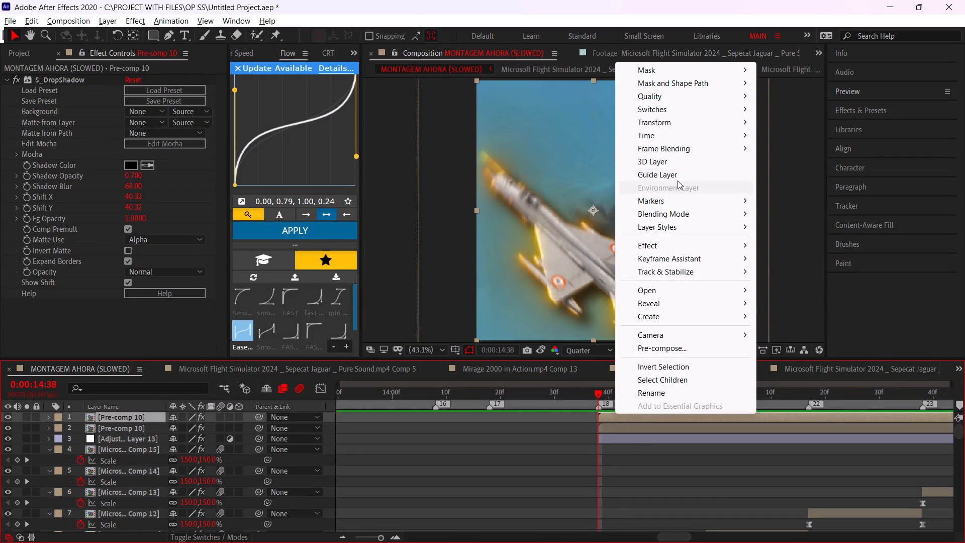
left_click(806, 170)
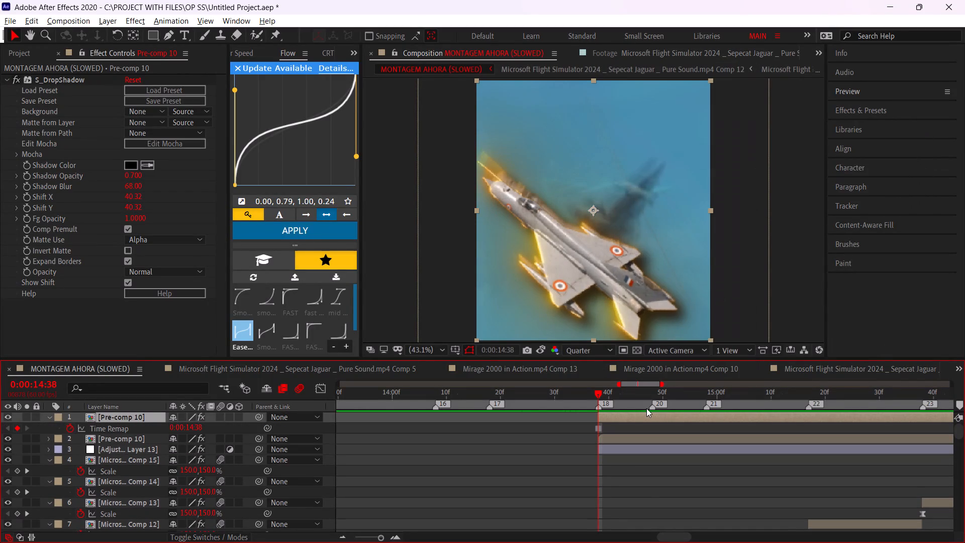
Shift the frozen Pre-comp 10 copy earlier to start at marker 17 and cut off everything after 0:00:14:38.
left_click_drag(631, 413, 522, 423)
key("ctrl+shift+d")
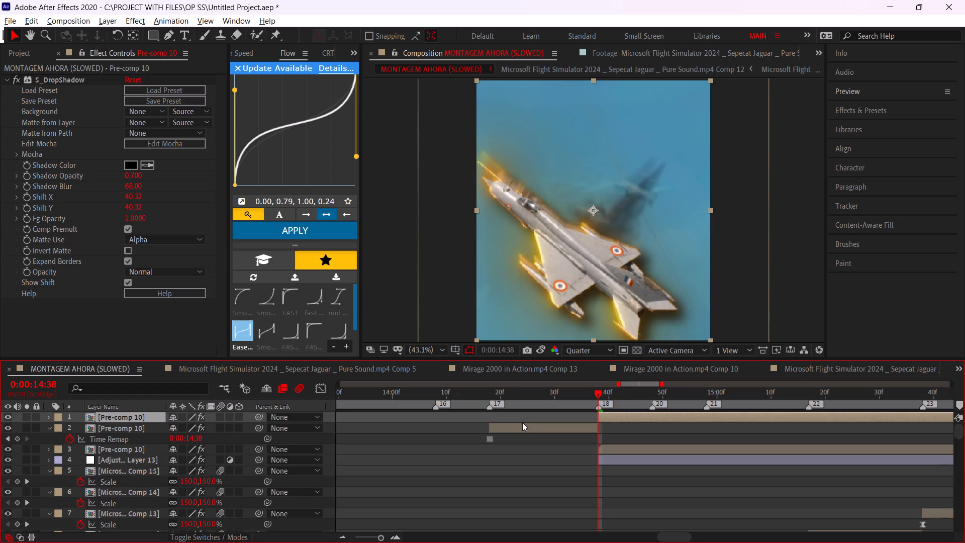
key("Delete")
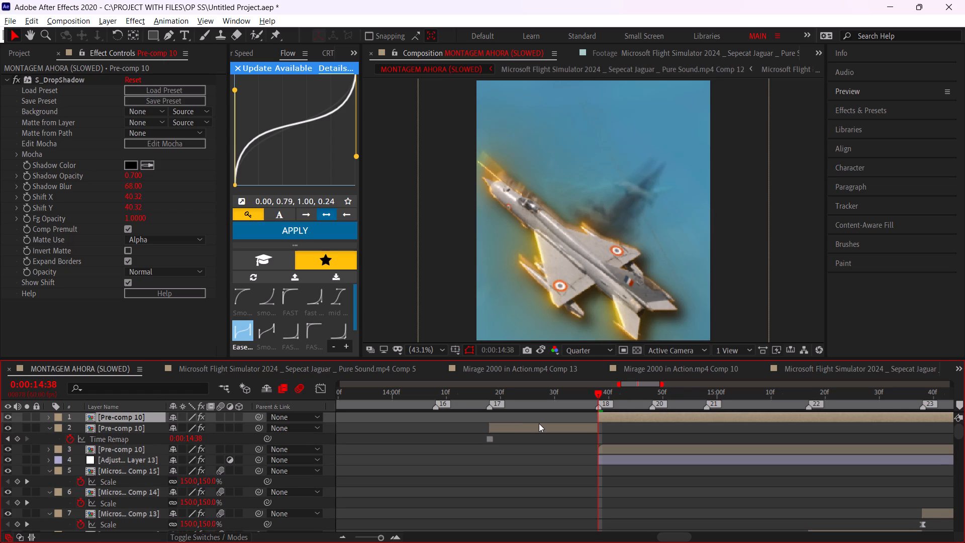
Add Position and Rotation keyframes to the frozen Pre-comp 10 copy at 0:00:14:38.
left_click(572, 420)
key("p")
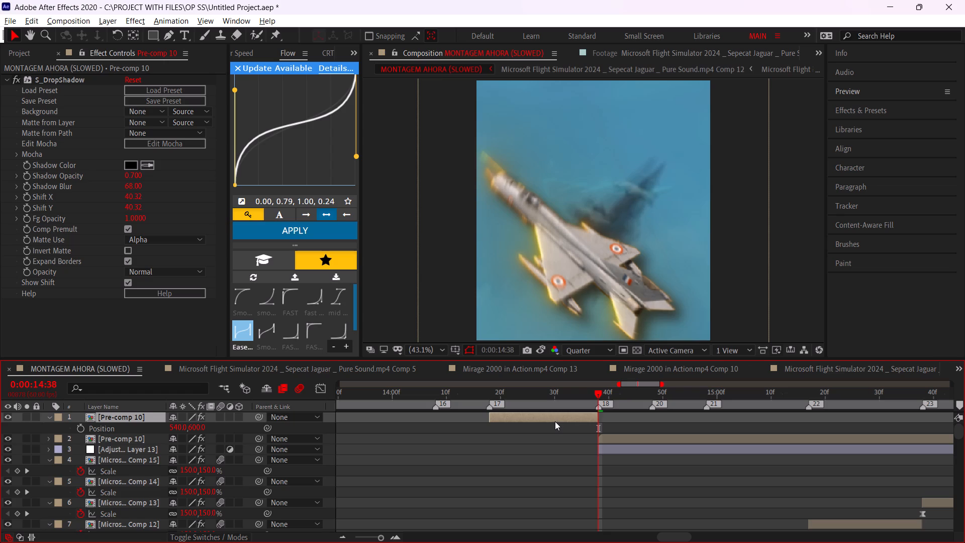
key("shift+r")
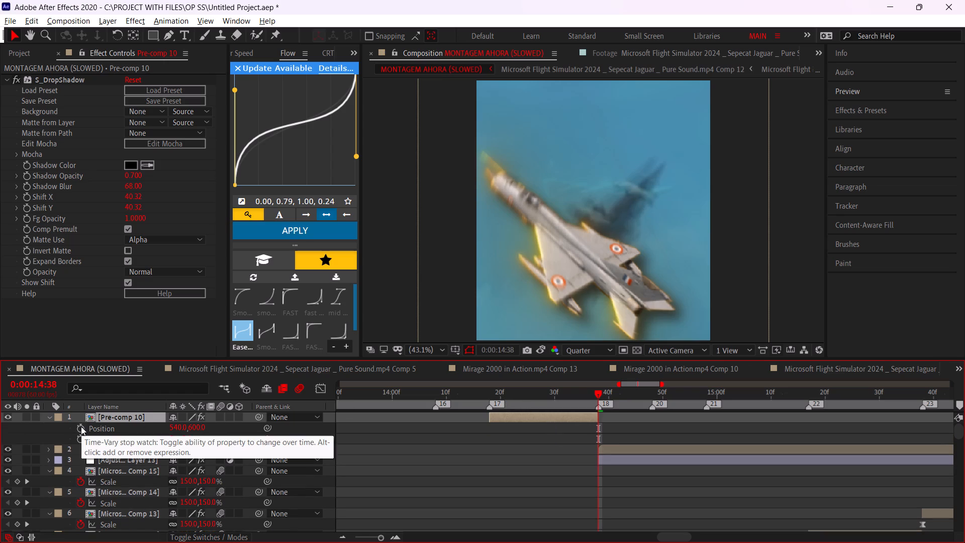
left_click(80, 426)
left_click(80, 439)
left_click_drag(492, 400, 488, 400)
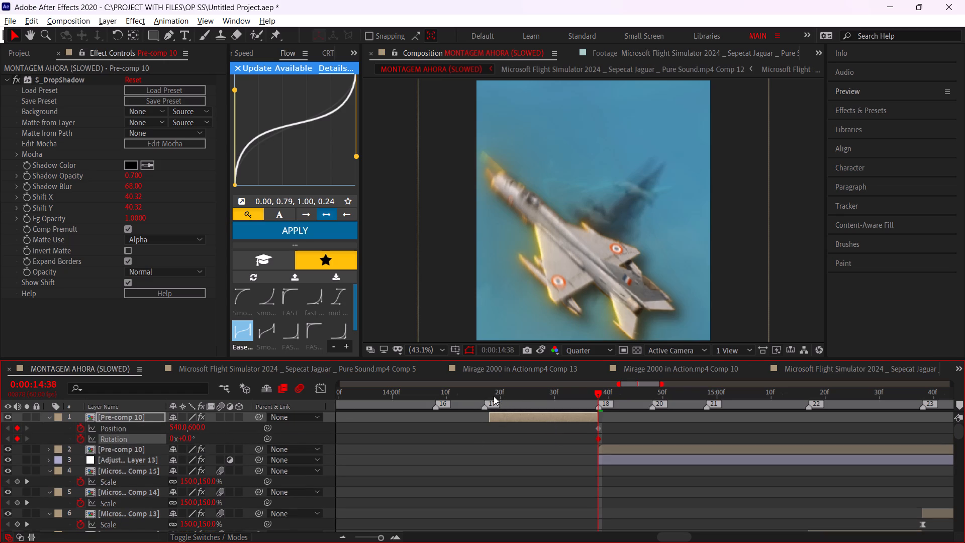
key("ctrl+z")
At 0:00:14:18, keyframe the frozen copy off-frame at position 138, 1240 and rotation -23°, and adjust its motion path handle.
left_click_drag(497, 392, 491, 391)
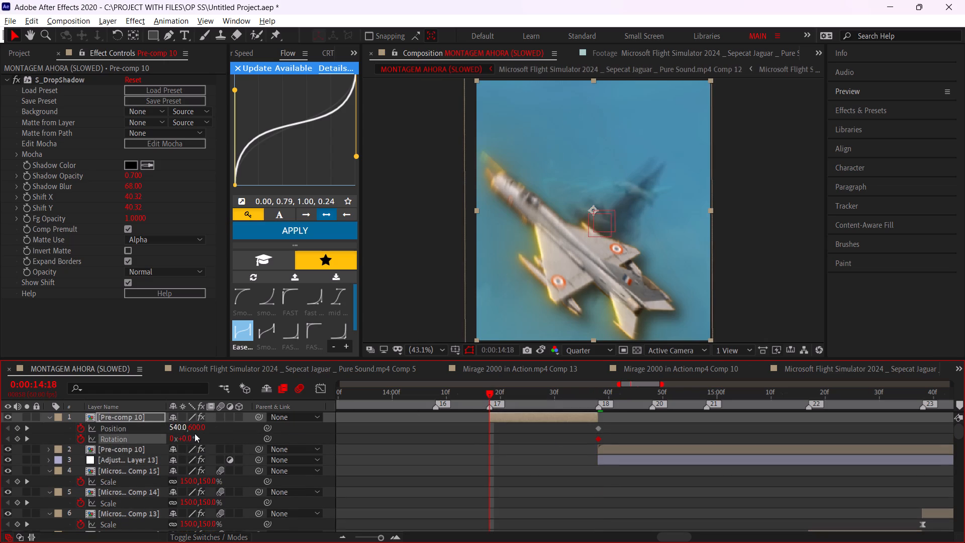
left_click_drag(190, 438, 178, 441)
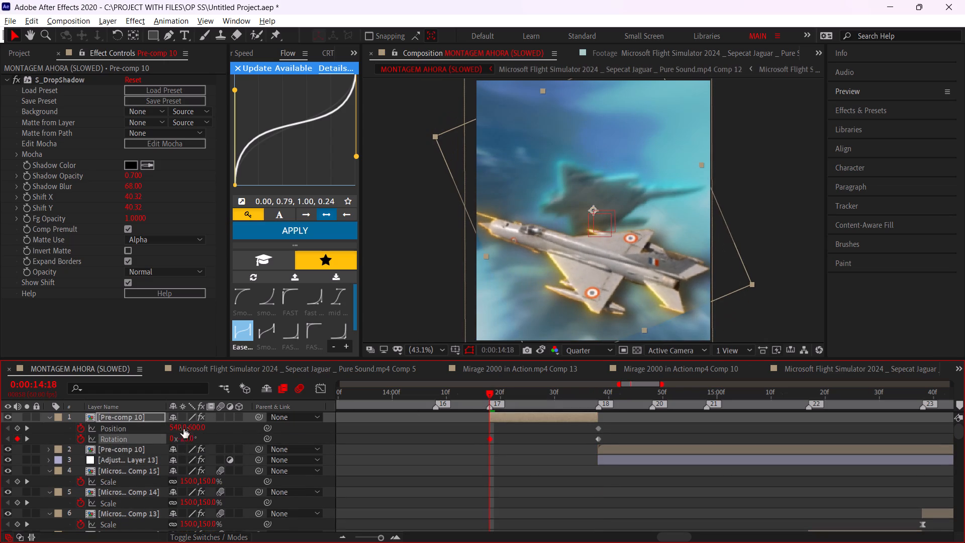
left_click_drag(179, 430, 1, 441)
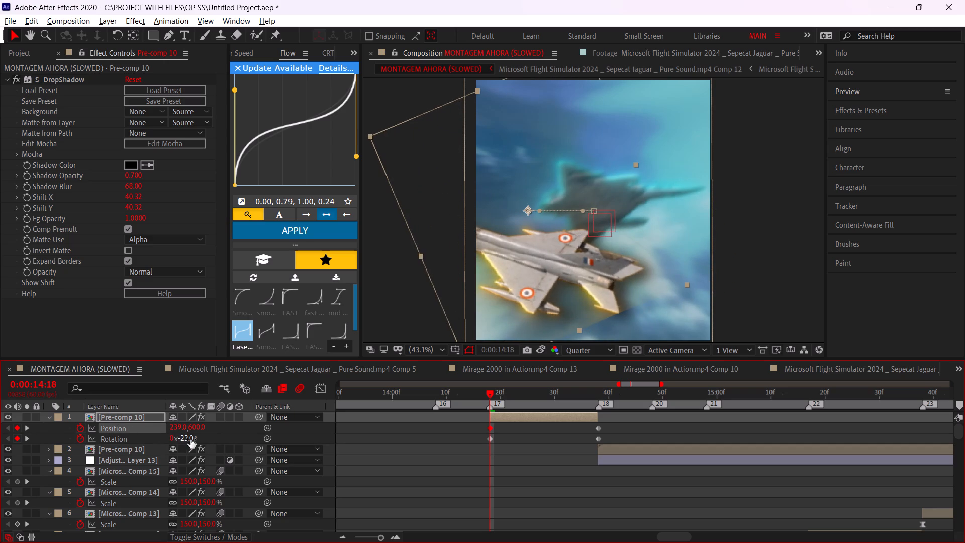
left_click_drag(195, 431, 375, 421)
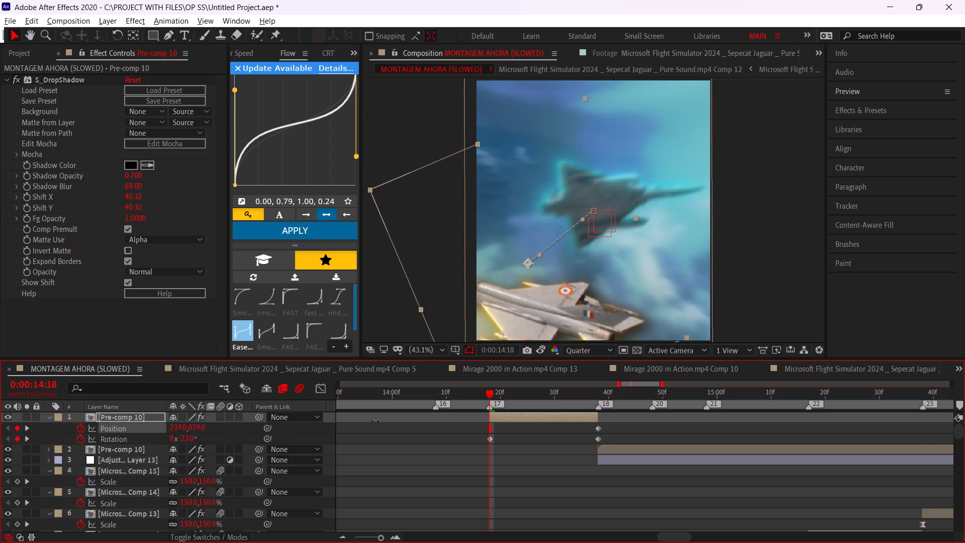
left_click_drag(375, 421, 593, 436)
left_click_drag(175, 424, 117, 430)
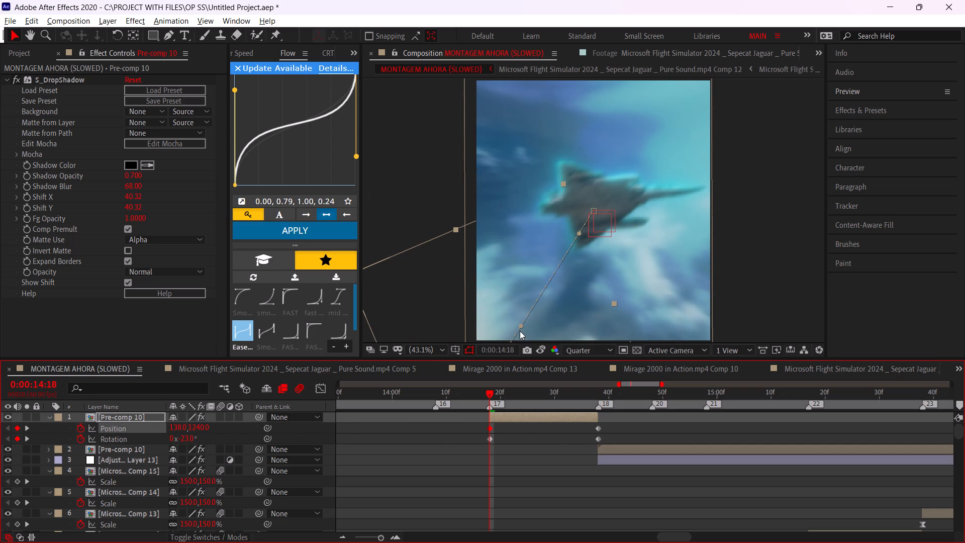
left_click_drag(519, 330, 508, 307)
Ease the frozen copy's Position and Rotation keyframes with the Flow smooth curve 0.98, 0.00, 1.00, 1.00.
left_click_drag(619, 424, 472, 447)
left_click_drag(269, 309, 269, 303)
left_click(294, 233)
Preview the montage from the start of the timeline through the frozen jet copy's fly-in.
scroll(667, 486, "down", 4, "alt")
left_click_drag(508, 393, 251, 393)
key("space")
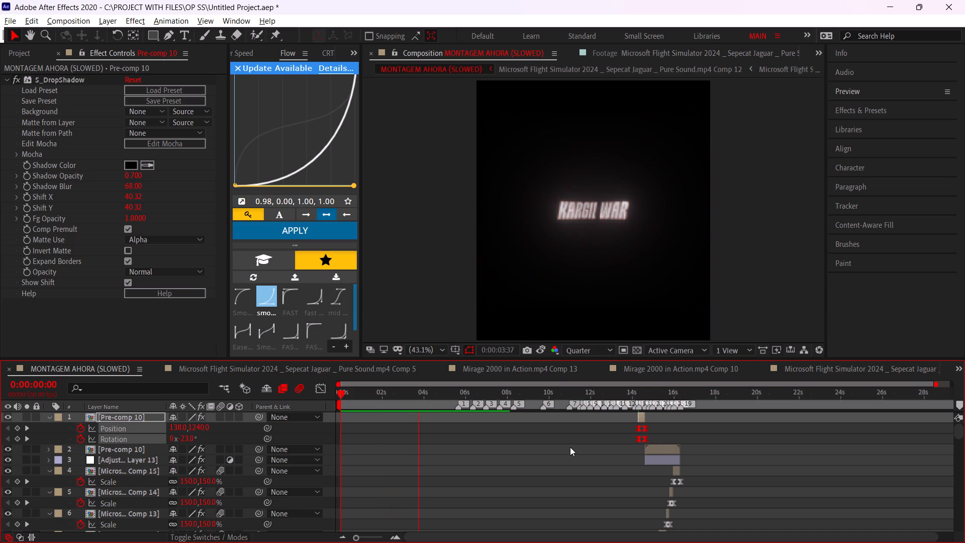
left_click_drag(445, 354, 441, 380)
left_click_drag(441, 380, 385, 383)
left_click(385, 383)
left_click_drag(385, 383, 363, 399)
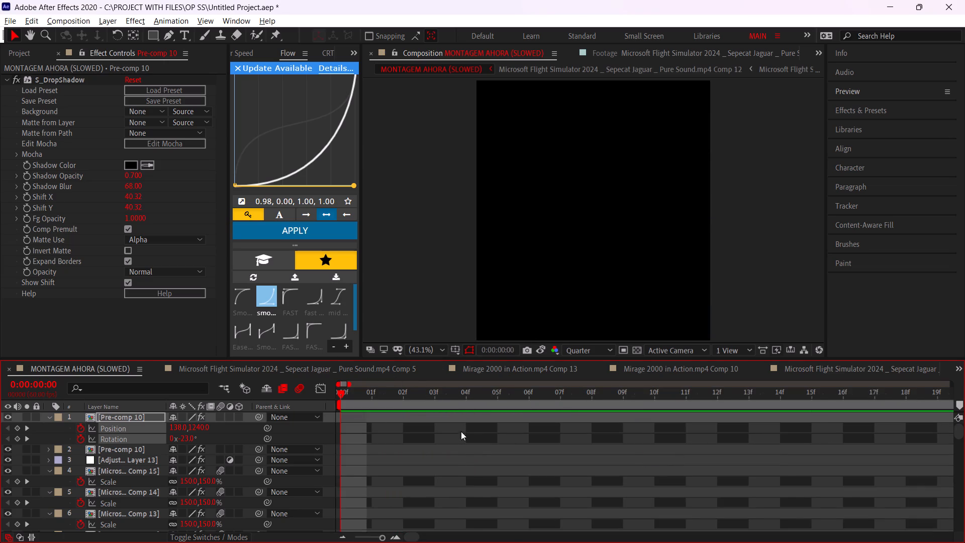
scroll(460, 460, "down", 16, "alt")
key("space")
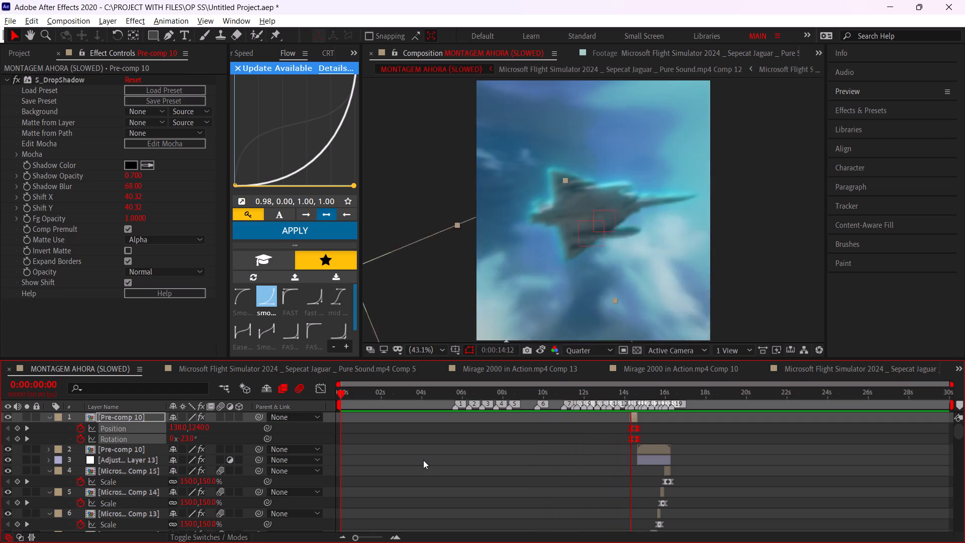
left_click_drag(533, 432, 540, 428)
left_click(612, 386)
key("space")
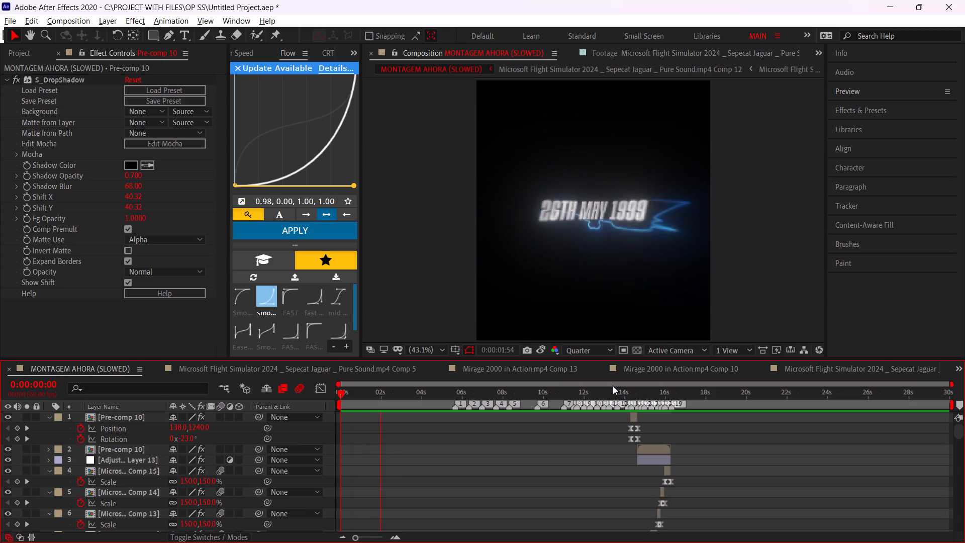
left_click(619, 387)
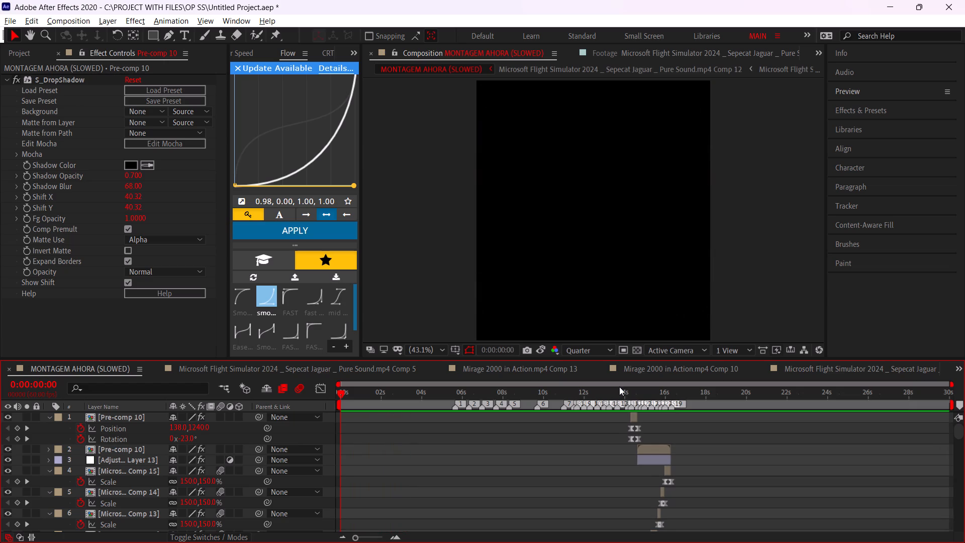
Undo the frozen copy's fly-in, the S_DropShadow effect and the pre-composing, back to the two separate Gemini Comp 4 layers.
key("ctrl+z")
key("ctrl+z")
key("ctrl+z")
key("ctrl+z")
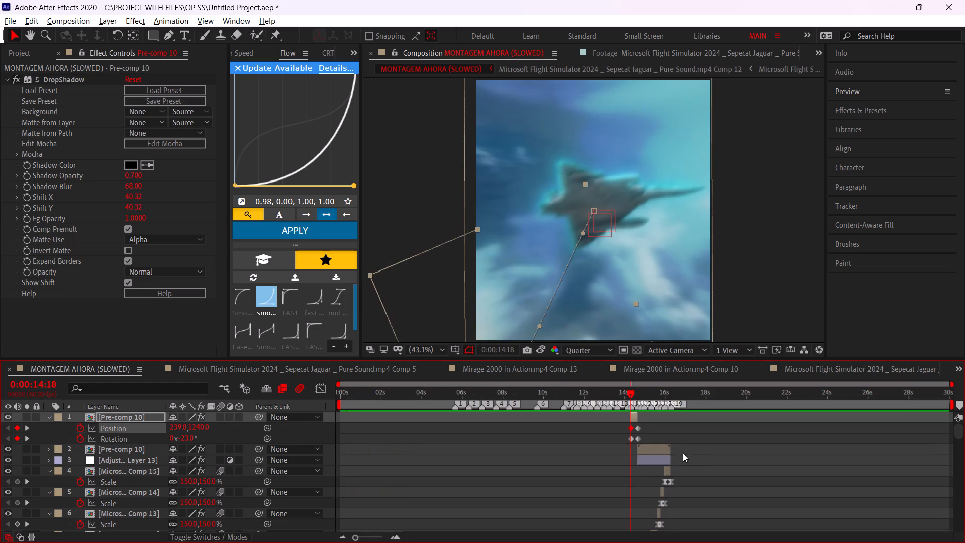
key("ctrl+z")
key("ctrl+z")
key("ctrl+z")
key("ctrl+z")
key("ctrl+z")
key("ctrl+z")
key("ctrl+z")
key("ctrl+z")
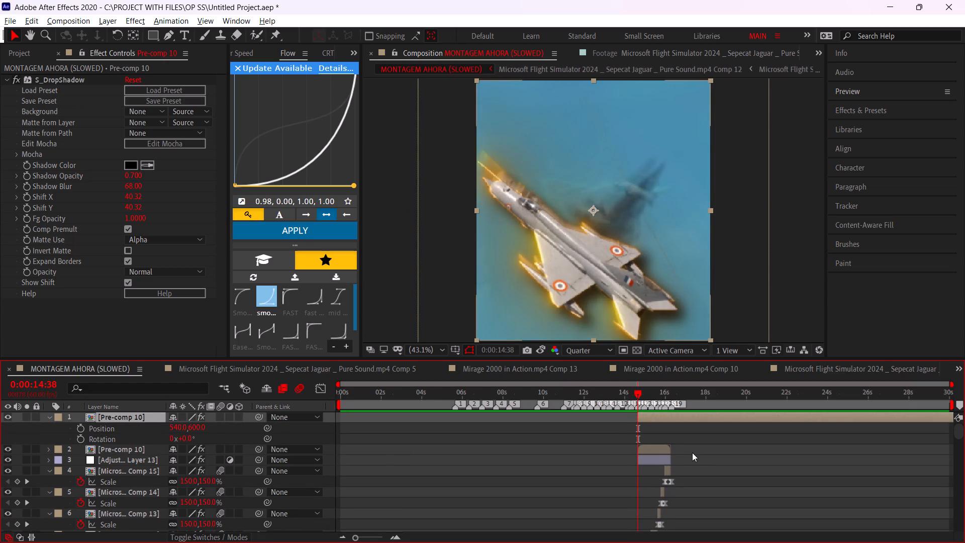
key("ctrl+z")
key("ctrl+z")
key("ctrl+z")
key("ctrl+z")
key("ctrl+z")
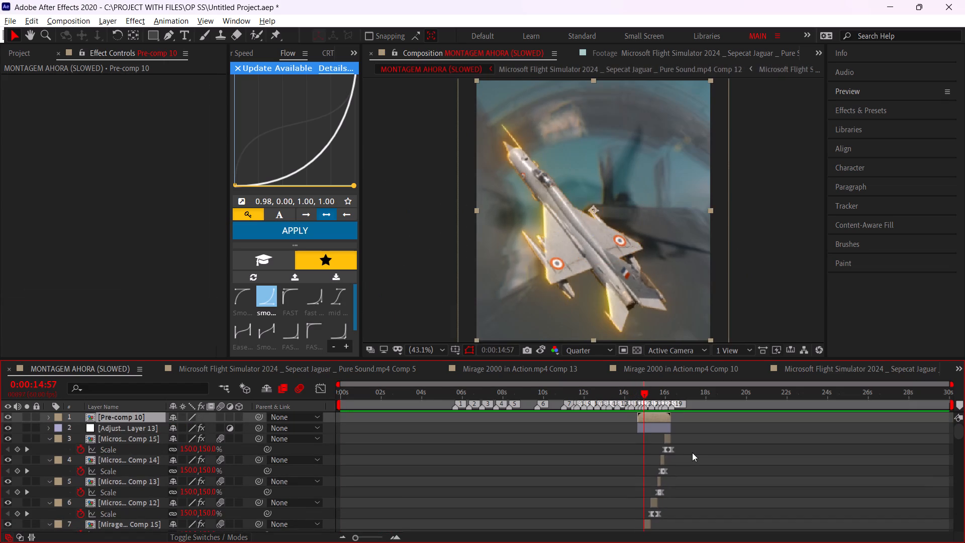
key("ctrl+z")
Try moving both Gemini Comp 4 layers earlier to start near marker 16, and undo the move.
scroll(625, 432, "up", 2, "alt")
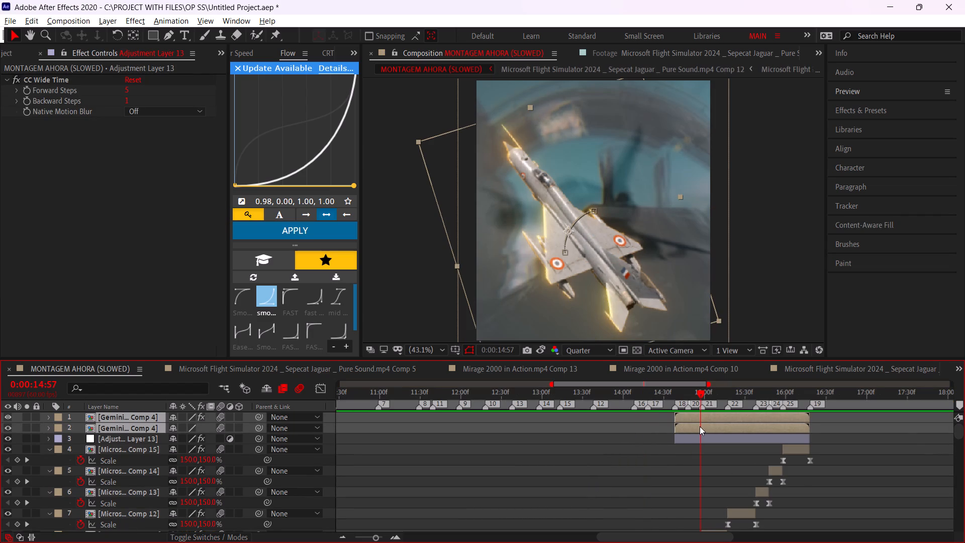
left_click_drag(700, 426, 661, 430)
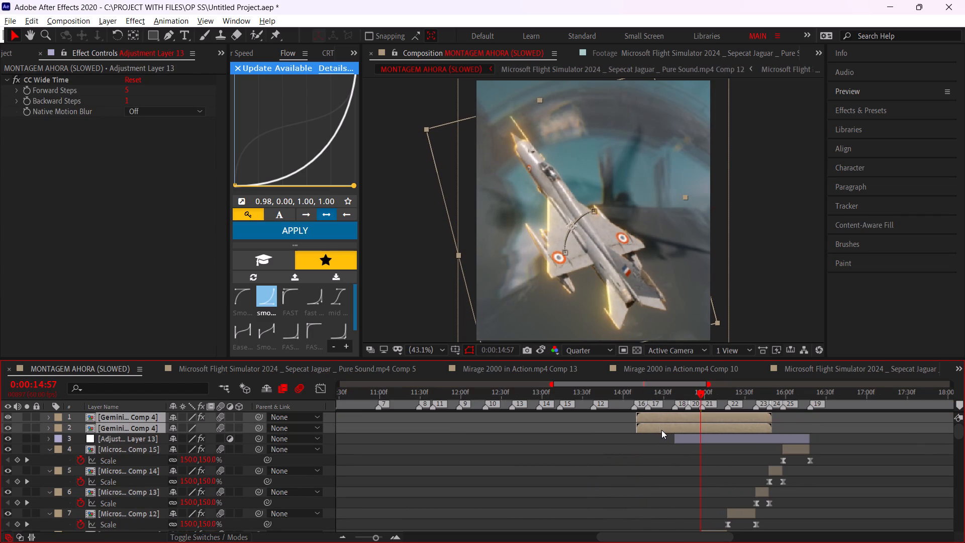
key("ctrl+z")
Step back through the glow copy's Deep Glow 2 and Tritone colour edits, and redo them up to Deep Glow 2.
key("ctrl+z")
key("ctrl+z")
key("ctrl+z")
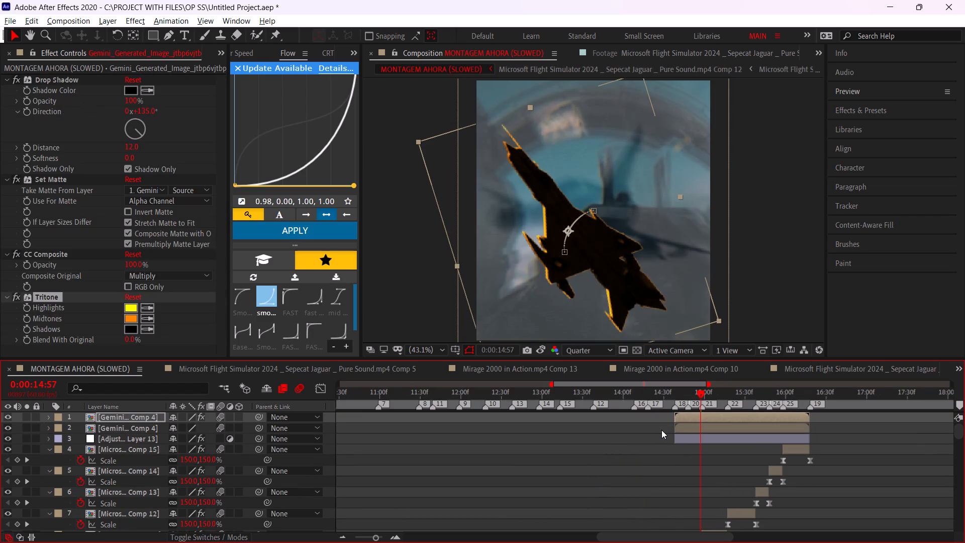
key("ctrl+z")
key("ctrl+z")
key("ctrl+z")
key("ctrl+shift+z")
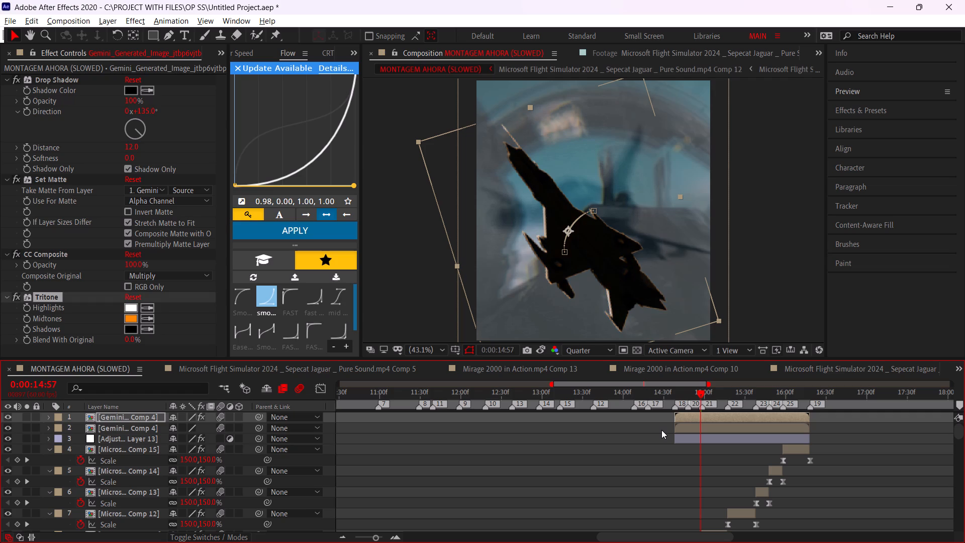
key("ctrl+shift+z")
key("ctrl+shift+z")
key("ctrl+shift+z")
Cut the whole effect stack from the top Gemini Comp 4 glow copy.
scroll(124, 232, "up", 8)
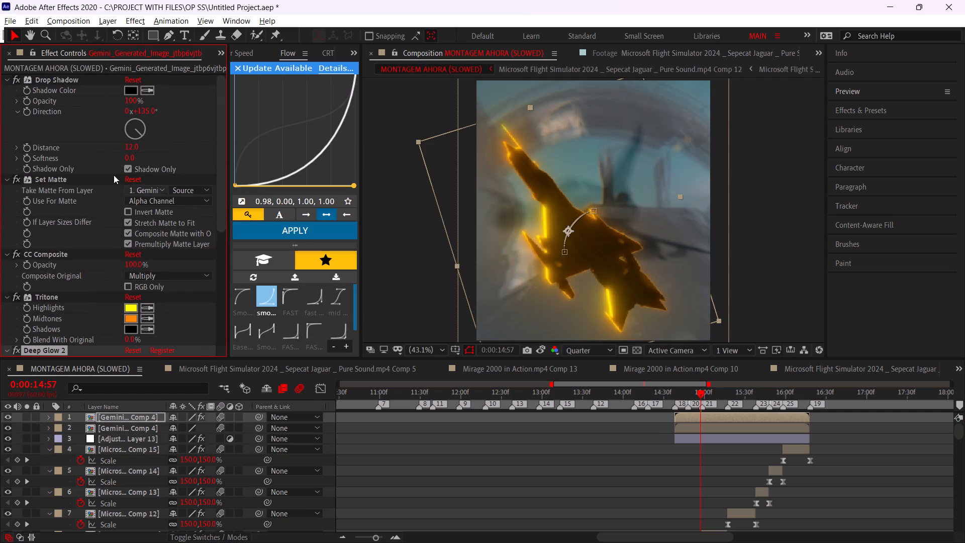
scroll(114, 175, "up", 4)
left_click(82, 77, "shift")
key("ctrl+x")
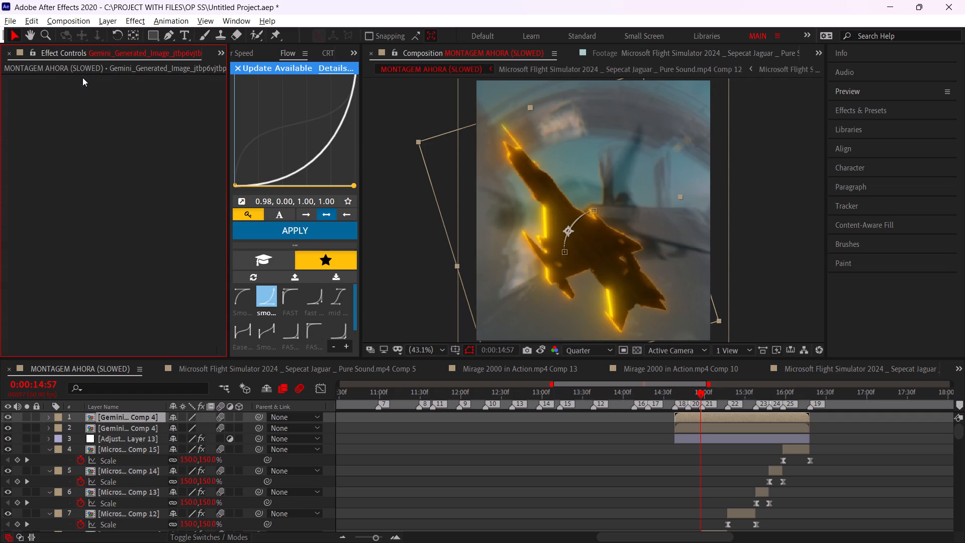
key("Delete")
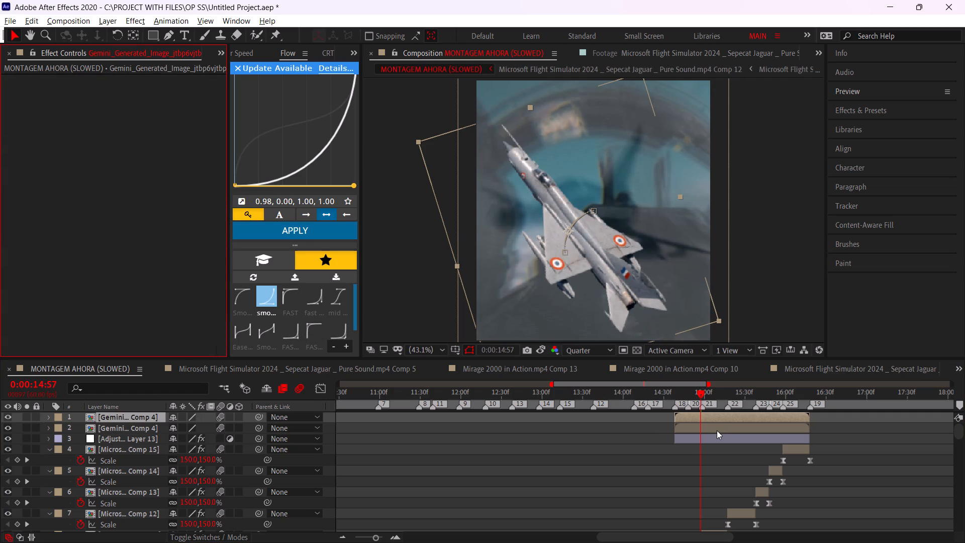
Undo the glow copy, all its effects and the motion path curve, back to a single plain Gemini Comp 4 layer.
key("ctrl+z")
key("ctrl+z")
key("ctrl+z")
key("ctrl+z")
key("ctrl+z")
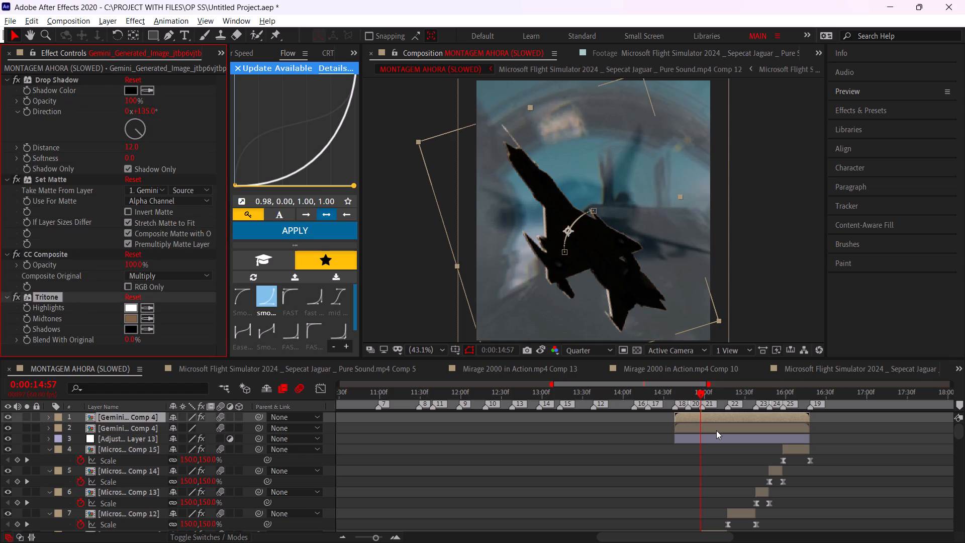
key("ctrl+z")
key("ctrl+z")
key("ctrl+z")
key("ctrl+z")
key("ctrl+z")
key("ctrl+z")
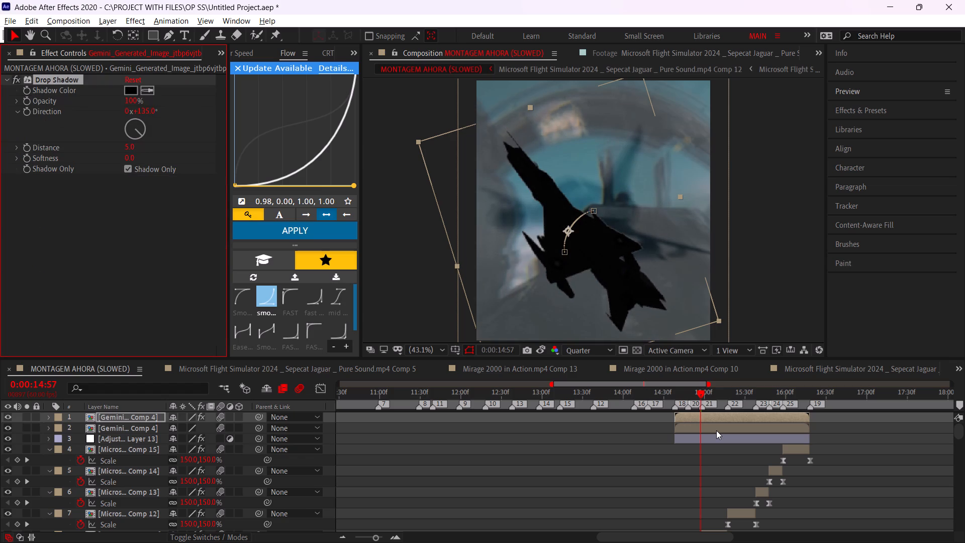
key("ctrl+z")
key("ctrl+z")
key("ctrl+z")
key("ctrl+z")
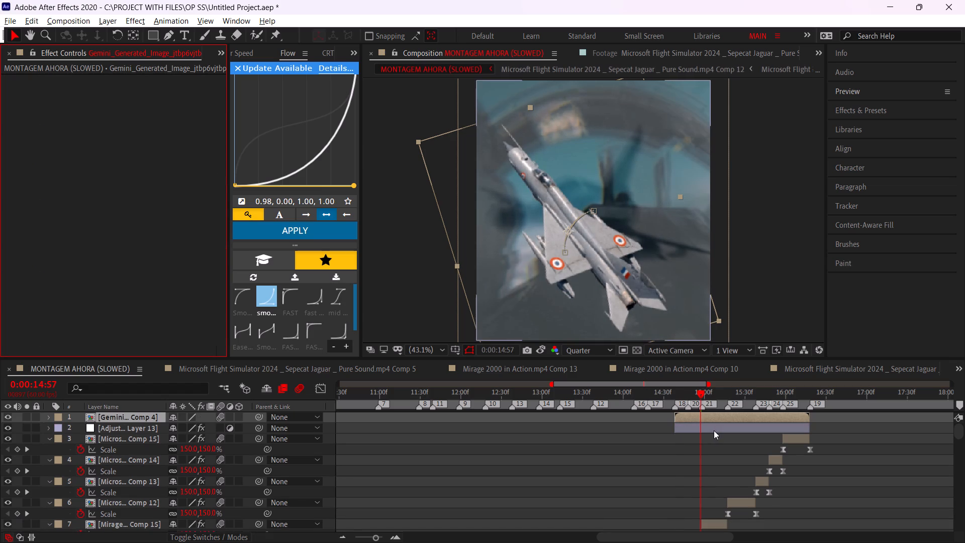
key("ctrl+z")
key("ctrl+z")
key("ctrl+z")
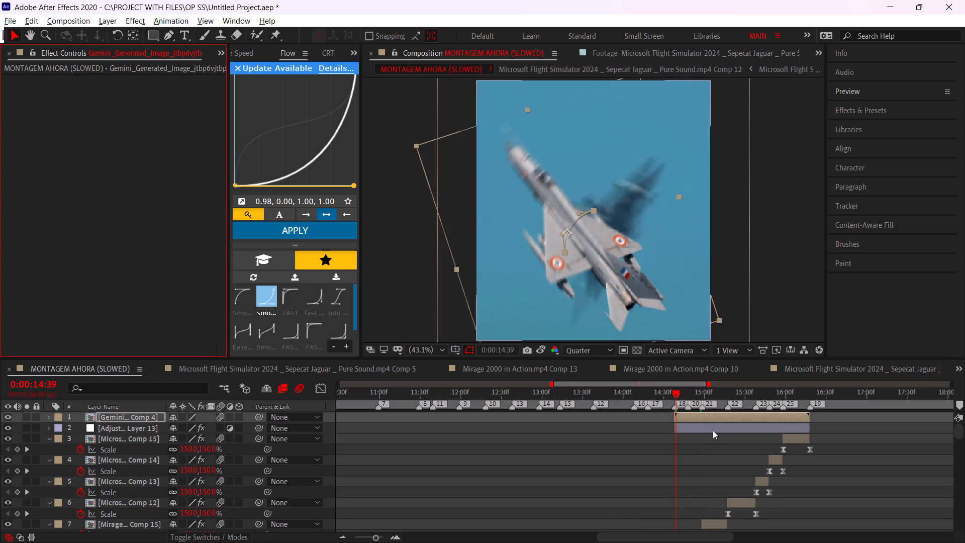
key("ctrl+z")
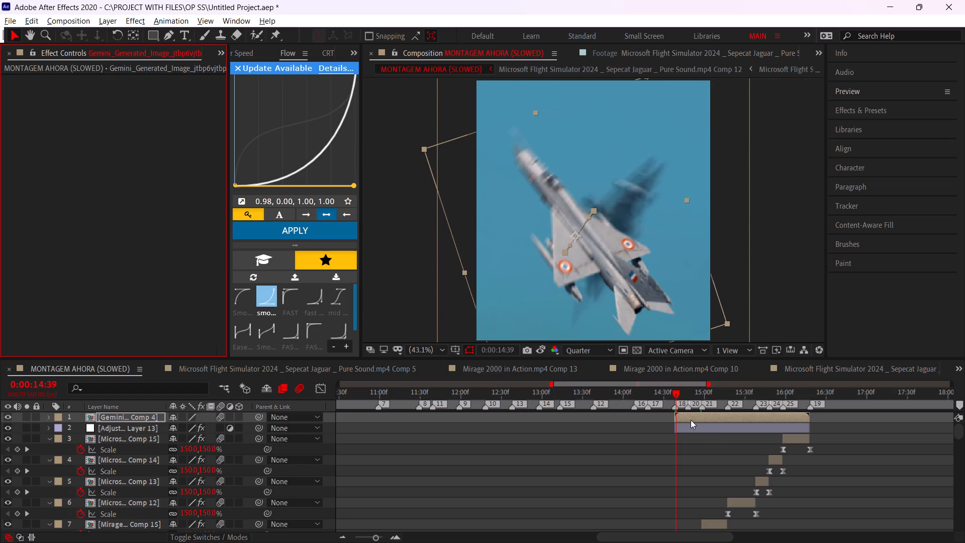
key("ctrl+z")
Apply Freeze Frame to the Gemini Comp 4 jet cutout layer with the playhead at 0:00:14:29.
right_click(691, 420)
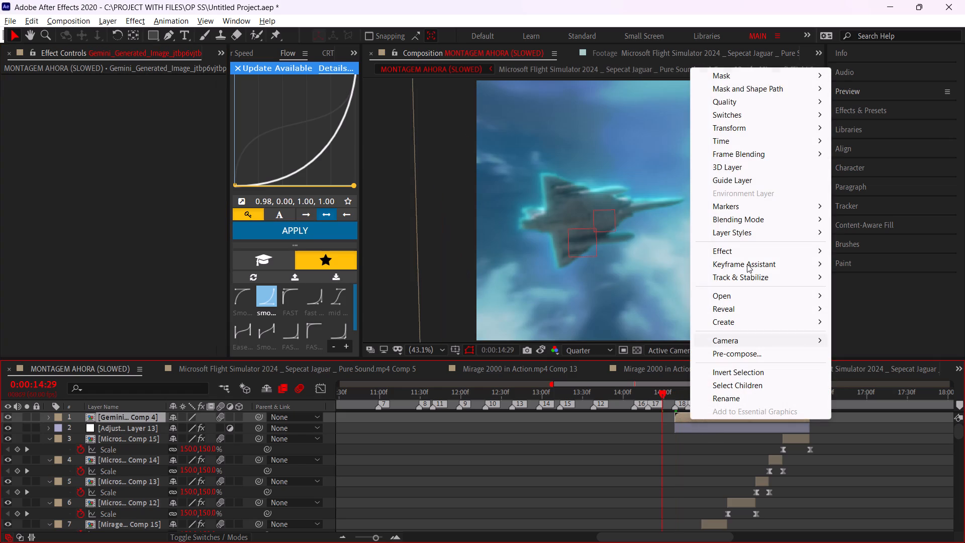
left_click(580, 178)
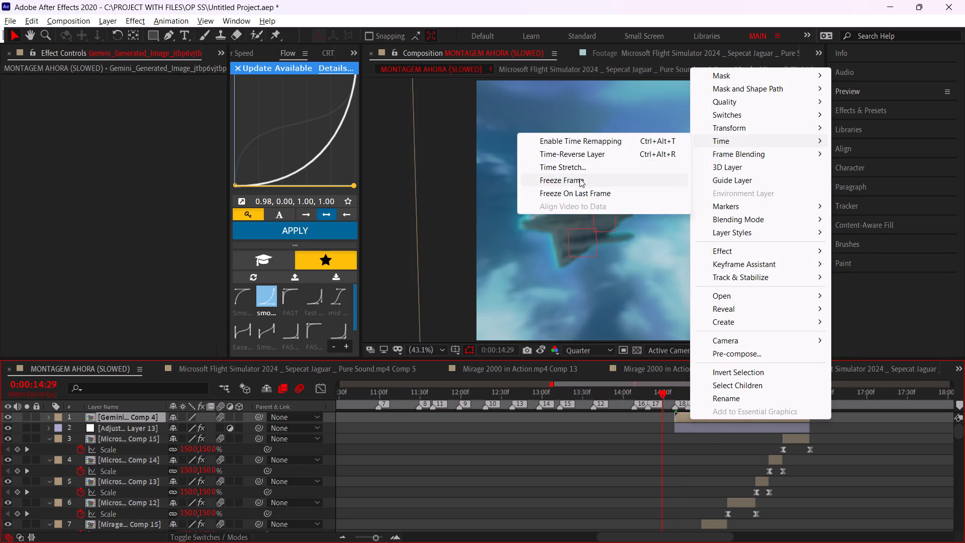
Slide the frozen Gemini Comp 4 layer earlier so it starts at marker 16, 0:00:14:07.
left_click_drag(679, 392, 688, 399)
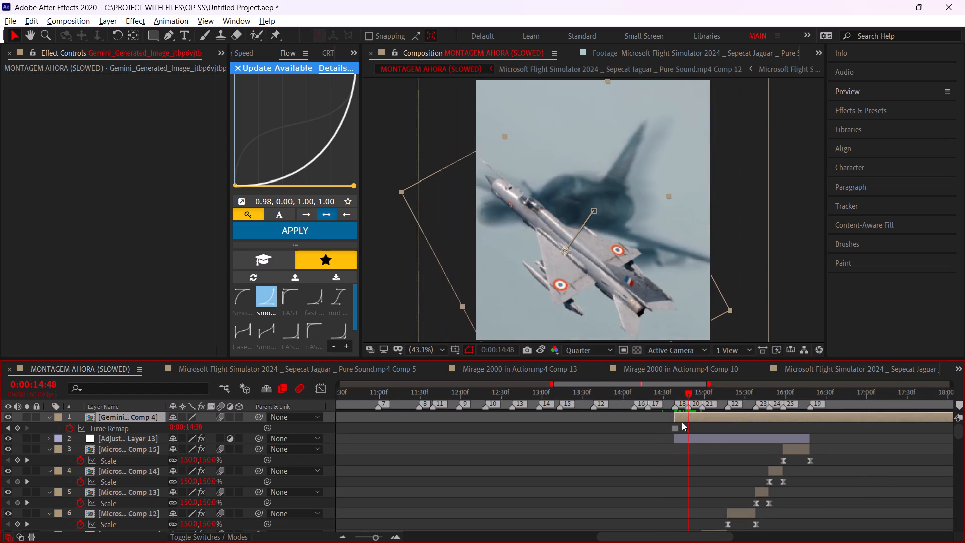
scroll(682, 426, "up", 2, "alt")
left_click_drag(683, 412, 582, 424)
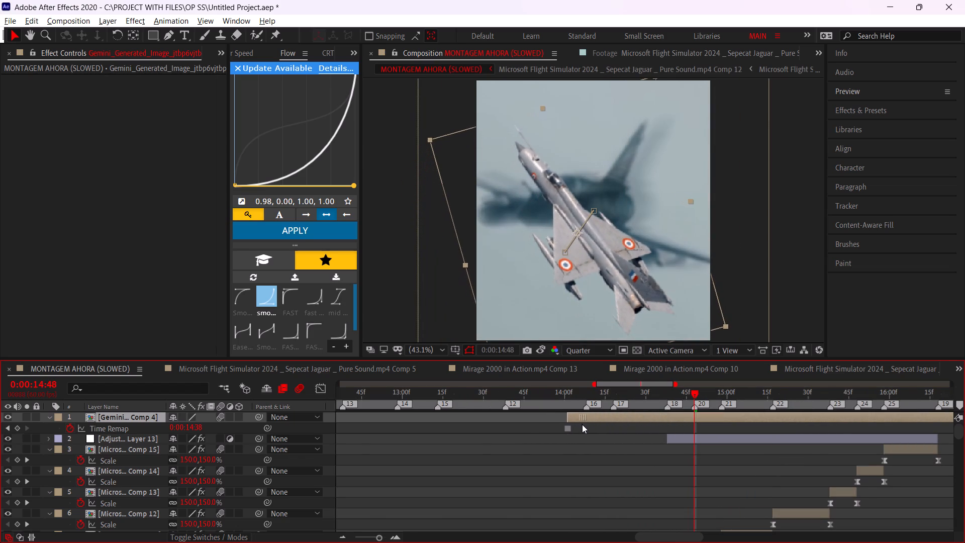
left_click_drag(582, 424, 598, 426)
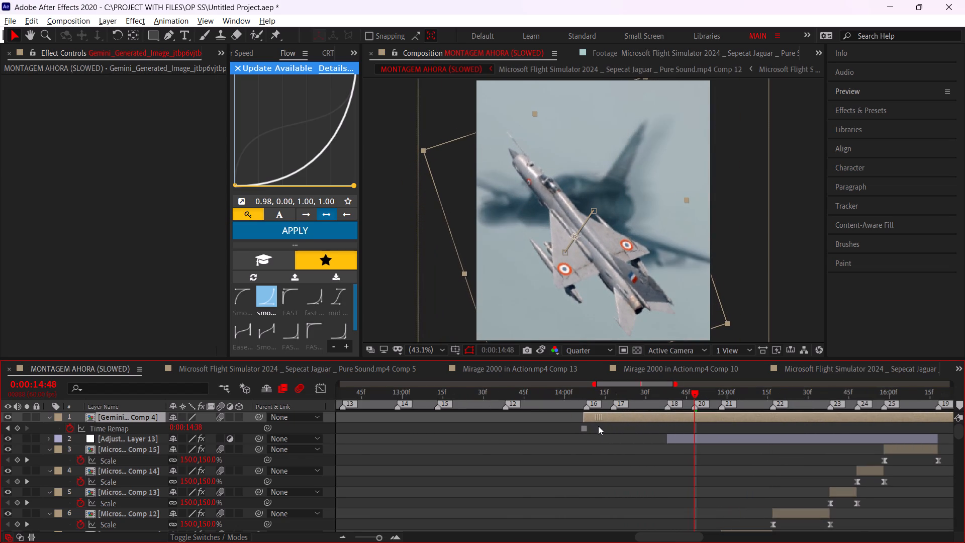
left_click_drag(598, 426, 600, 426)
Move the end Position and Rotation keyframes of Gemini Comp 4 to the end of Adjustment Layer 13, about 0:00:16:18.
left_click(800, 380)
left_click_drag(816, 395, 938, 415)
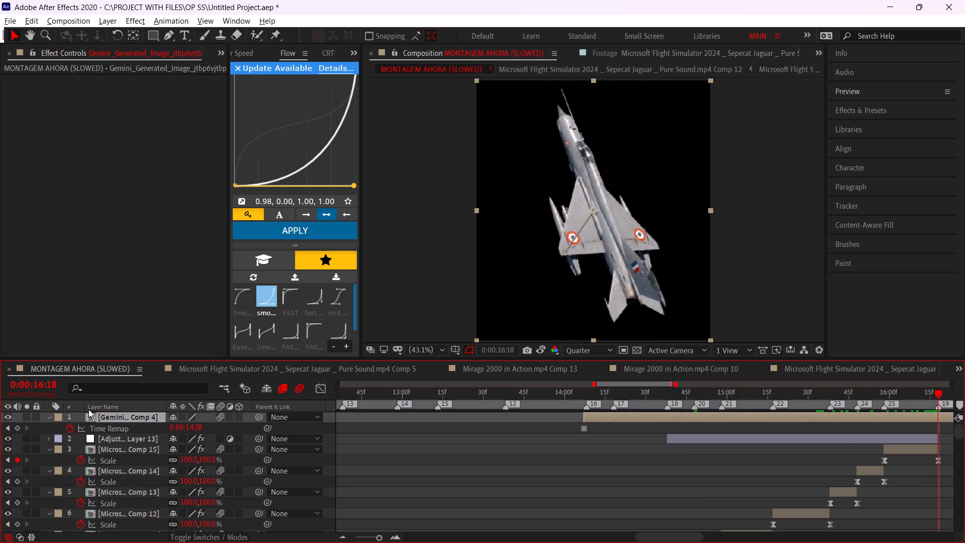
key("p")
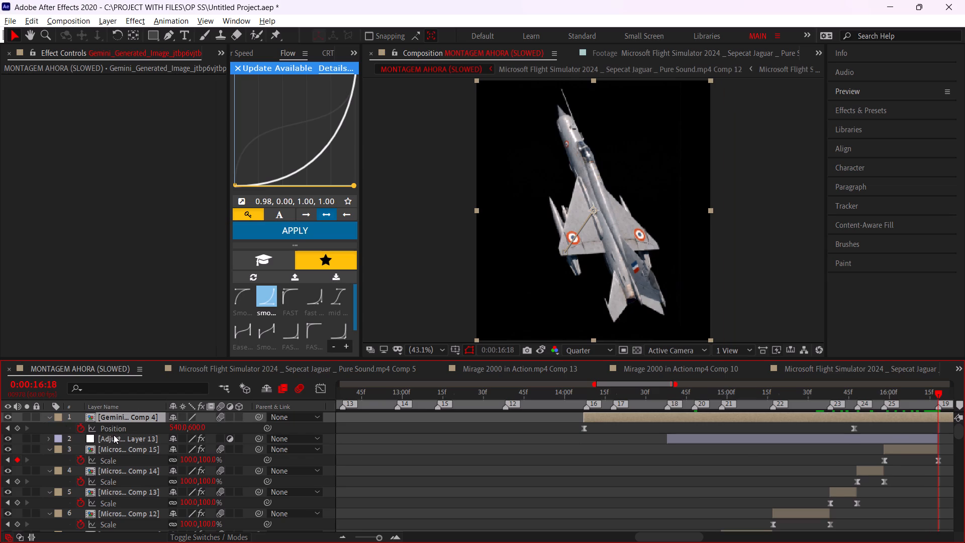
key("u")
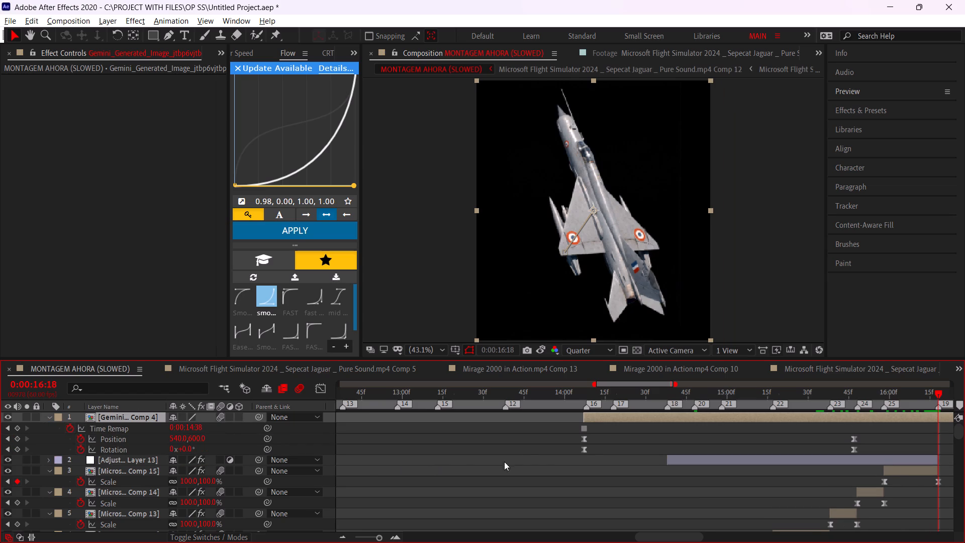
left_click_drag(887, 437, 548, 455)
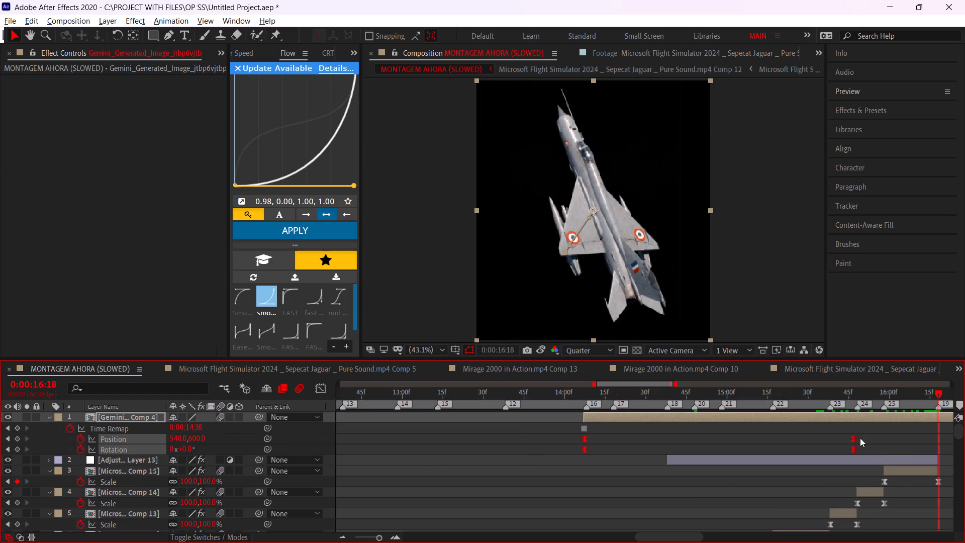
left_click_drag(855, 440, 937, 435, "alt")
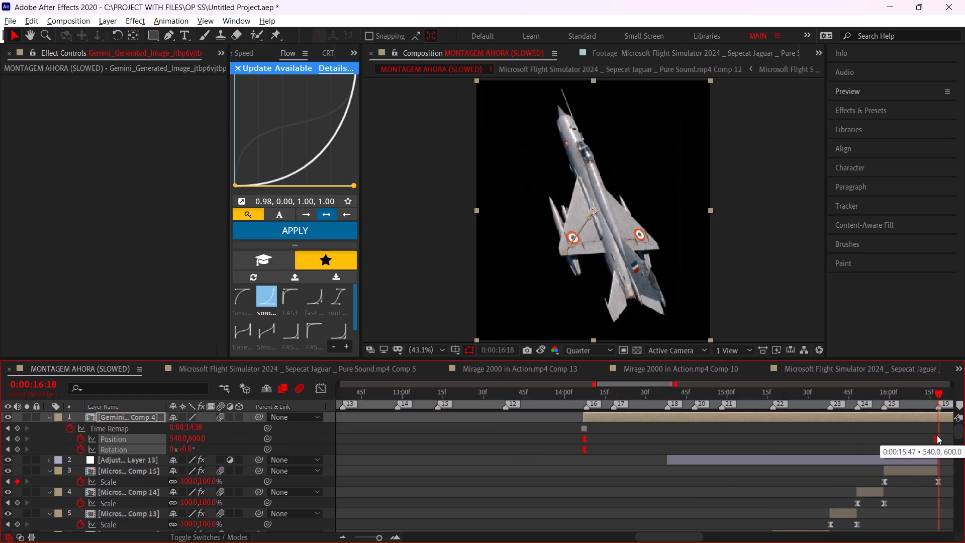
left_click_drag(937, 435, 937, 435, "alt")
Show the Gemini Comp 4 Position curve in the Graph Editor at 0:00:14:38 and select its first keyframe.
left_click_drag(679, 393, 668, 395)
left_click(324, 390)
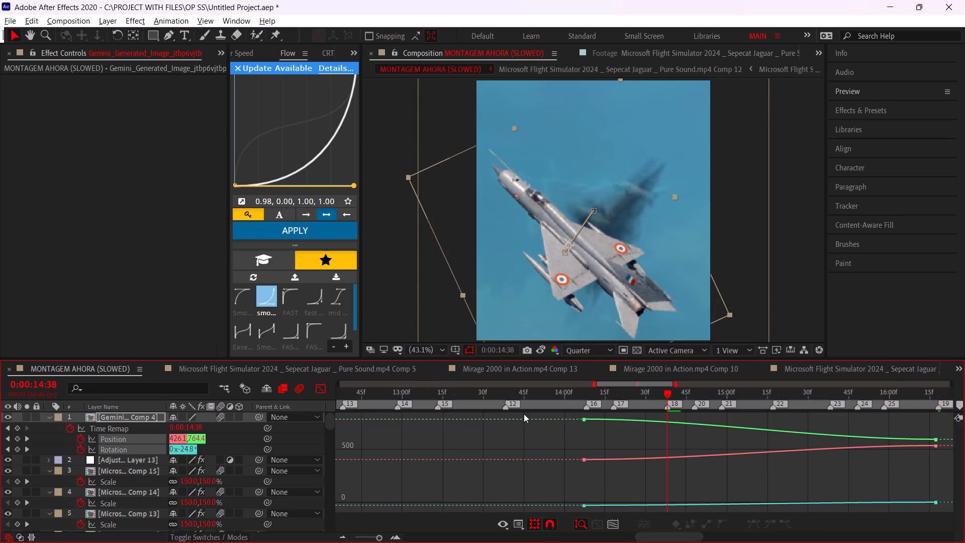
left_click(223, 448)
left_click(141, 443)
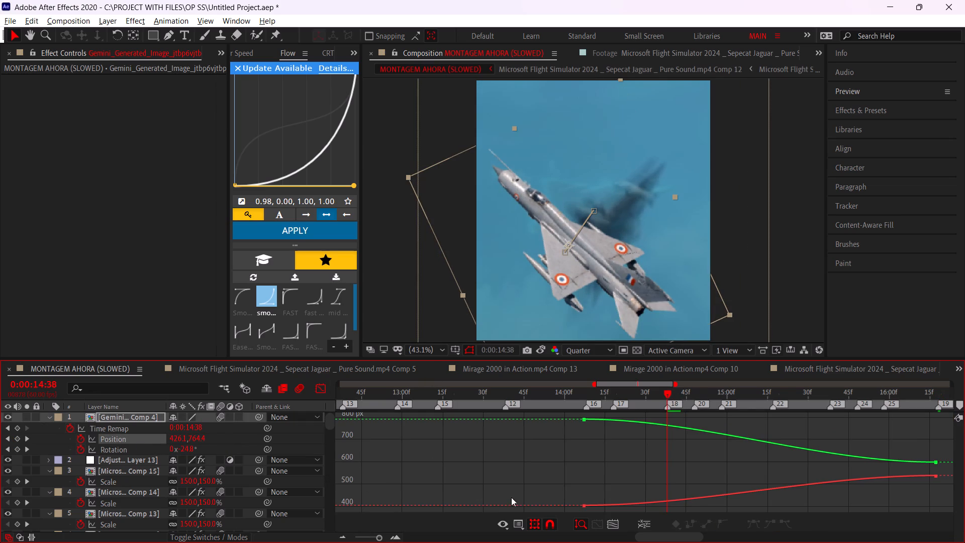
left_click_drag(620, 442, 520, 369)
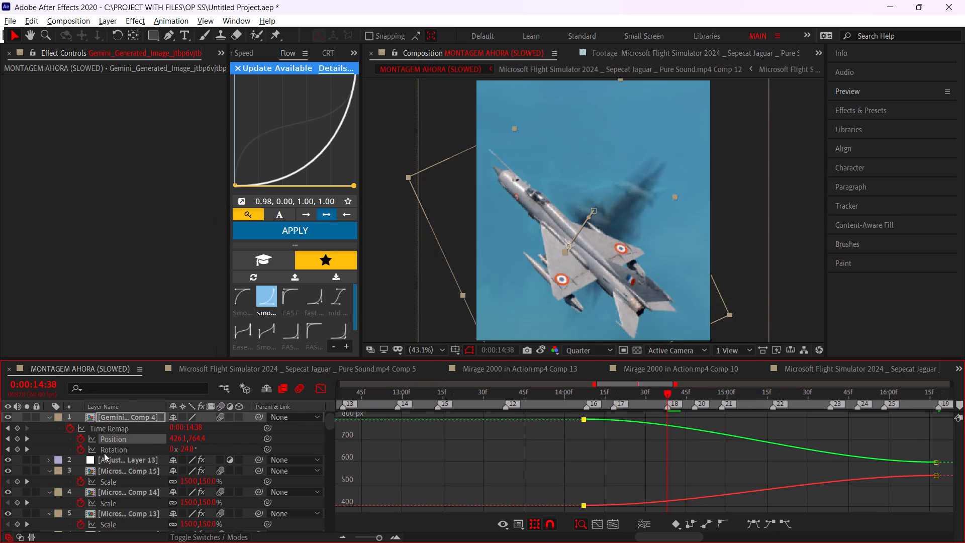
scroll(582, 255, "up", 2, "alt")
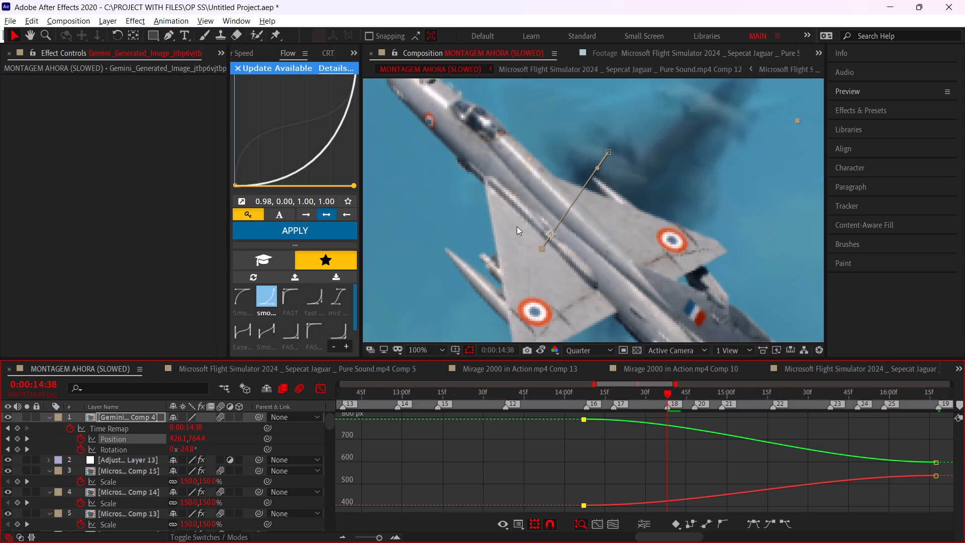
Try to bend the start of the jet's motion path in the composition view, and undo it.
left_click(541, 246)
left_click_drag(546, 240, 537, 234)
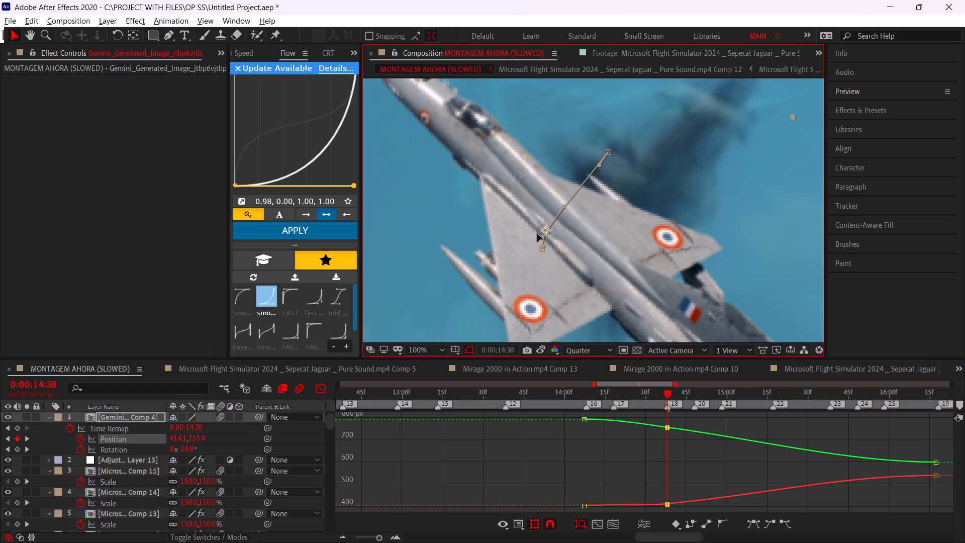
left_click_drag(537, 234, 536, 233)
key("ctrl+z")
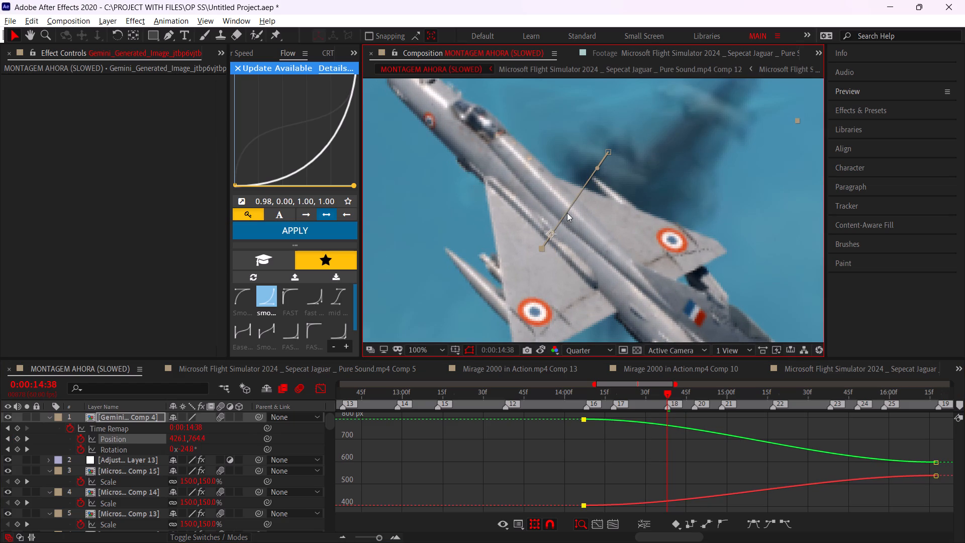
Bend the jet's straight motion path into an arc by adjusting the direction handles at both its ends.
left_click_drag(597, 168, 564, 173)
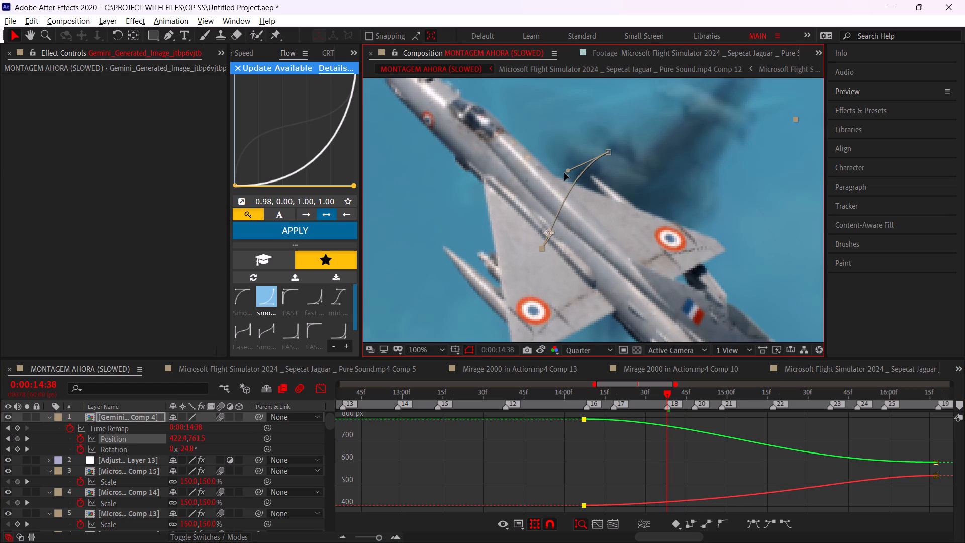
left_click_drag(564, 173, 562, 174)
left_click_drag(554, 236, 545, 233)
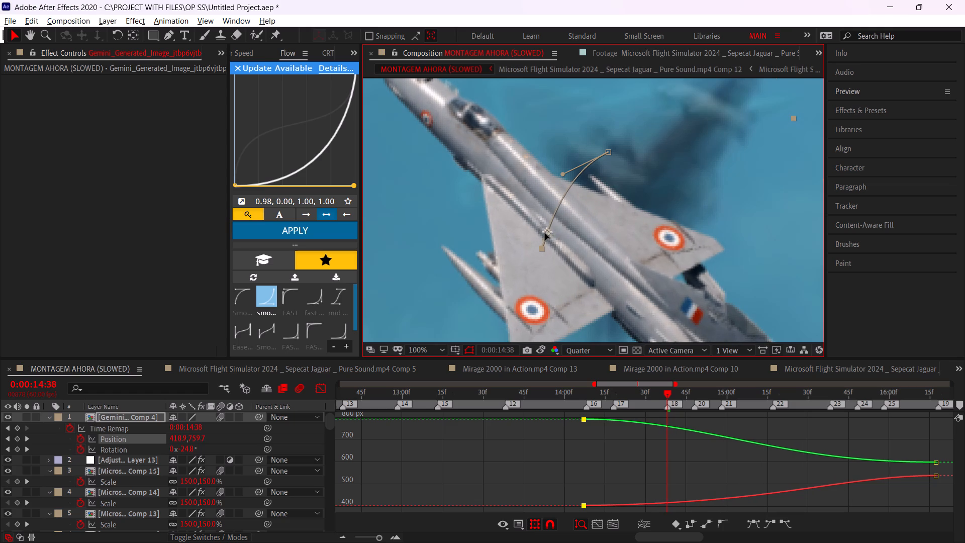
left_click_drag(545, 233, 537, 224)
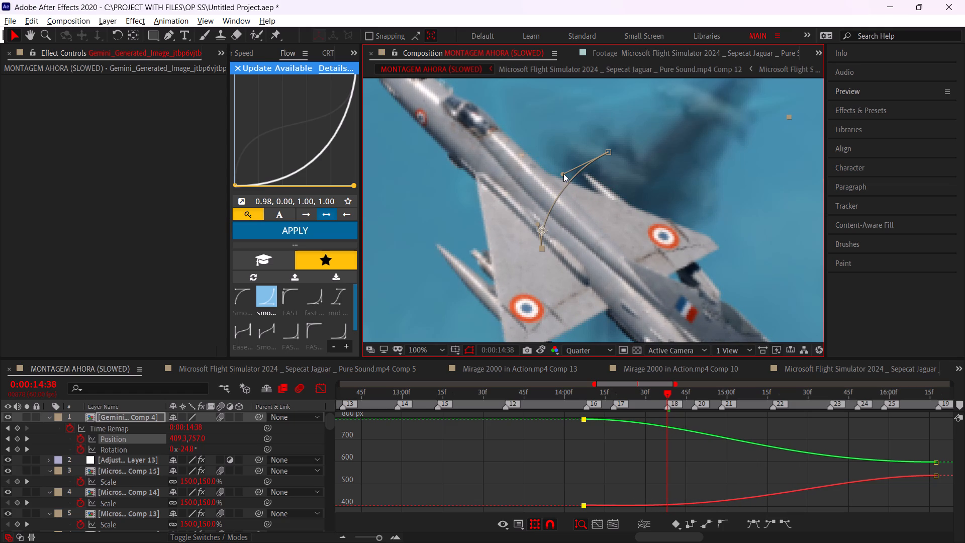
left_click(563, 173)
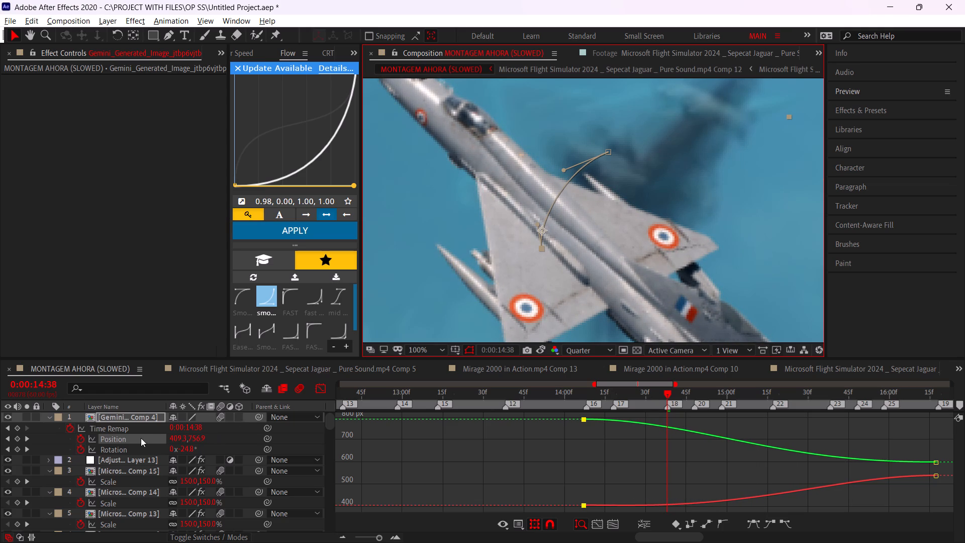
Separate the Position dimensions of the Gemini Comp 4 layer into X and Y.
right_click(141, 438)
left_click(223, 313)
left_click(206, 435)
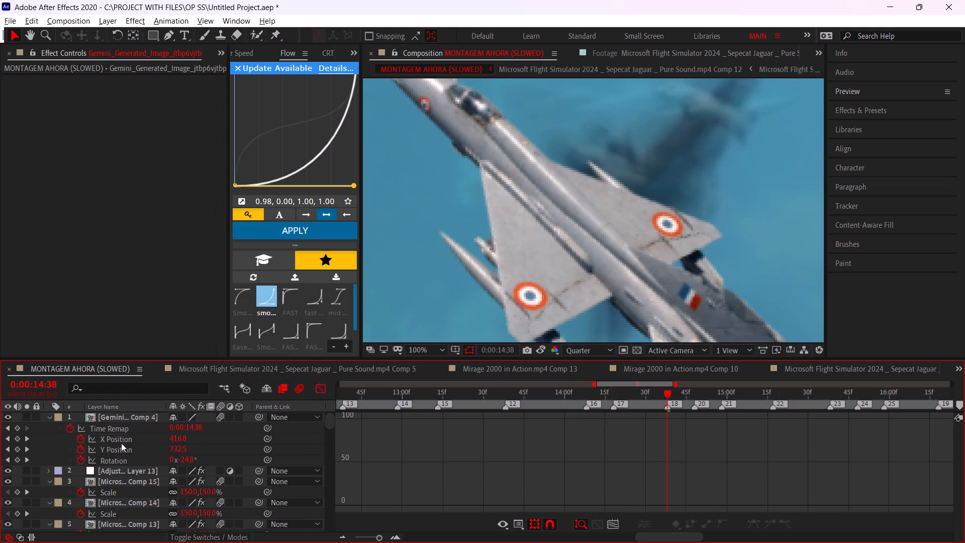
Shape the X Position curve into an S with a short ease-in, a steep early rise and a long, flat ease-out.
left_click(121, 443)
left_click_drag(578, 470, 692, 517)
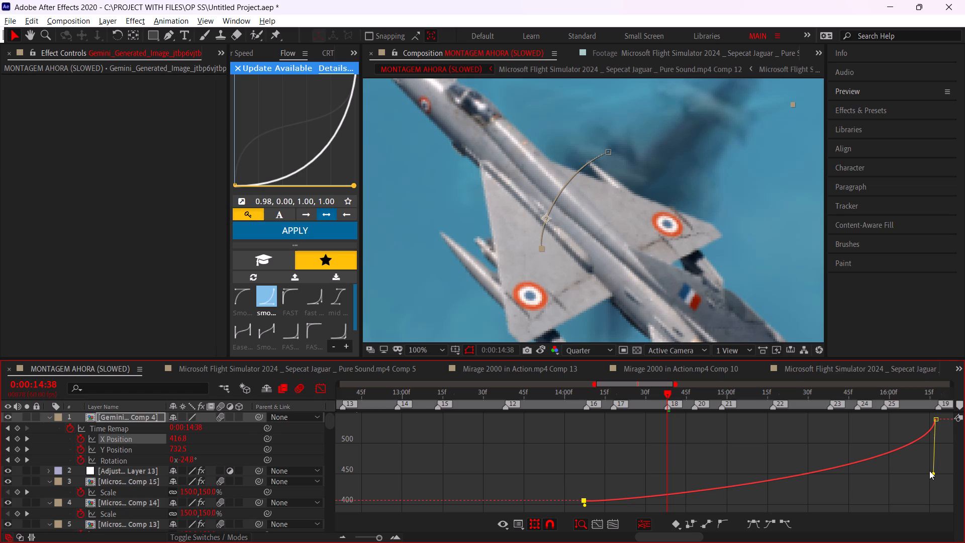
left_click_drag(931, 472, 679, 418)
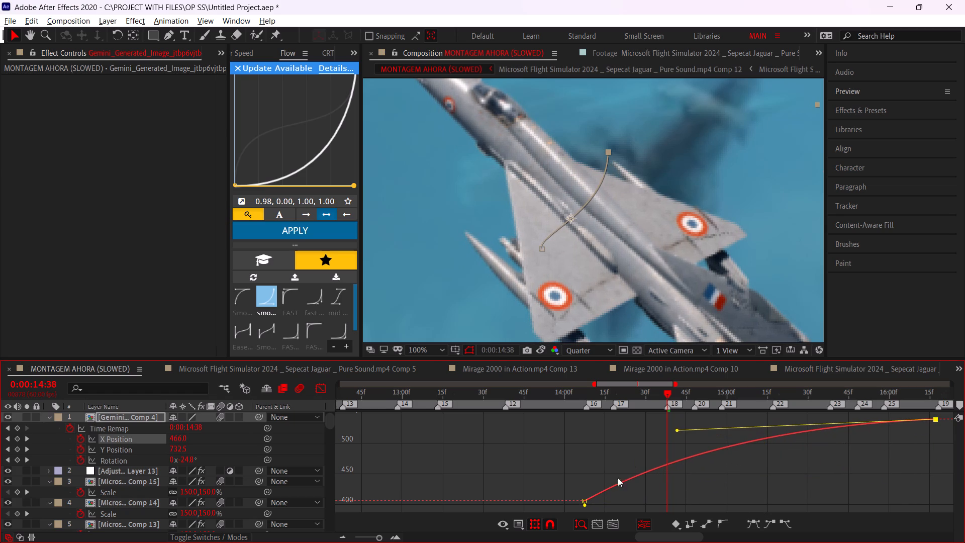
left_click_drag(586, 503, 693, 484)
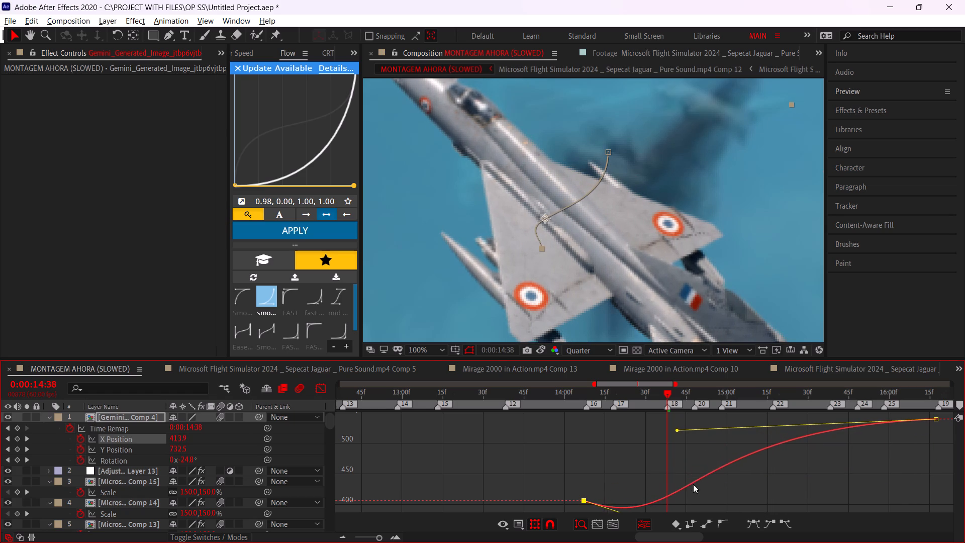
left_click_drag(693, 484, 695, 483)
left_click_drag(693, 507, 718, 481)
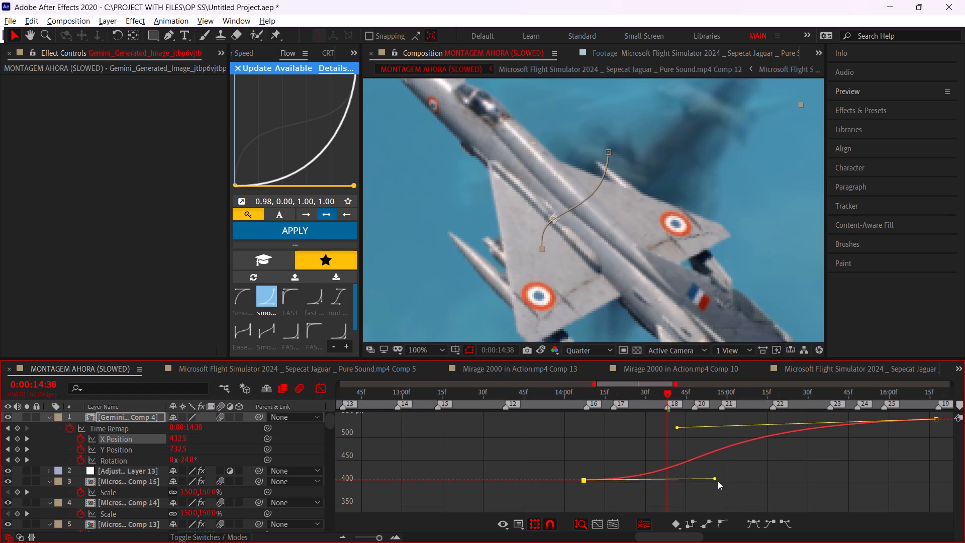
left_click_drag(718, 481, 752, 483)
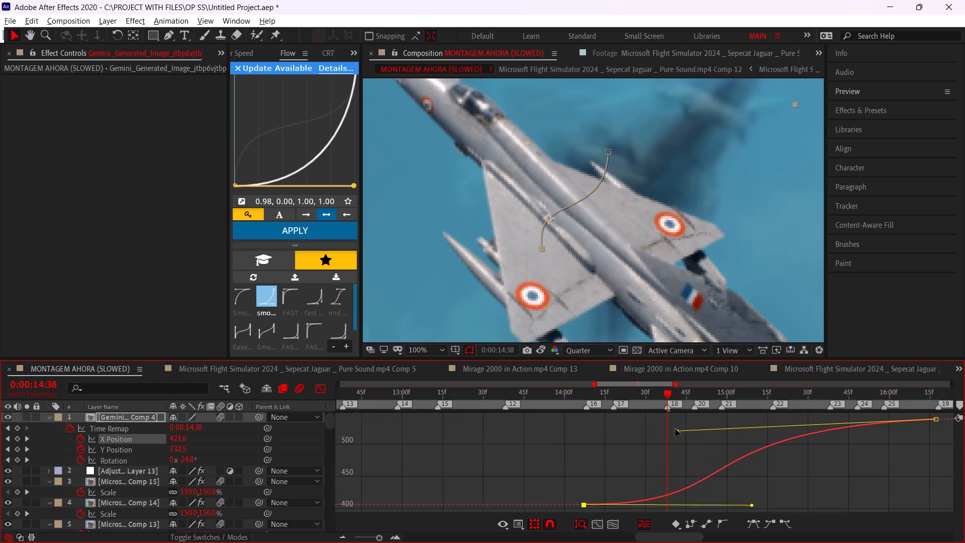
left_click_drag(678, 432, 576, 420)
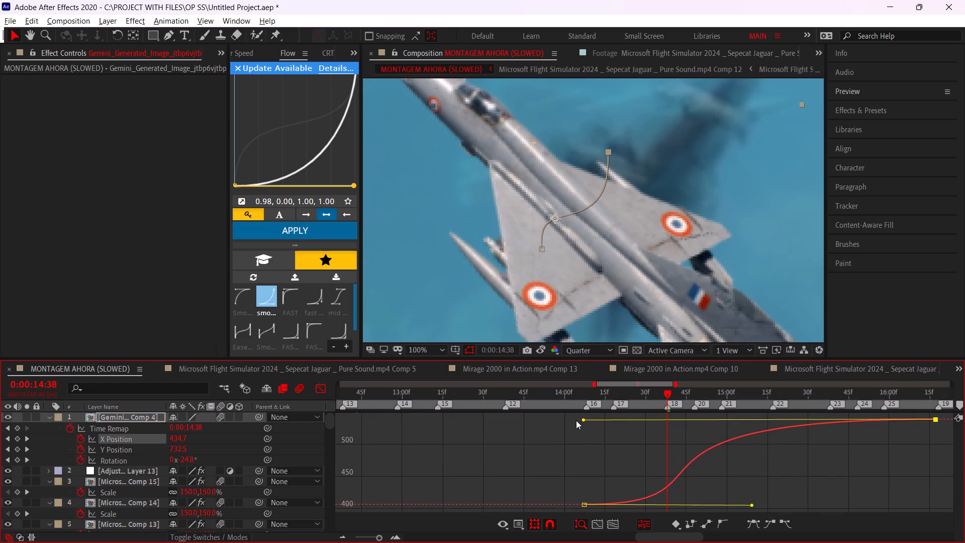
left_click_drag(576, 420, 575, 420)
left_click_drag(753, 504, 735, 505)
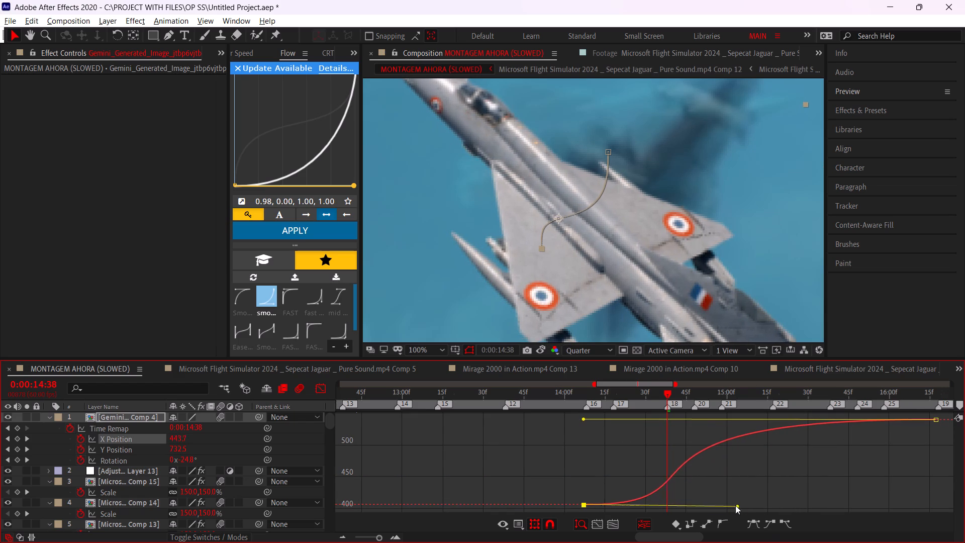
left_click_drag(735, 505, 715, 498)
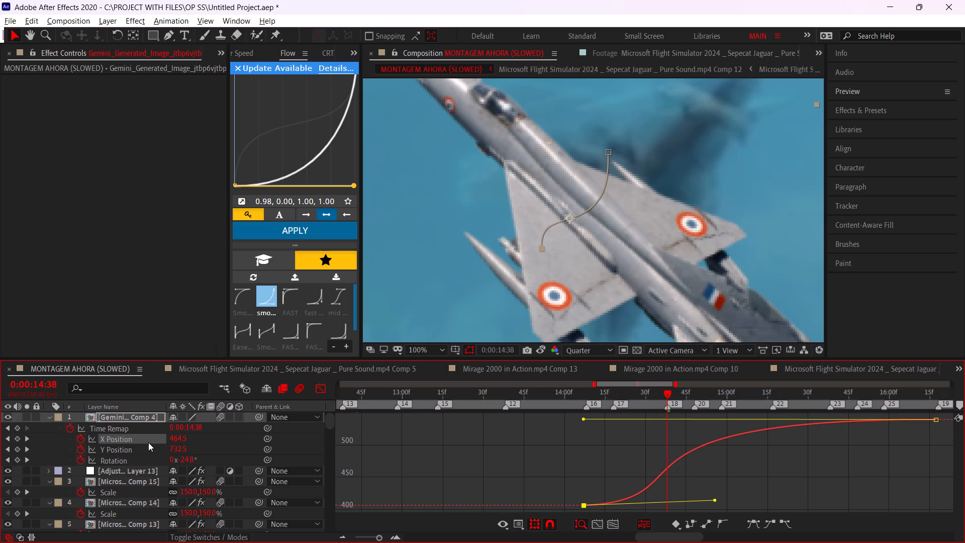
Copy both X Position keyframes of the Gemini Comp 4 layer.
double_click(677, 459)
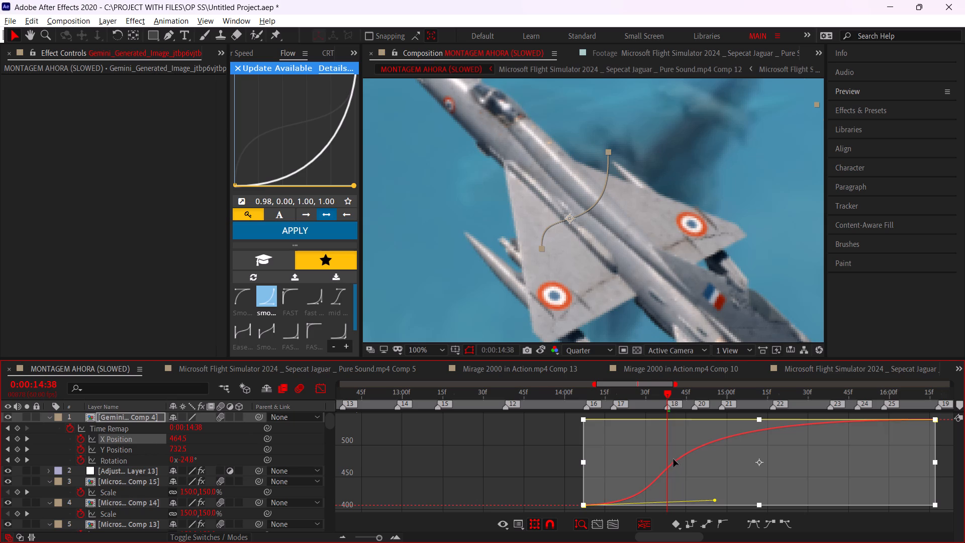
key("ctrl+c")
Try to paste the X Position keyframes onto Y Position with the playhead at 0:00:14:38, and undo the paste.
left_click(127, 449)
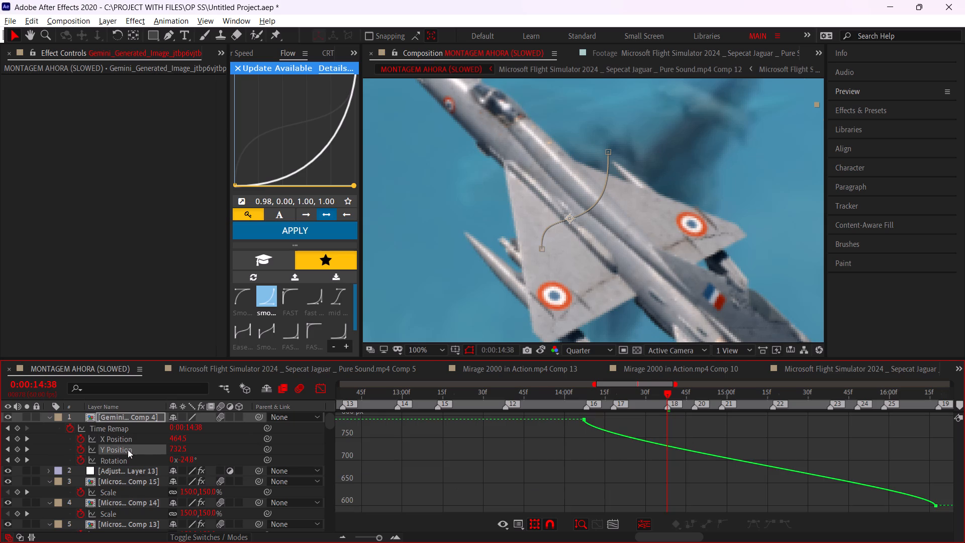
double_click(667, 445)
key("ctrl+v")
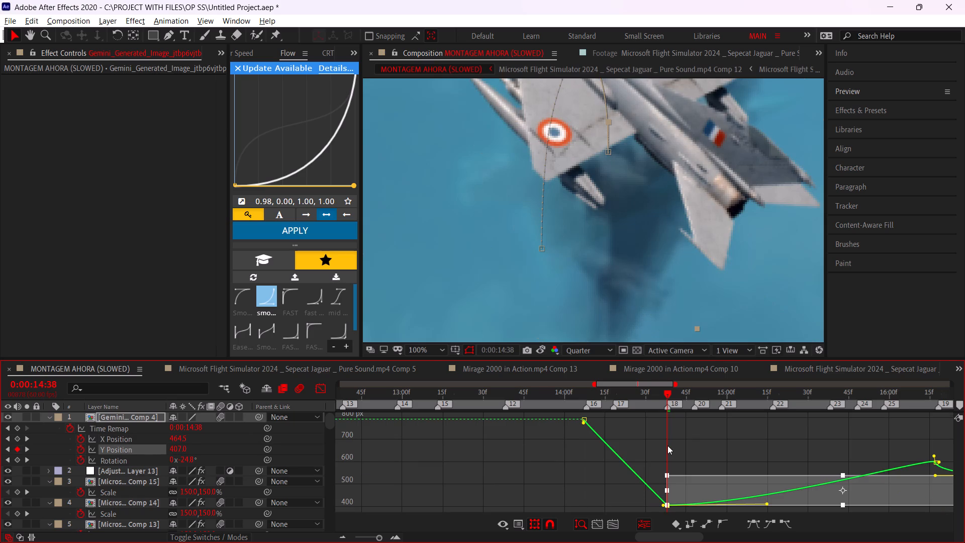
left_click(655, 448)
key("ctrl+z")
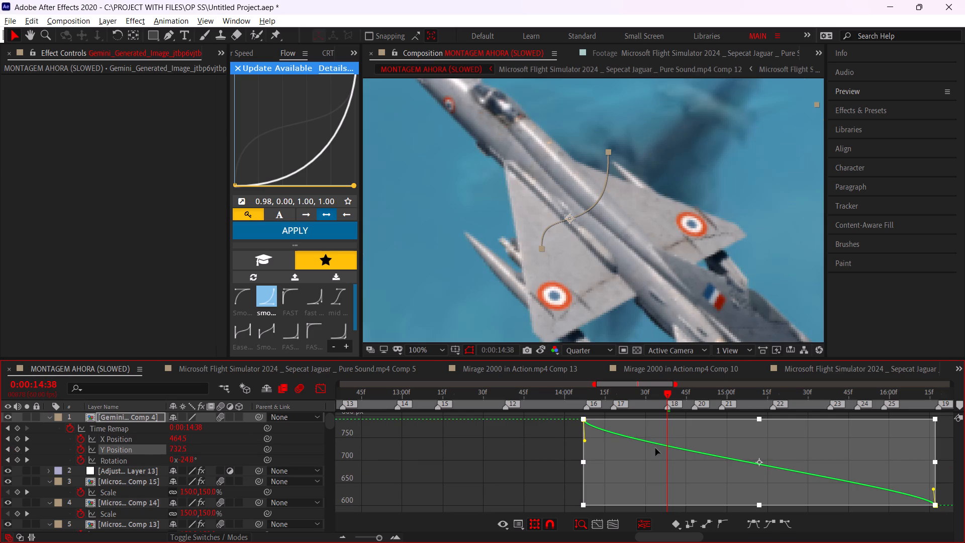
Paste the copied X Position keyframes over the Y Position keyframes, starting at 0:00:14:07.
left_click(585, 394)
left_click(585, 394)
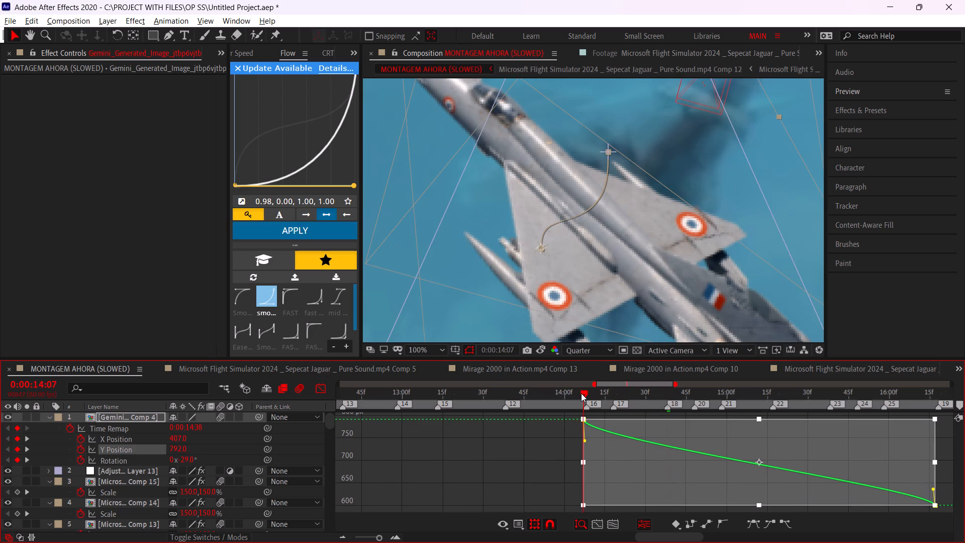
key("ctrl+v")
left_click(540, 469)
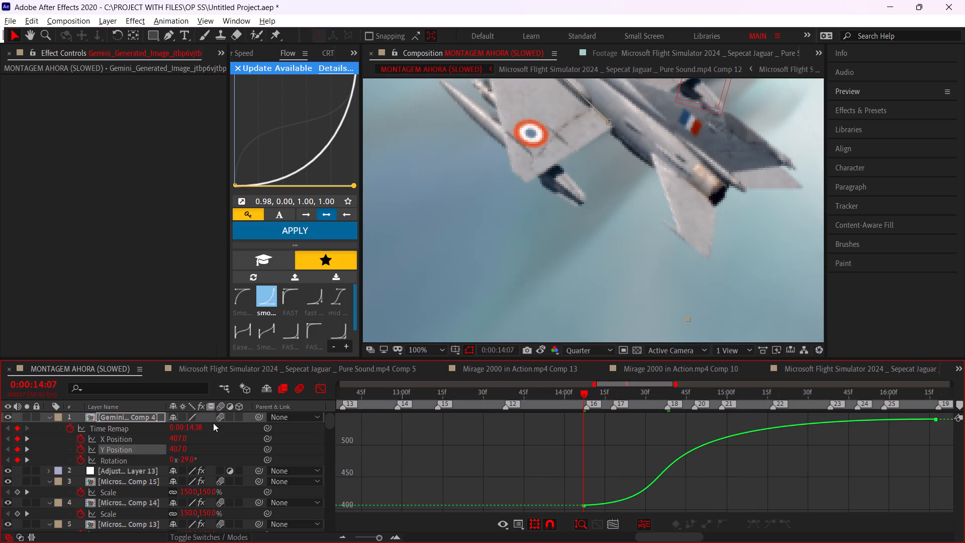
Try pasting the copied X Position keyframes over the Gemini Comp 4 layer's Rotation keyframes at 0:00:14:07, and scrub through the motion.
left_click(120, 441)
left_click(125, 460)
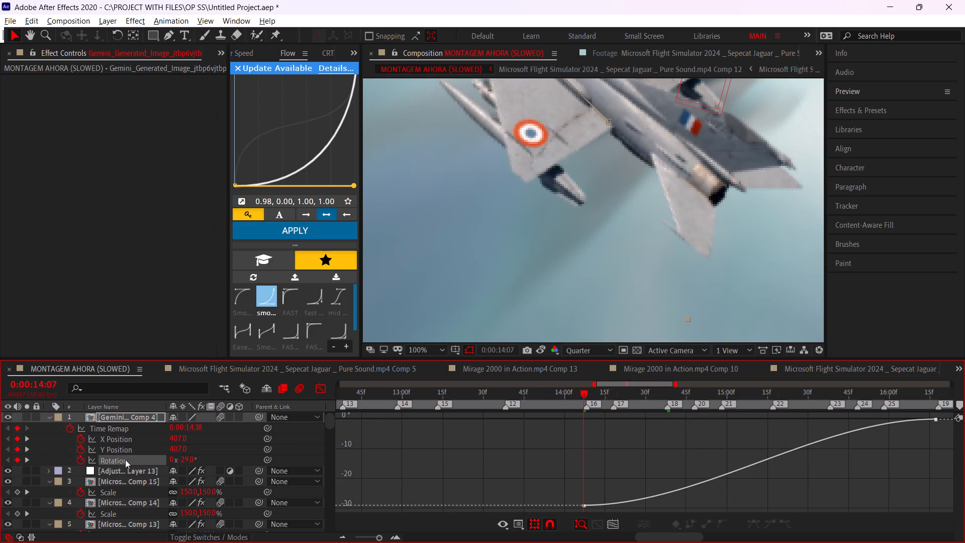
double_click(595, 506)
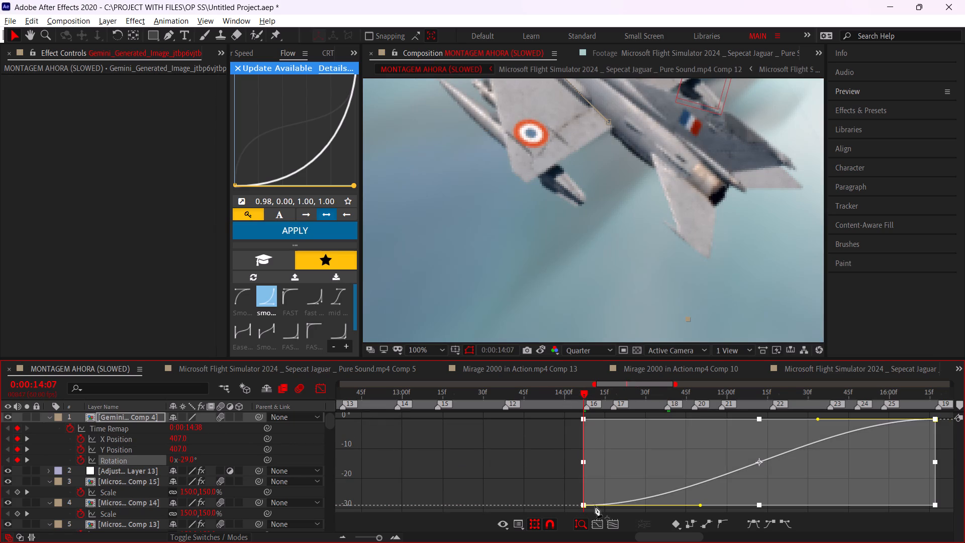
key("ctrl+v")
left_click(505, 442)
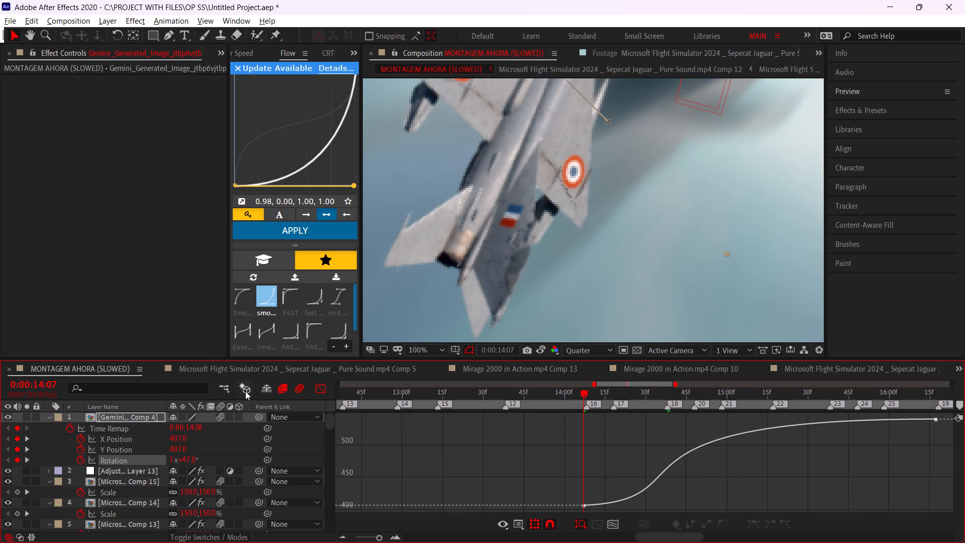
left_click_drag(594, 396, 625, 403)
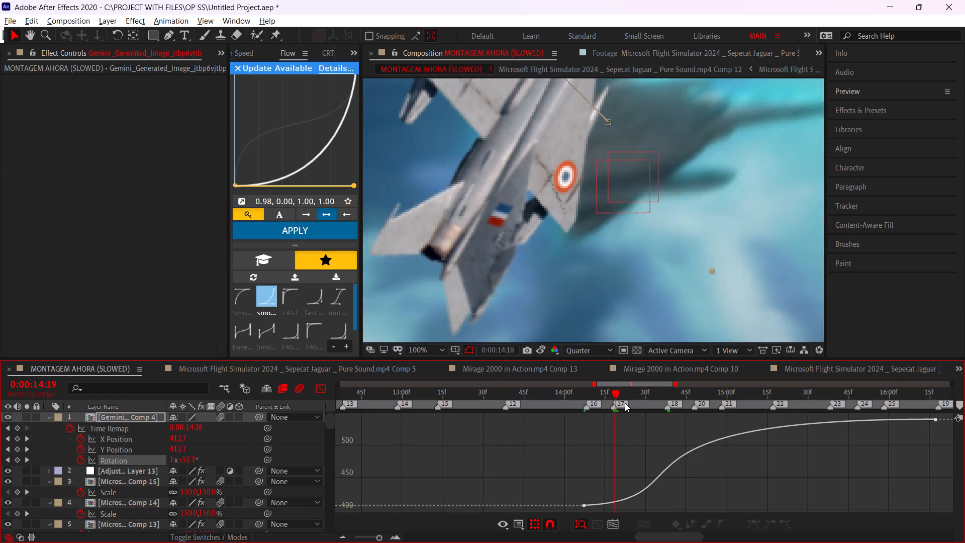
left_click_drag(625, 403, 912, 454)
Undo the keyframe pastes on both Rotation and Y Position of the Gemini Comp 4 layer.
key("ctrl+z")
key("ctrl+z")
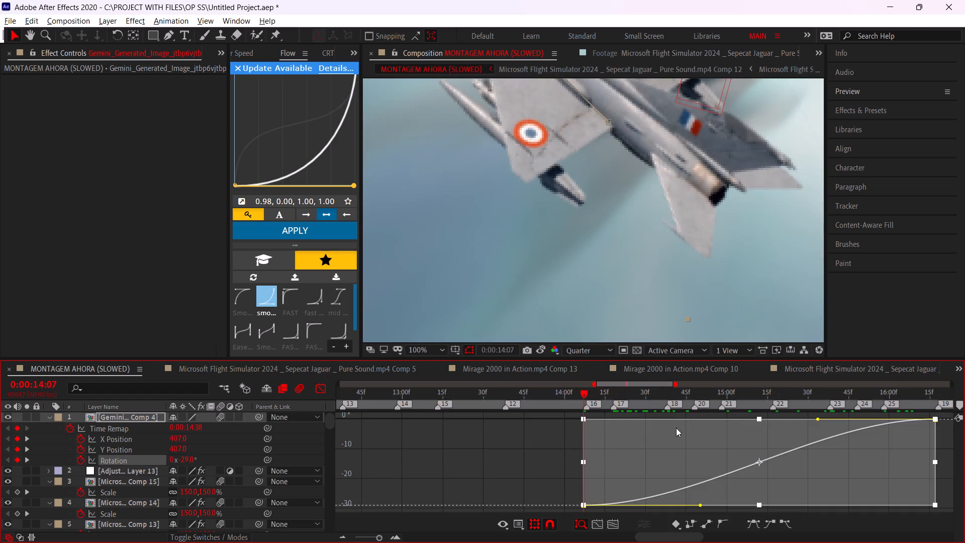
key("ctrl+z")
Scrub through the jet cutout's entrance between 0:00:14:00 and about 0:00:15:32 to examine its curved path, and display the Rotation curve.
left_click(607, 386)
left_click_drag(602, 397, 594, 398)
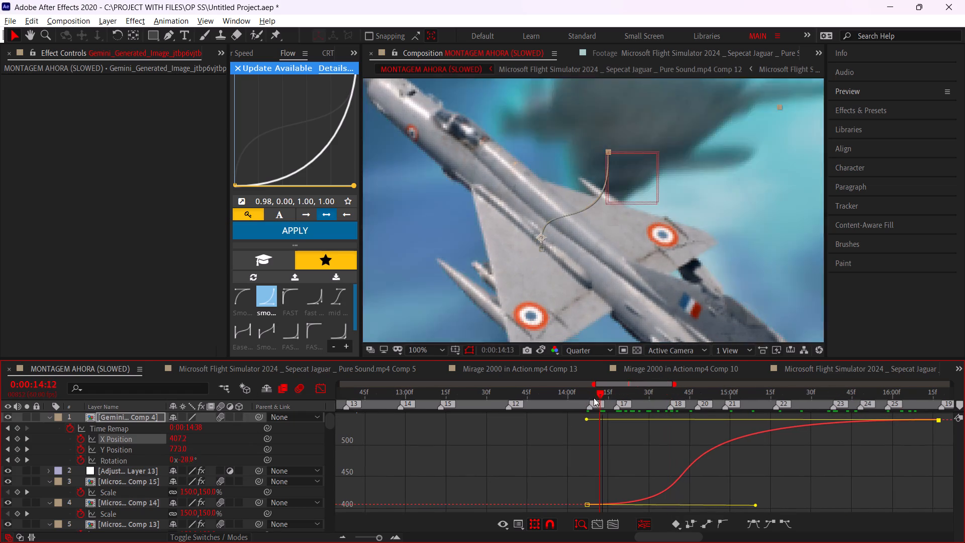
left_click_drag(594, 398, 784, 417)
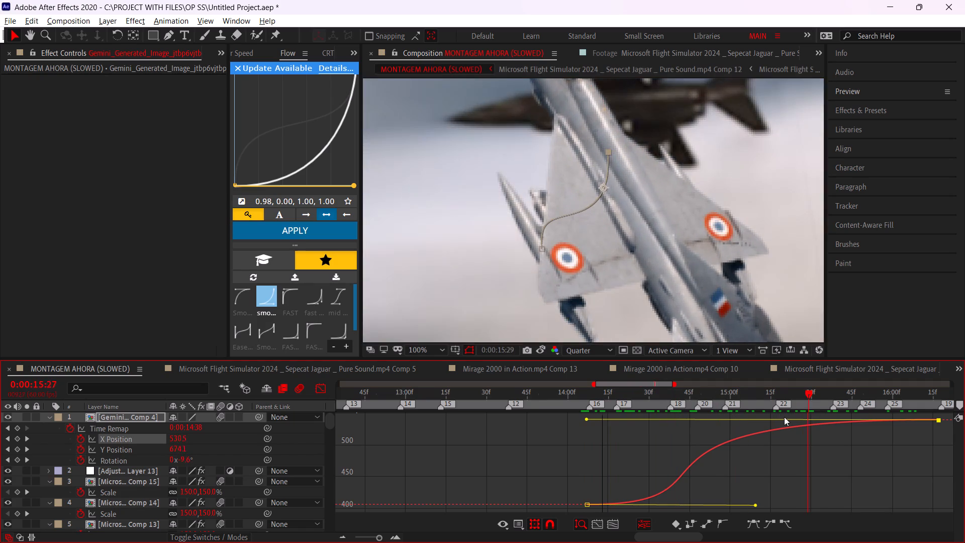
left_click_drag(784, 417, 777, 402)
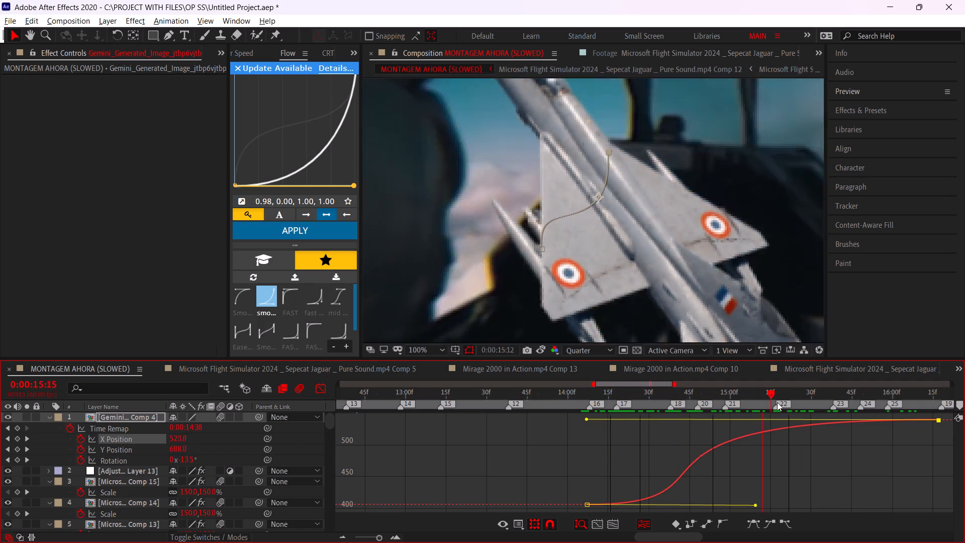
left_click_drag(777, 402, 665, 394)
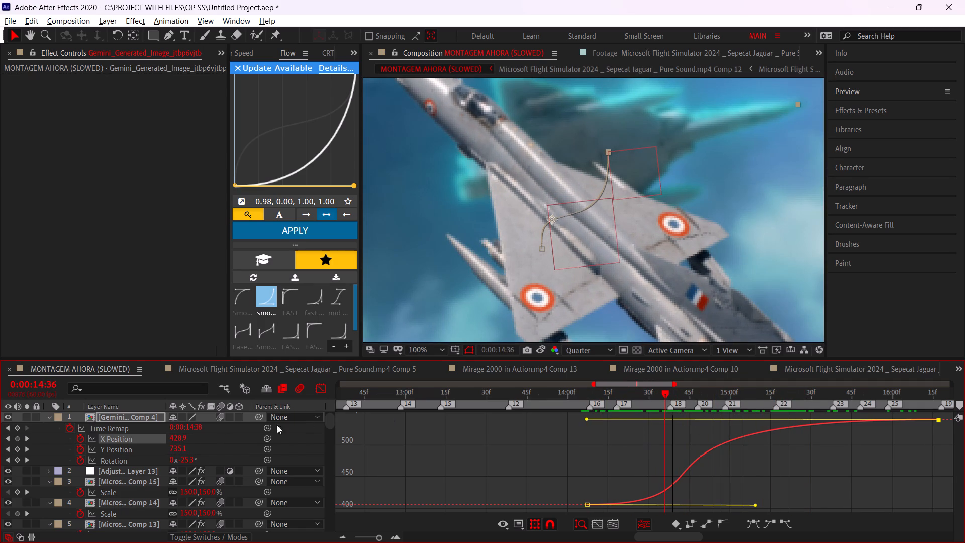
left_click(134, 459)
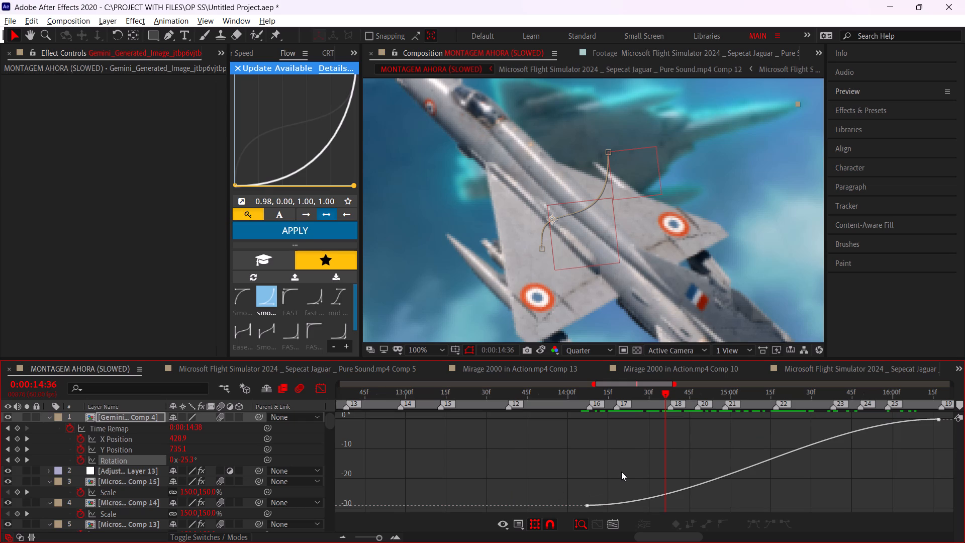
left_click_drag(636, 405, 601, 399)
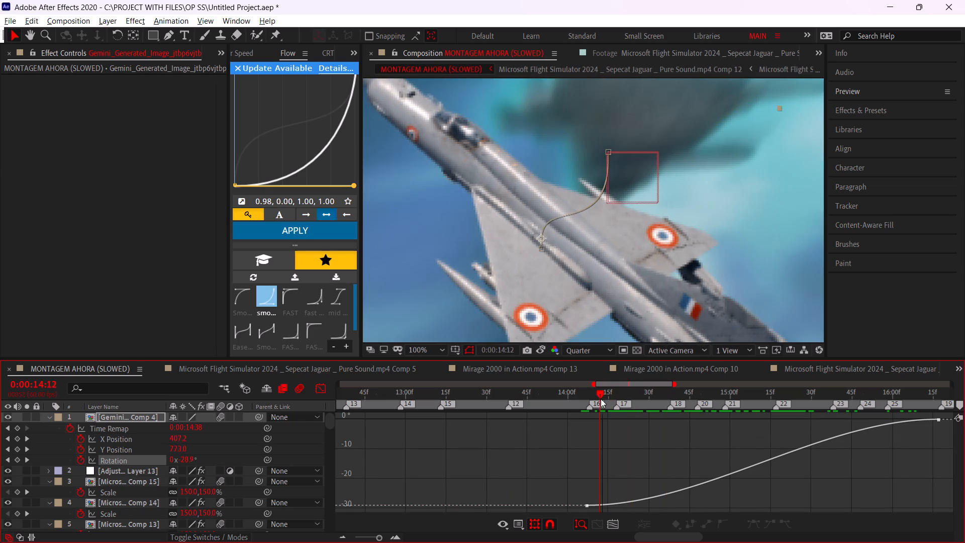
left_click_drag(601, 399, 803, 419)
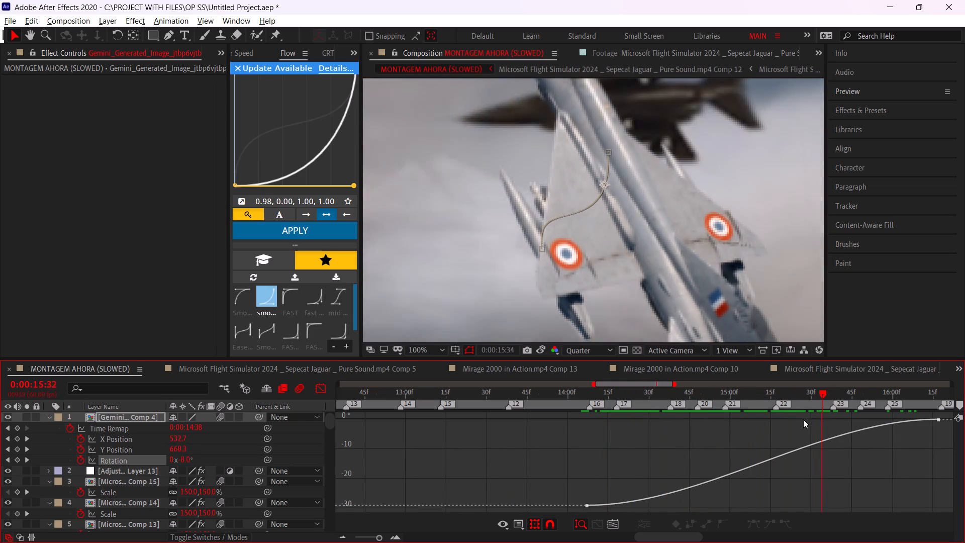
left_click_drag(803, 419, 568, 439)
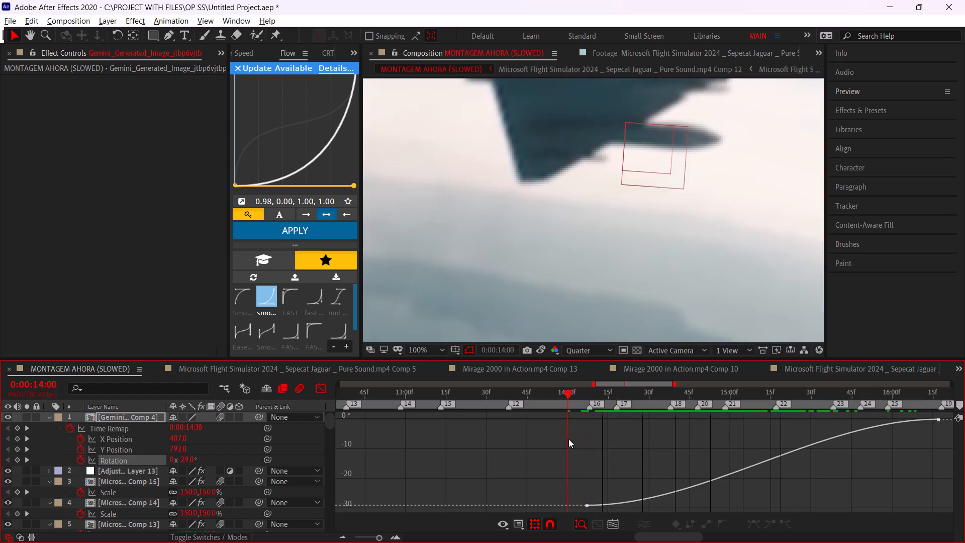
left_click_drag(568, 439, 712, 431)
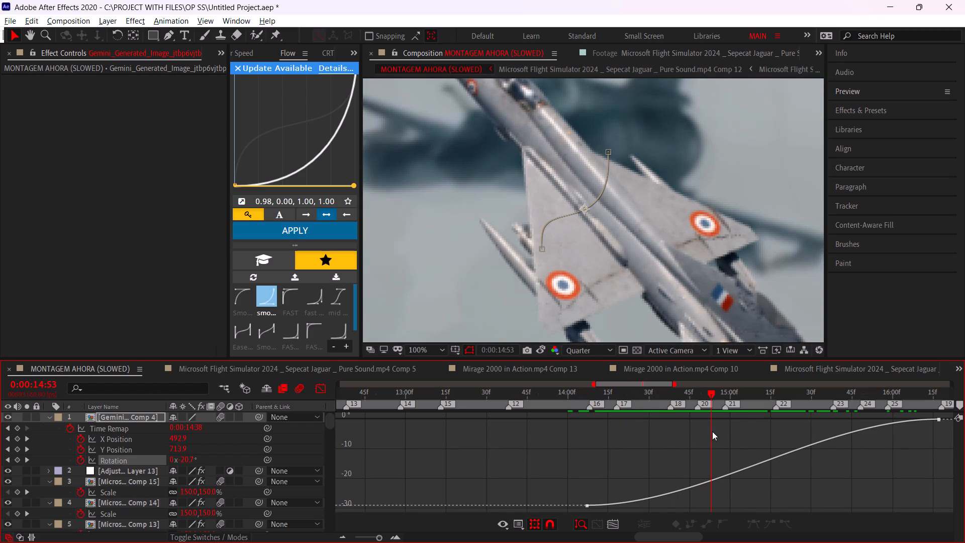
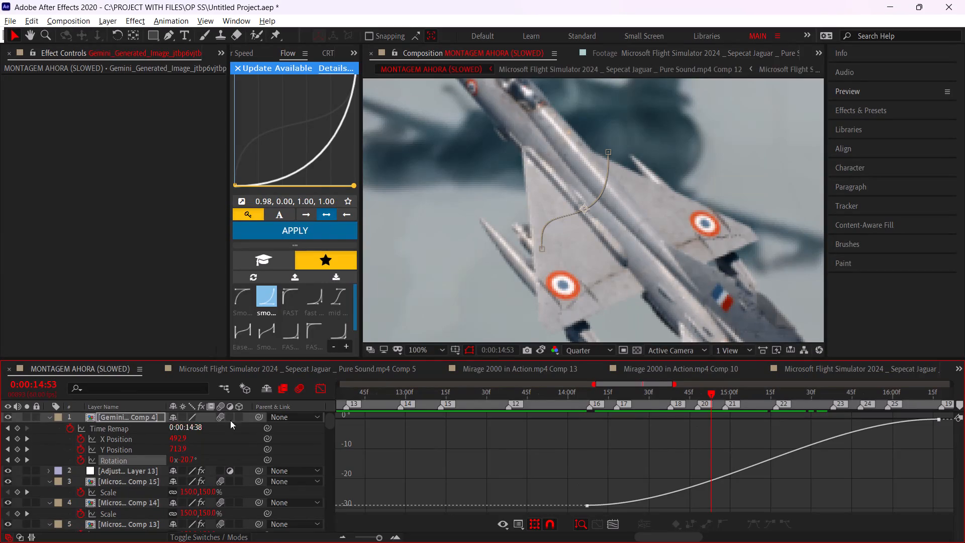
Undo the Gemini Comp 4 layer's X/Y Position split, path edits, time-remap freeze and earlier start, back to the unfrozen layer starting at 0:00:14:38.
left_click_drag(625, 396, 652, 433)
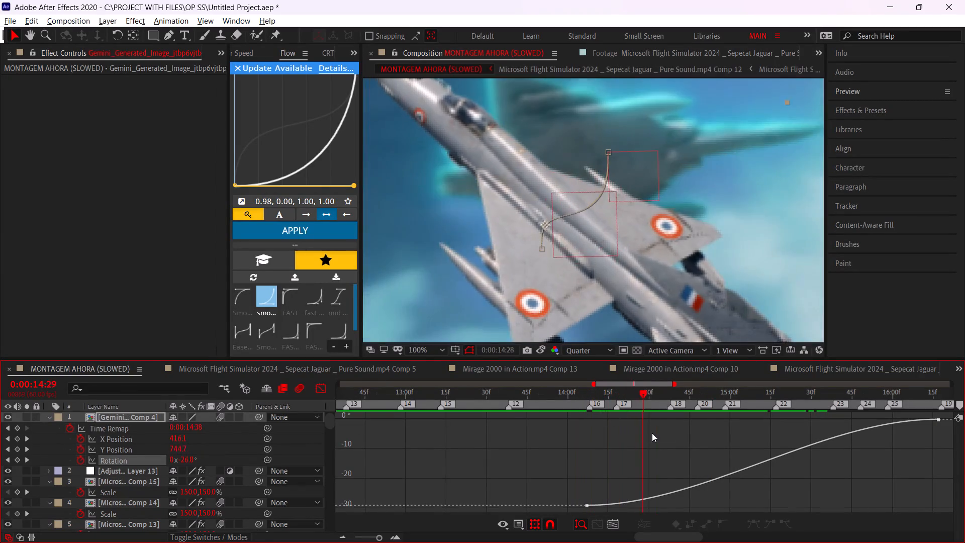
left_click_drag(652, 433, 620, 494)
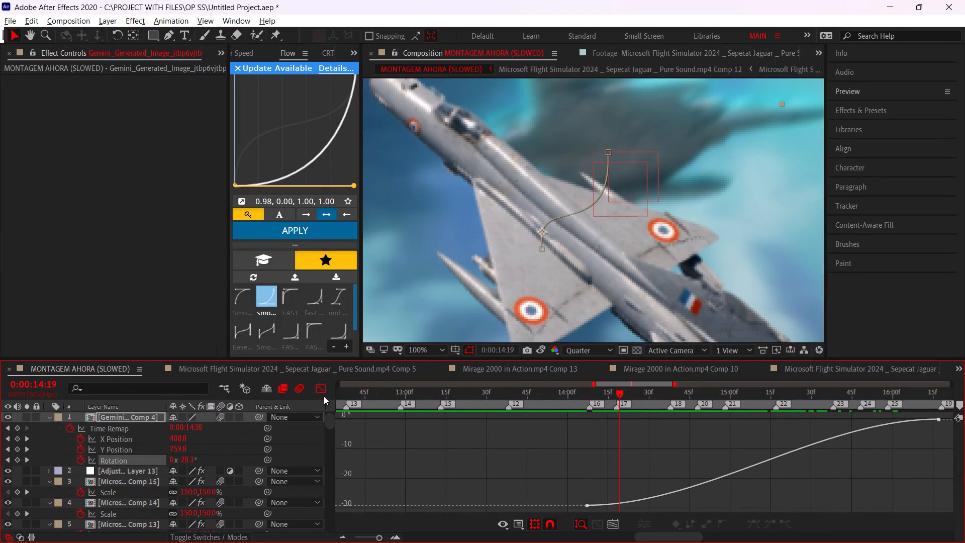
left_click(322, 389)
key("ctrl+z")
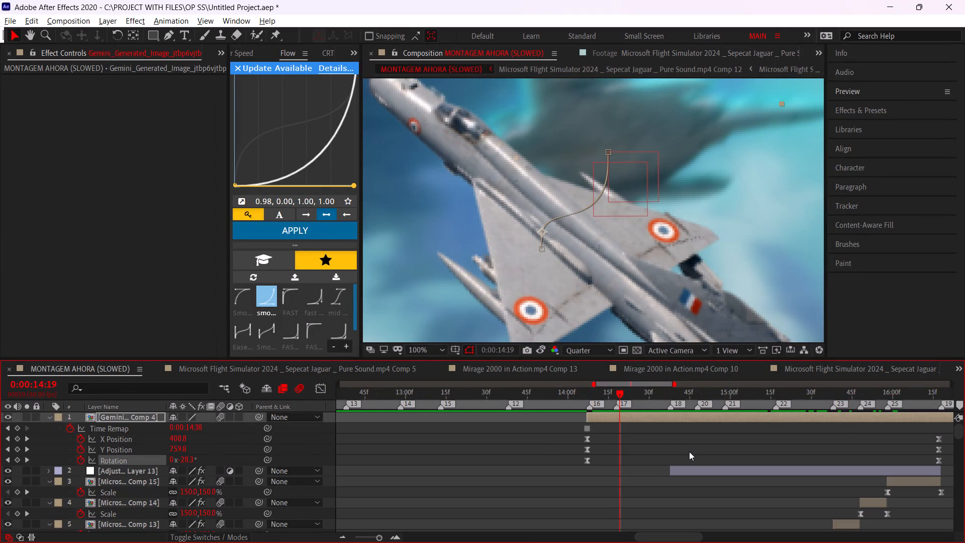
key("ctrl+z")
key("ctrl+z")
key("ctrl+z")
key("ctrl+z")
key("ctrl+z")
key("ctrl+z")
key("ctrl+z")
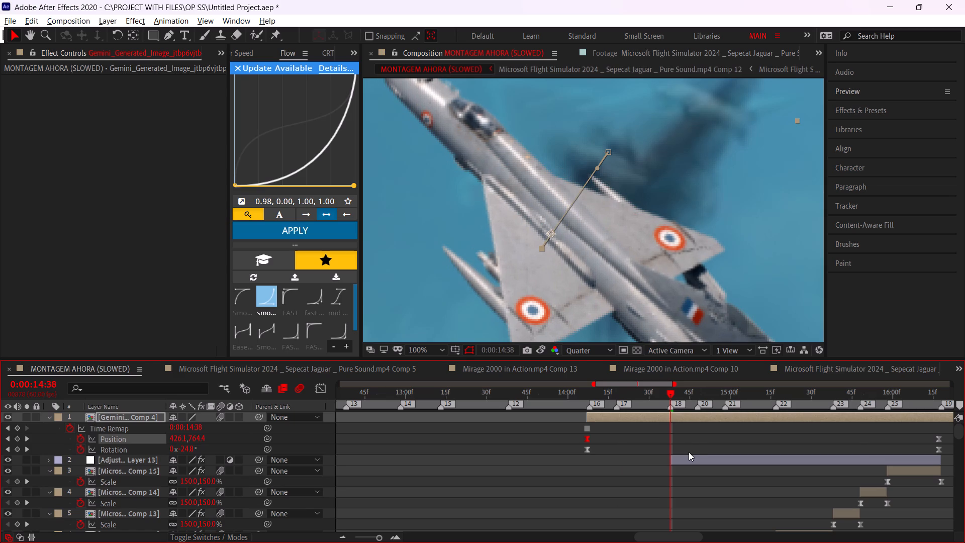
key("ctrl+z")
key("ctrl+z")
key("ctrl+z")
scroll(690, 442, "down", 1, "alt")
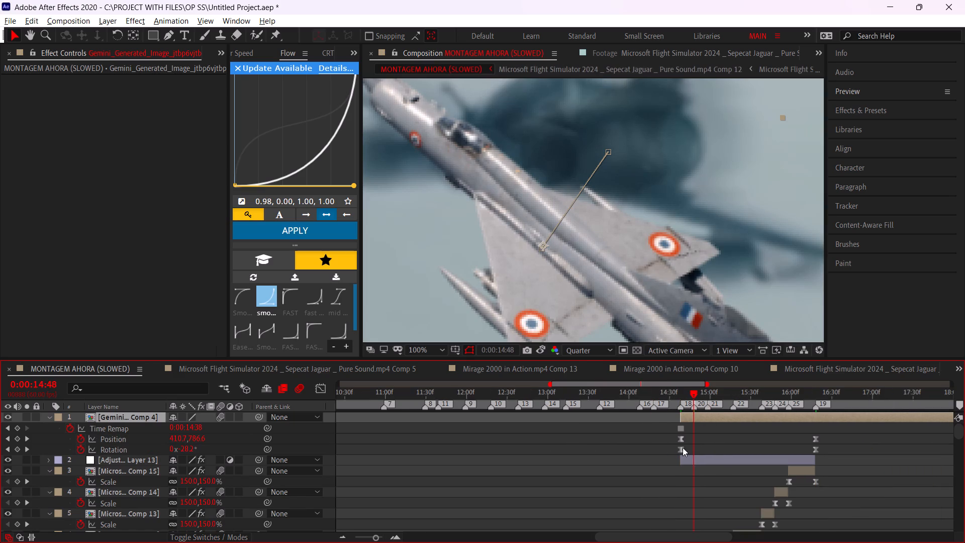
scroll(838, 425, "up", 1, "alt")
key("ctrl+z")
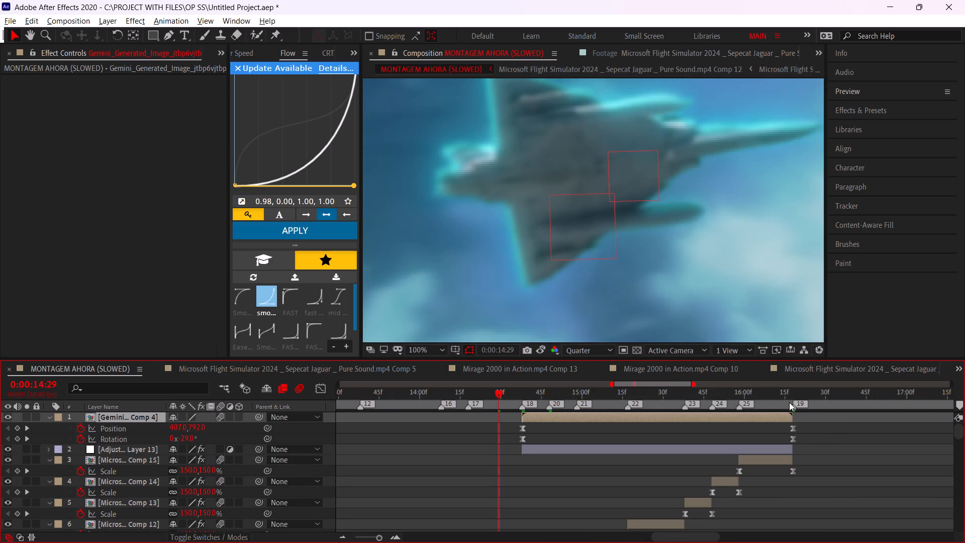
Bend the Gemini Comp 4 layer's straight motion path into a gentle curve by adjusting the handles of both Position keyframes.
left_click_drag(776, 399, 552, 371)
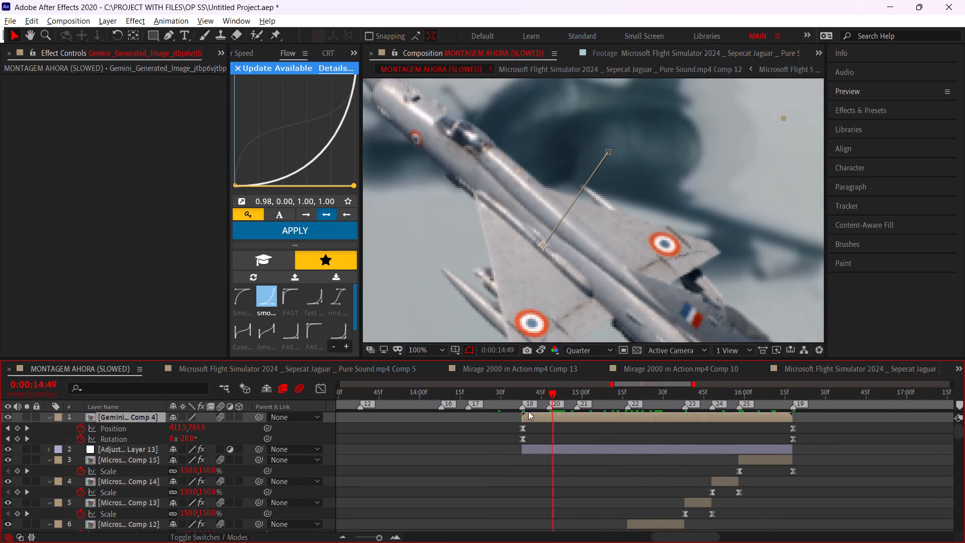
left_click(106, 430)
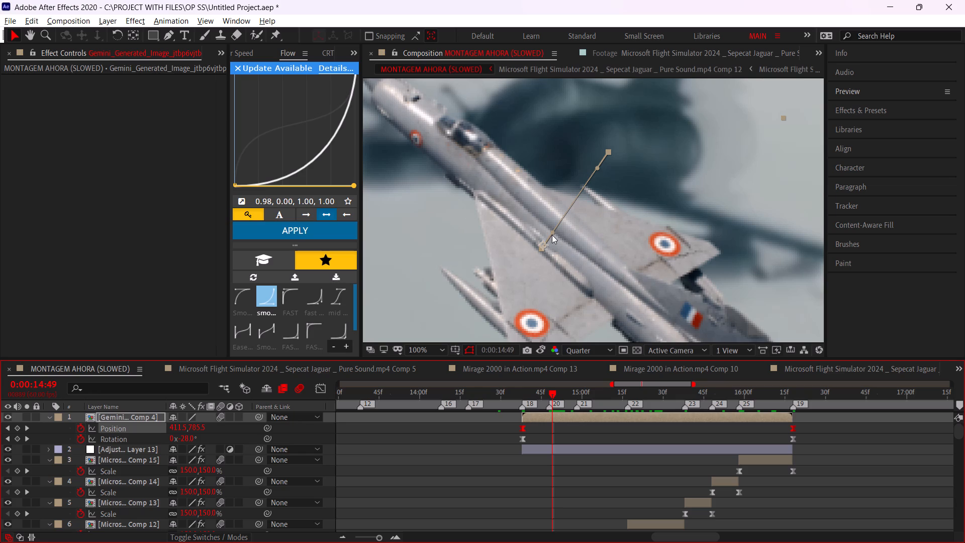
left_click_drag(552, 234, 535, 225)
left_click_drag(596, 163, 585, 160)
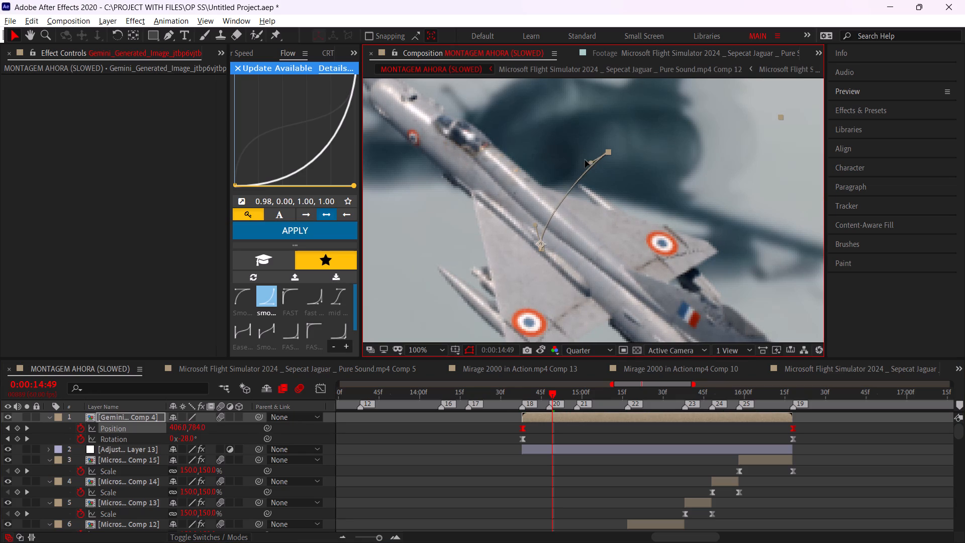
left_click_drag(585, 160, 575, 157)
Set the jet cutout's starting keyframes at 0:00:14:38 to Position 268, 1409 and Rotation -58°.
scroll(592, 254, "down", 1, "alt")
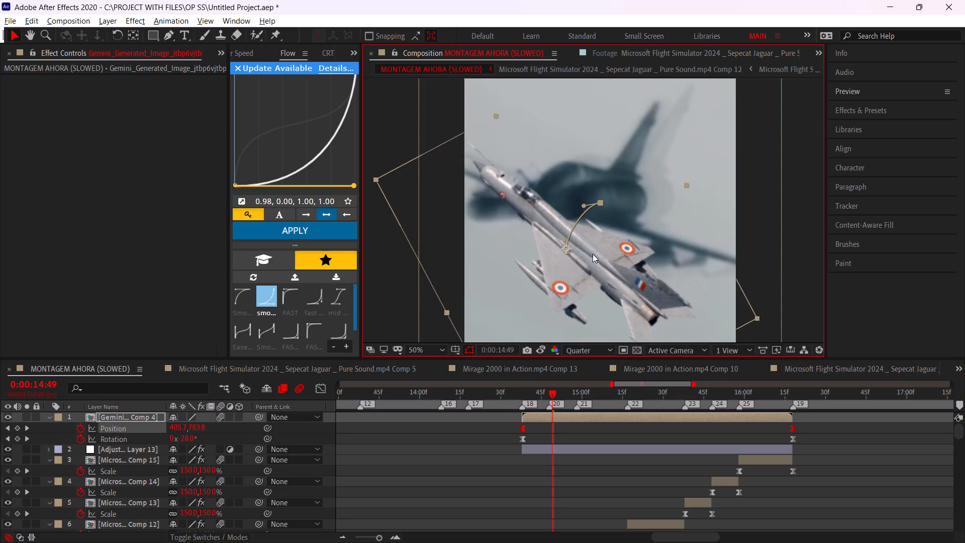
middle_click_drag(594, 253, 652, 203)
scroll(514, 396, "up", 1, "alt")
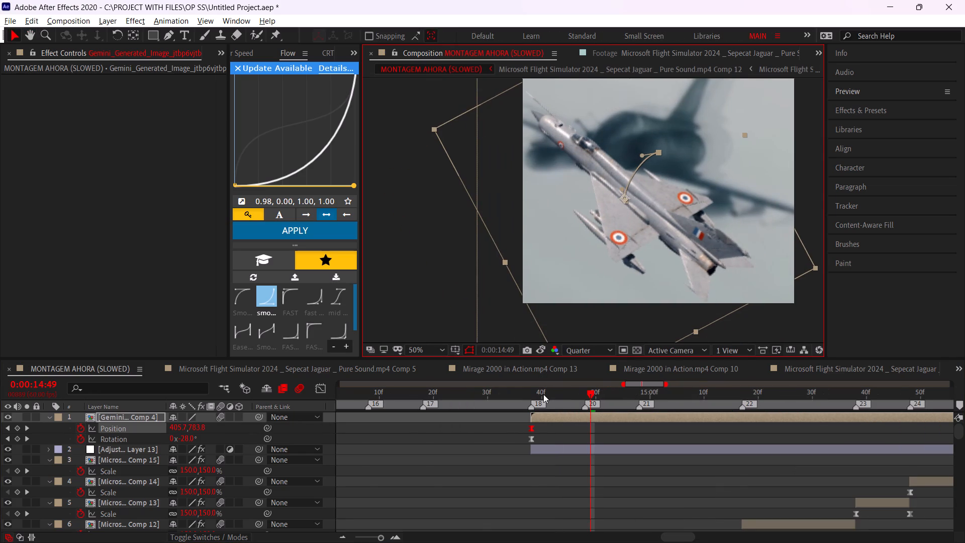
left_click_drag(543, 394, 528, 389)
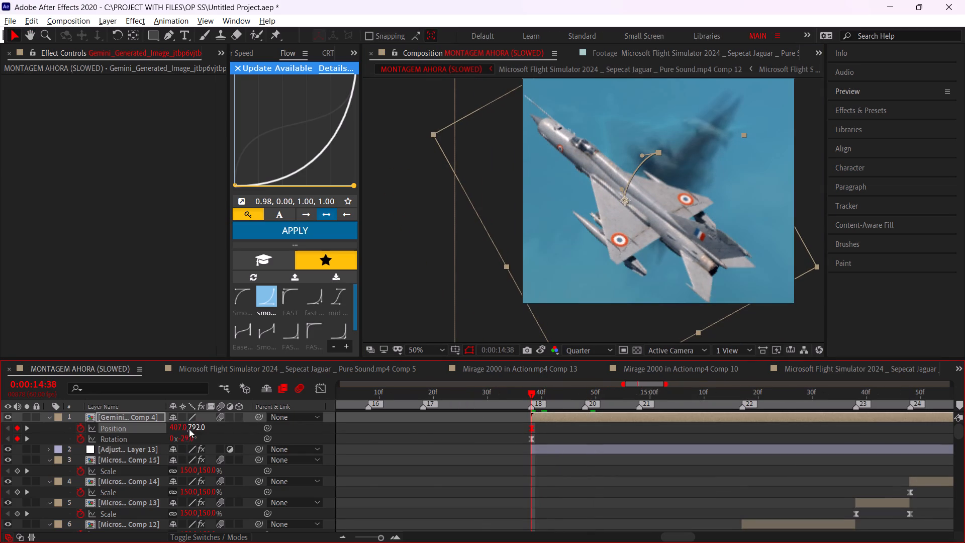
left_click_drag(197, 429, 541, 399)
key("ctrl+z")
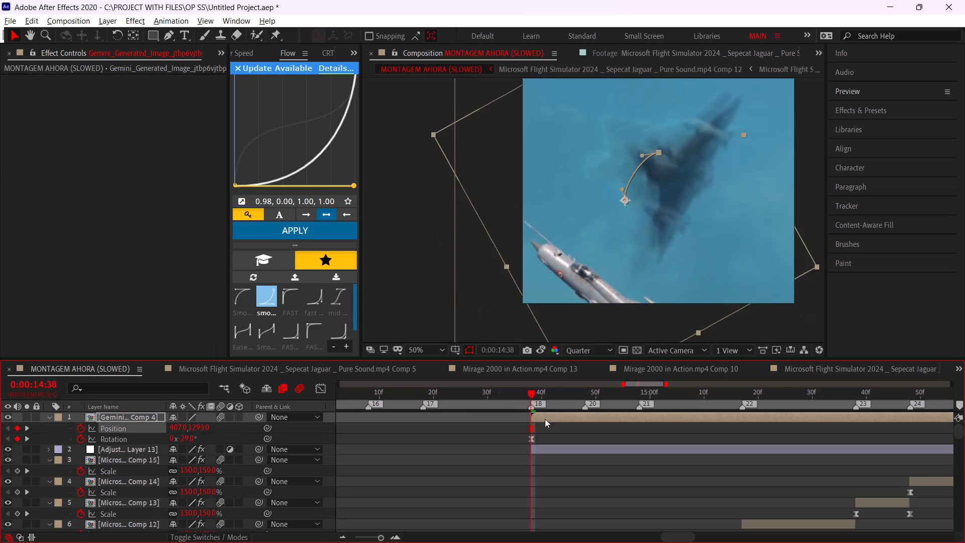
left_click(485, 450)
left_click_drag(201, 427, 510, 452)
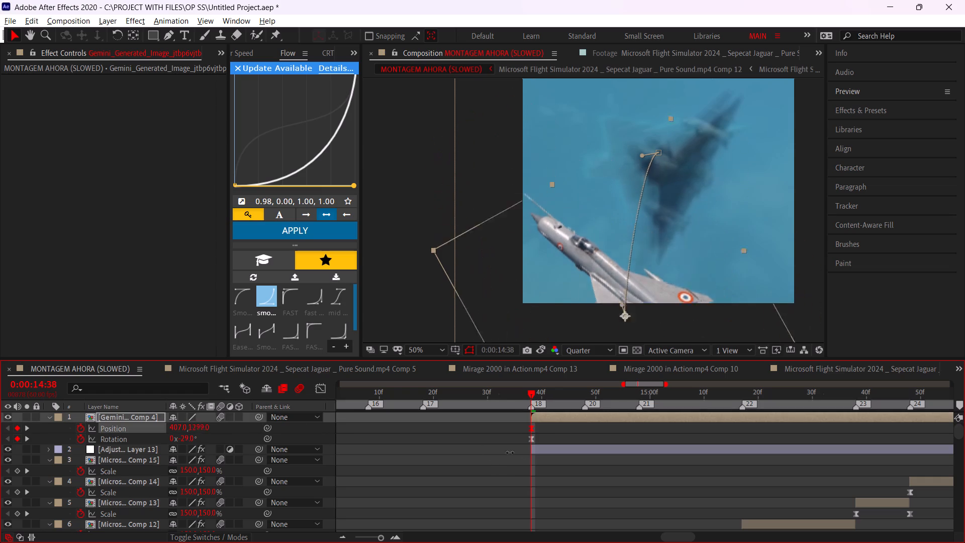
left_click_drag(510, 452, 562, 454)
left_click_drag(181, 429, 95, 430)
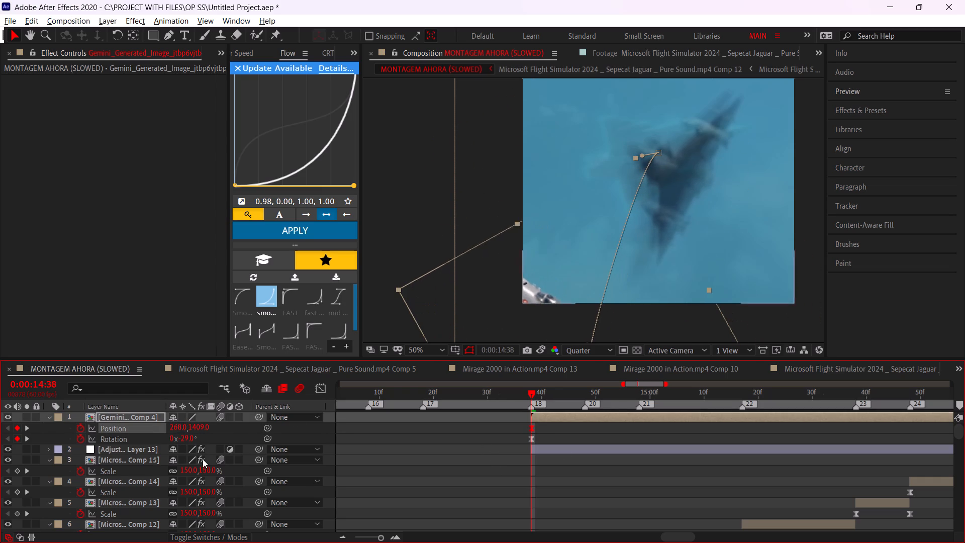
left_click_drag(185, 438, 166, 437)
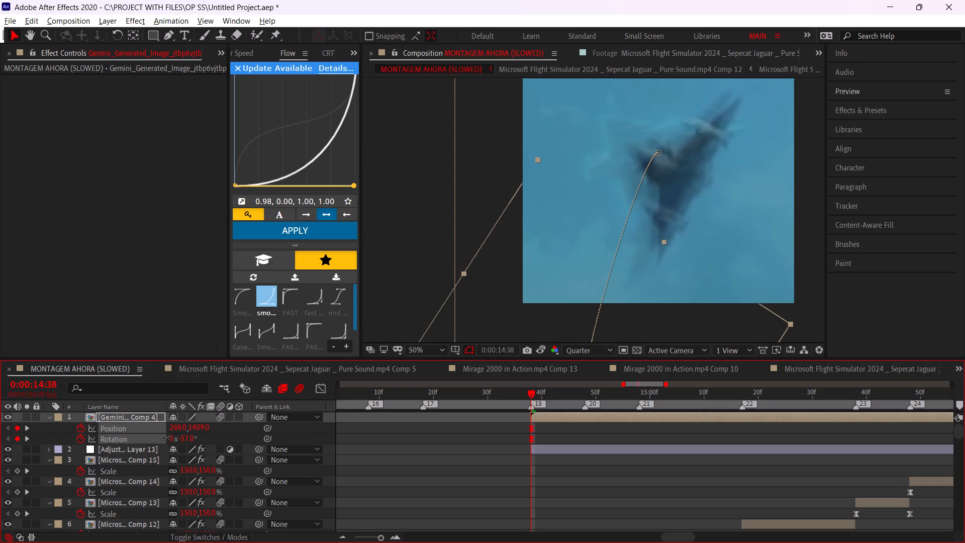
left_click_drag(166, 437, 166, 437)
Reshape the lengthened Position motion path into a wide arc by extending the start and end keyframe handles.
left_click(130, 427)
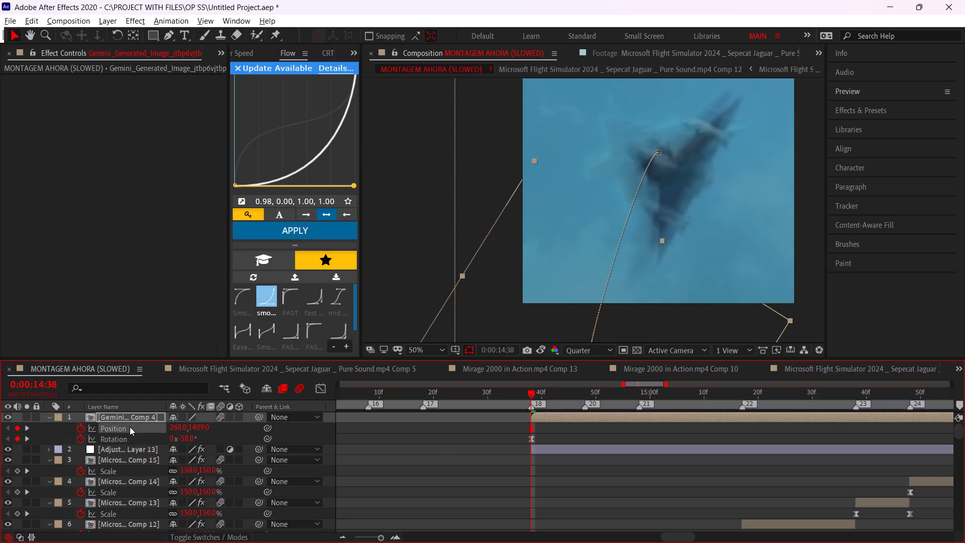
scroll(595, 310, "up", 1)
middle_click_drag(595, 310, 600, 183)
scroll(600, 183, "down", 1)
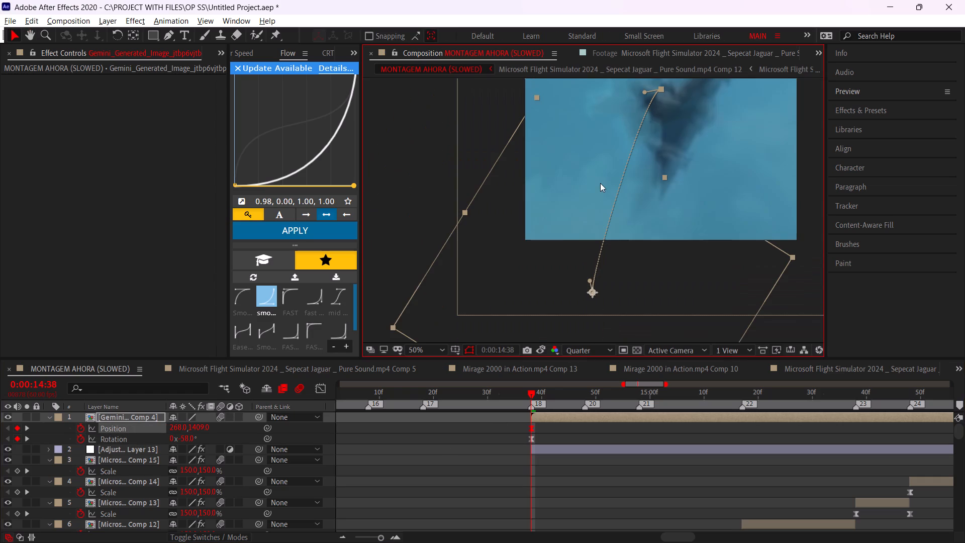
left_click_drag(589, 283, 582, 183)
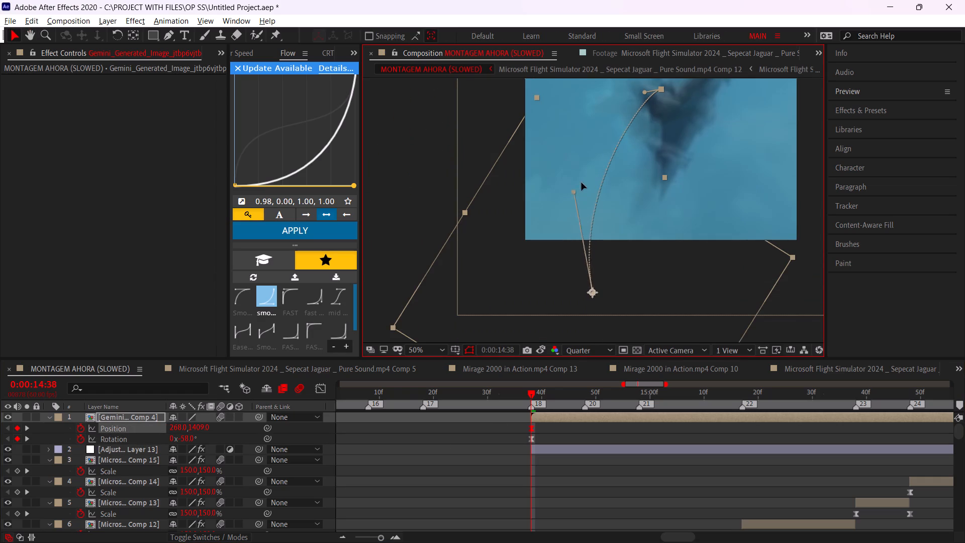
left_click_drag(582, 183, 589, 178)
left_click_drag(643, 92, 605, 110)
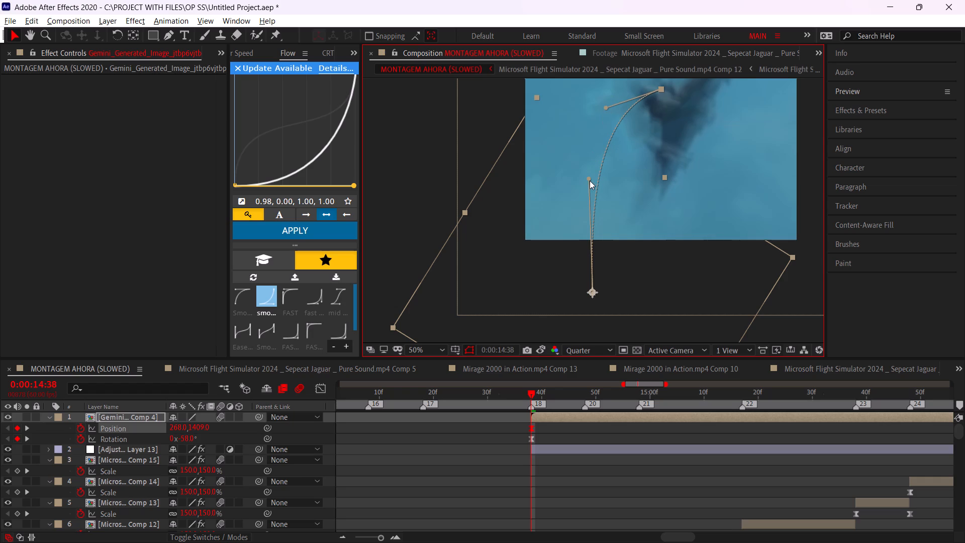
left_click_drag(590, 180, 582, 207)
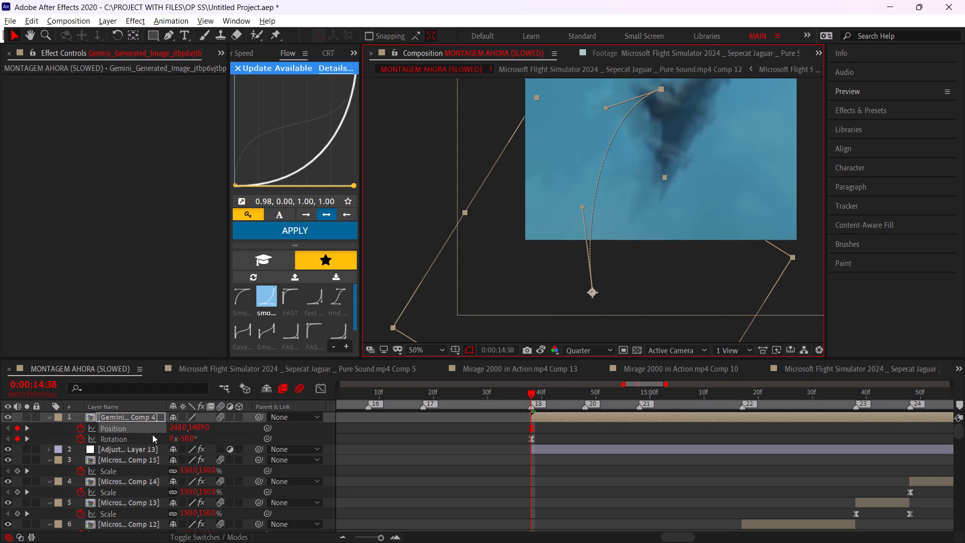
Apply the FAST easing preset (0.00, 0.81, 0.05, 1.00) to all Position and Rotation keyframes of Gemini Comp 4, and preview the entrance up to 0:00:15:06.
left_click(139, 439)
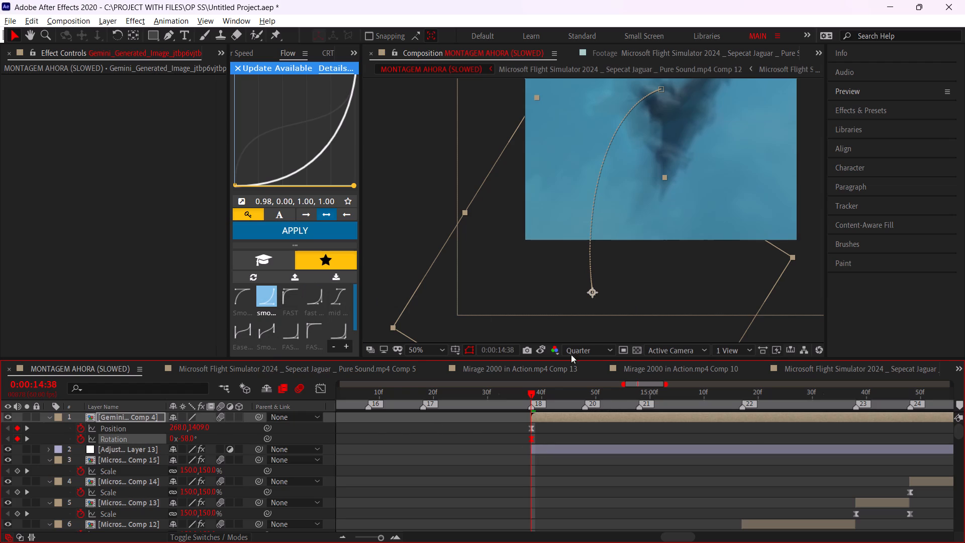
scroll(434, 466, "down", 2, "alt")
left_click_drag(608, 423, 439, 439)
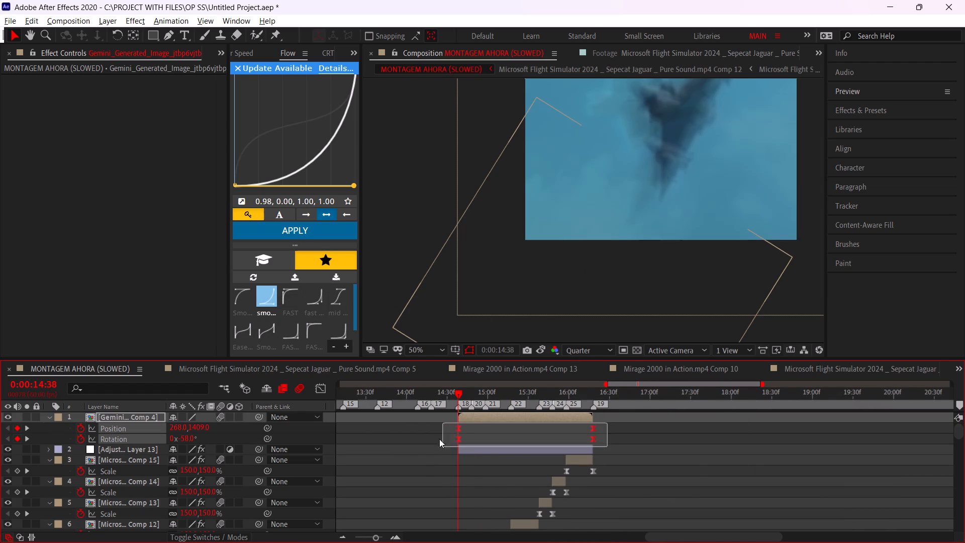
left_click_drag(439, 439, 443, 446)
left_click(238, 304)
left_click(288, 296)
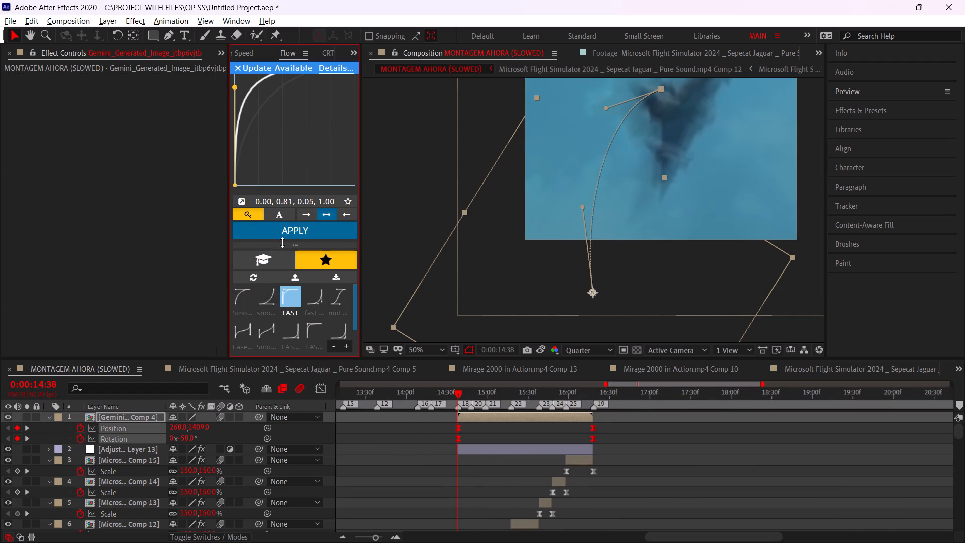
left_click(290, 237)
left_click_drag(453, 395, 466, 395)
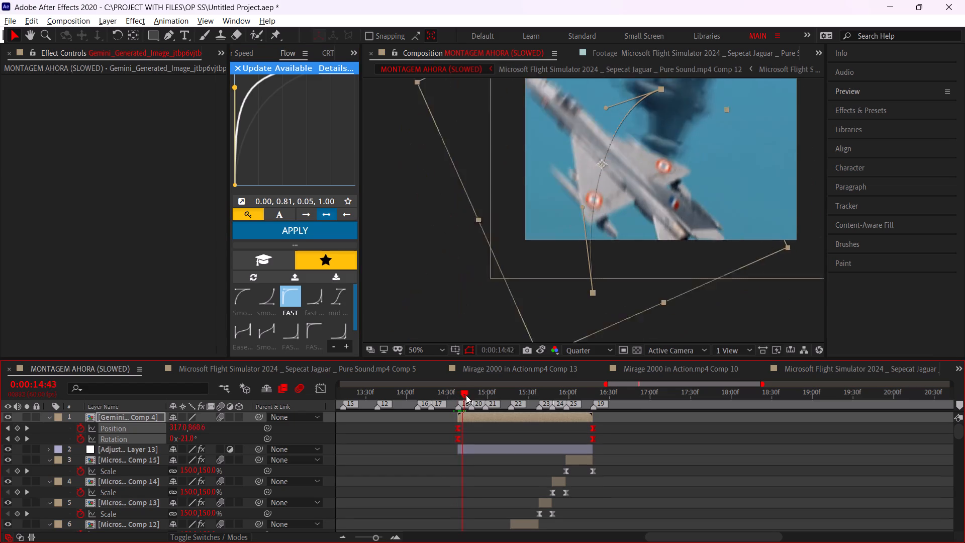
left_click_drag(466, 395, 496, 401)
left_click(448, 441)
Duplicate the Gemini Comp 4 layer and apply the Drop Shadow effect to the upper copy.
left_click(479, 413)
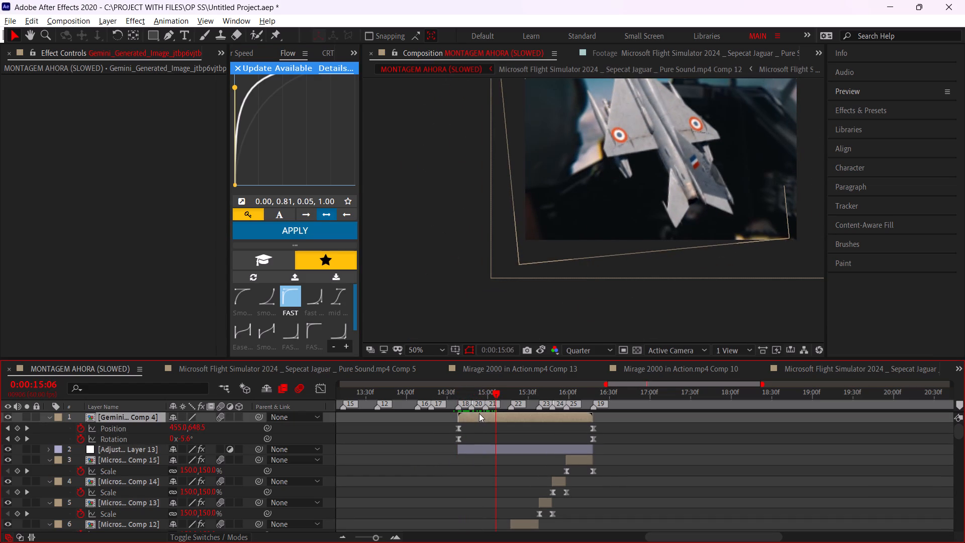
key("ctrl+d")
key("ctrl+space")
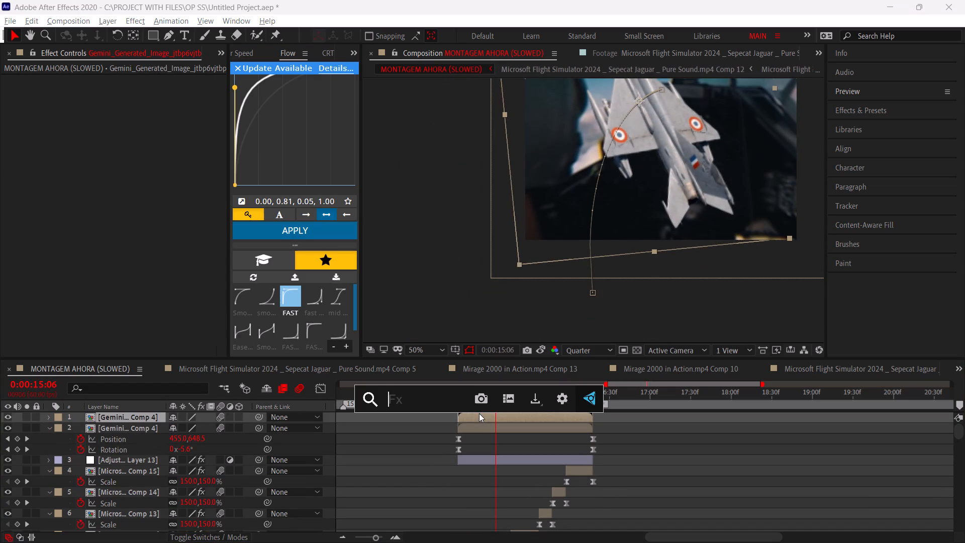
left_click(479, 418)
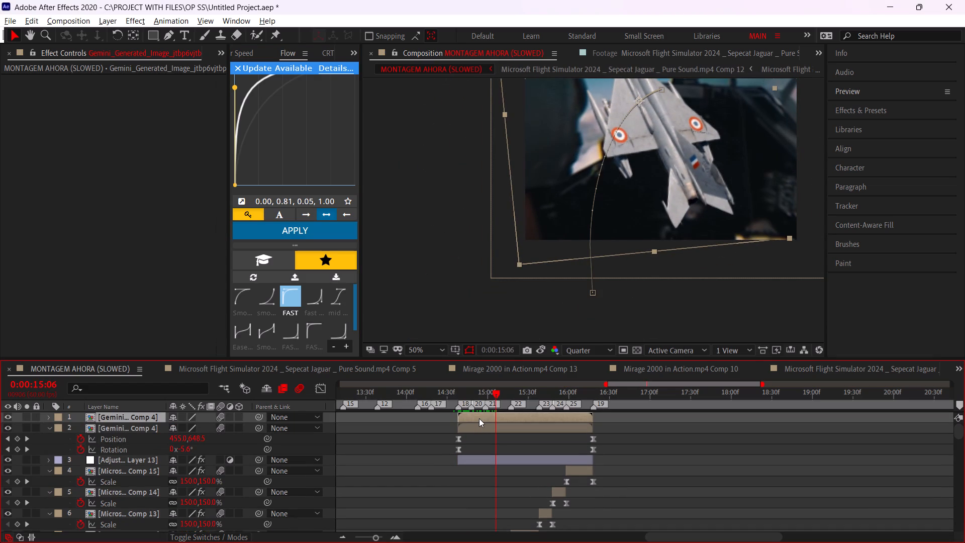
key("ctrl+space")
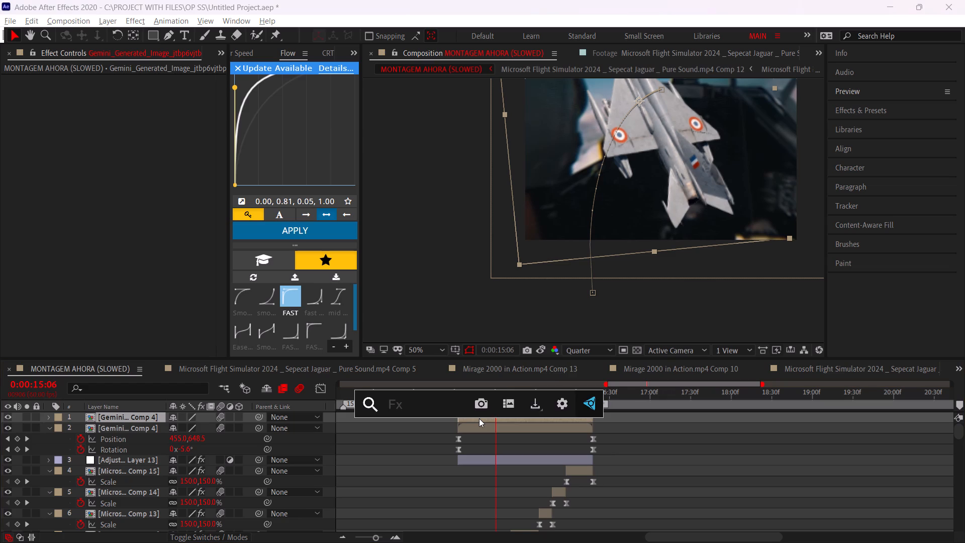
type("drop")
left_click(434, 423)
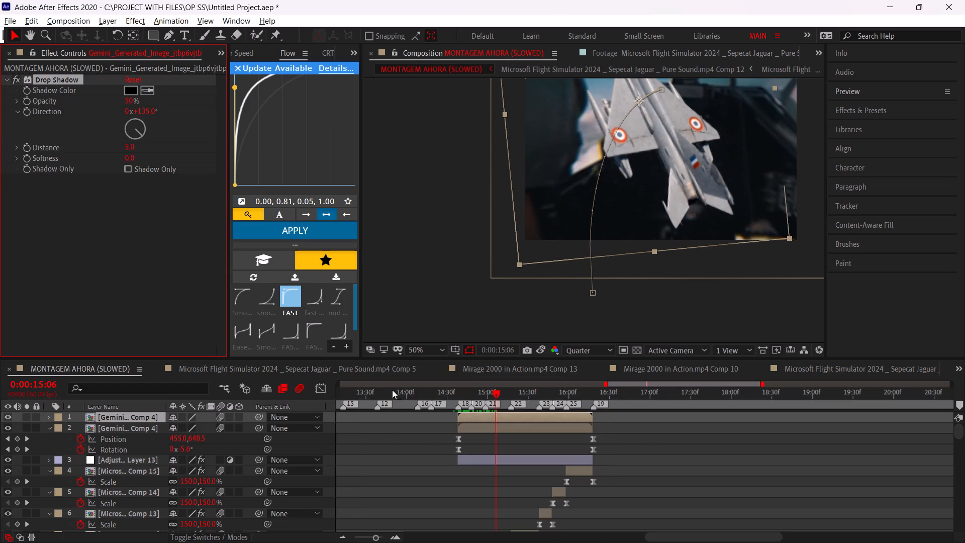
Configure the Drop Shadow to render the shadow only, with 100% opacity and a distance of 16.
left_click(128, 170)
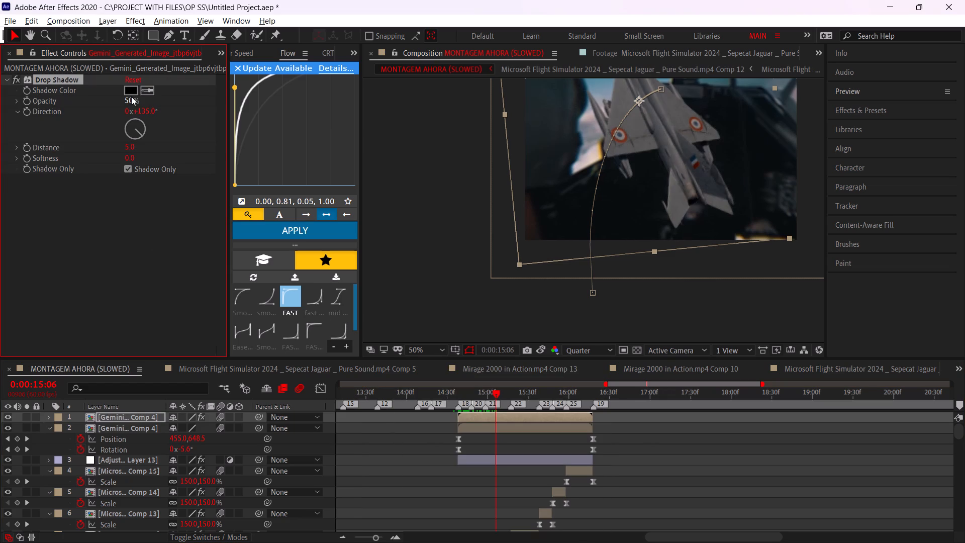
left_click_drag(126, 100, 382, 135)
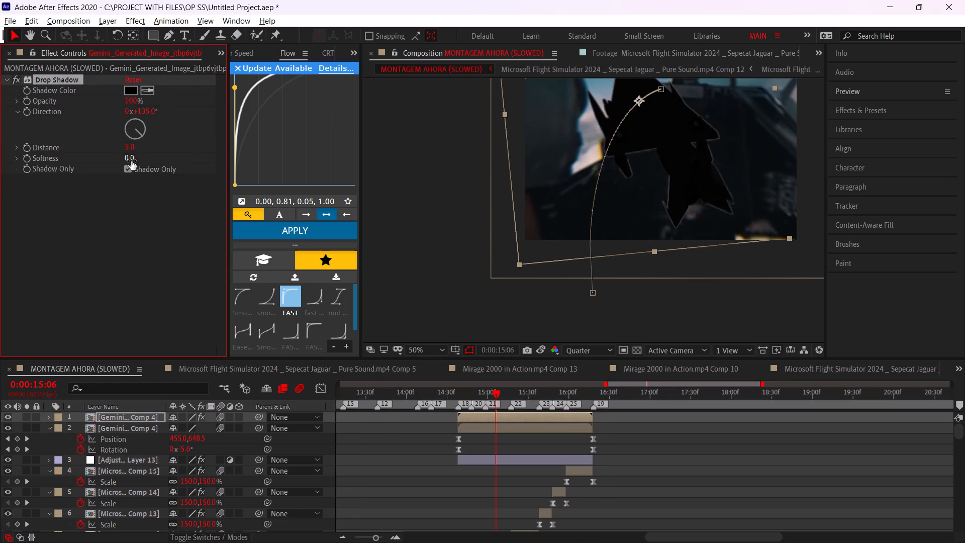
left_click_drag(128, 146, 135, 146)
Set the Drop Shadow's softness to 3.
key("space")
key("space")
key("space")
key("space")
key("space")
key("space")
key("space")
key("space")
key("space")
key("space")
key("space")
key("space")
left_click_drag(645, 125, 663, 236)
left_click(132, 160)
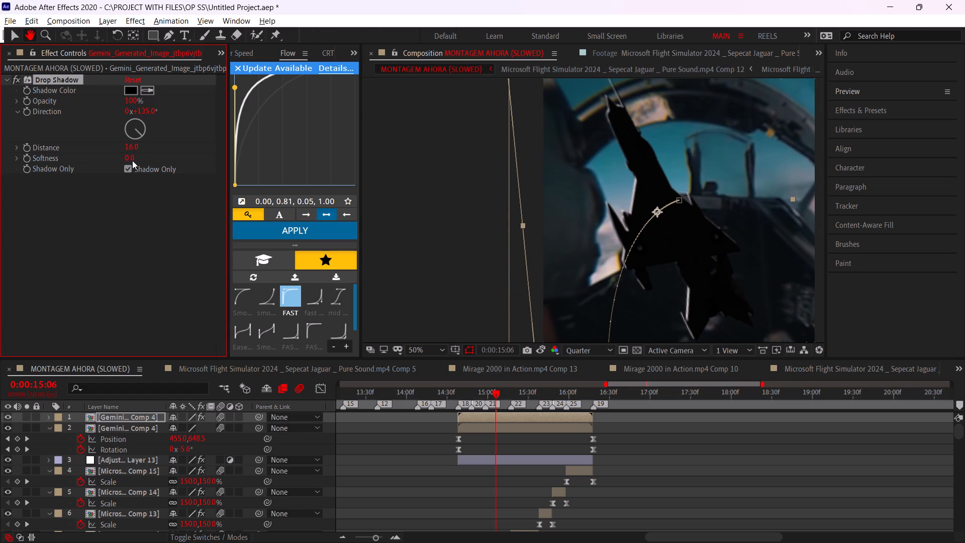
key("v")
left_click(132, 160)
key("3")
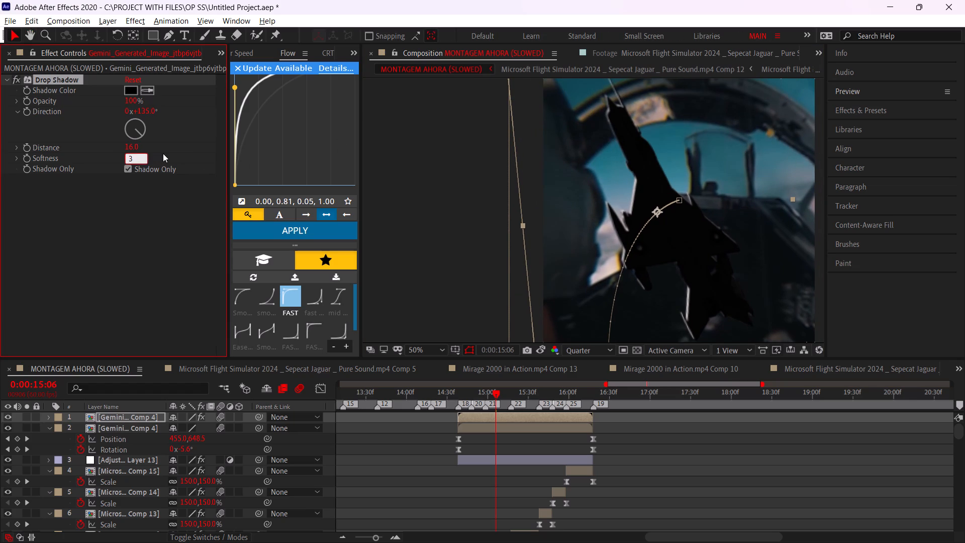
left_click(164, 152)
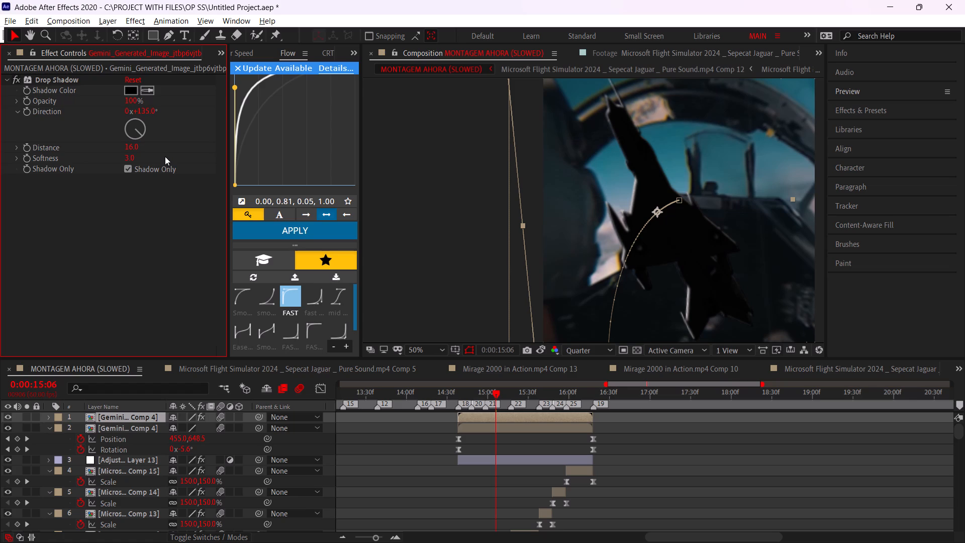
Apply the Set Matte effect to the upper Gemini Comp 4 layer.
key("ctrl+space")
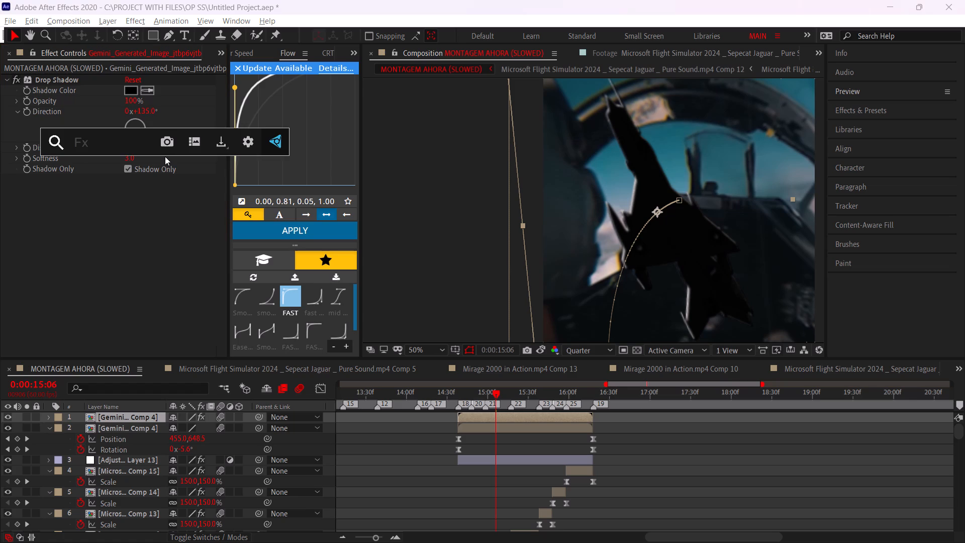
type("set")
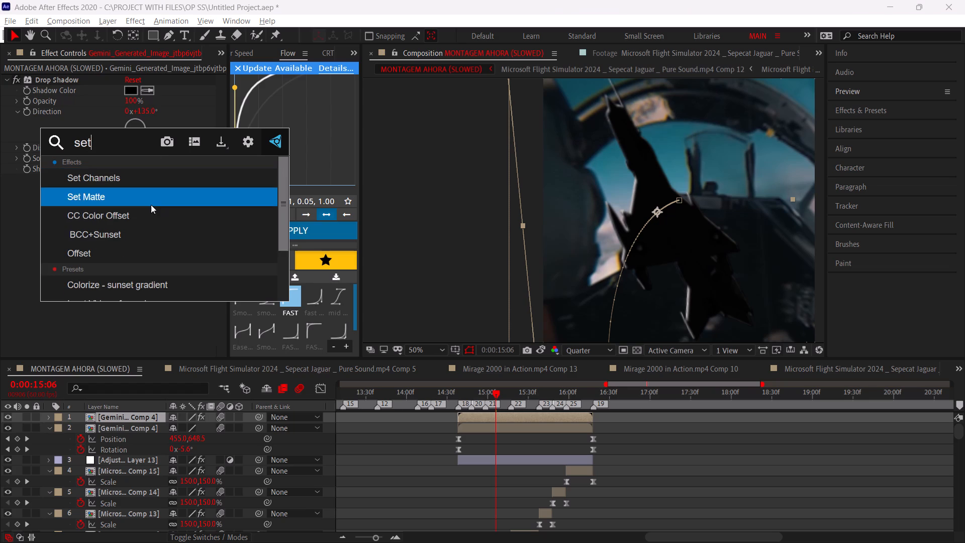
left_click(151, 205)
Add CC Composite to the upper Gemini Comp 4 layer, with Composite Original set to Multiply and RGB Only off.
key("ctrl+space")
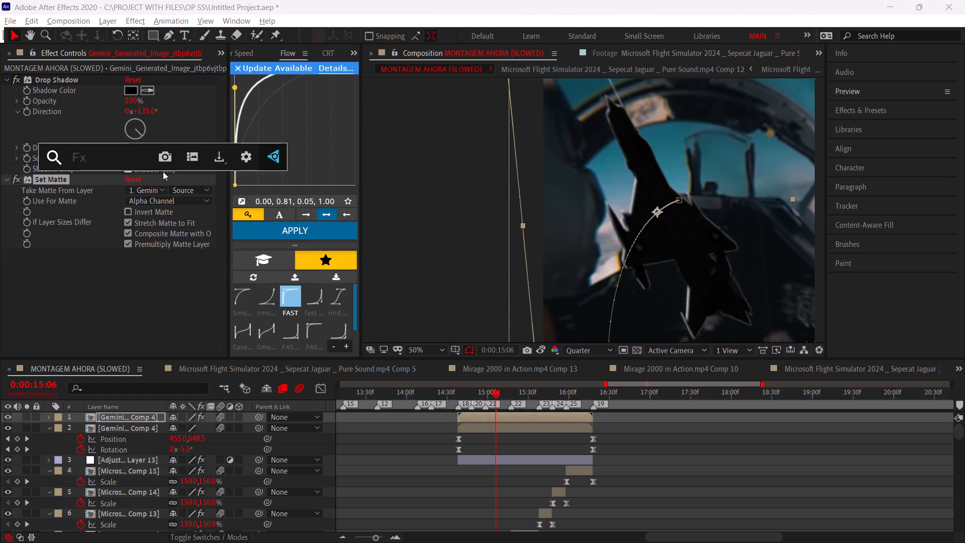
key("v")
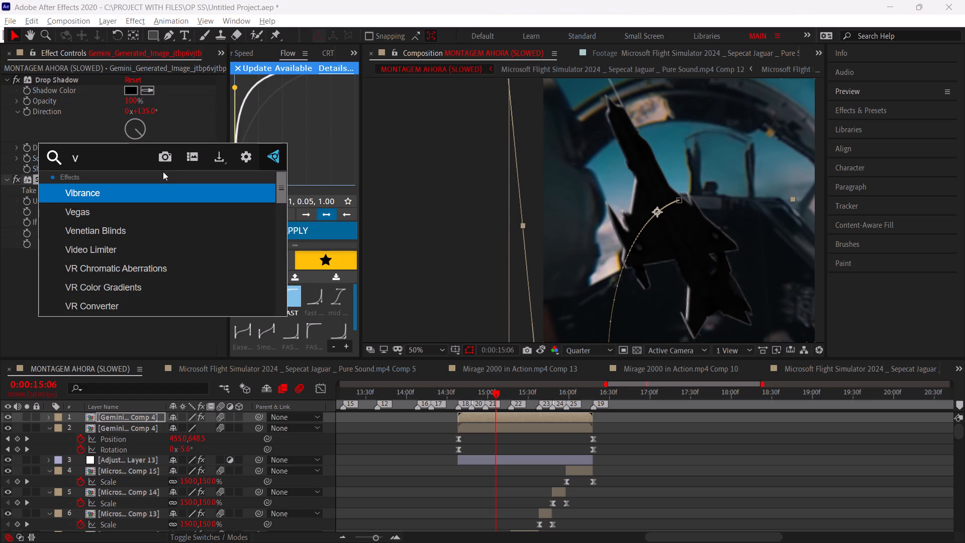
key("BackSpace")
type("cc com")
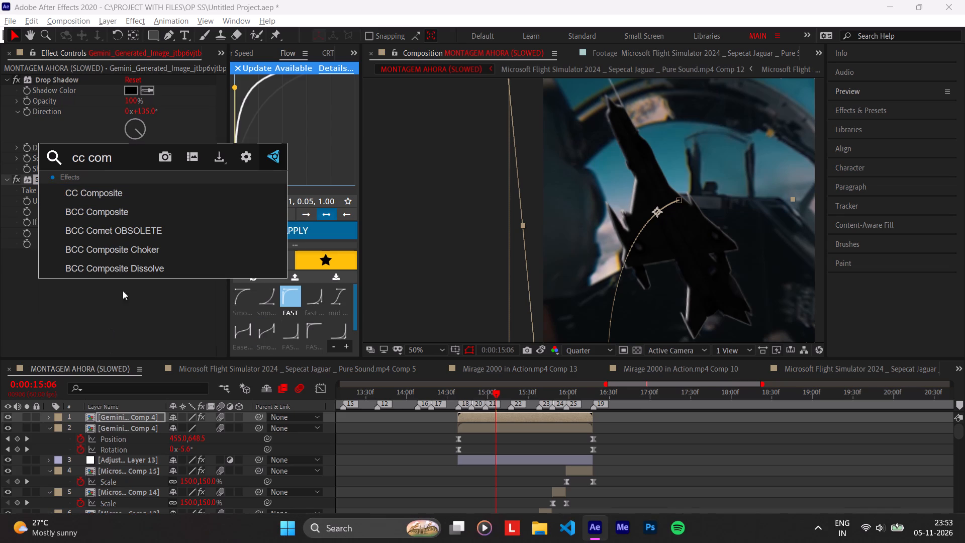
left_click(141, 184)
left_click(184, 276)
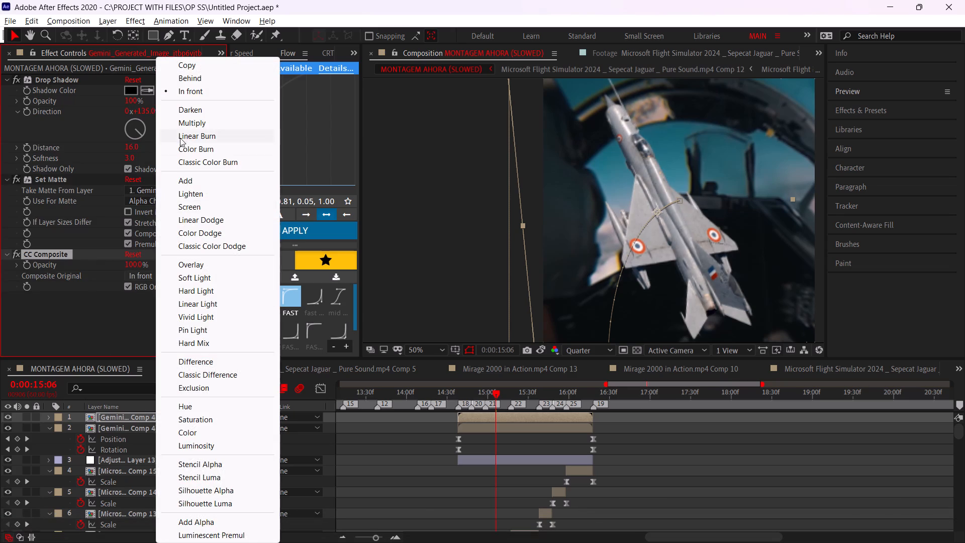
left_click(187, 120)
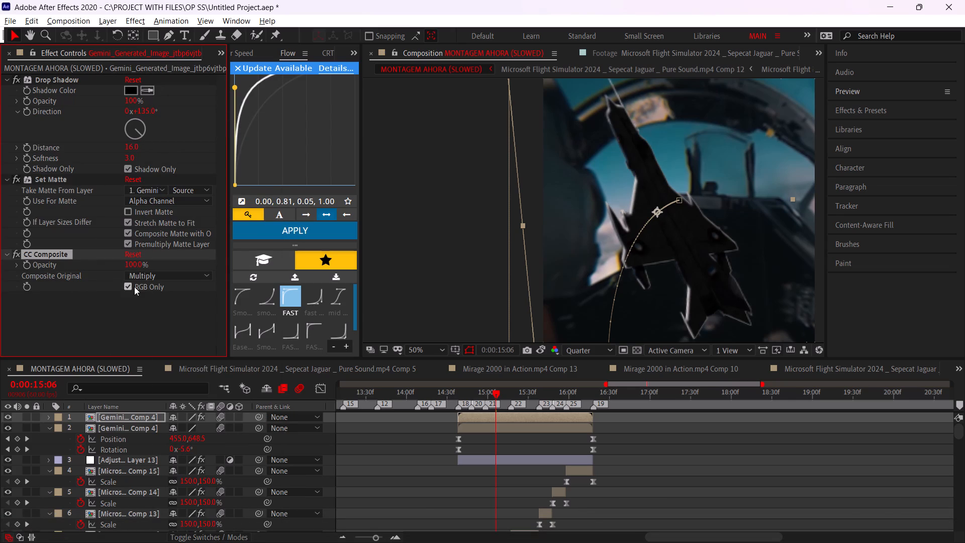
left_click(134, 287)
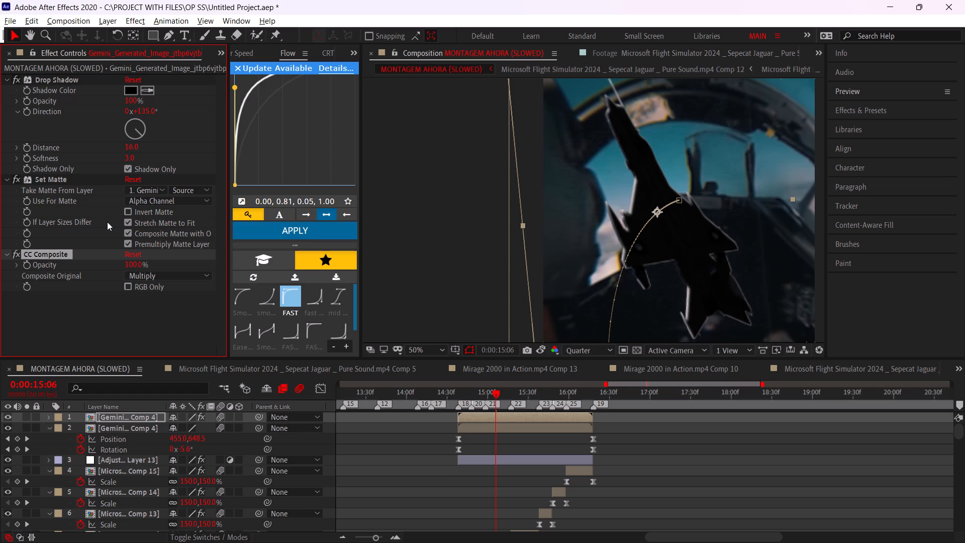
Add the Tritone effect to the same layer and set its Midtones colour to orange FF8600.
key("ctrl+space")
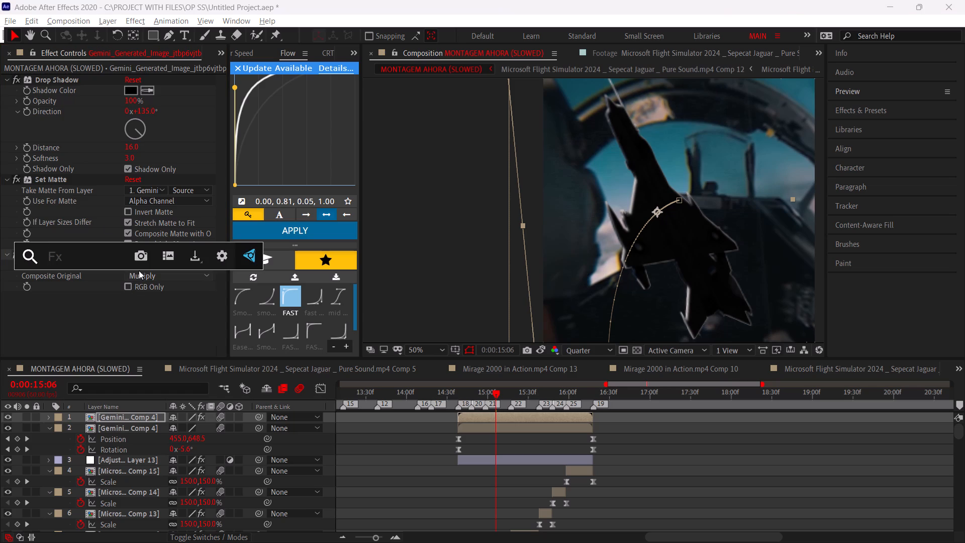
type("tri")
left_click(118, 286)
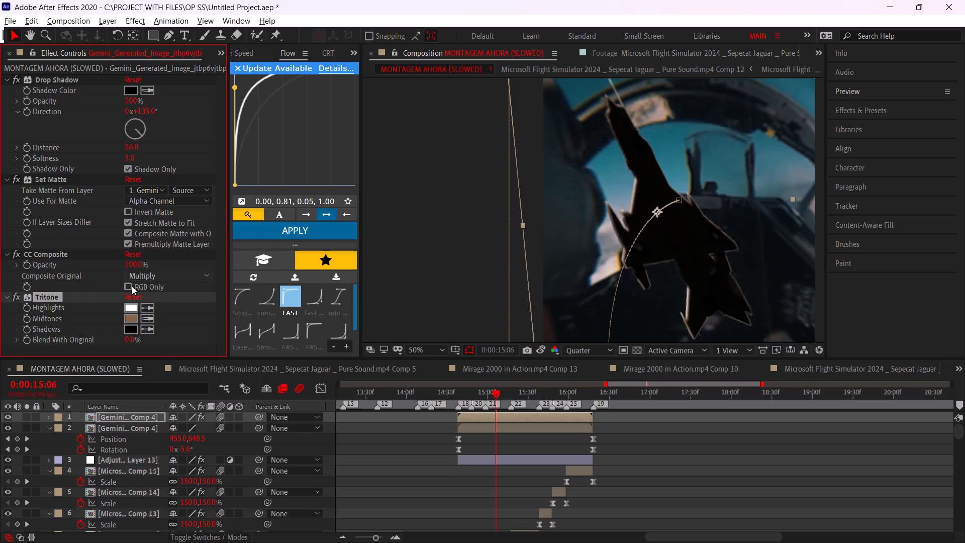
left_click(133, 317)
left_click_drag(355, 117, 411, 3)
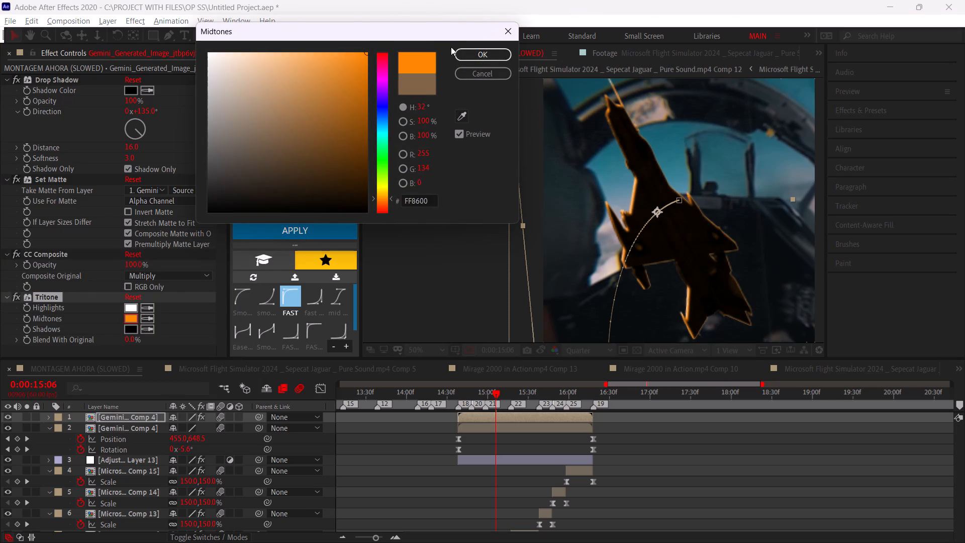
left_click(481, 51)
Add the Deep Glow 2 effect to the upper Gemini Comp 4 layer and set its exposure to 0.4.
key("ctrl+space")
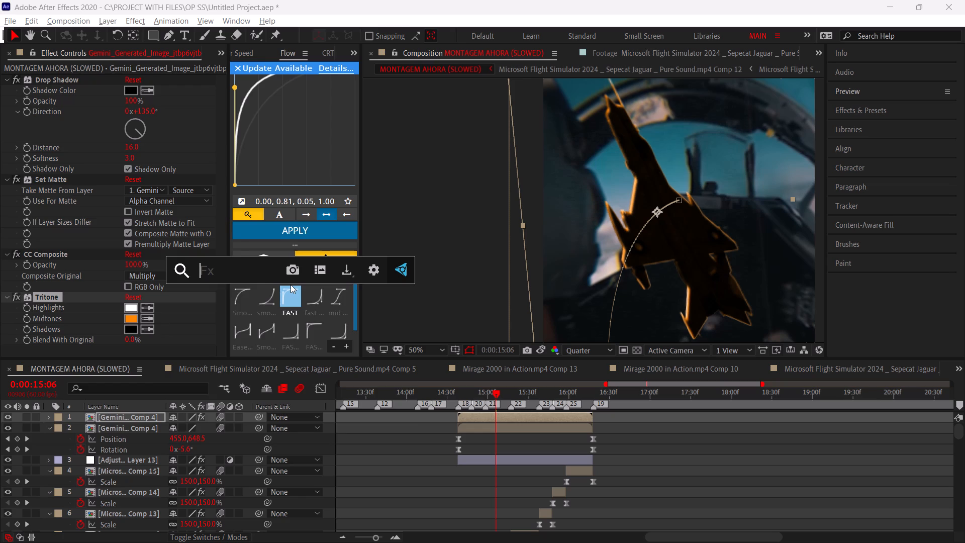
type("de")
key("e")
left_click(271, 309)
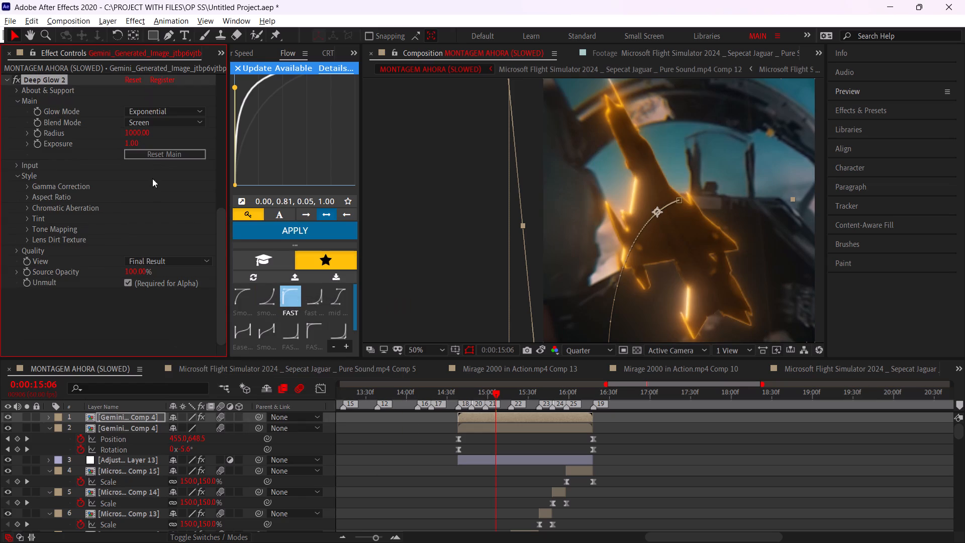
left_click(130, 145)
type("0.")
key("4")
left_click(141, 189)
Set the blending mode of the upper Gemini Comp 4 layer to Screen.
right_click(537, 416)
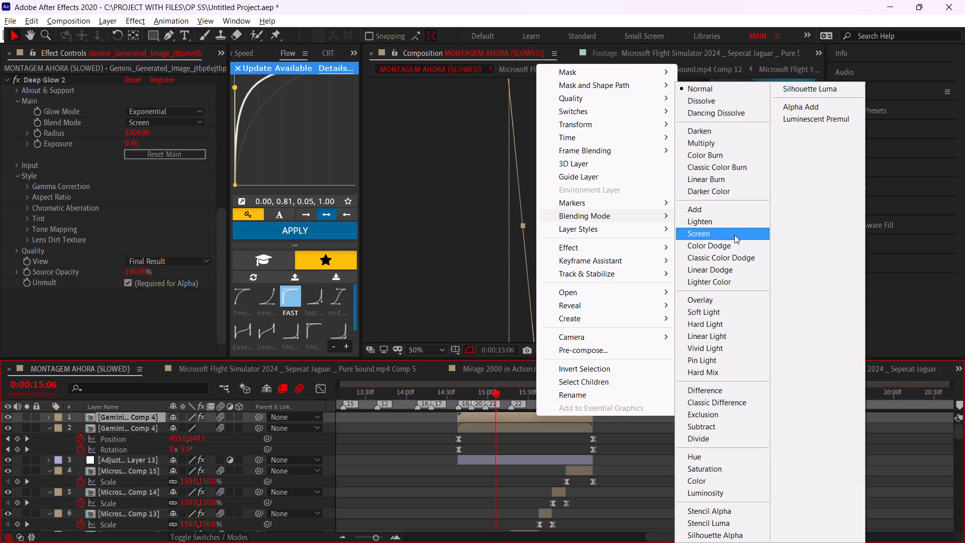
left_click(704, 238)
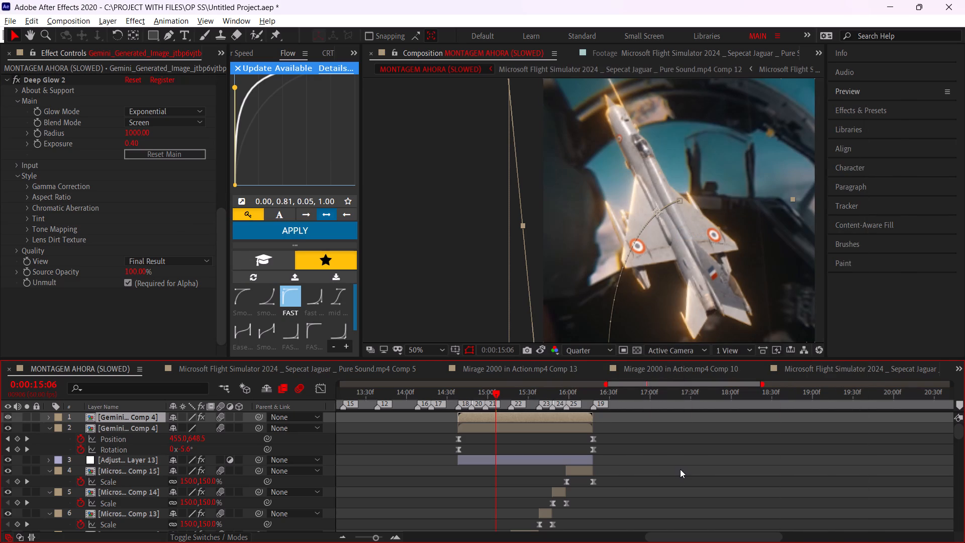
left_click(680, 469)
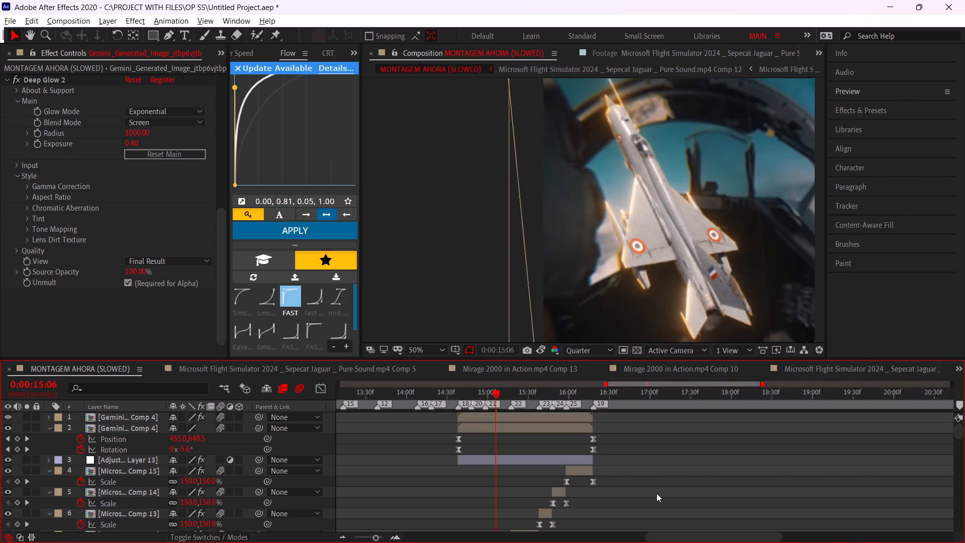
Pre-compose both Gemini Comp 4 layers as Pre-comp 10, moving all attributes into the new composition.
left_click(524, 432)
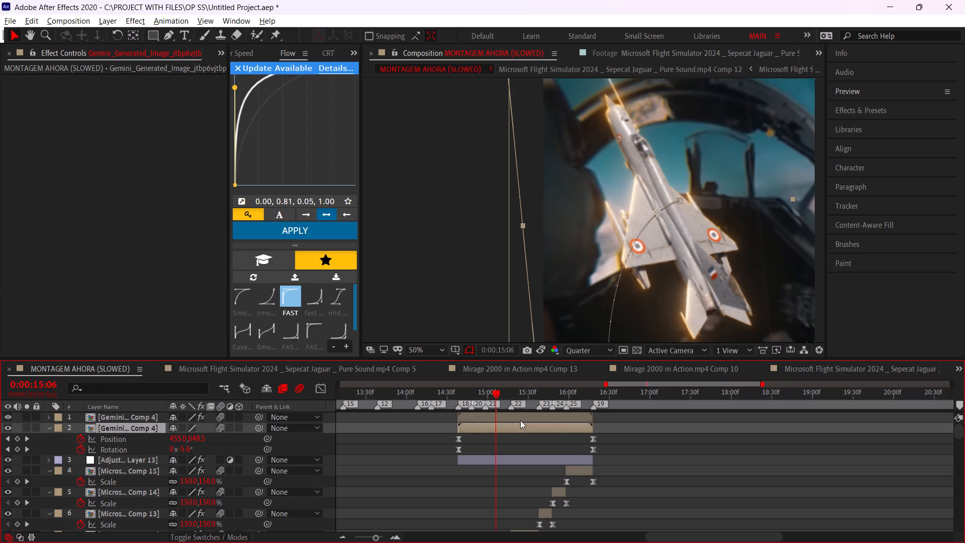
left_click(520, 419, "shift")
key("ctrl+shift+c")
left_click(488, 241)
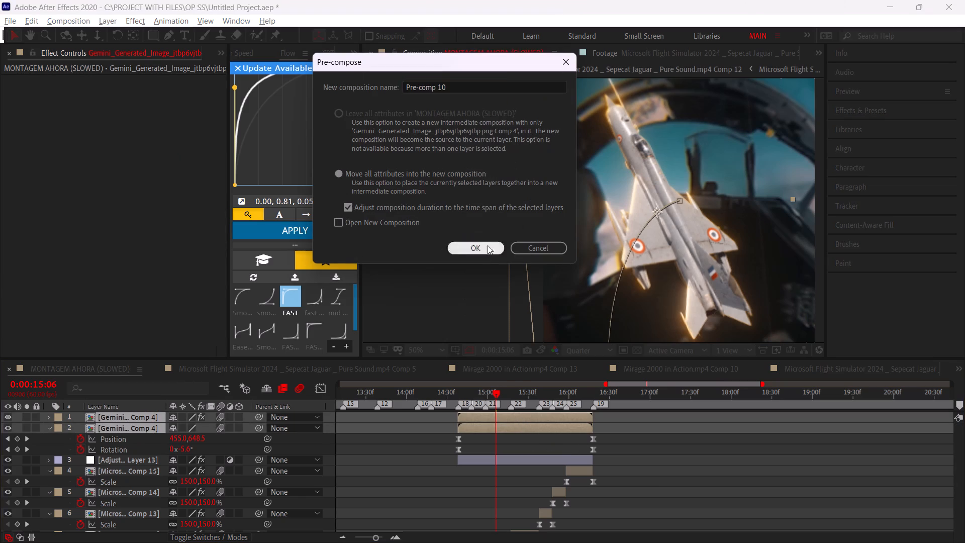
left_click(484, 255)
left_click(483, 251)
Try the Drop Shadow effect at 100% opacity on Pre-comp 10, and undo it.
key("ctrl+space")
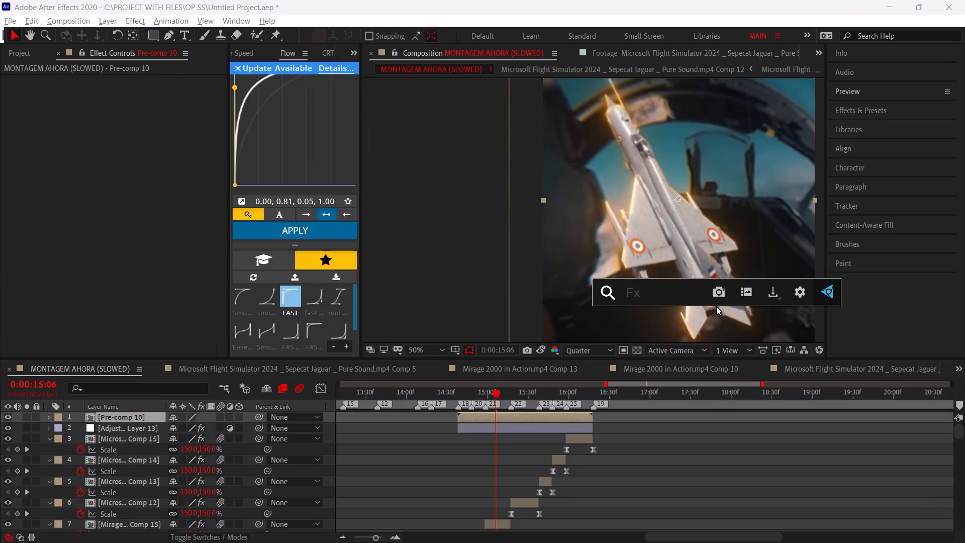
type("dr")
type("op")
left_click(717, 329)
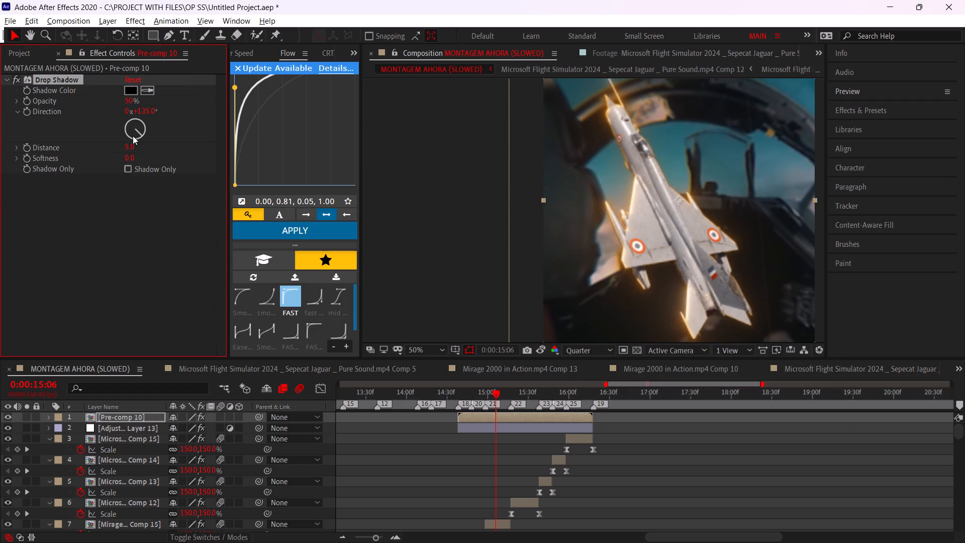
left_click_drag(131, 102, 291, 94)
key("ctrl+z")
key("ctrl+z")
Apply S_DropShadow to Pre-comp 10 with Shadow Blur 56, Shift X 50.32 and Shift Y 90.32.
key("ctrl+space")
key("d")
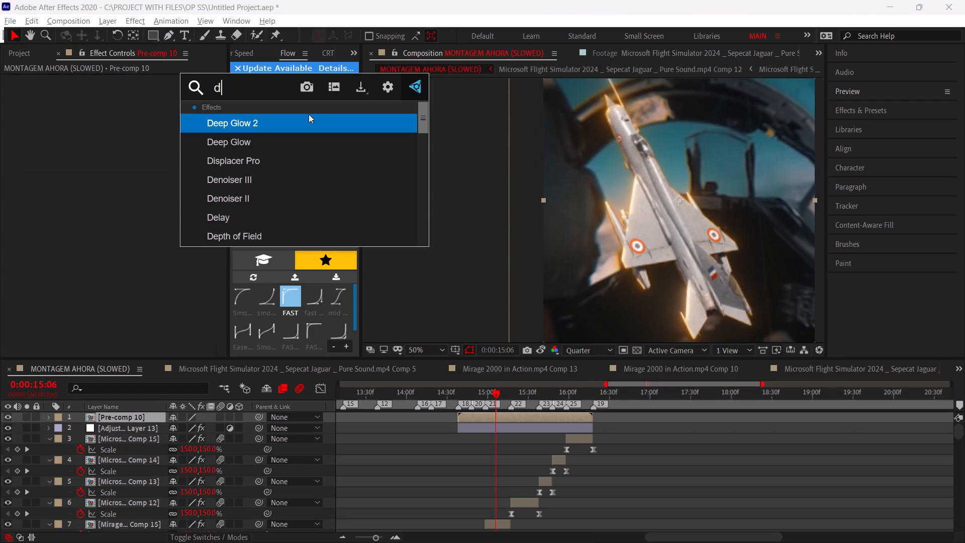
key("r")
left_click(291, 237)
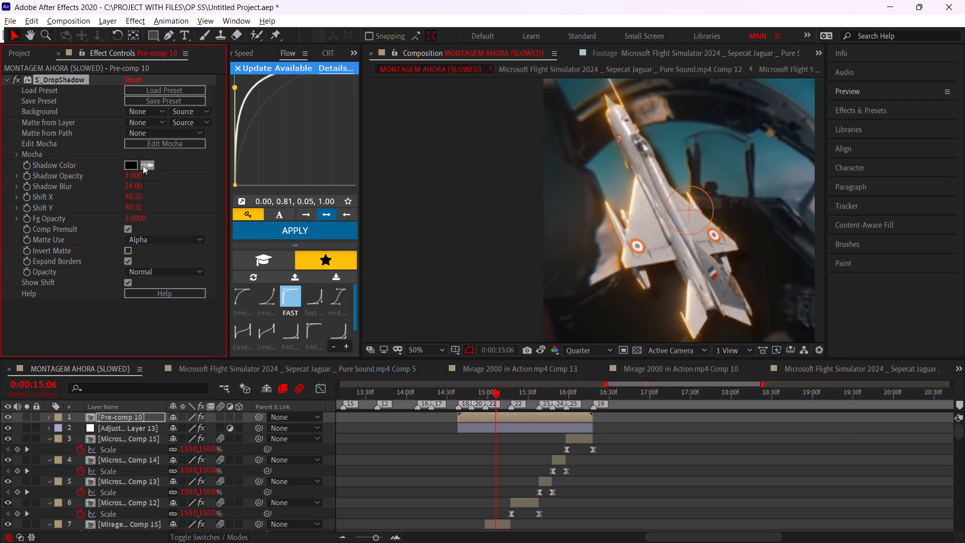
left_click_drag(135, 183, 153, 180)
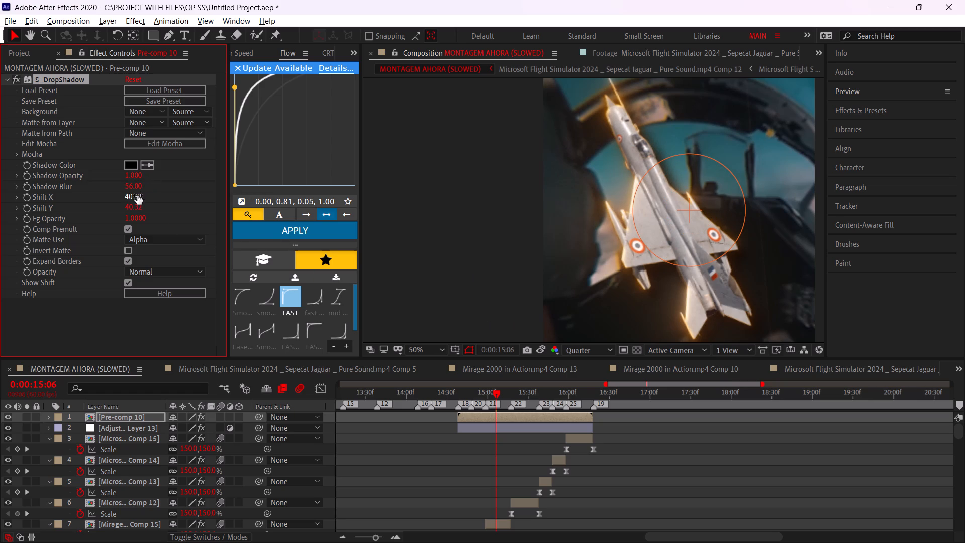
left_click(136, 195)
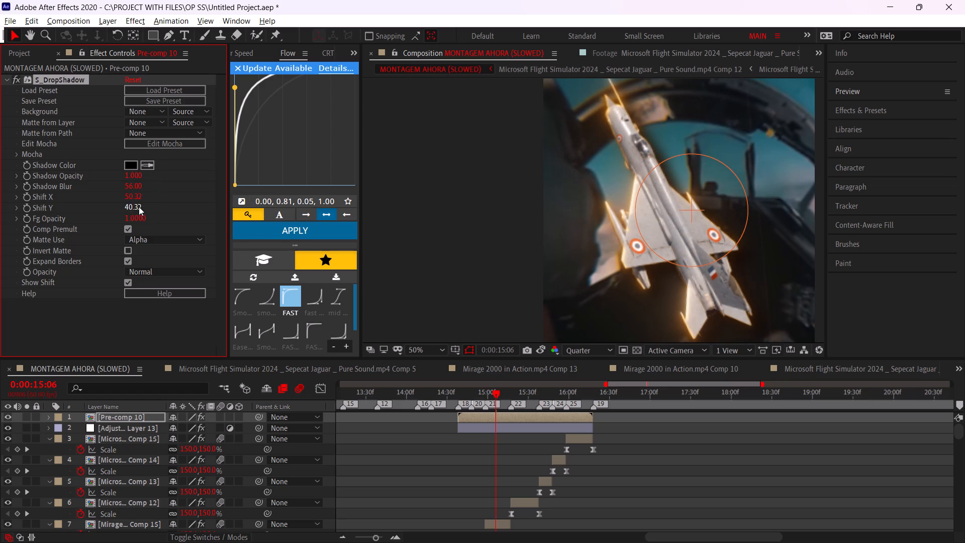
left_click(139, 207)
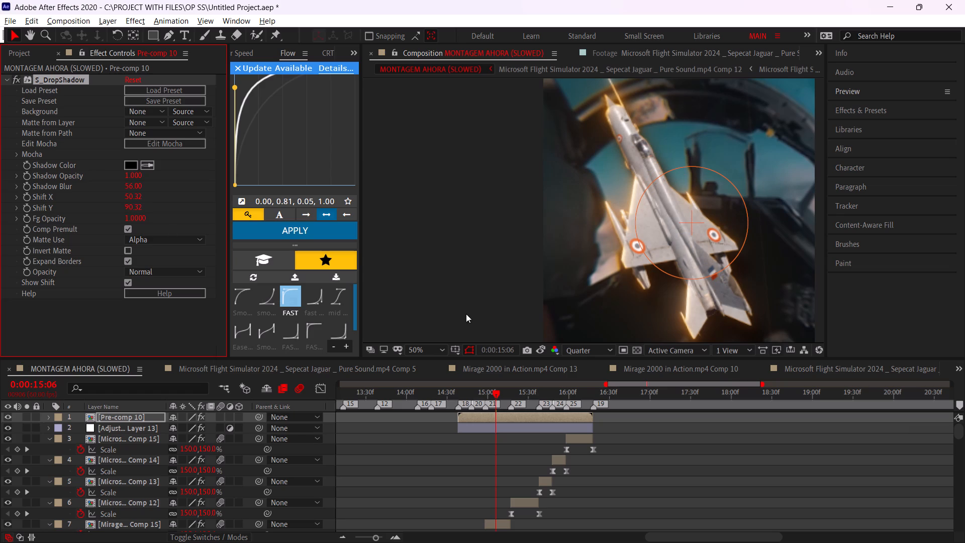
Play the montage from the beginning through the Pre-comp 10 jet shot to review the drop shadow.
left_click(430, 345)
left_click(449, 141)
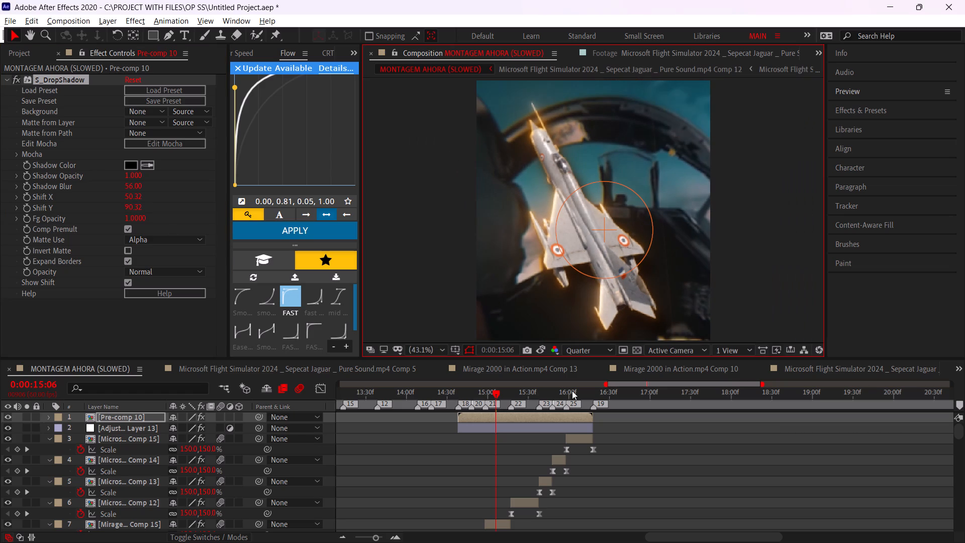
left_click(745, 477, "alt")
scroll(681, 468, "down", 3, "alt")
left_click_drag(465, 394, 165, 417)
key("space")
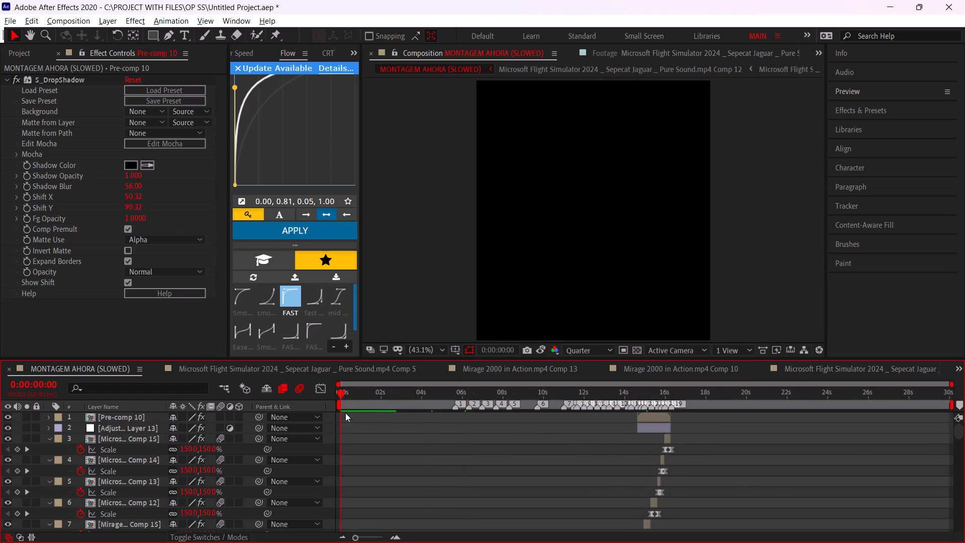
left_click_drag(390, 404, 279, 408)
scroll(661, 425, "up", 6)
scroll(660, 428, "up", 3, "shift")
left_click(651, 417)
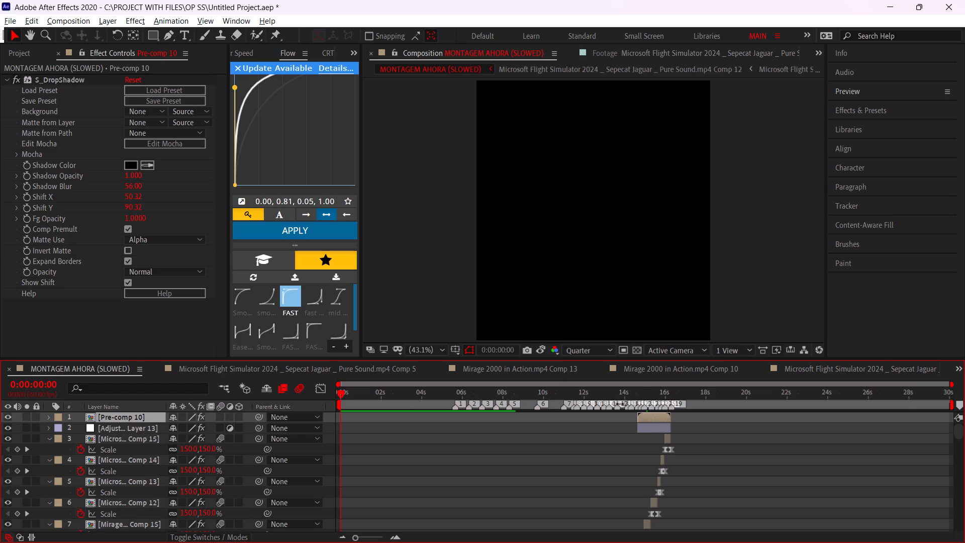
left_click_drag(480, 386, 271, 416)
key("space")
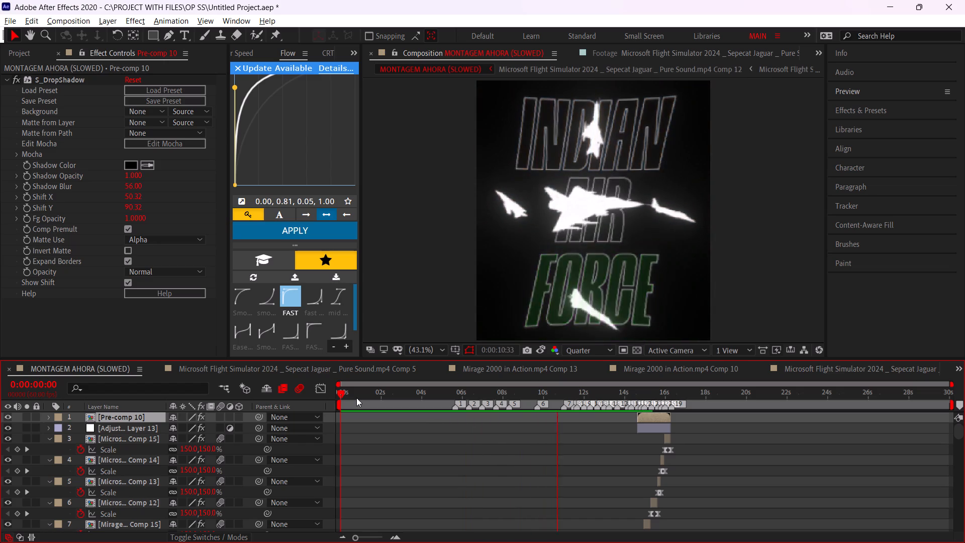
key("space")
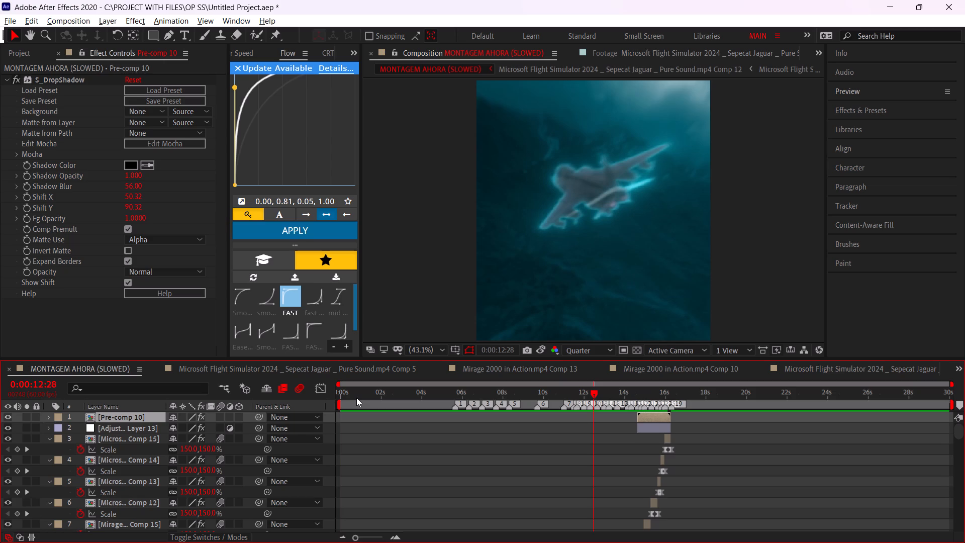
key("space")
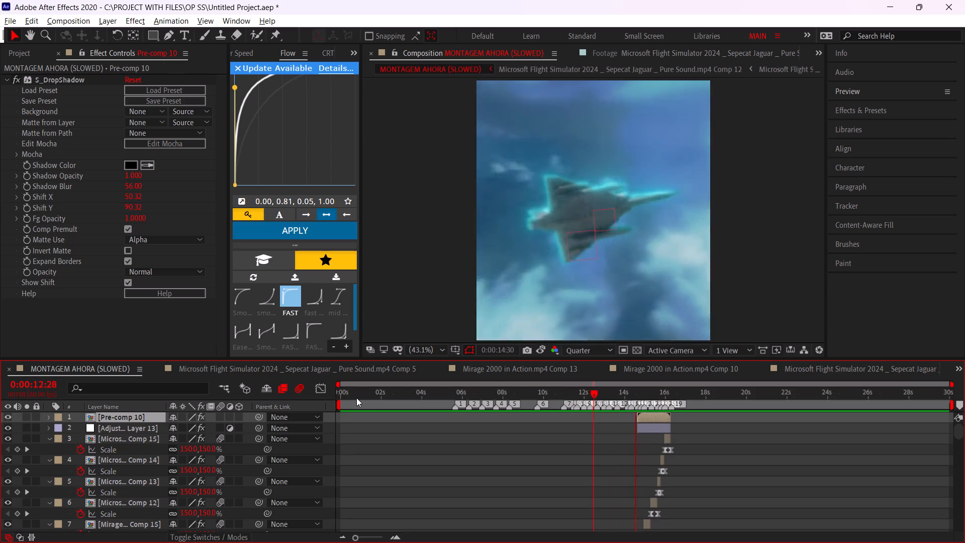
key("space")
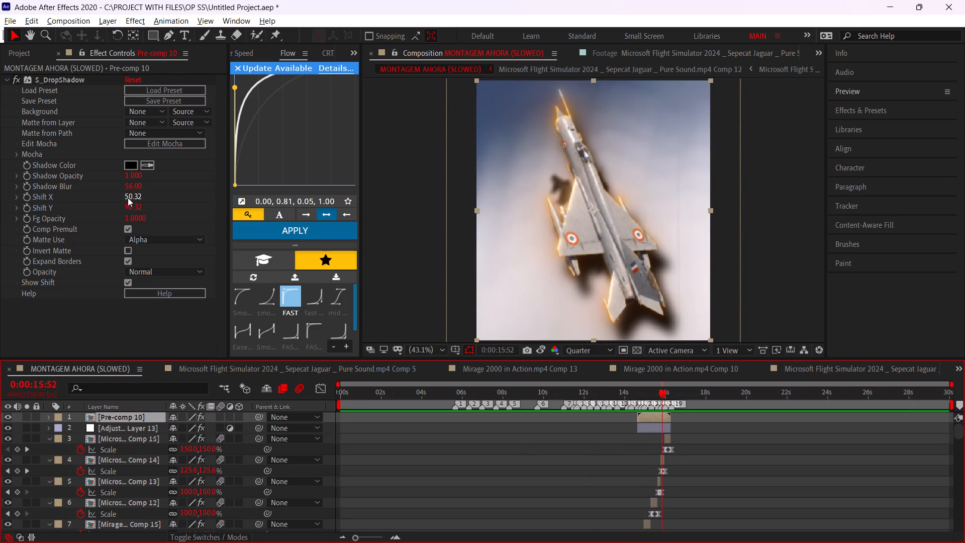
Set the S_DropShadow effect on Pre-comp 10 to Shadow Opacity 0.580 and Shadow Blur 25.
left_click_drag(134, 178, 112, 176)
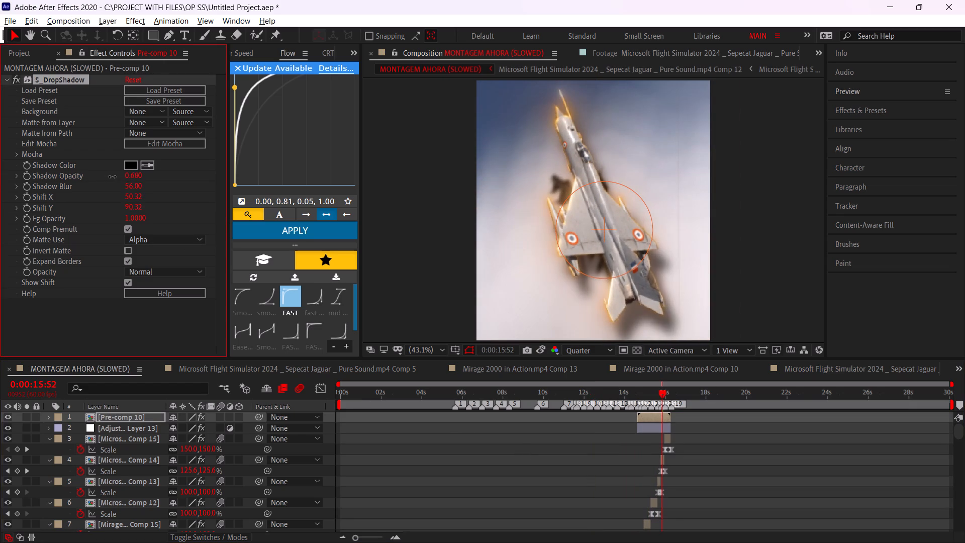
left_click_drag(112, 176, 105, 175)
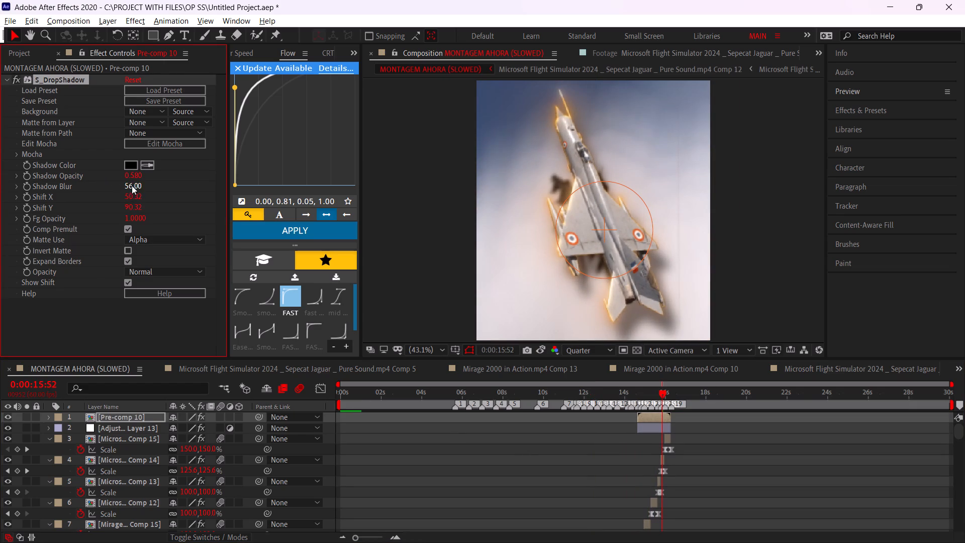
left_click(132, 186)
type("25")
Set the shadow offset on Pre-comp 10 to Shift X 25 and Shift Y 26.
left_click(135, 197)
key("2")
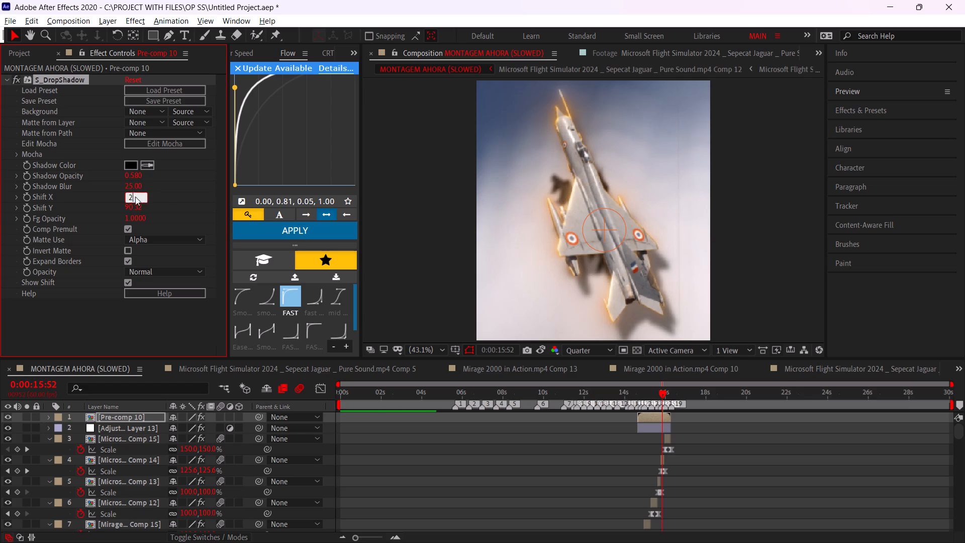
key("5")
left_click(164, 195)
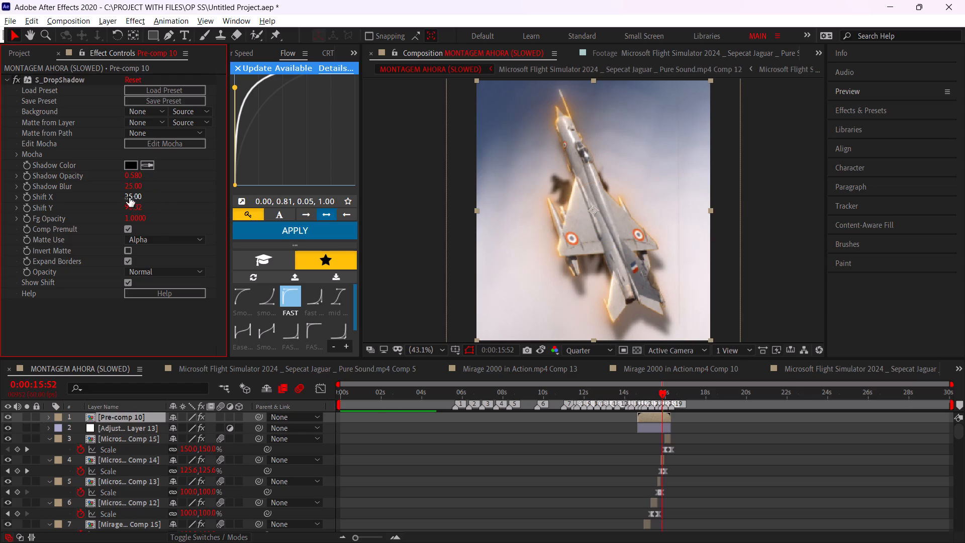
left_click(135, 211)
type("265")
key("BackSpace")
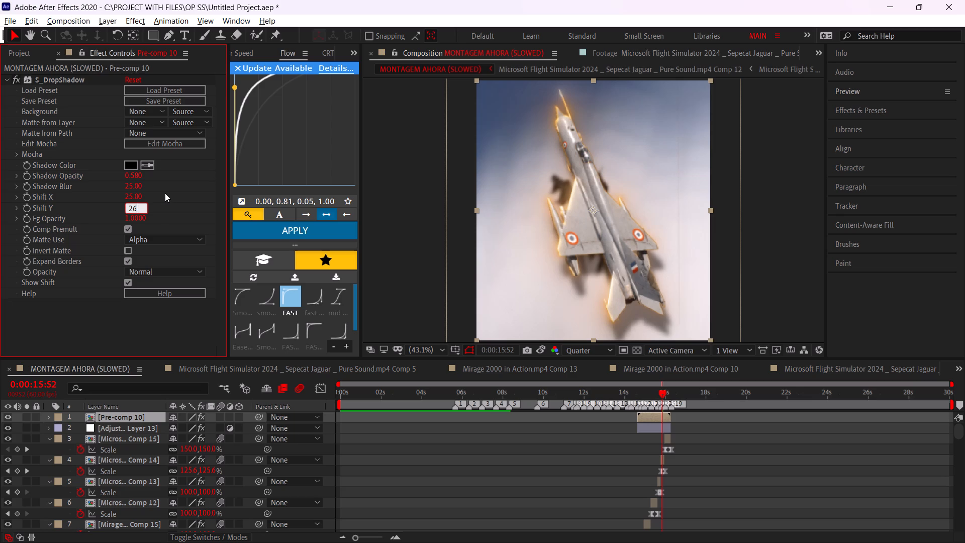
left_click(165, 193)
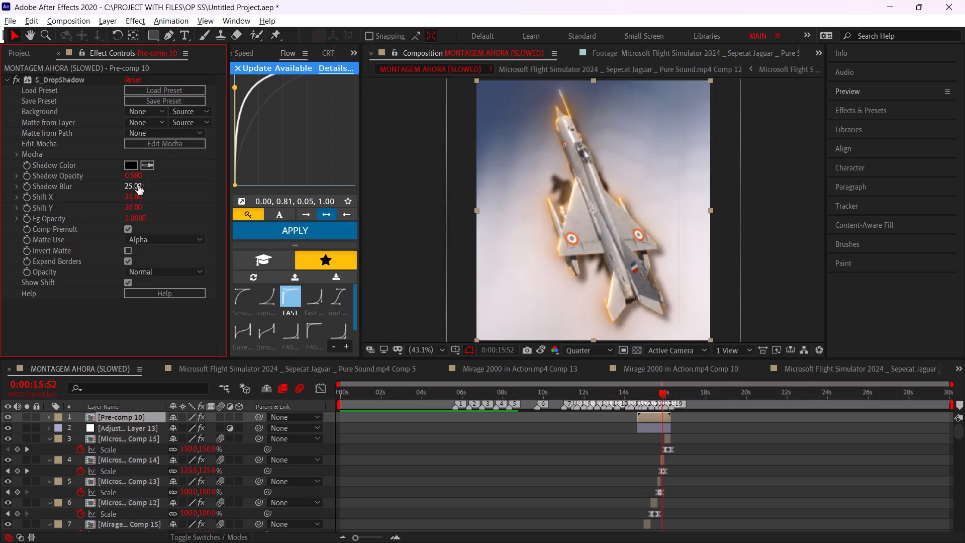
Set the Shadow Blur of S_DropShadow on Pre-comp 10 to 69.
left_click_drag(140, 185, 170, 192)
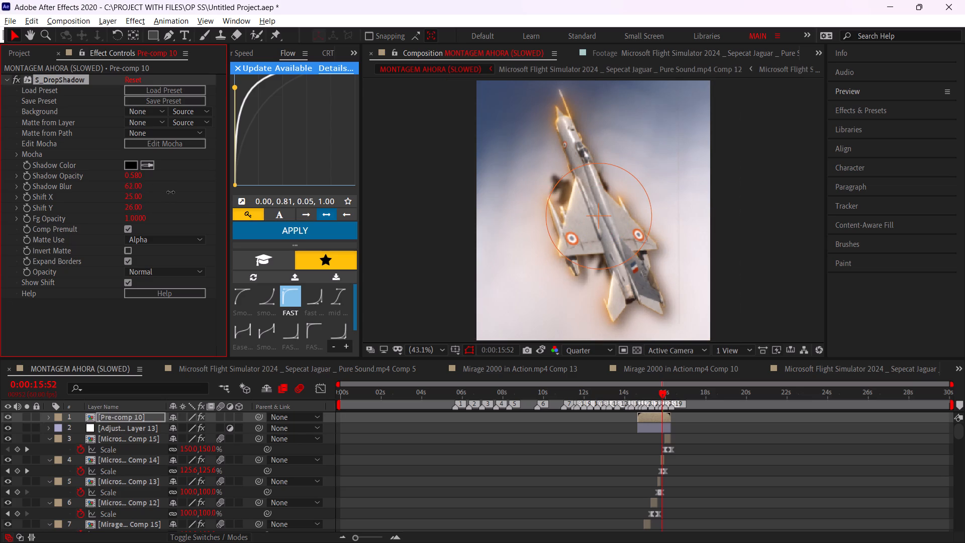
left_click_drag(170, 192, 175, 193)
left_click(519, 466)
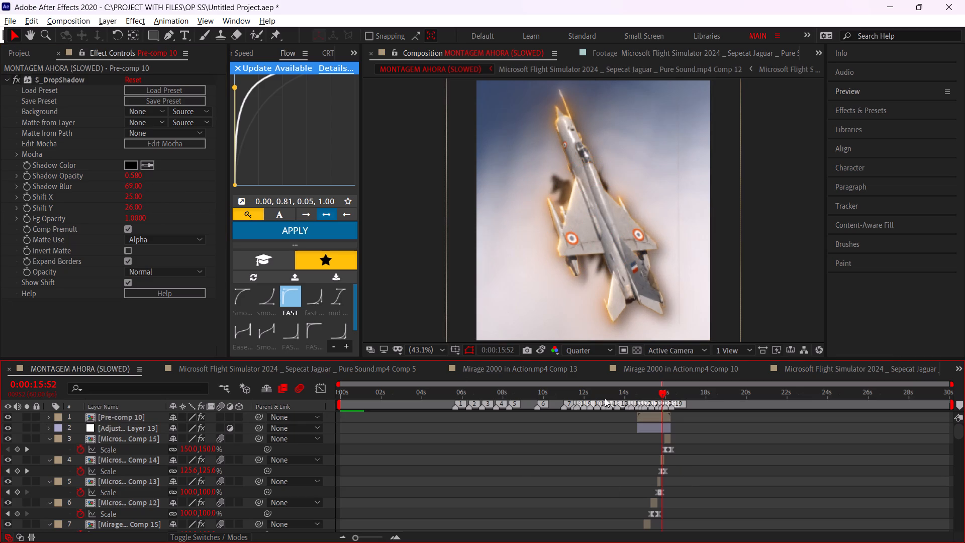
Scrub back to the start of the Pre-comp 10 jet shot at about 0:00:14:39 to review the adjusted shadow.
left_click(655, 395)
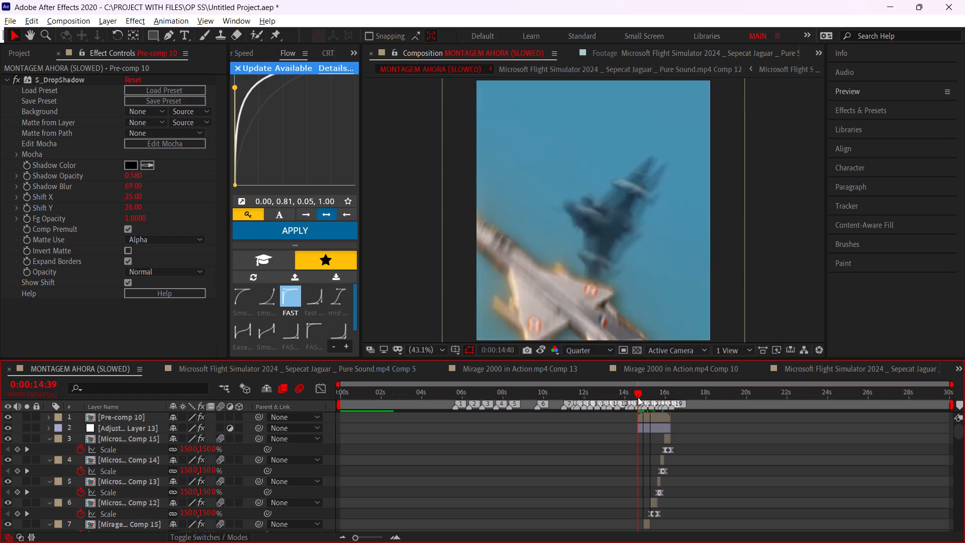
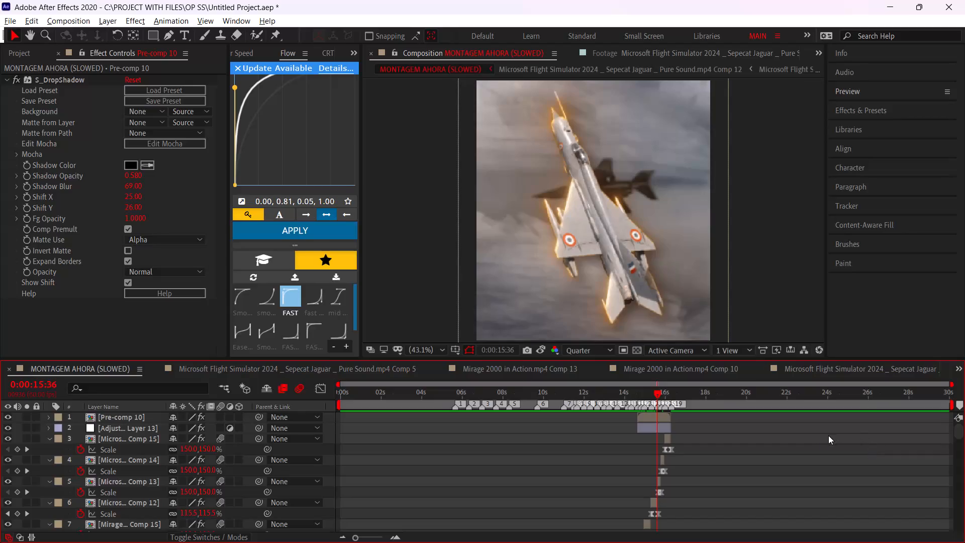
Add a new adjustment layer above Pre-comp 10 and split it at the start of the jet shot, about 0:00:14:38.
scroll(620, 419, "up", 2, "alt")
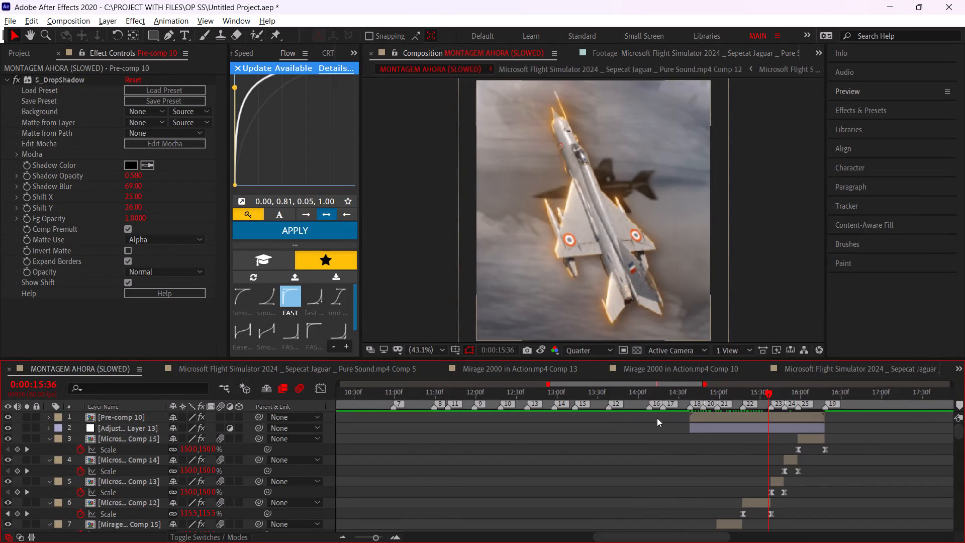
left_click_drag(709, 394, 692, 399)
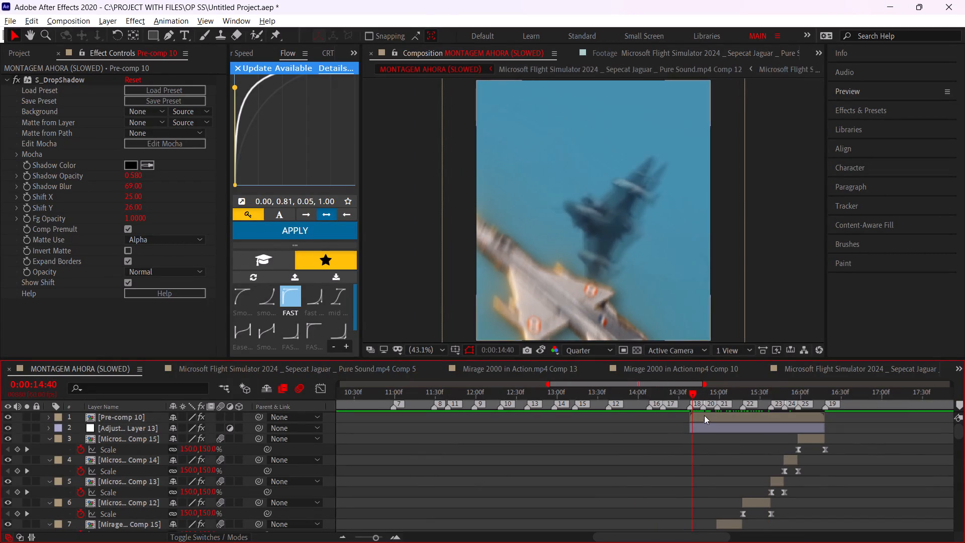
left_click(708, 409)
left_click(706, 416)
key("ctrl+alt+y")
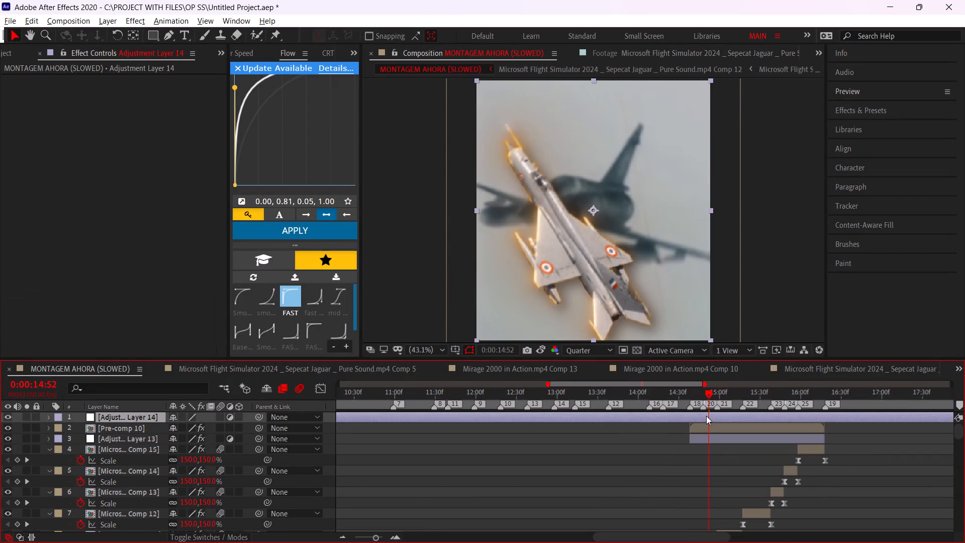
key("ctrl+shift+Left")
key("ctrl+shift+Left")
key("ctrl+shift+Right")
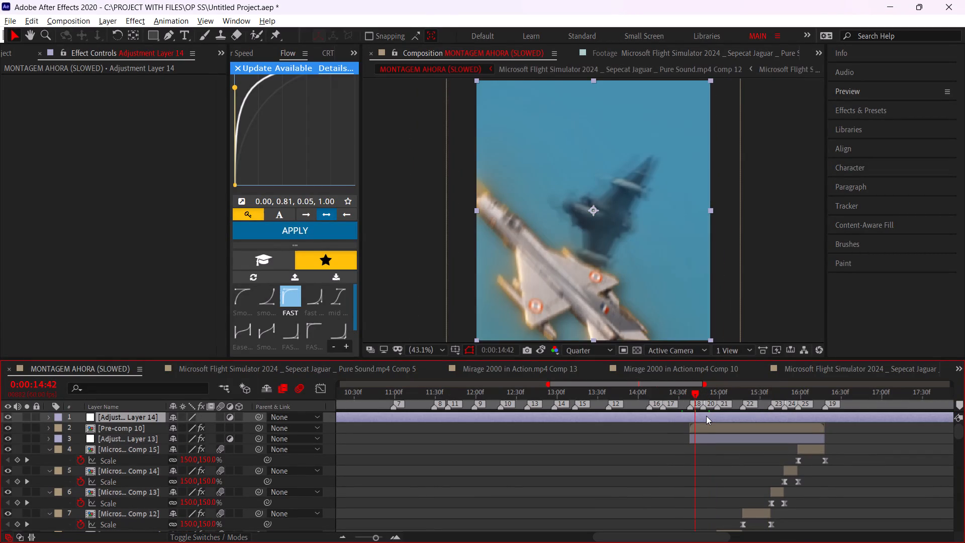
key("ctrl+Left")
key("ctrl+Left")
key("ctrl+Left")
key("ctrl+Left")
key("ctrl+shift+d")
Split the new adjustment layer at 0:00:16:18 and delete the pieces outside Pre-comp 10's span.
key("ctrl+shift+Right")
key("ctrl+shift+Right")
key("ctrl+shift+Right")
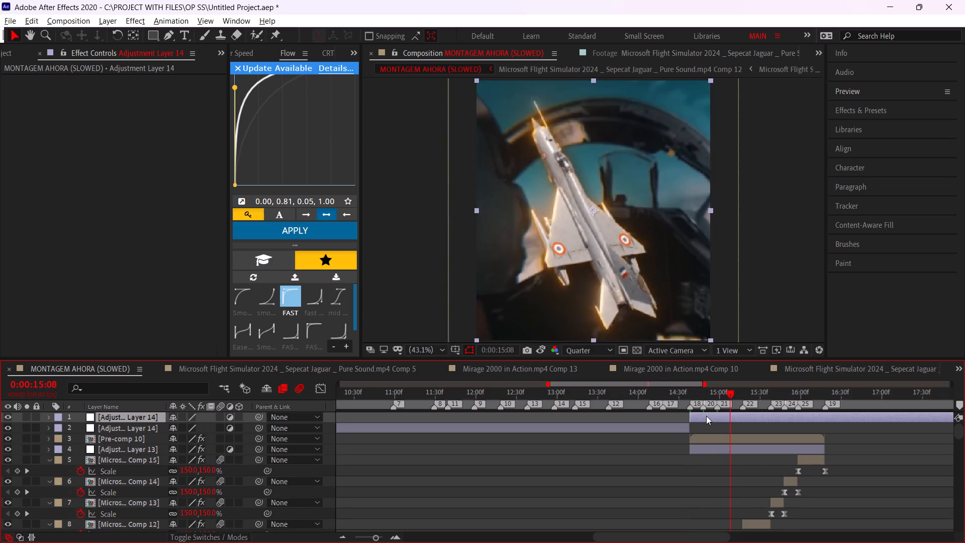
key("ctrl+shift+Right")
key("ctrl+shift+Right")
key("ctrl+shift+Right")
key("ctrl+shift+Right")
key("ctrl+shift+Right")
key("ctrl+shift+Right")
key("ctrl+shift+Right")
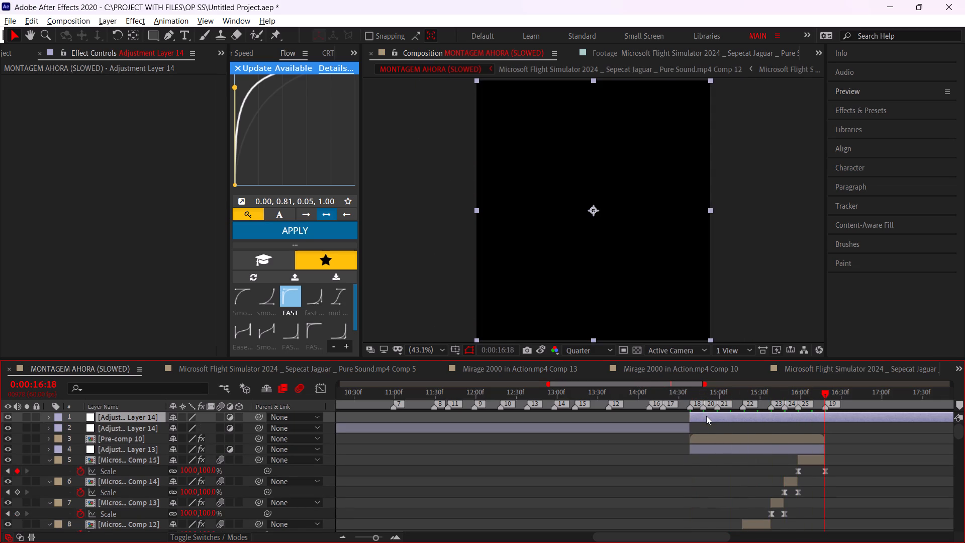
key("ctrl+shift+d")
key("Delete")
left_click(667, 423)
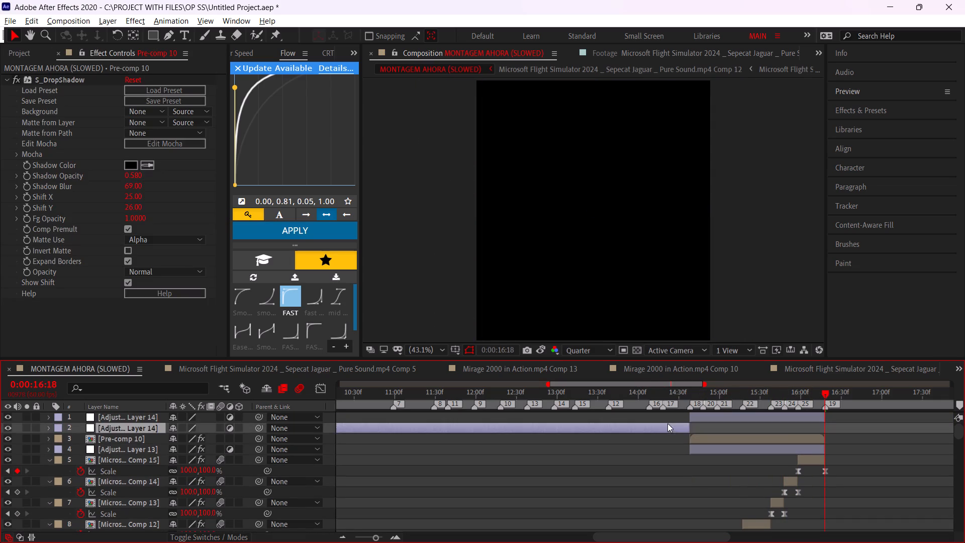
key("Delete")
Apply Optics Compensation to Adjustment Layer 14 and enable Reverse Lens Distortion.
left_click(702, 419)
left_click(692, 393)
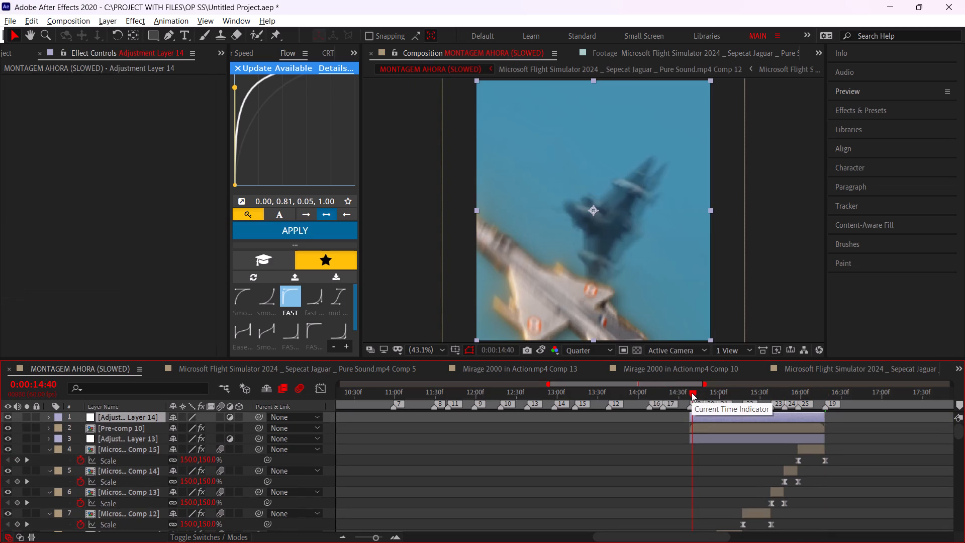
key("ctrl+c")
key("ctrl+space")
type("opt")
key("Down")
key("Right")
key("Right")
key("Down")
key("Return")
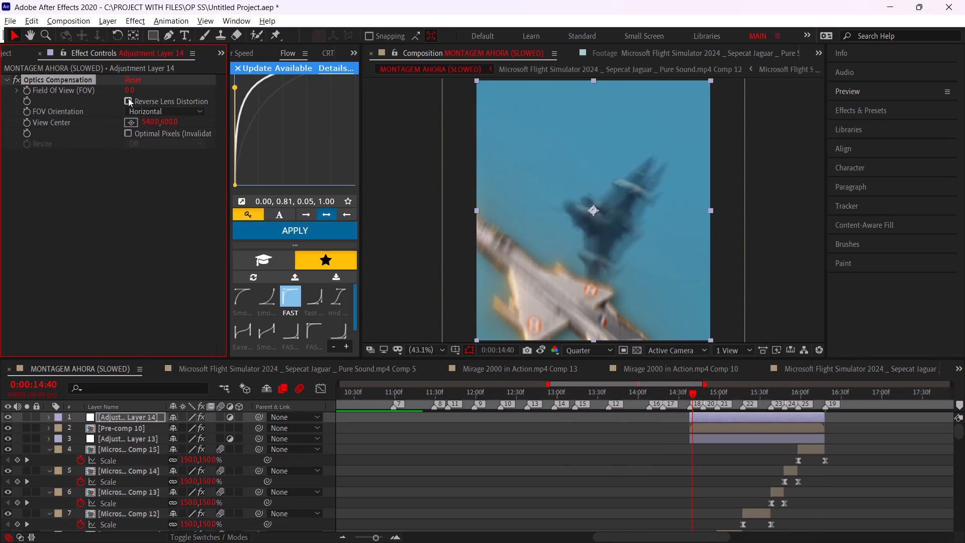
left_click(128, 98)
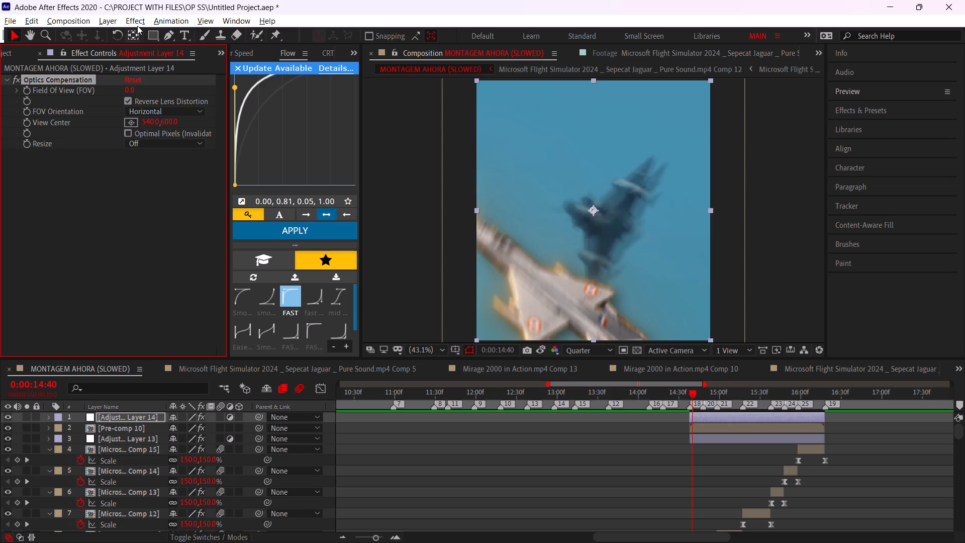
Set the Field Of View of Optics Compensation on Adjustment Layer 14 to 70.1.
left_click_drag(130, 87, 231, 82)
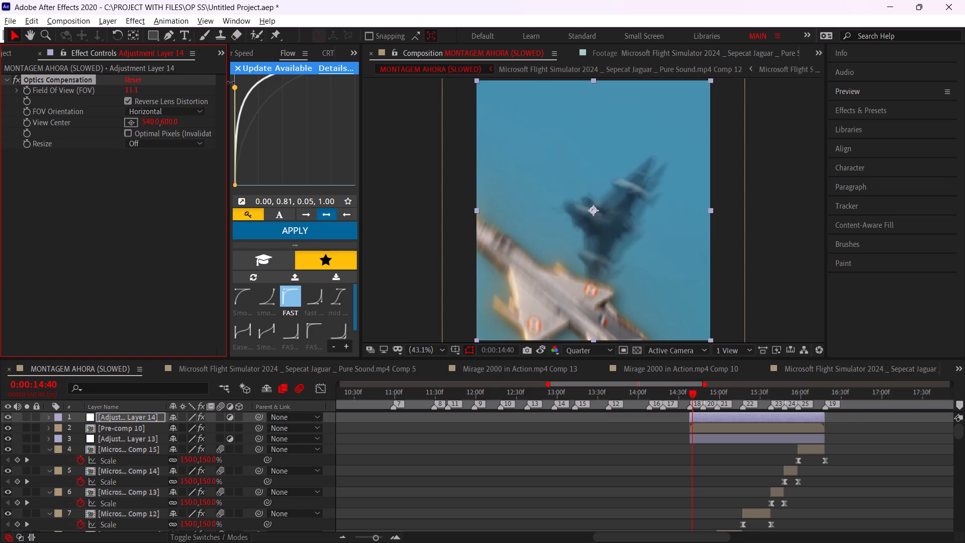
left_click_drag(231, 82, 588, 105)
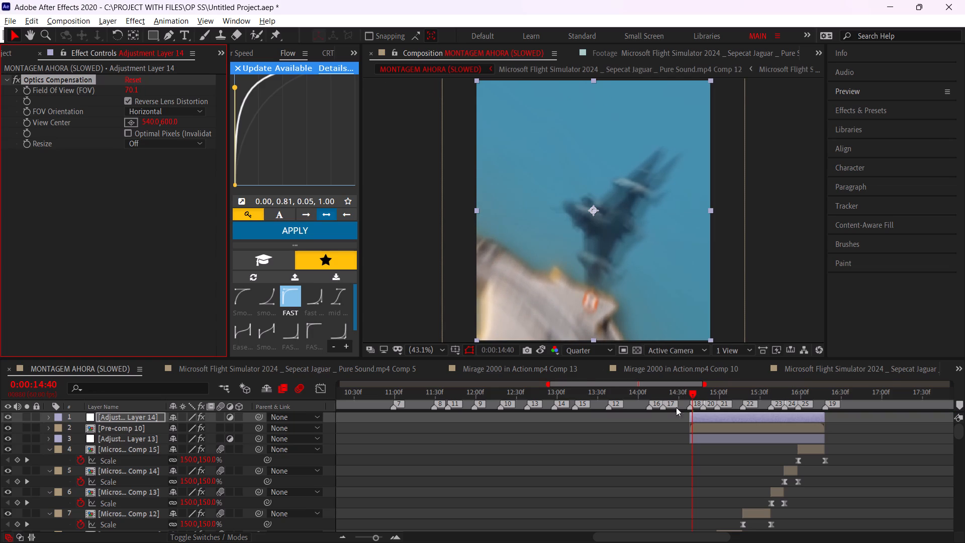
Play the montage from the beginning through the jet cutout shot to review the lens distortion.
scroll(639, 409, "down", 2, "alt")
left_click_drag(520, 394, 234, 416)
key("space")
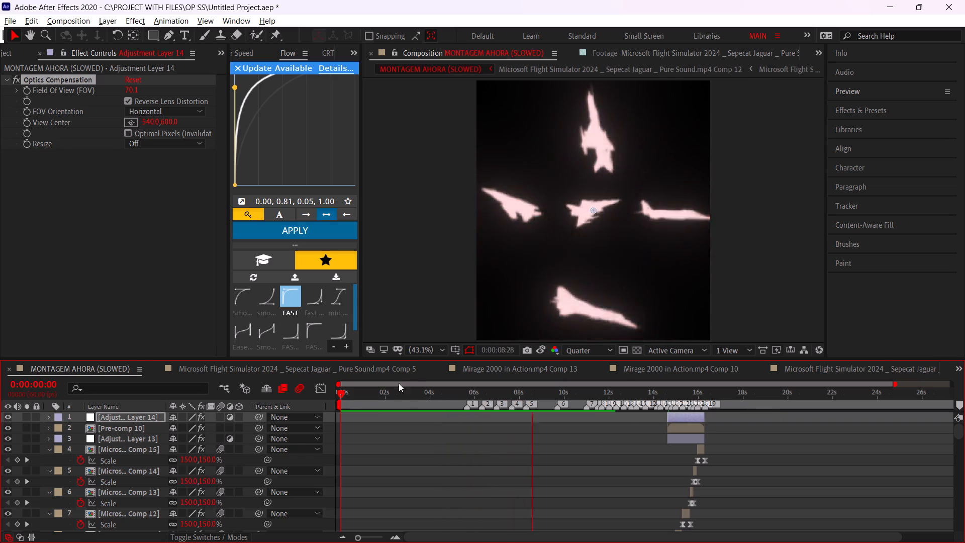
left_click_drag(409, 399, 210, 380)
key("space")
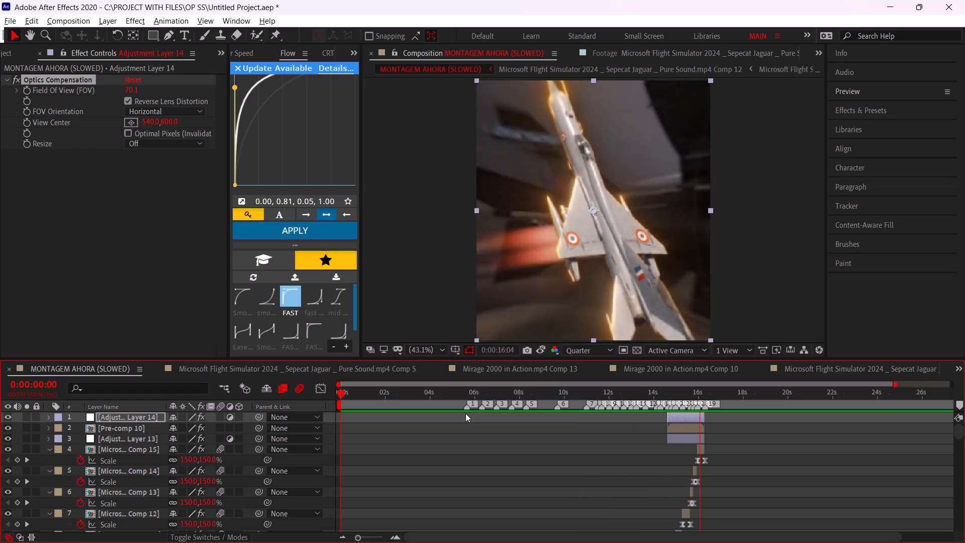
Set the Field Of View of Optics Compensation on Adjustment Layer 14 to 40.
scroll(656, 412, "up", 2, "alt")
left_click(734, 401)
left_click(734, 394)
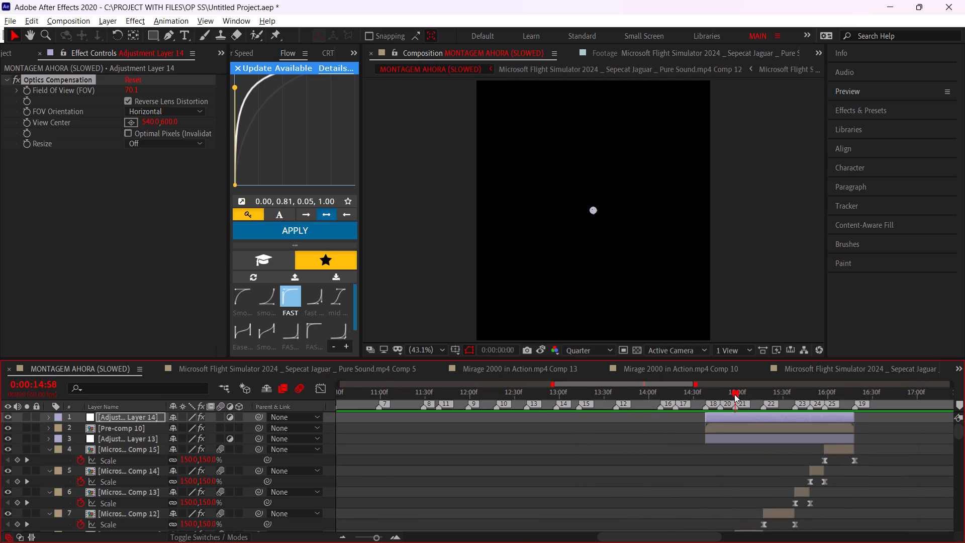
left_click_drag(734, 394, 703, 389)
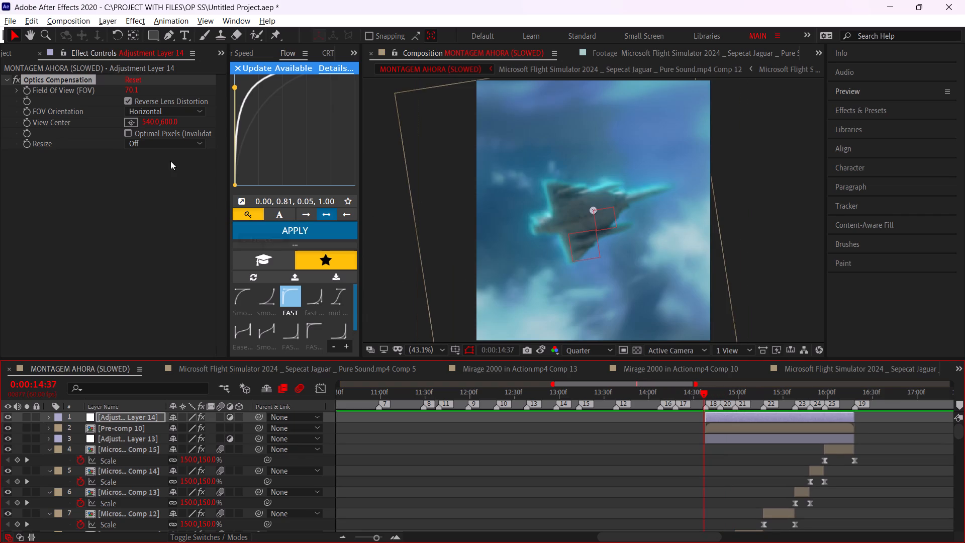
left_click(131, 91)
type("40")
left_click(163, 211)
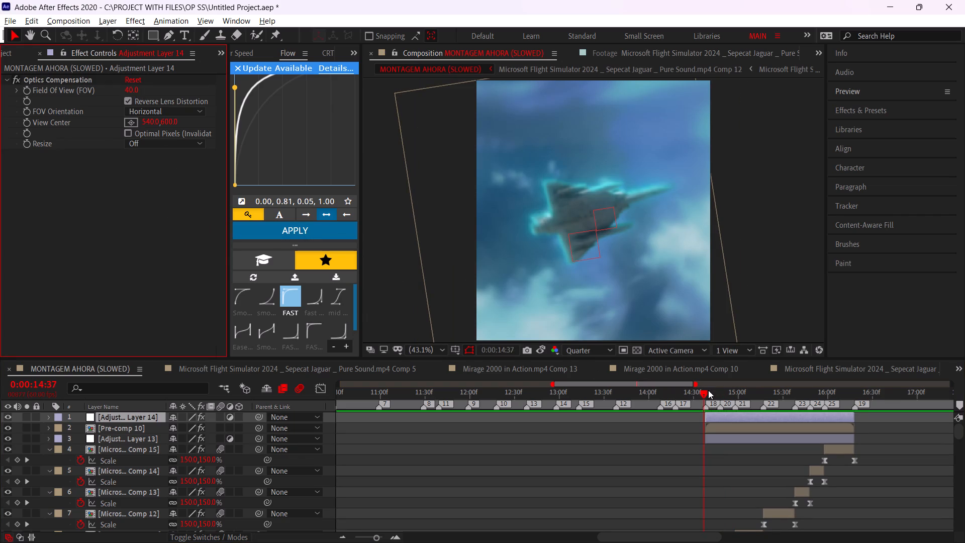
Scrub through the jet cutout shot to review the distortion, ending at its first frame, 0:00:14:38.
left_click_drag(708, 390, 813, 427)
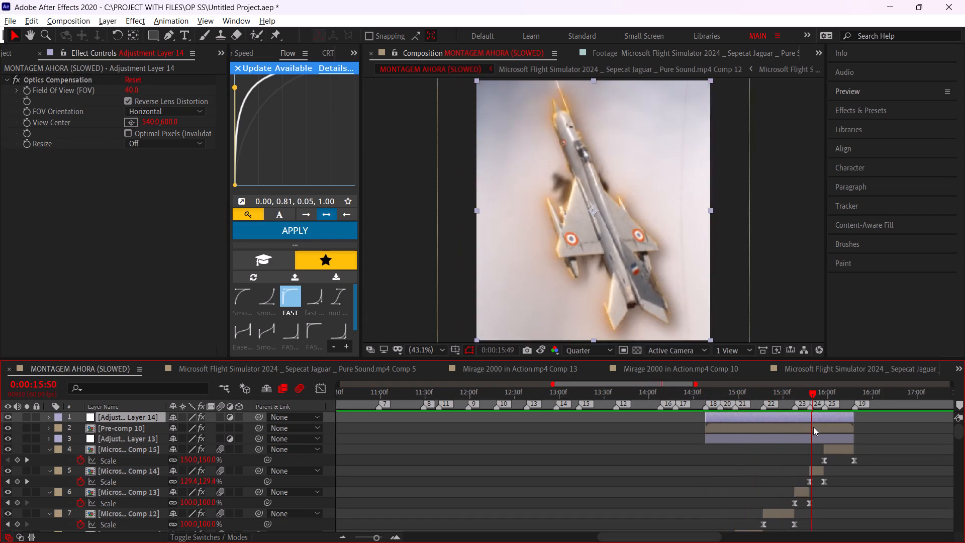
left_click_drag(813, 427, 680, 413)
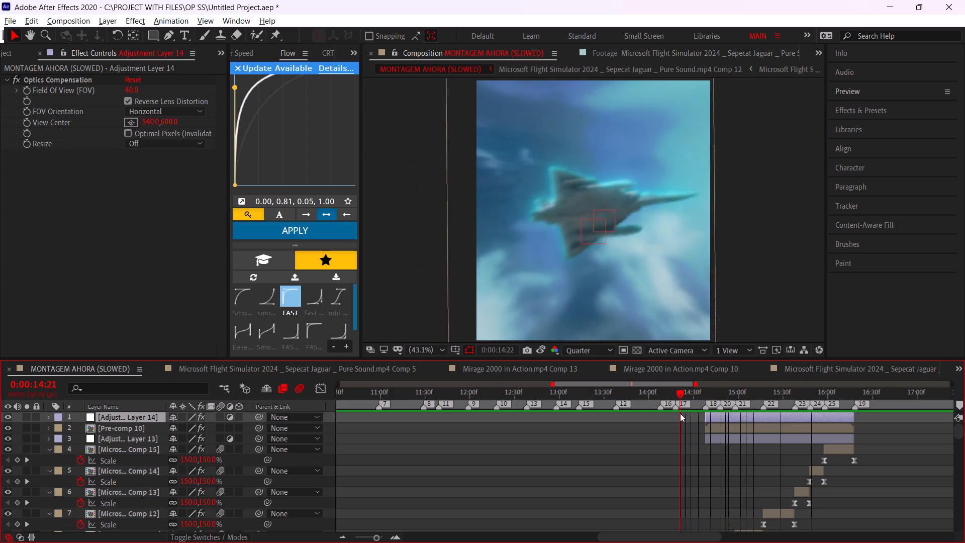
left_click_drag(680, 413, 706, 425)
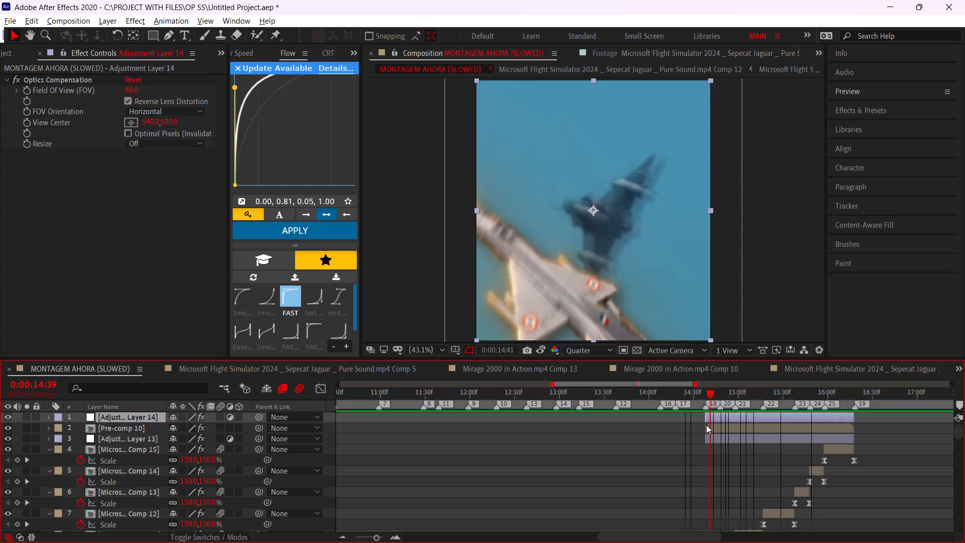
left_click_drag(706, 425, 710, 428)
scroll(709, 432, "up", 3, "alt")
left_click_drag(710, 398, 706, 397)
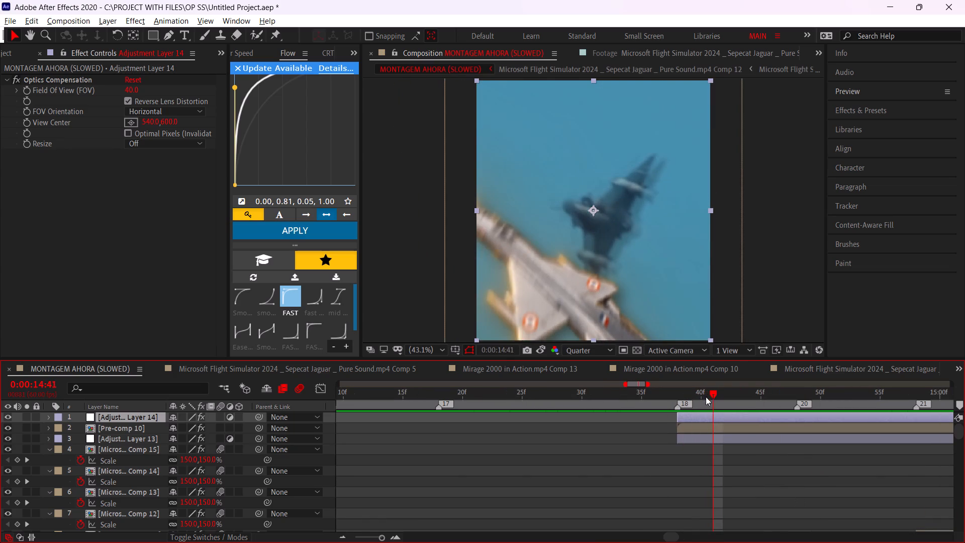
left_click_drag(706, 397, 678, 411)
Pre-compose Pre-comp 10, Adjustment Layer 13 and the Microsoft and Mirage clips beneath them as Pre-comp 11, moving all attributes.
scroll(686, 436, "down", 2, "alt")
left_click(709, 429)
scroll(708, 442, "down", 3)
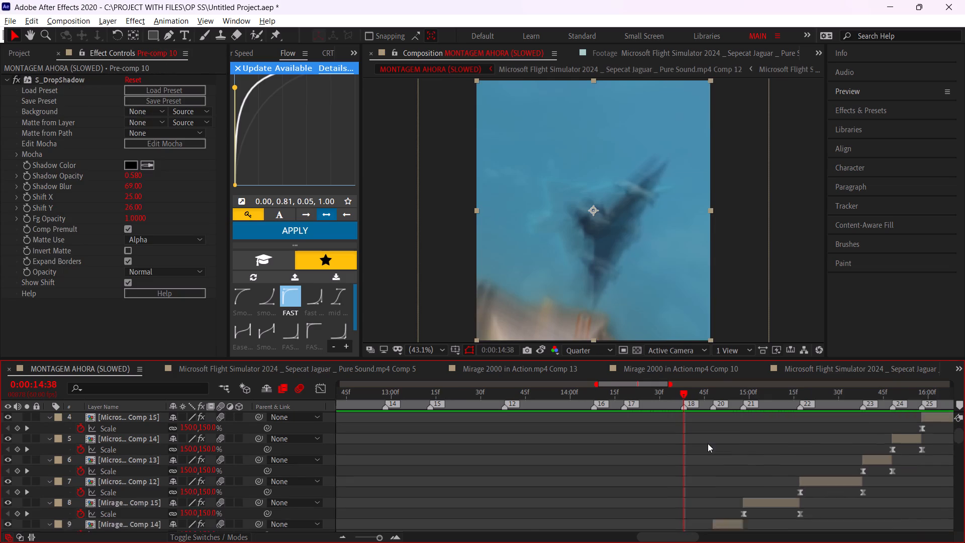
left_click(707, 477, "shift")
key("ctrl+shift+c")
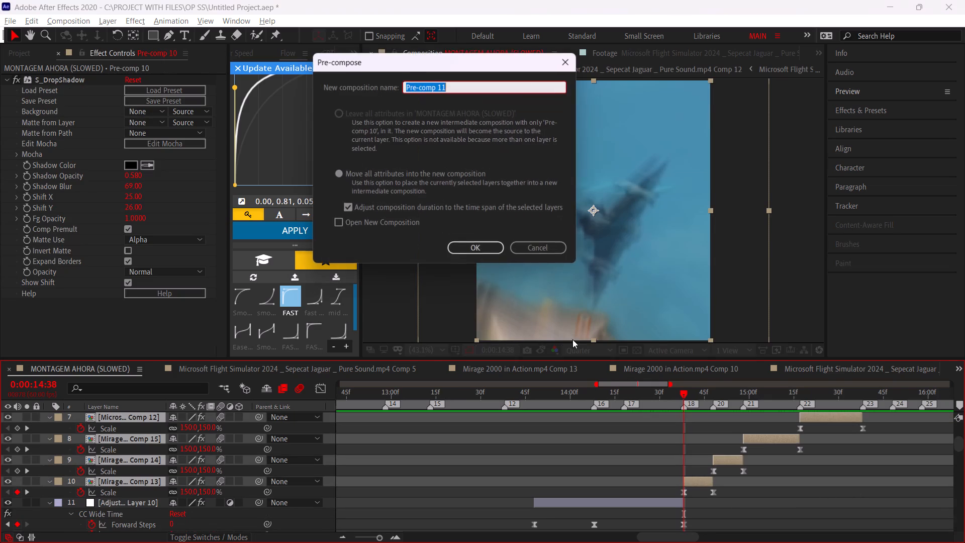
left_click(478, 250)
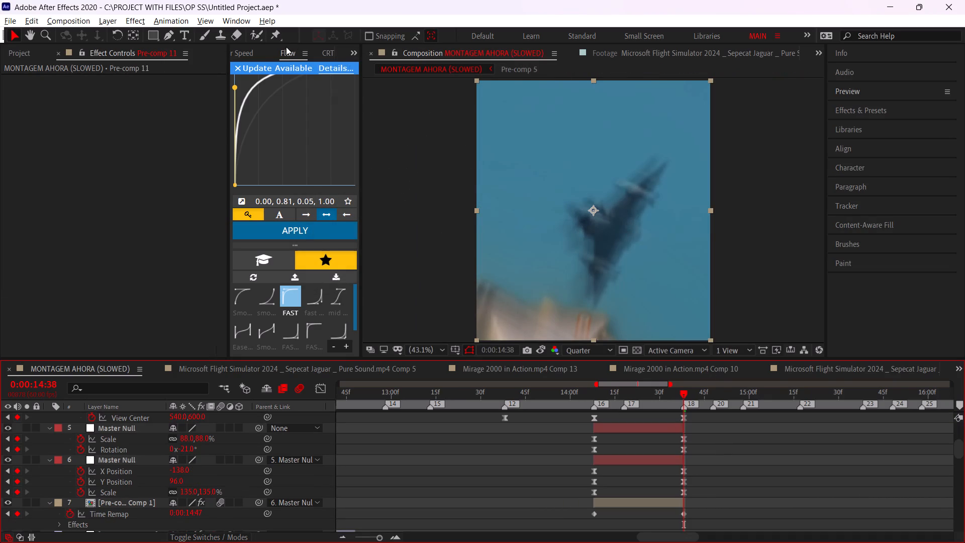
Apply the Hyper Speed script's M/T motion tile with mirrored edges to Pre-comp 11.
left_click(338, 55)
left_click(331, 53)
scroll(270, 60, "up", 2)
left_click(341, 248)
scroll(715, 461, "up", 3)
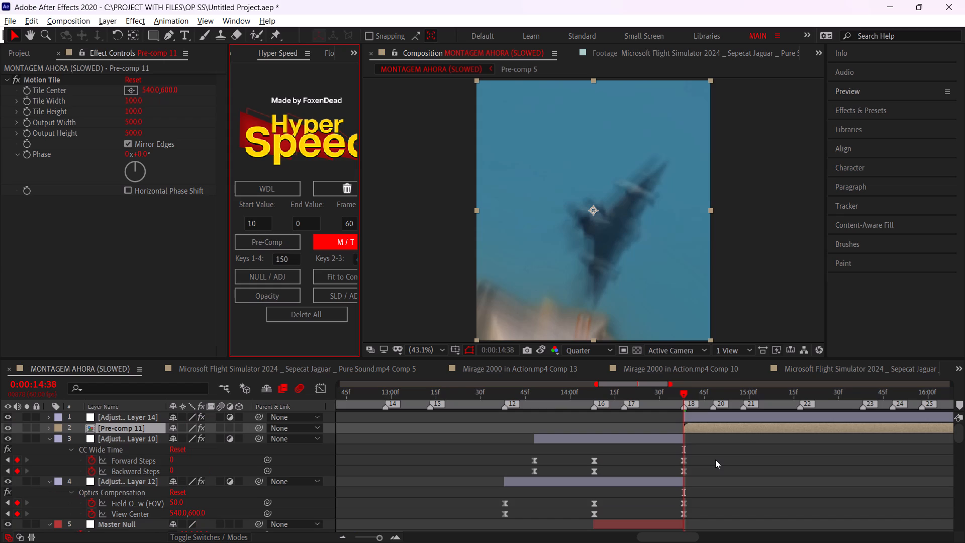
Add two chained Master Null controllers to Pre-comp 11 with the Hyper Speed script.
scroll(715, 460, "up", 4)
double_click(281, 279)
Keyframe Scale and Rotation on the lower Master Null and move both keyframes to the end of the shot.
key("s")
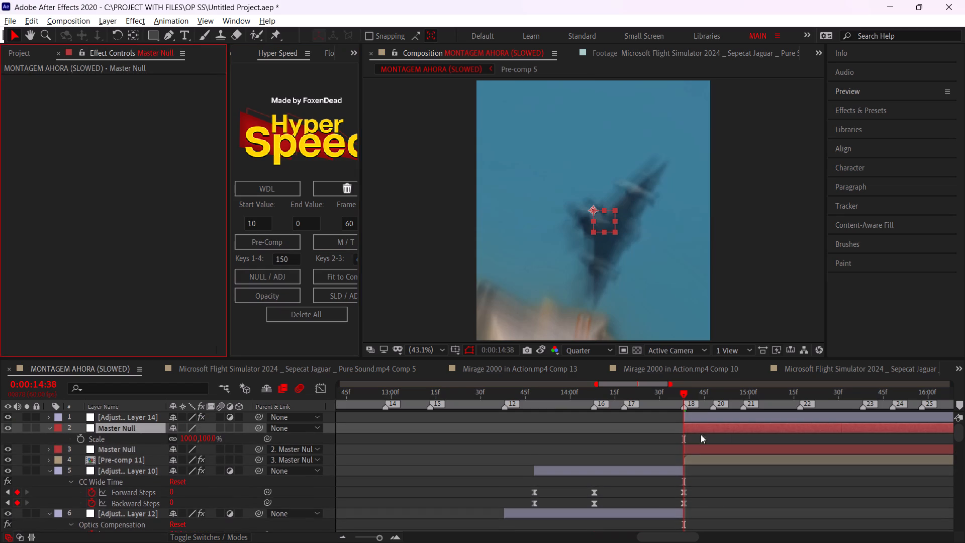
left_click(691, 446)
key("s")
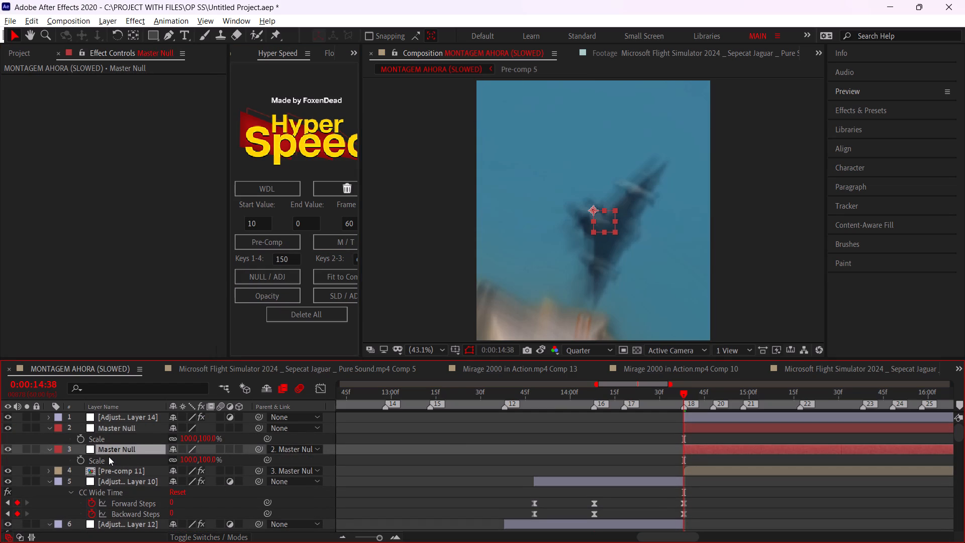
key("shift+r")
left_click(83, 459)
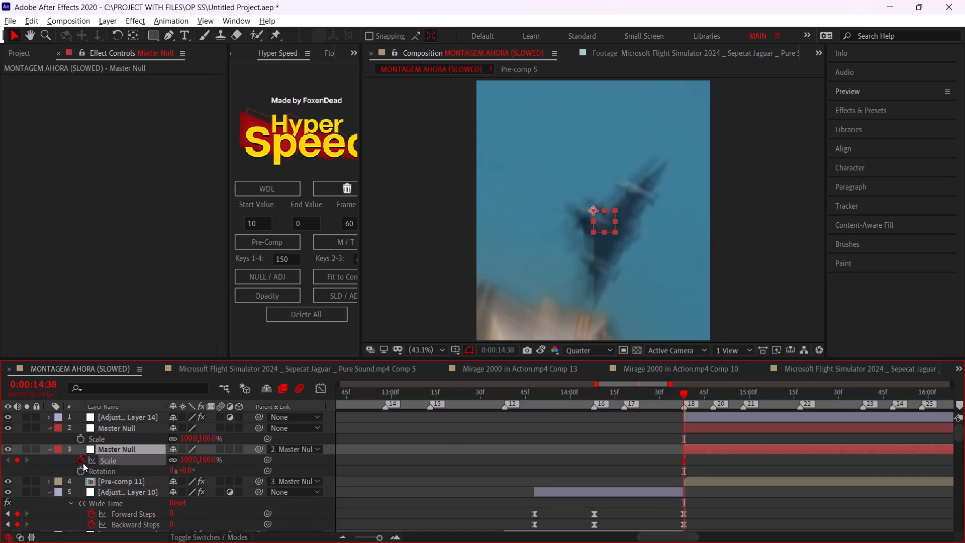
left_click(83, 473)
scroll(614, 509, "down", 1, "alt")
left_click_drag(613, 458, 687, 477)
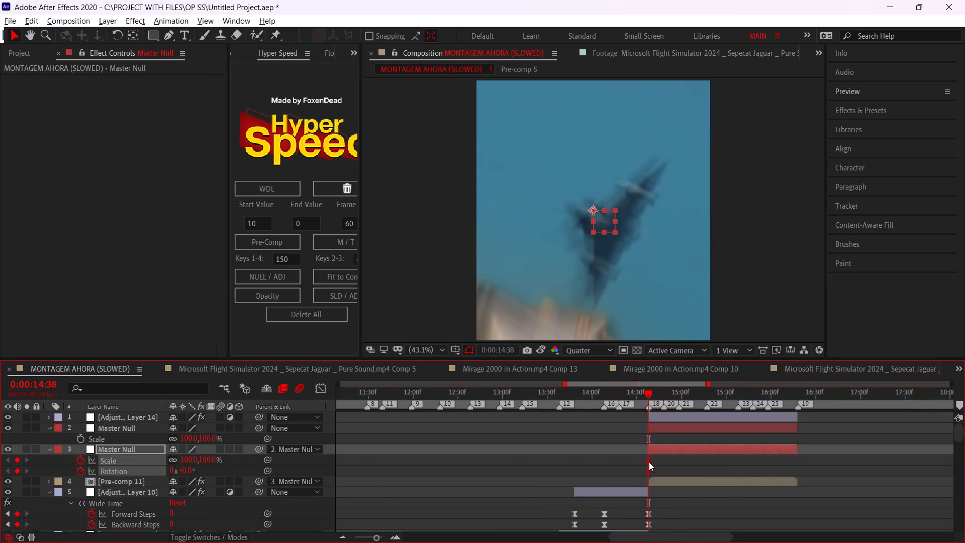
left_click_drag(646, 462, 796, 483)
Set the lower Master Null's Scale to 275% at 0:00:14:38.
left_click(279, 460)
left_click_drag(187, 463, 192, 463)
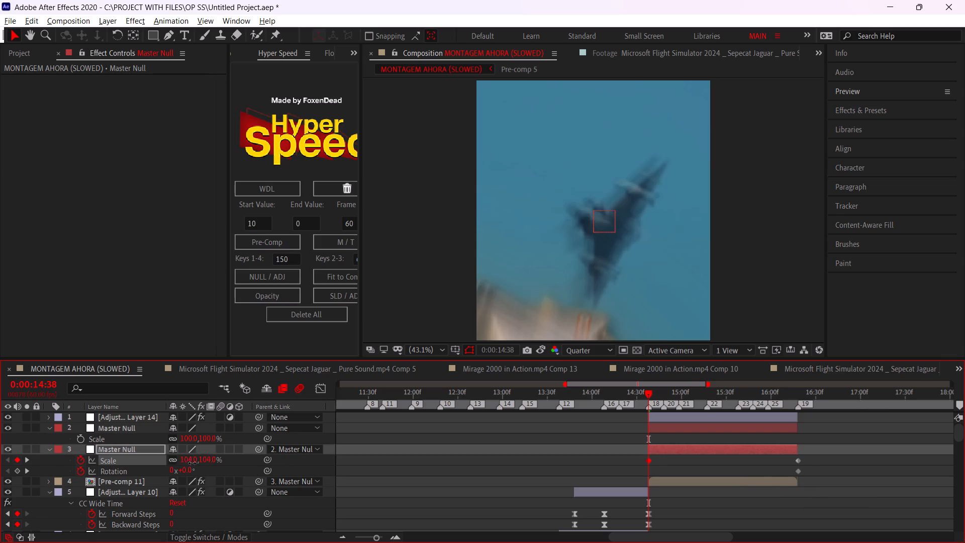
left_click_drag(192, 463, 320, 483)
Set the lower Master Null's starting Rotation to 35° and align its keyframe with the first Scale keyframe.
left_click(190, 472)
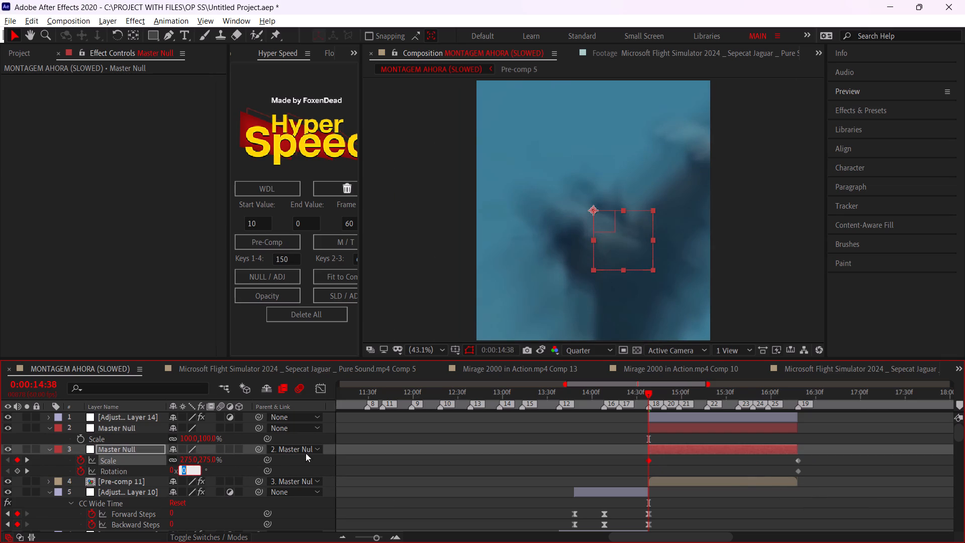
left_click_drag(638, 393, 650, 401)
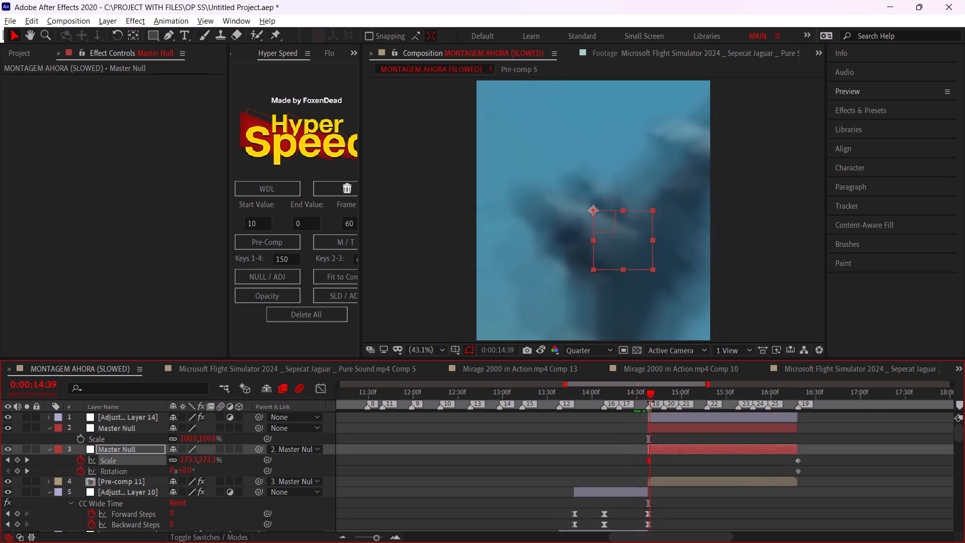
left_click_drag(189, 472, 209, 475)
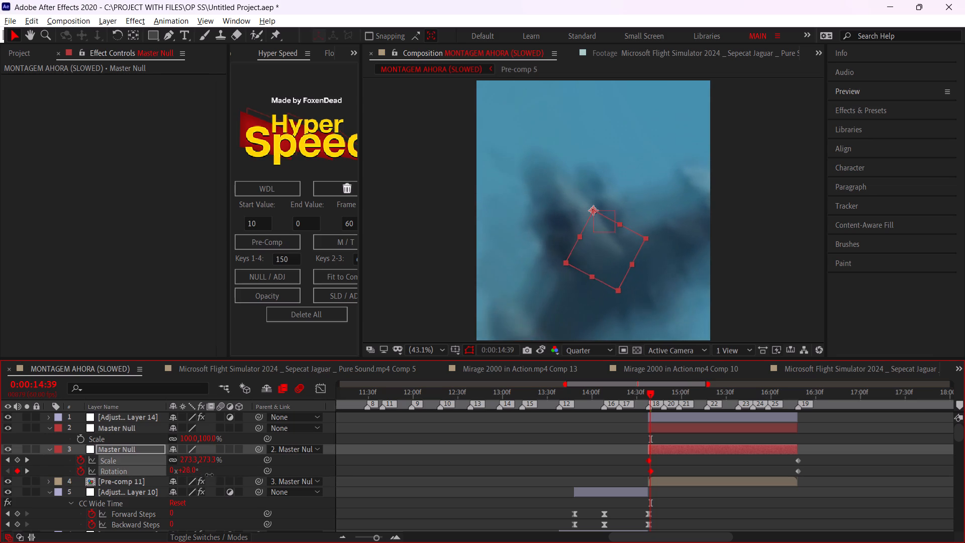
left_click_drag(209, 475, 218, 479)
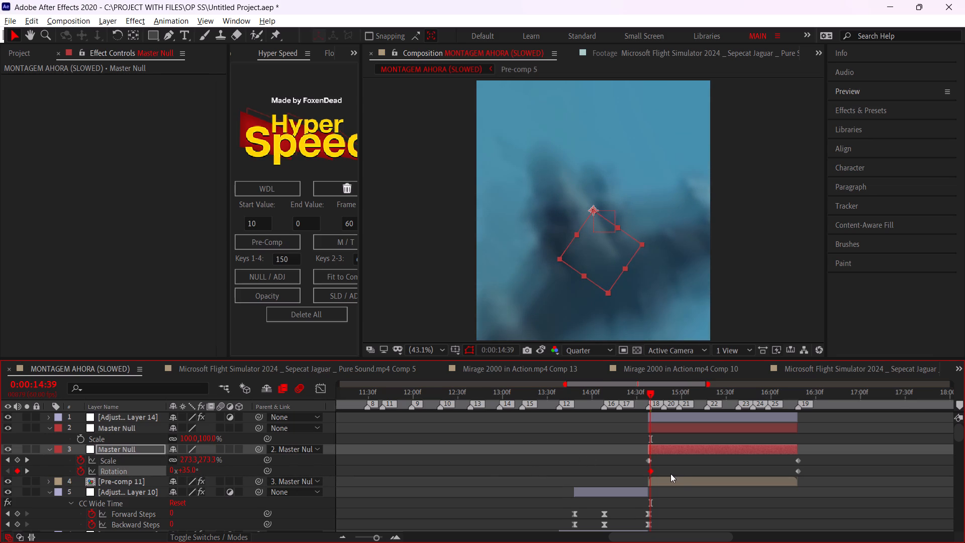
scroll(652, 469, "up", 2, "alt")
left_click_drag(645, 469, 640, 472)
Apply the Flow FAST easing curve (0.00, 0.81, 0.05, 1.00) to the lower Master Null's Scale and Rotation keyframes.
scroll(631, 479, "down", 3, "alt")
left_click_drag(597, 454, 600, 455)
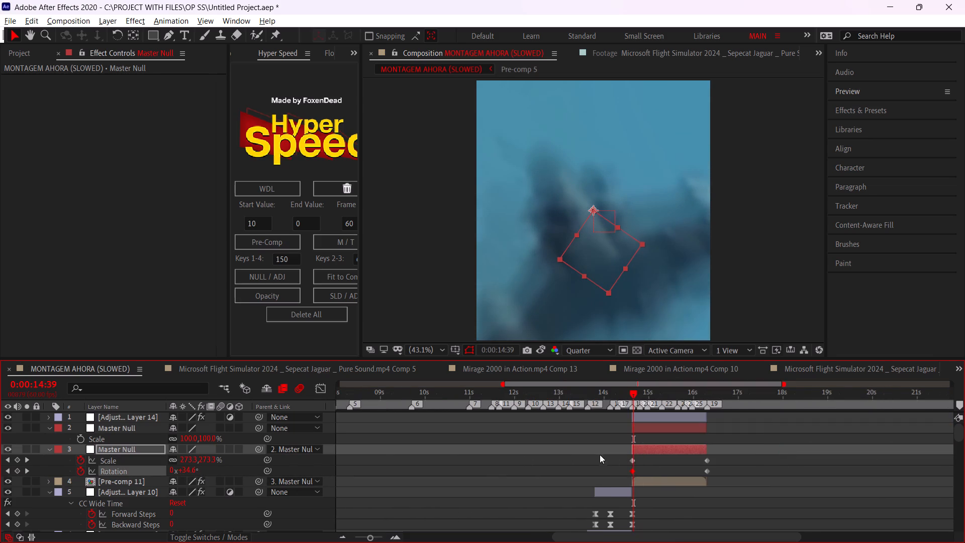
left_click_drag(600, 455, 737, 484)
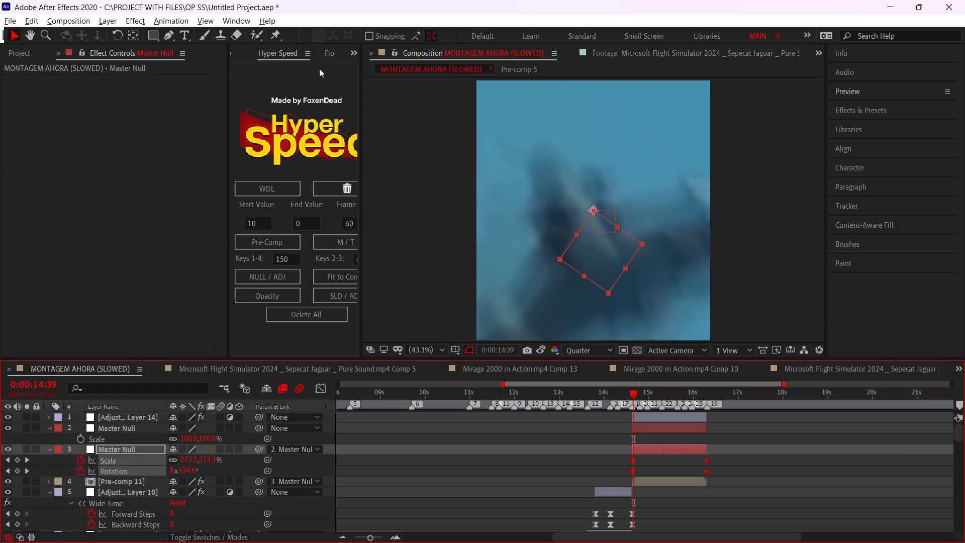
left_click(328, 45)
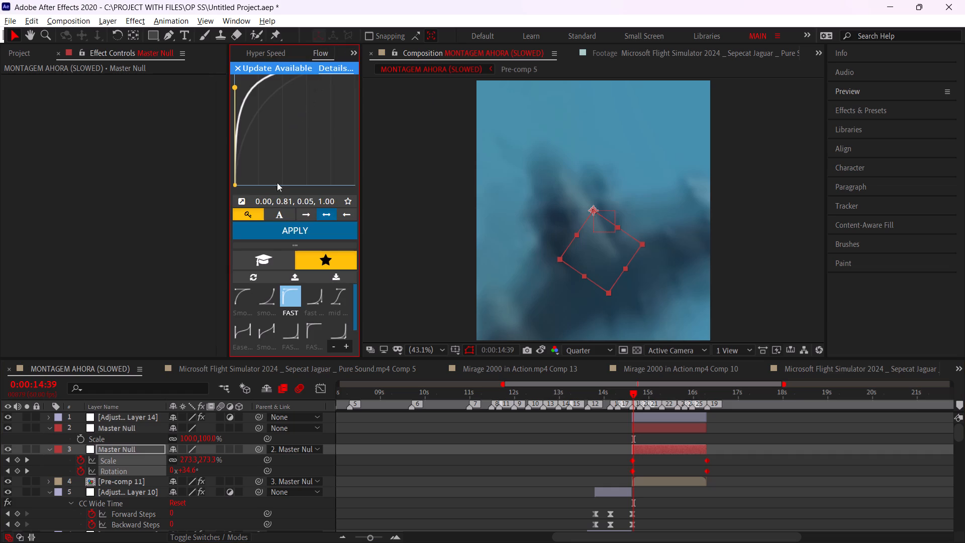
left_click(286, 230)
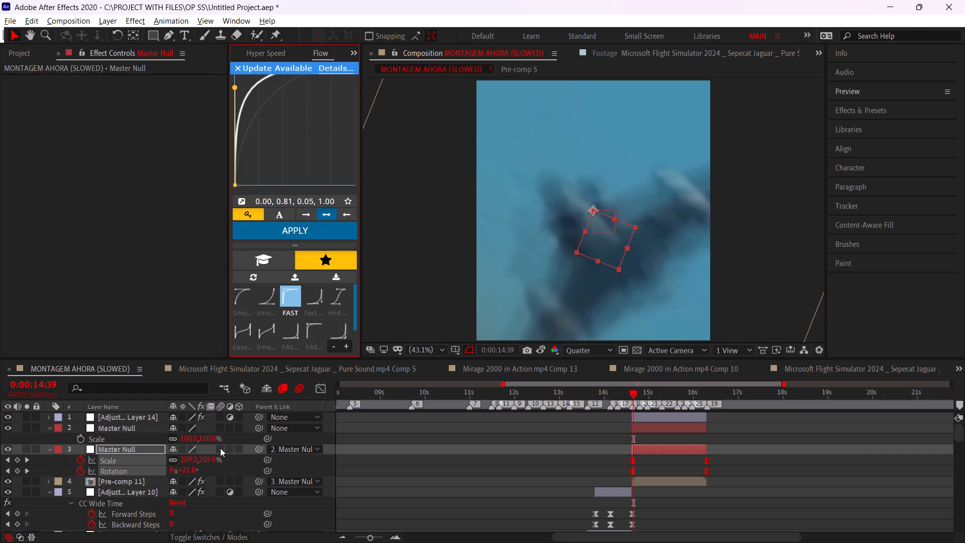
Enable motion blur on Pre-comp 11, leaving it off for the lower Master Null.
left_click(220, 448)
left_click(220, 449)
left_click(223, 481)
Play the montage from the start and replay the cut into the Pre-comp 11 shot to check the null-driven zoom and rotation.
scroll(546, 472, "down", 3, "alt")
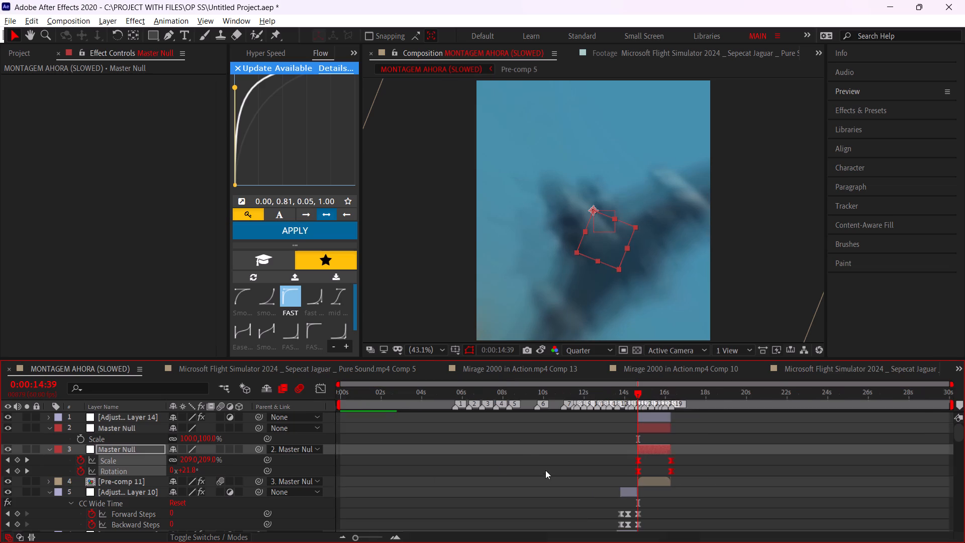
left_click_drag(483, 390, 285, 419)
key("space")
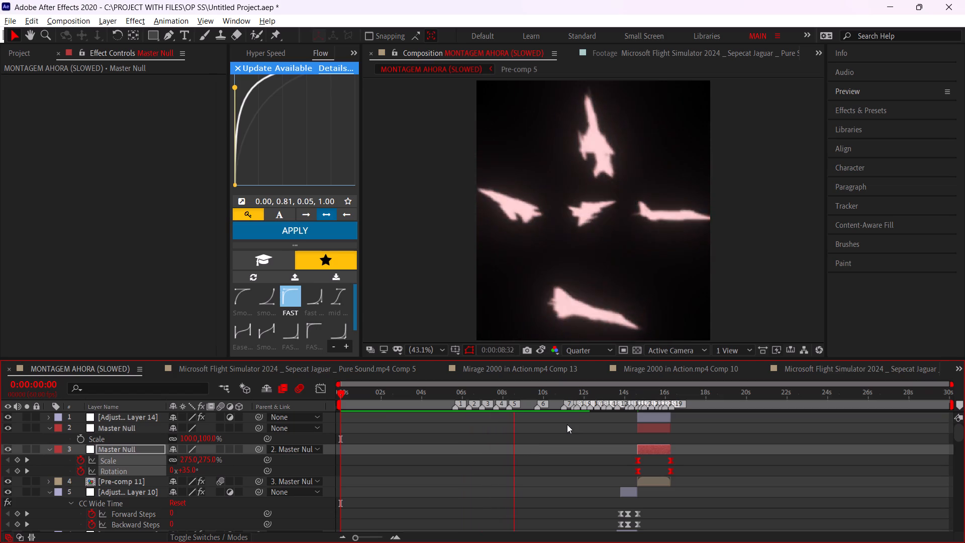
left_click_drag(431, 404, 254, 414)
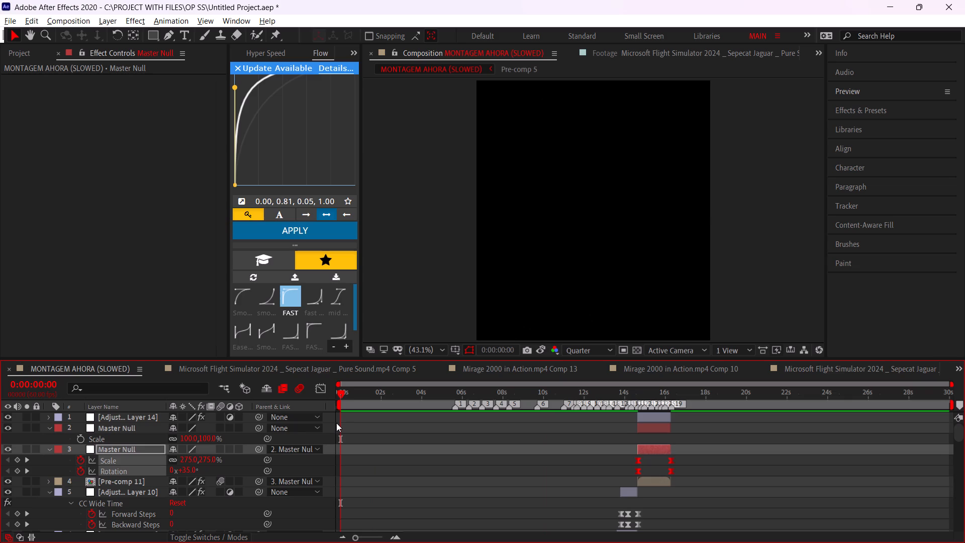
key("space")
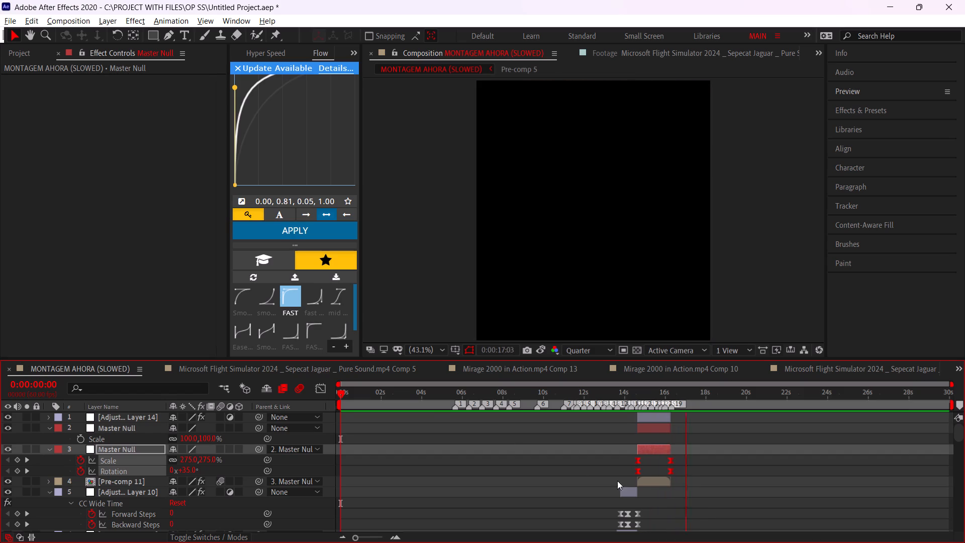
left_click(577, 470)
left_click(635, 396)
key("space")
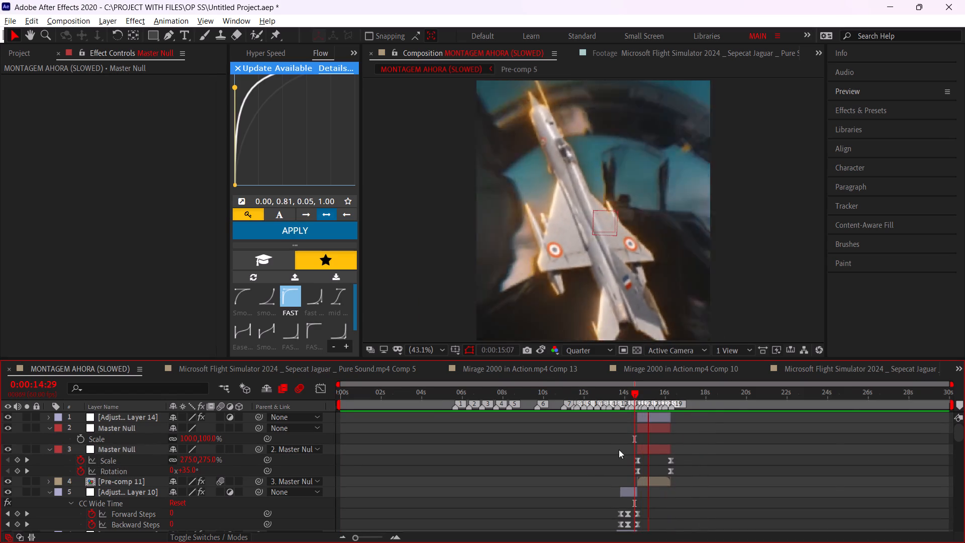
scroll(616, 447, "up", 2, "alt")
left_click_drag(681, 385, 670, 389)
left_click_drag(699, 392, 689, 393)
key("space")
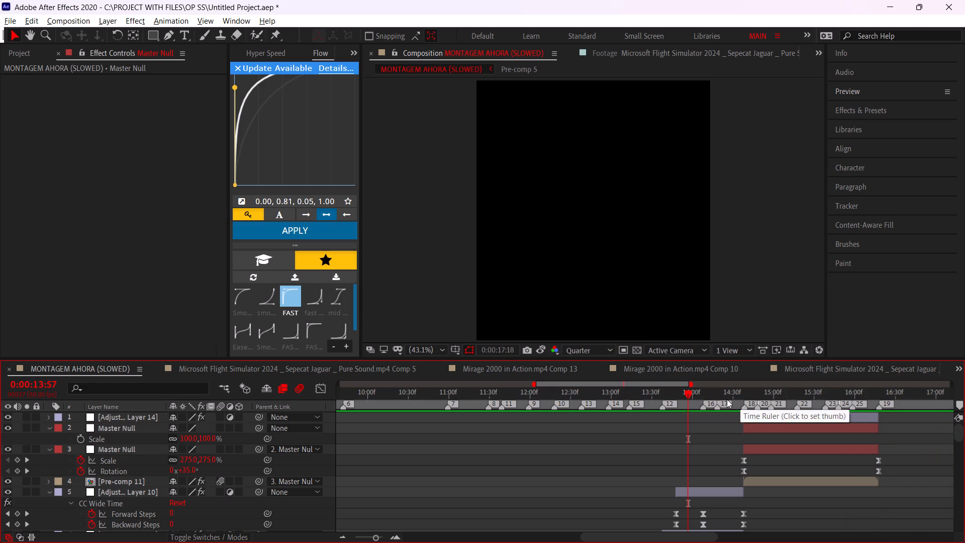
left_click(727, 399)
key("space")
left_click(727, 399)
key("space")
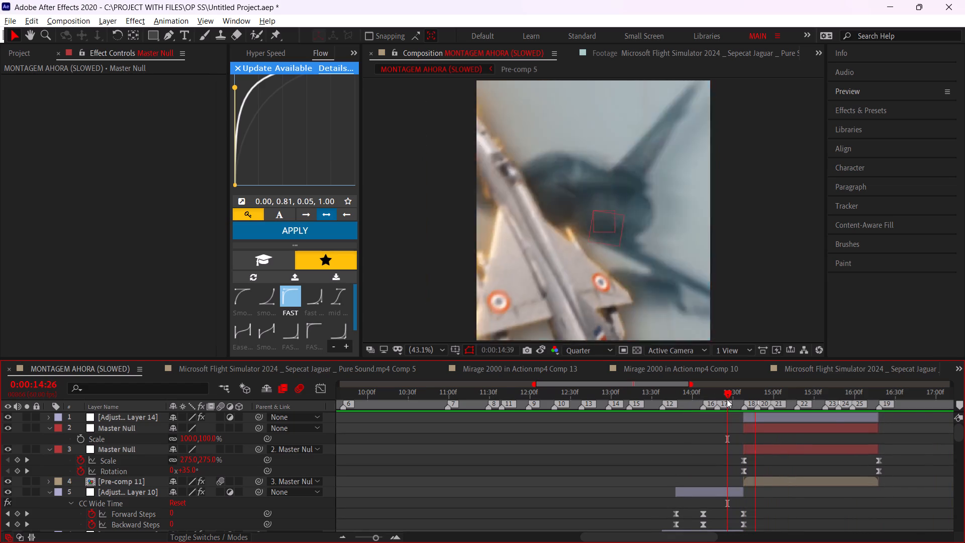
left_click(727, 399)
key("space")
Set the lower Master Null's starting Scale keyframe at 0:00:14:38 to 150%.
left_click_drag(727, 399, 746, 408)
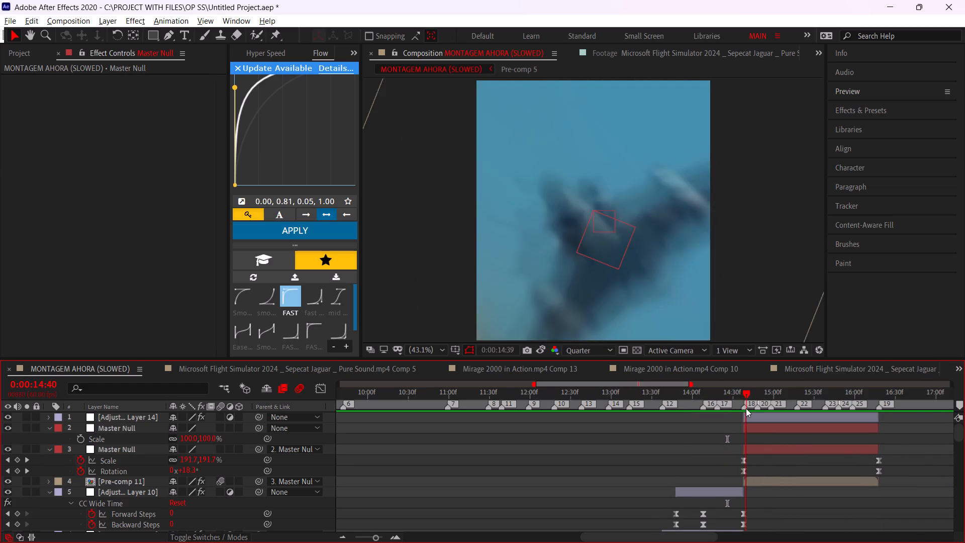
left_click_drag(746, 408, 739, 413)
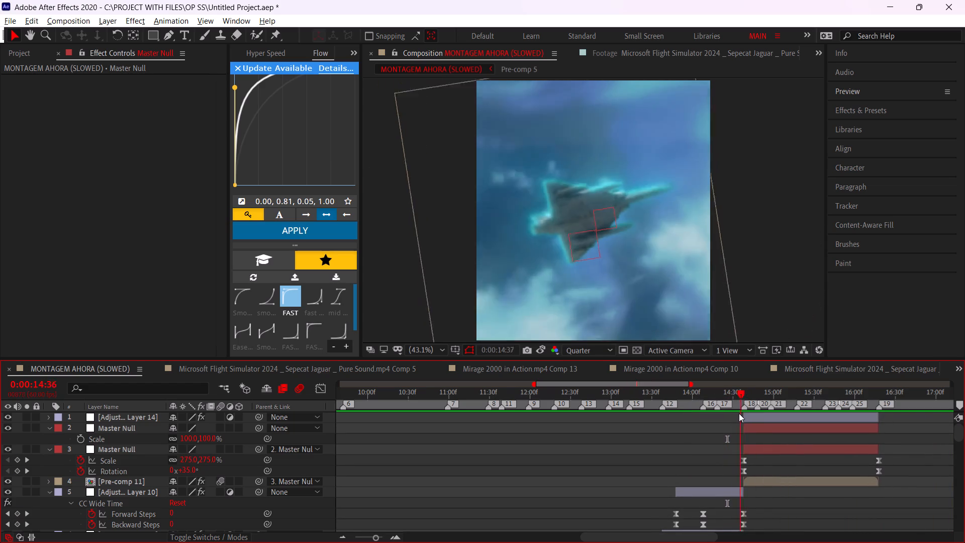
left_click_drag(739, 413, 742, 421)
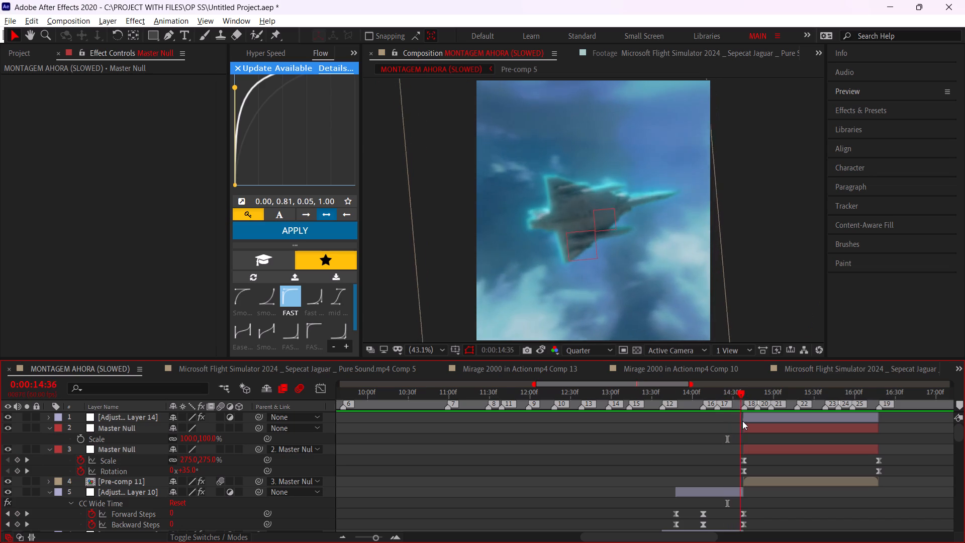
left_click_drag(742, 421, 743, 421)
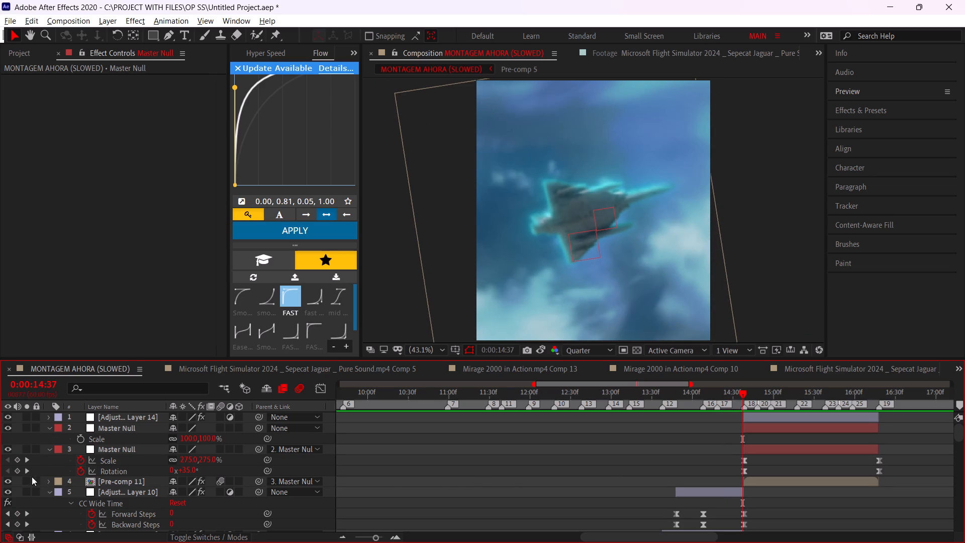
left_click(25, 473)
left_click(190, 463)
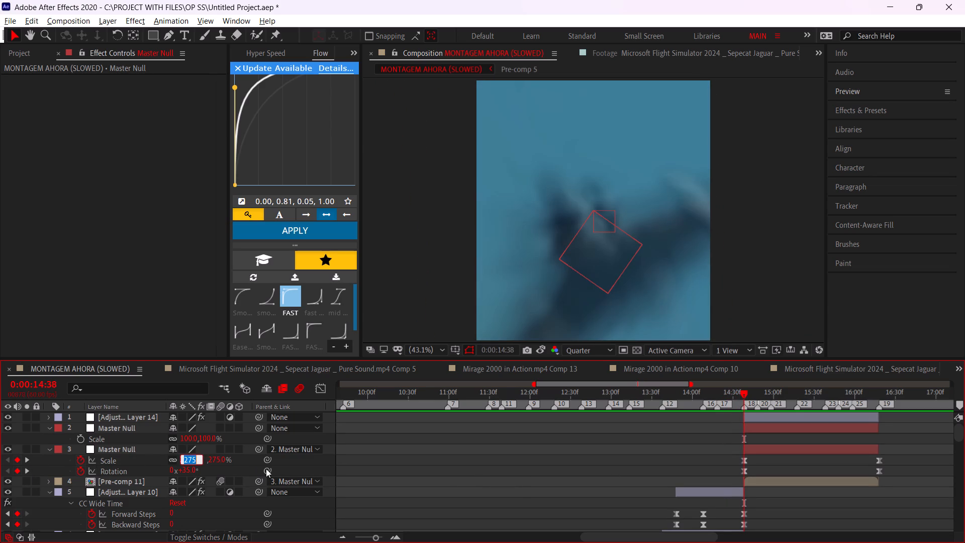
type("150")
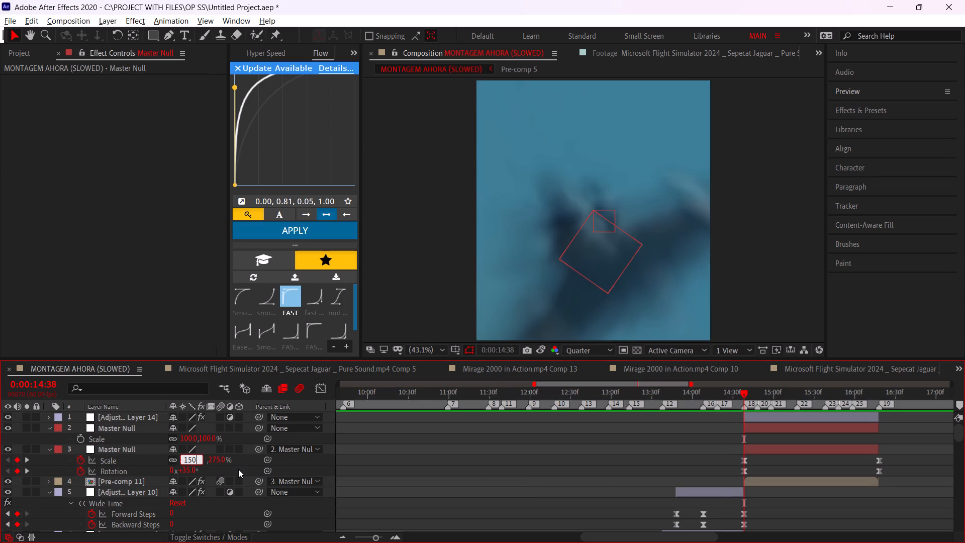
left_click(238, 469)
Reapply the Flow FAST curve to all Scale and Rotation keyframes of the lower Master Null.
left_click(143, 462)
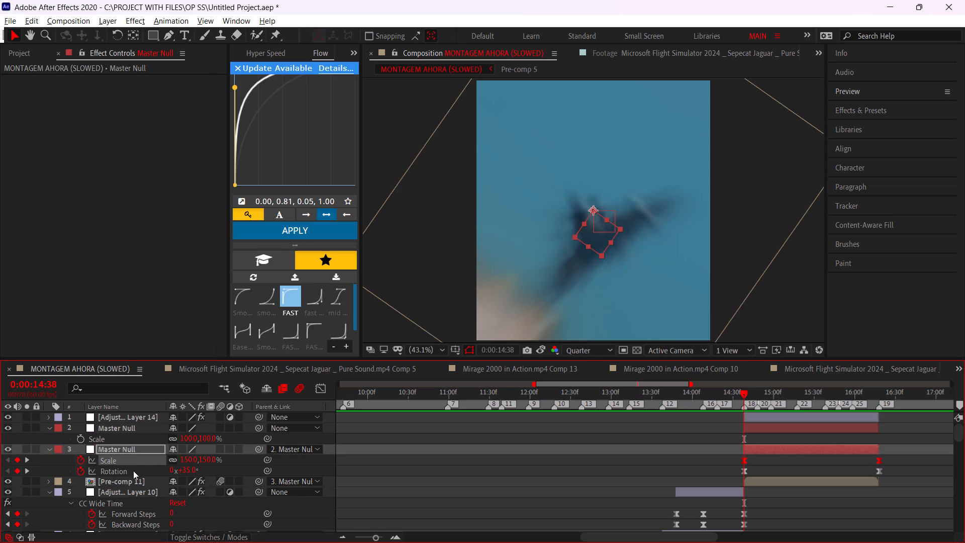
left_click(133, 471, "shift")
left_click(306, 231)
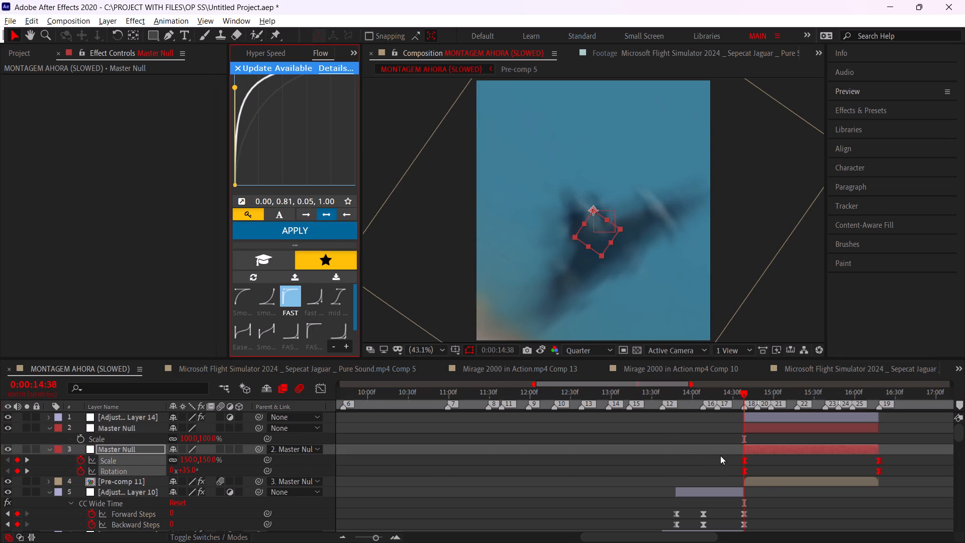
Play the montage from the start and replay the seconds around 0:00:14:00 to check the revised zoom into the Pre-comp 11 shot.
scroll(720, 456, "down", 3, "alt")
left_click_drag(422, 408, 27, 419)
key("space")
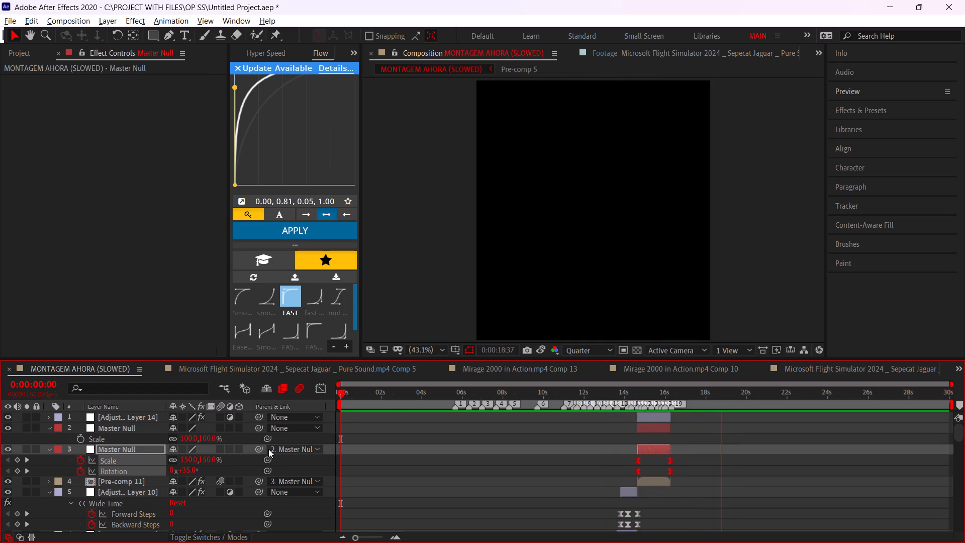
left_click_drag(394, 402, 223, 399)
key("space")
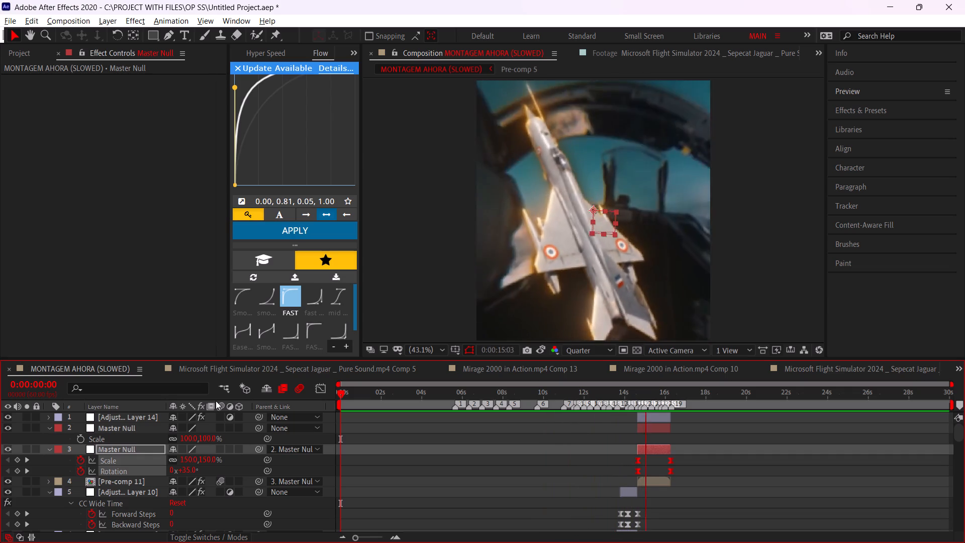
left_click_drag(531, 466, 546, 457)
left_click(607, 400)
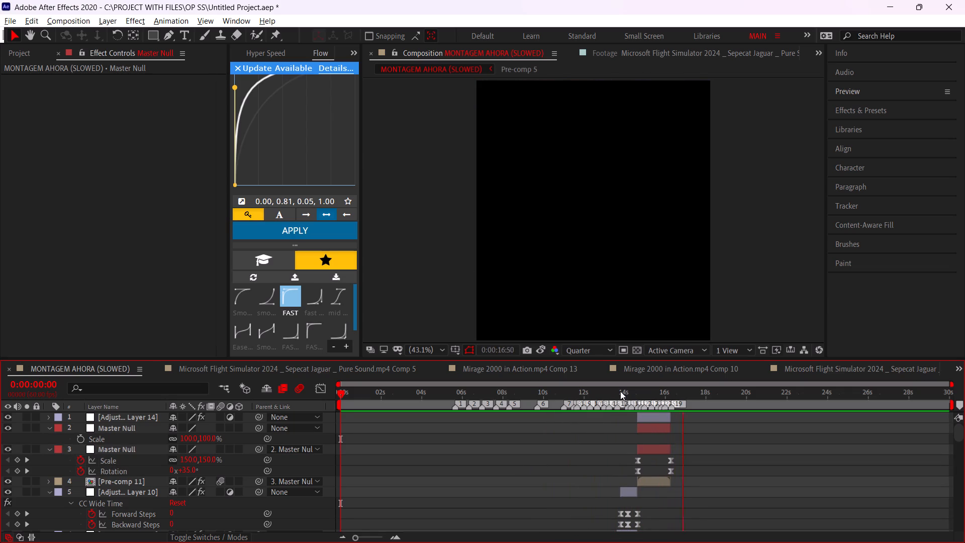
left_click(620, 391)
key("space")
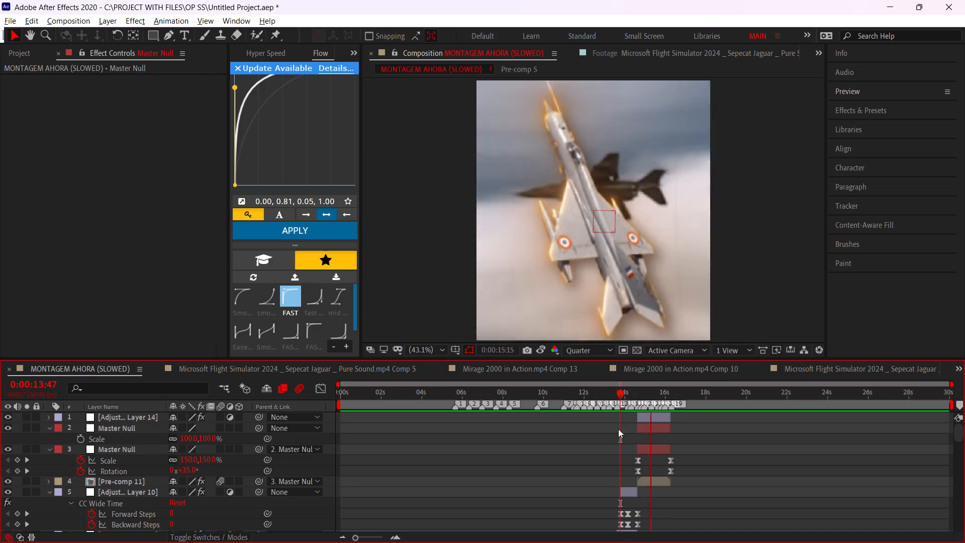
left_click(615, 421)
left_click(625, 392)
key("space")
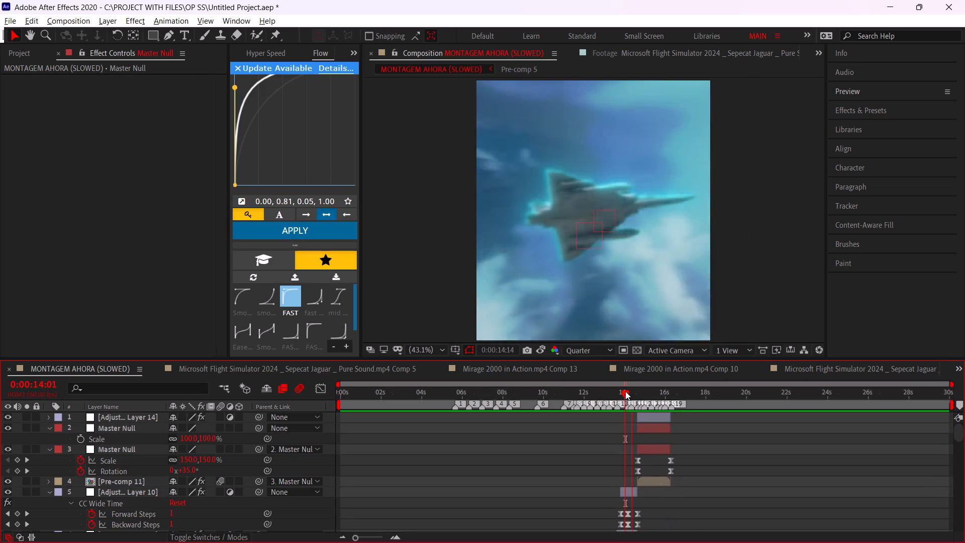
left_click(625, 391)
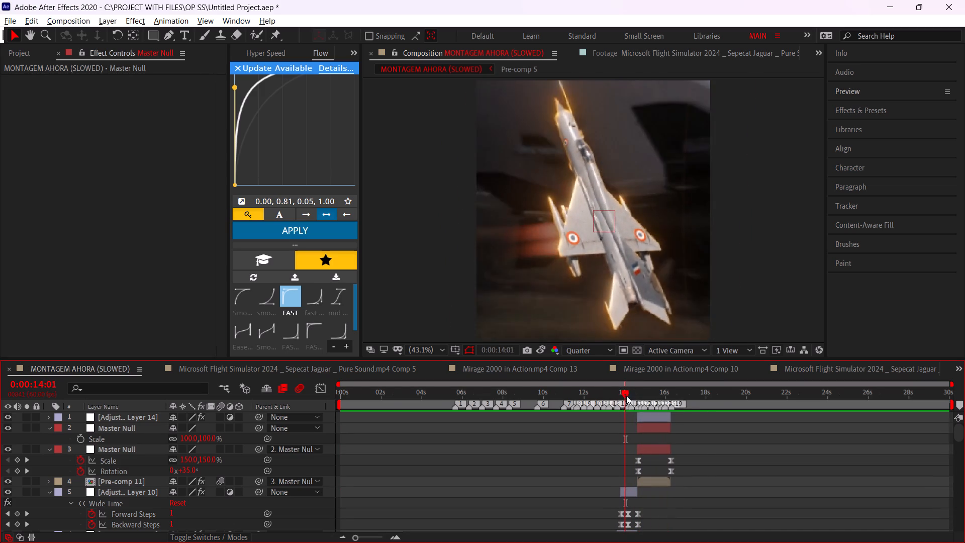
Keyframe Adjustment Layer 14's Optics Compensation Field Of View from 120 at 0:00:14:38 to 40 at 0:00:16:18.
scroll(634, 417, "up", 3, "alt")
left_click_drag(644, 389, 661, 393)
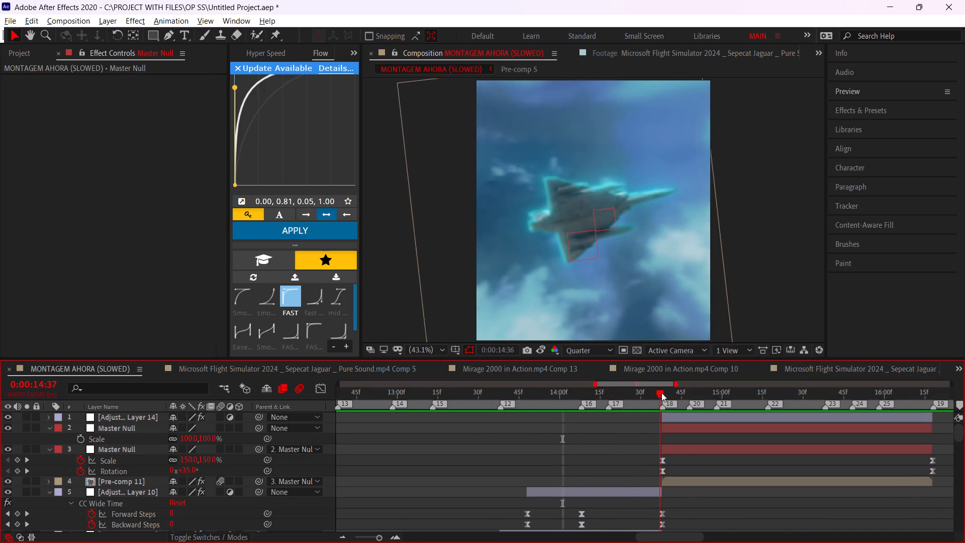
left_click_drag(661, 393, 663, 393)
left_click(683, 415)
key("u")
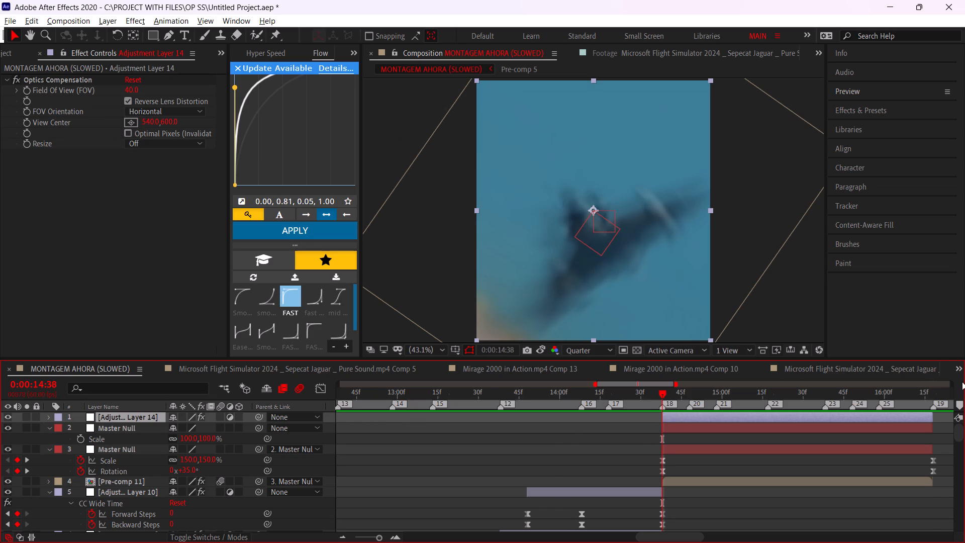
left_click(933, 394)
left_click(26, 87)
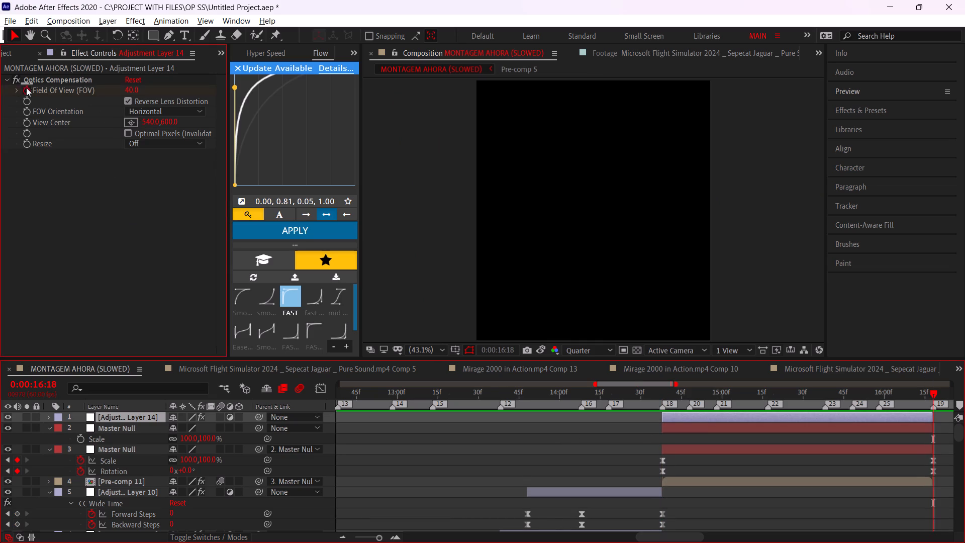
left_click(663, 395)
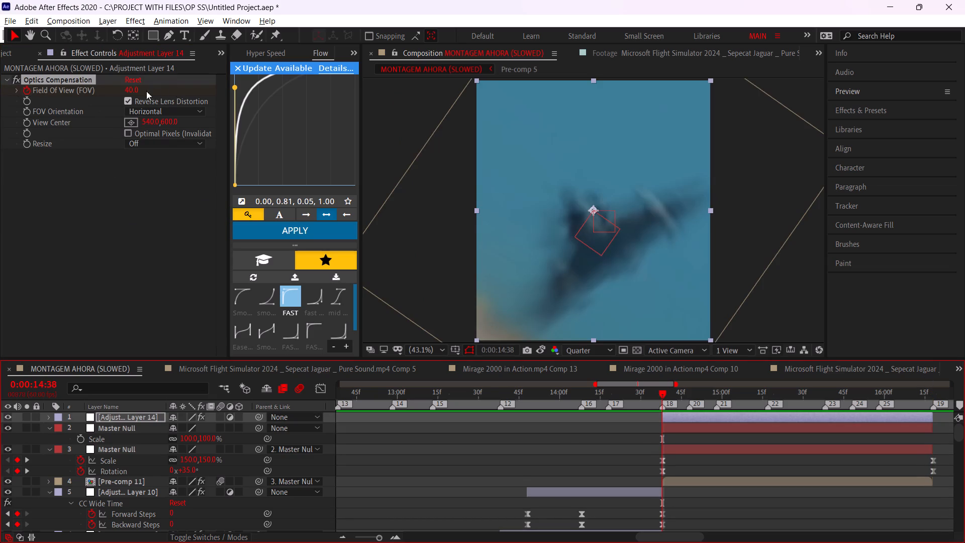
left_click(133, 93)
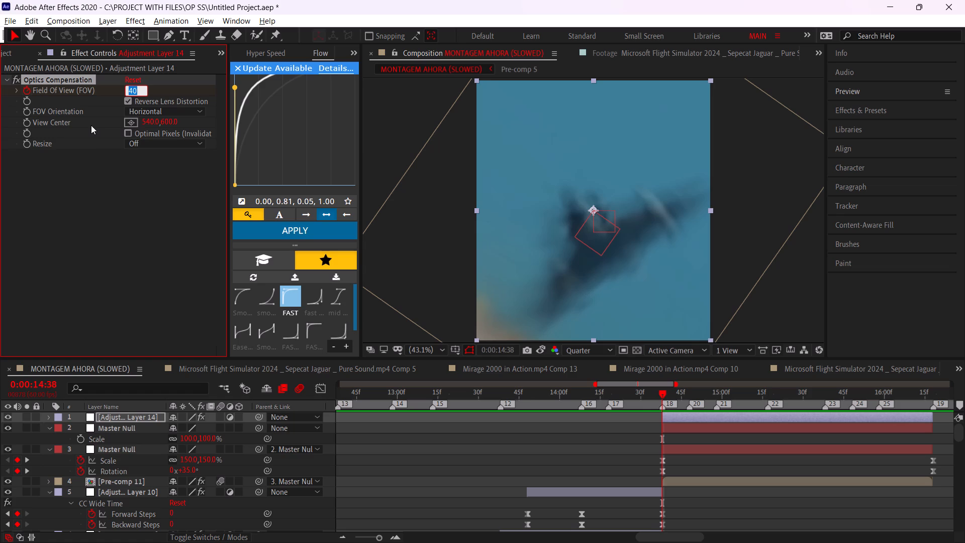
type("120")
left_click(118, 204)
Apply the Flow FAST curve to Adjustment Layer 14's Field Of View keyframes.
key("u")
left_click(135, 436)
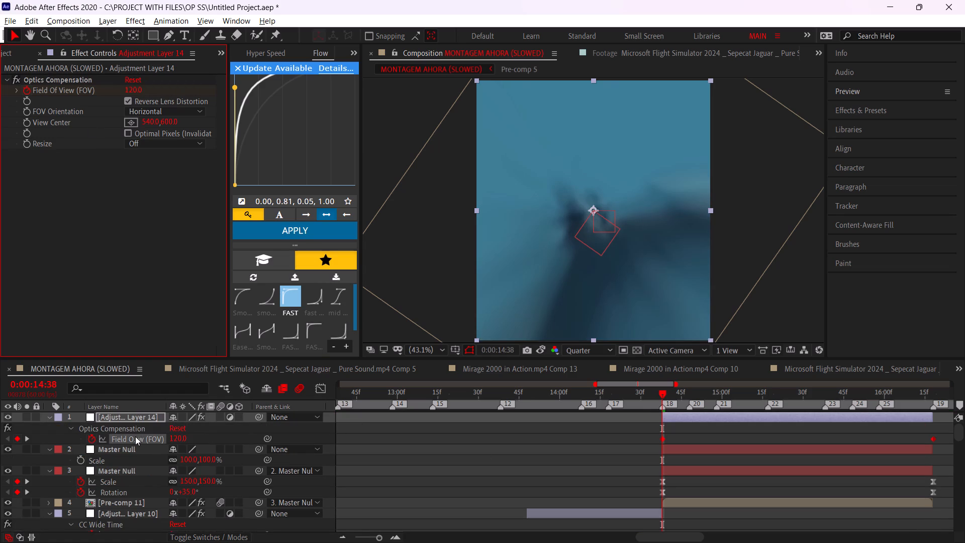
left_click(290, 233)
Play the montage from the start to check the animated lens distortion on the Pre-comp 11 shot.
scroll(658, 454, "down", 3, "alt")
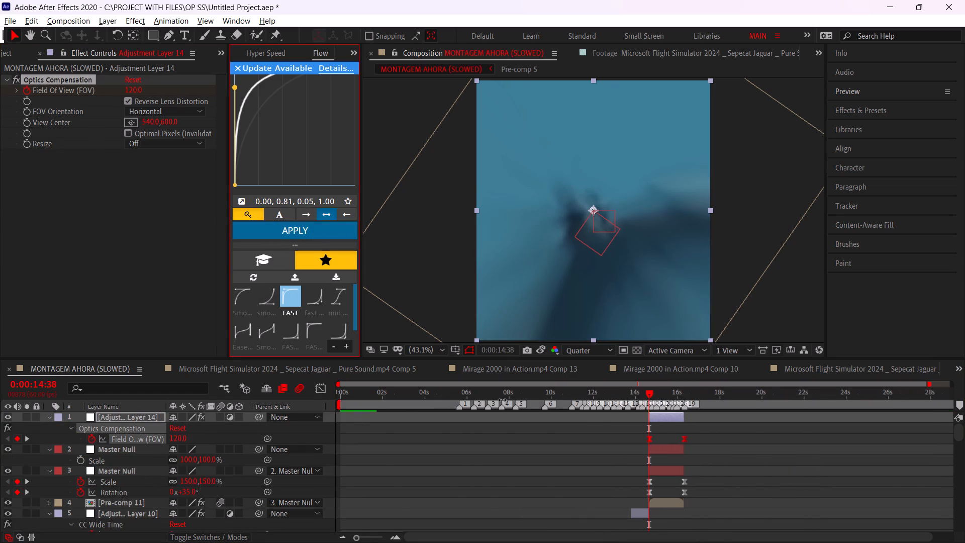
left_click_drag(500, 396, 242, 416)
key("space")
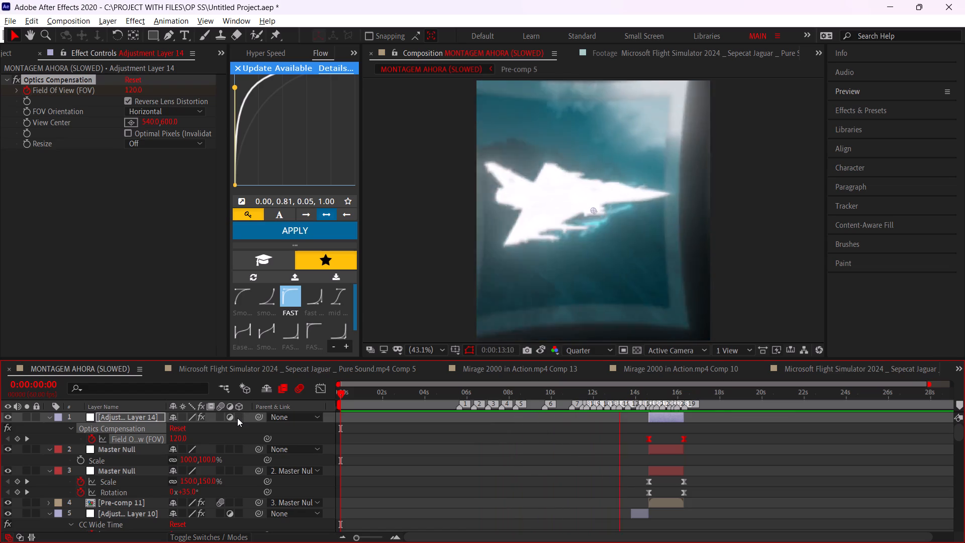
left_click(540, 441)
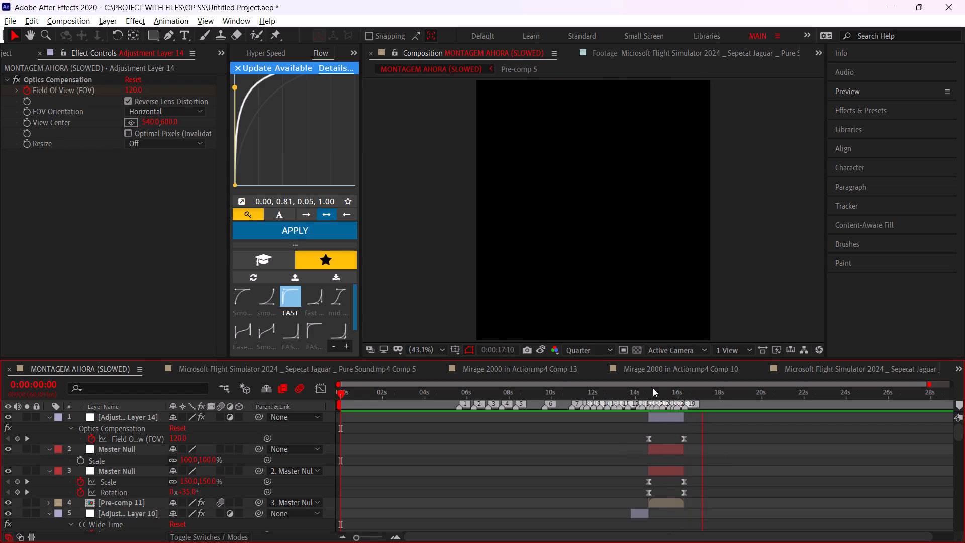
Replay the montage from the start and from several points before the Pre-comp 11 shot to check its zoom and lens distortion.
left_click(648, 391)
key("space")
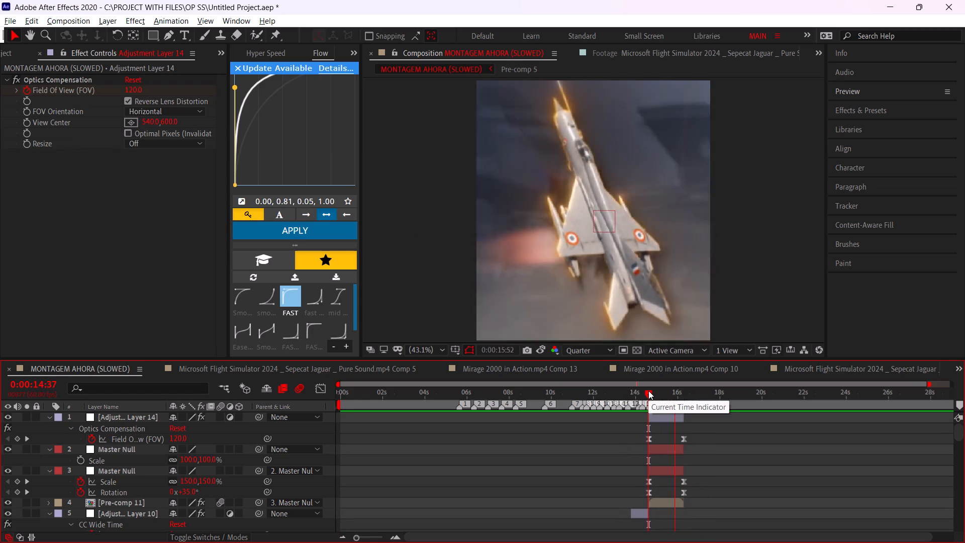
left_click_drag(646, 391, 629, 396)
key("space")
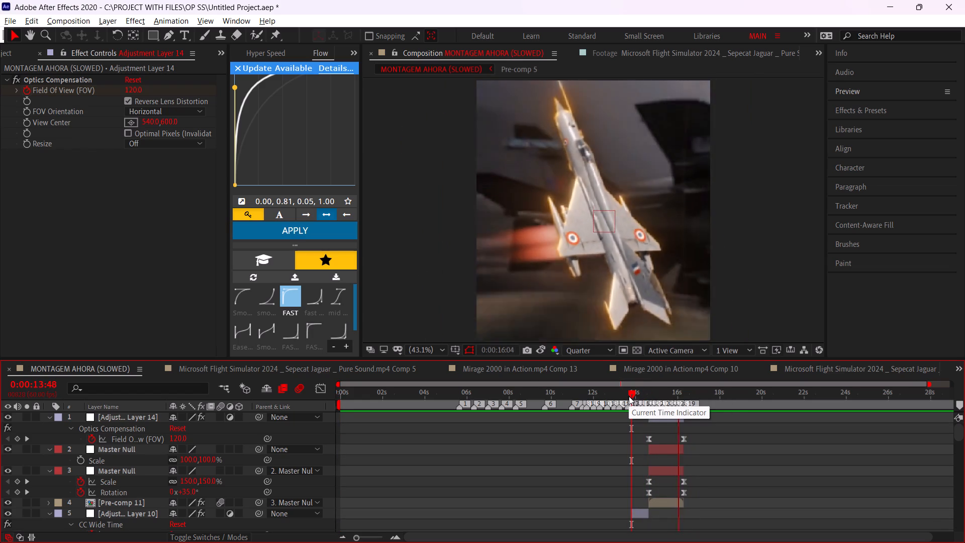
scroll(588, 437, "up", 1, "alt")
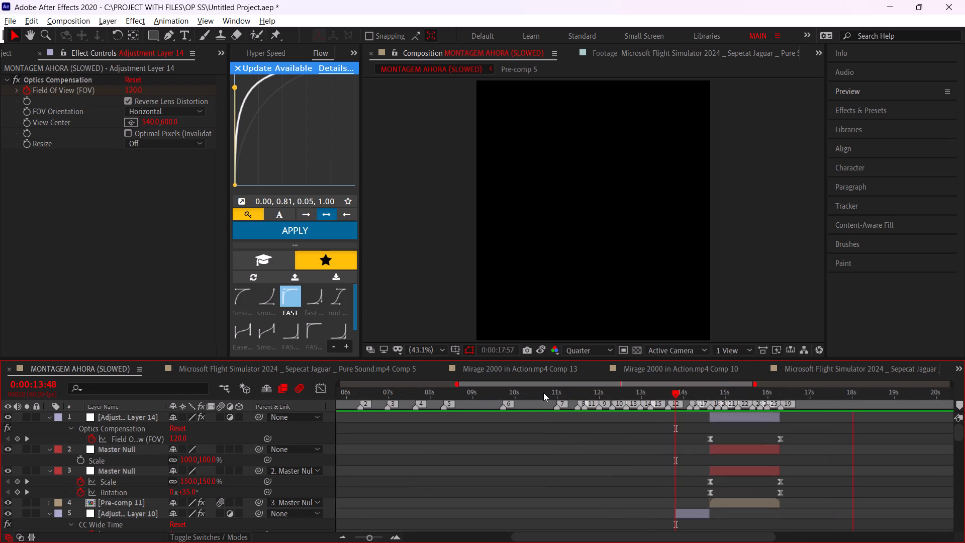
left_click(543, 393)
key("space")
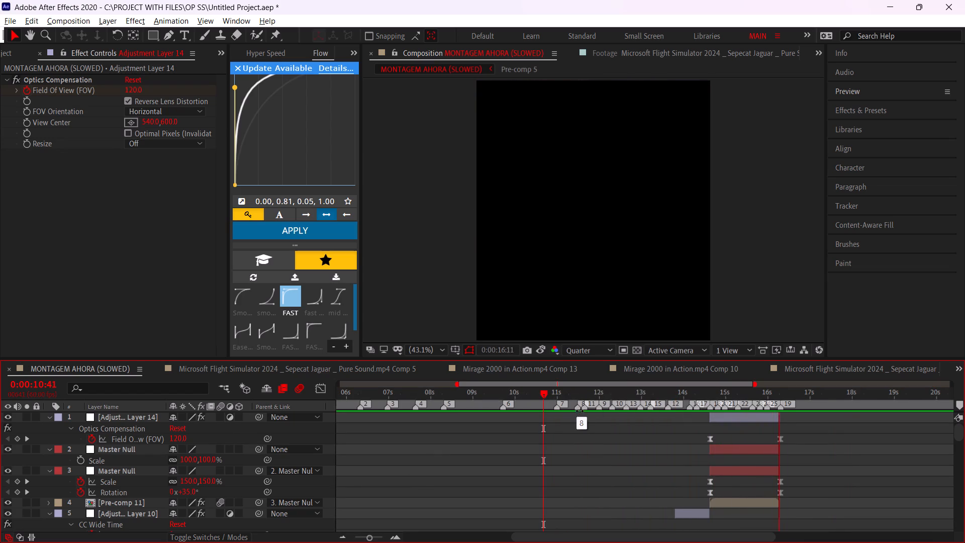
scroll(618, 415, "down", 2, "alt")
left_click_drag(552, 393, 284, 380)
key("space")
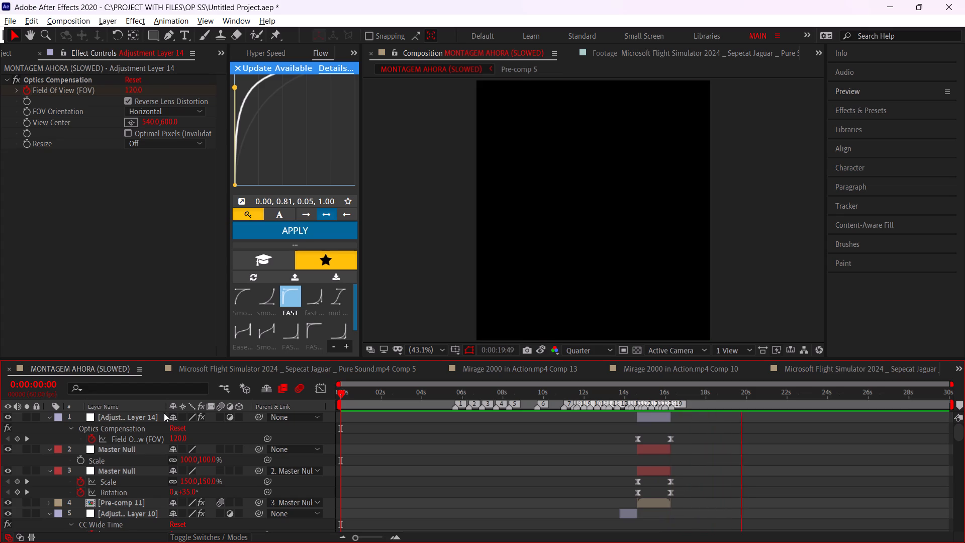
left_click(537, 390)
key("space")
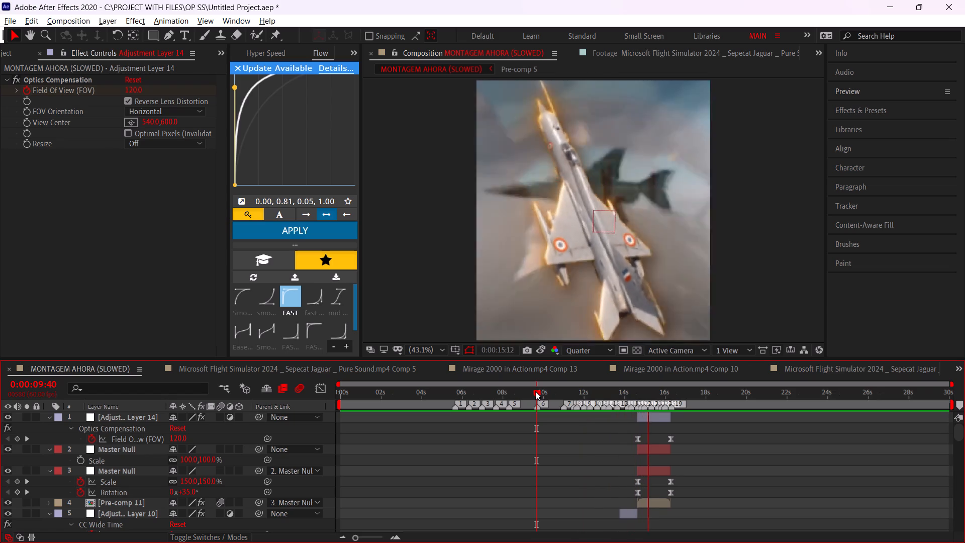
left_click_drag(534, 400, 534, 400)
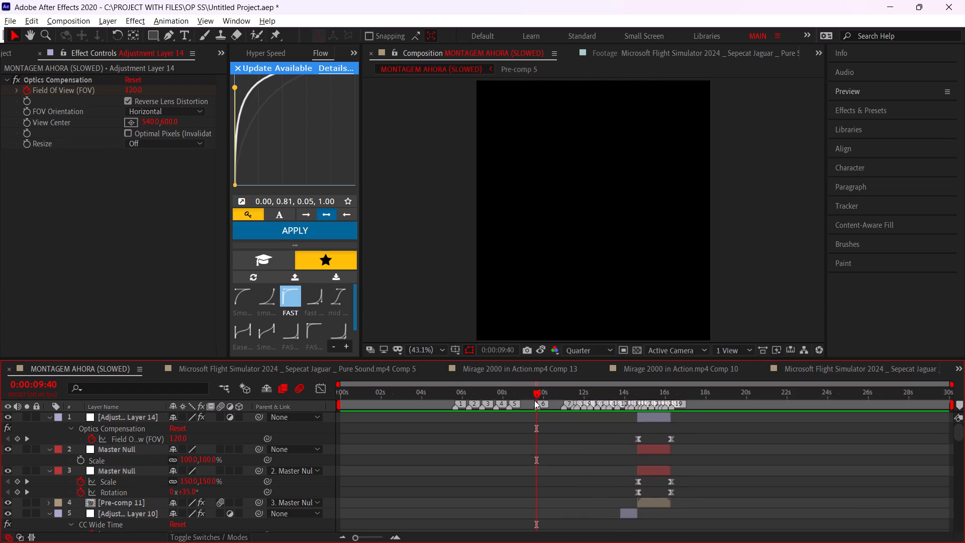
Copy the top Pre-comp 3 Comp 2 jet layer from nested Pre-comp 4 and paste it into the MONTAGEM AHORA (SLOWED) composition.
left_click_drag(534, 400, 574, 412)
scroll(574, 421, "down", 17)
scroll(574, 428, "up", 4, "alt")
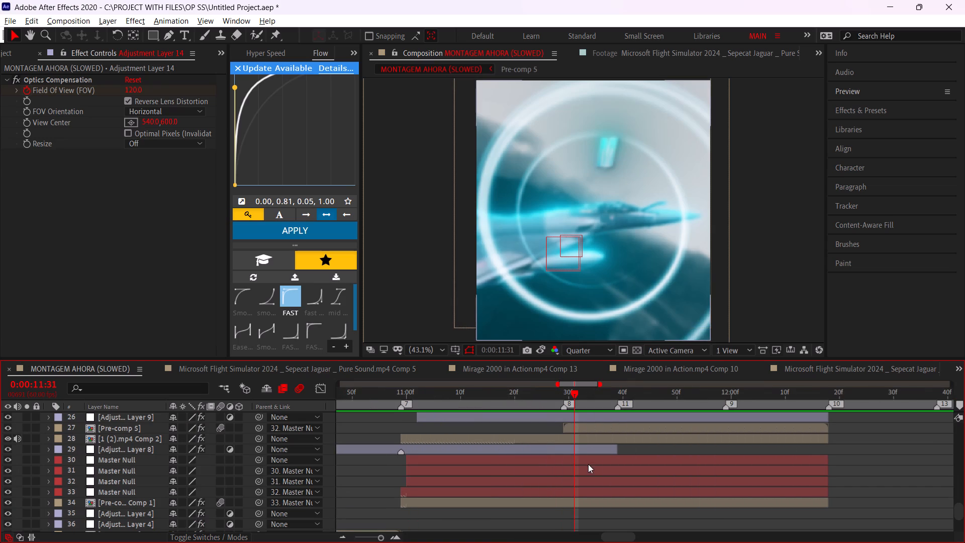
key("Tab")
key("Tab")
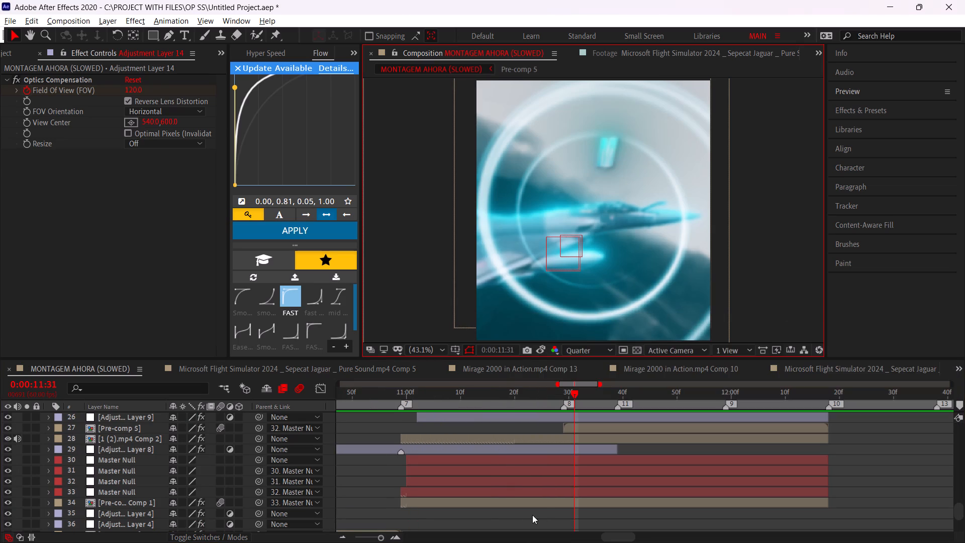
double_click(528, 504)
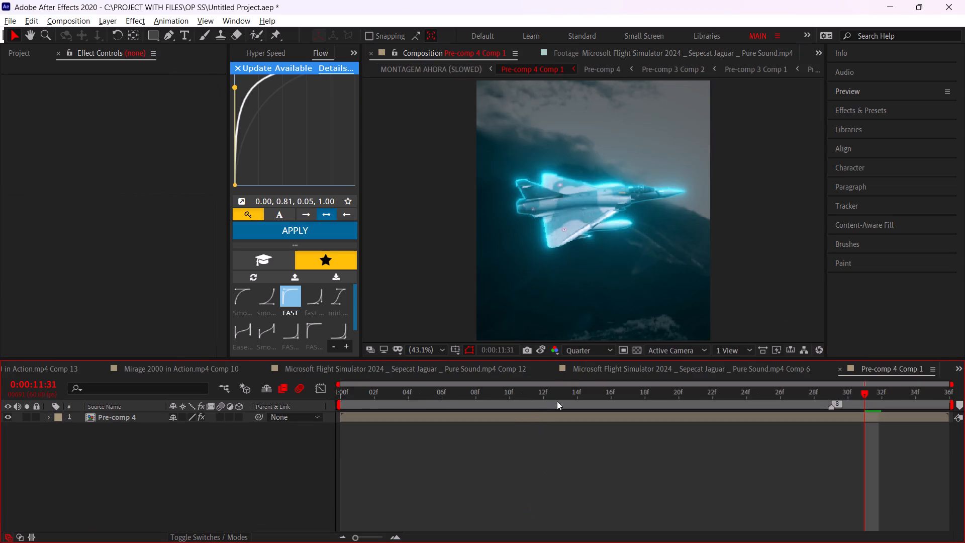
left_click_drag(557, 401, 312, 402)
triple_click(453, 416)
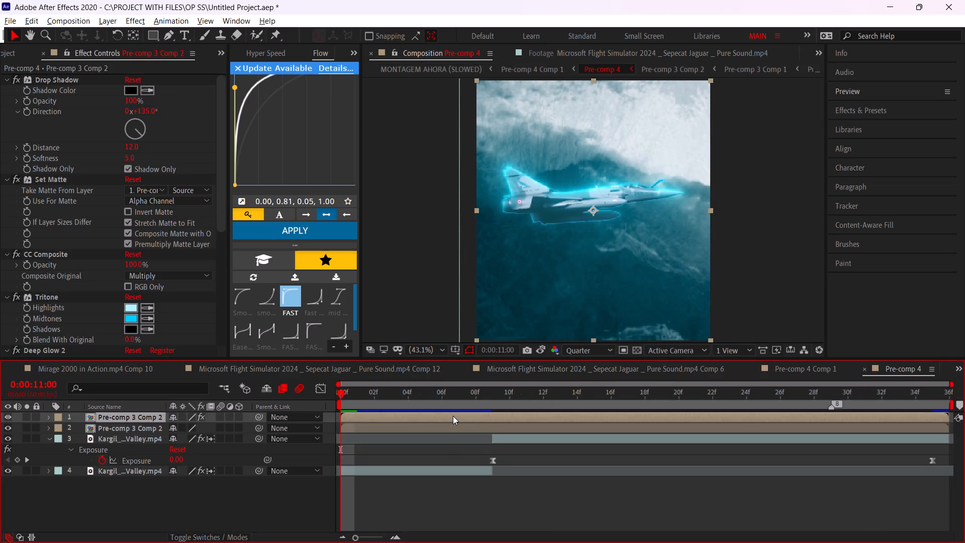
key("ctrl+c")
scroll(157, 365, "up", 16)
key("ctrl+v")
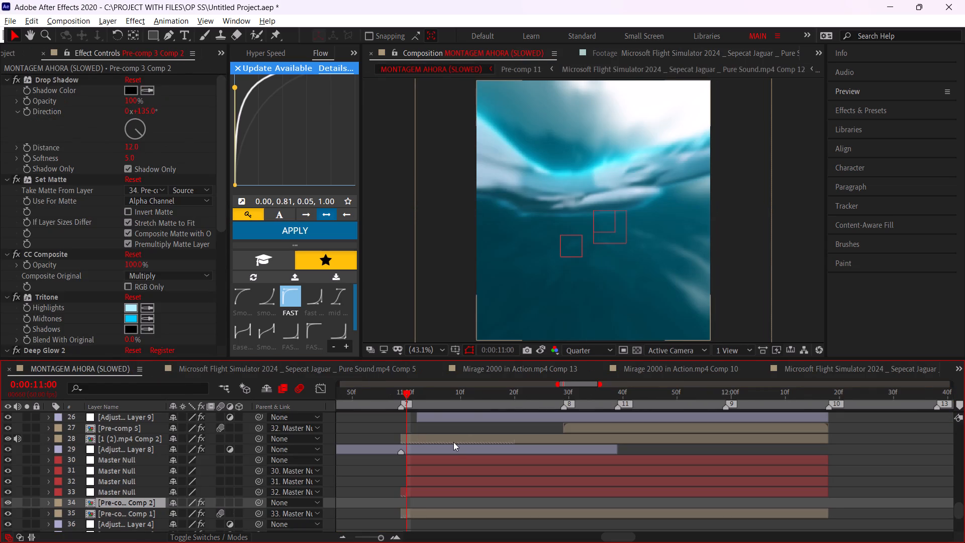
Remove every effect from the pasted Pre-comp 3 Comp 2 layer, from Drop Shadow and Set Matte through Tritone and Deep Glow 2.
scroll(454, 442, "down", 7, "alt")
scroll(335, 496, "up", 4, "alt")
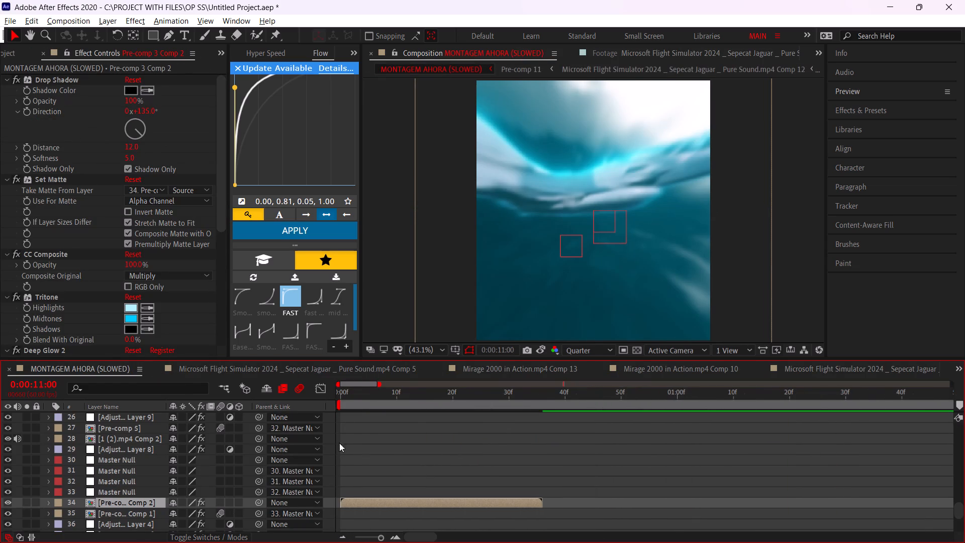
left_click_drag(364, 394, 320, 403)
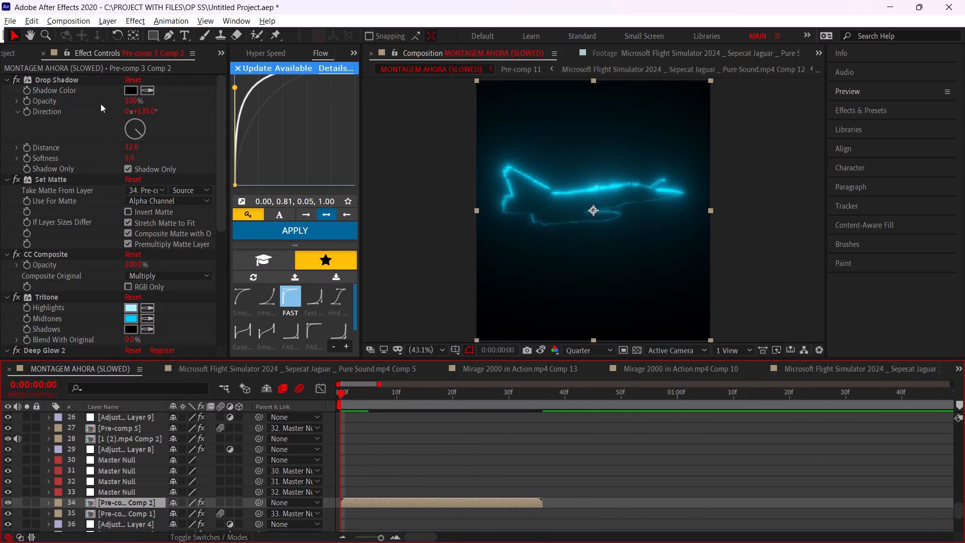
left_click(65, 82)
key("Delete")
left_click(65, 82)
key("Delete")
left_click(65, 82)
key("Delete")
left_click(65, 82)
key("Delete")
left_click(65, 82)
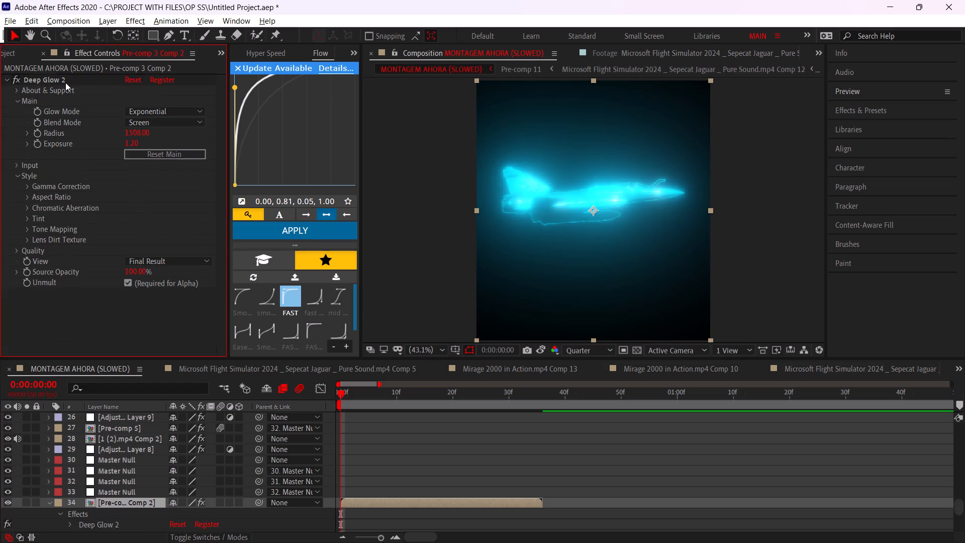
key("Delete")
left_click(65, 82)
key("Delete")
left_click(65, 82)
Apply Freeze Frame to the pasted Pre-comp 3 Comp 2 layer at its first frame.
left_click(384, 501)
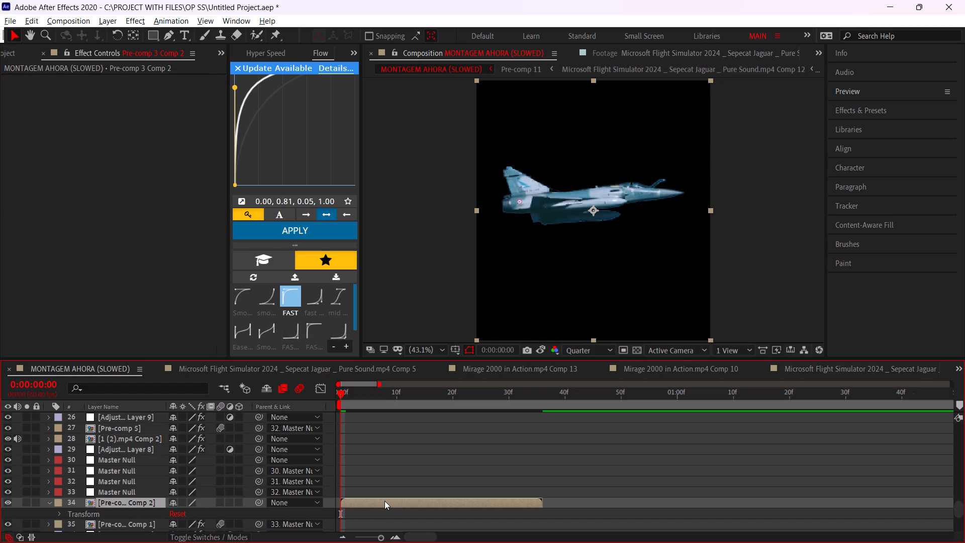
key("ctrl+space")
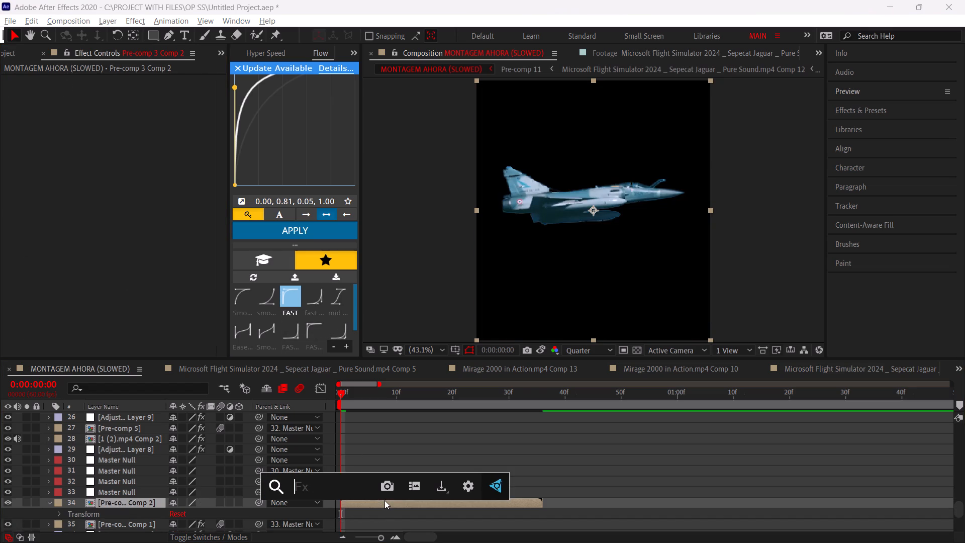
left_click(384, 500)
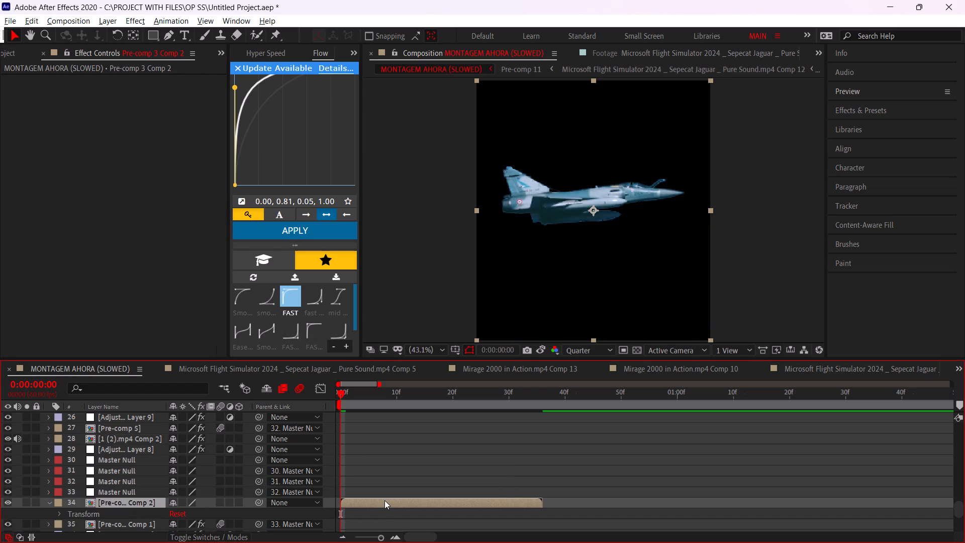
right_click(384, 500)
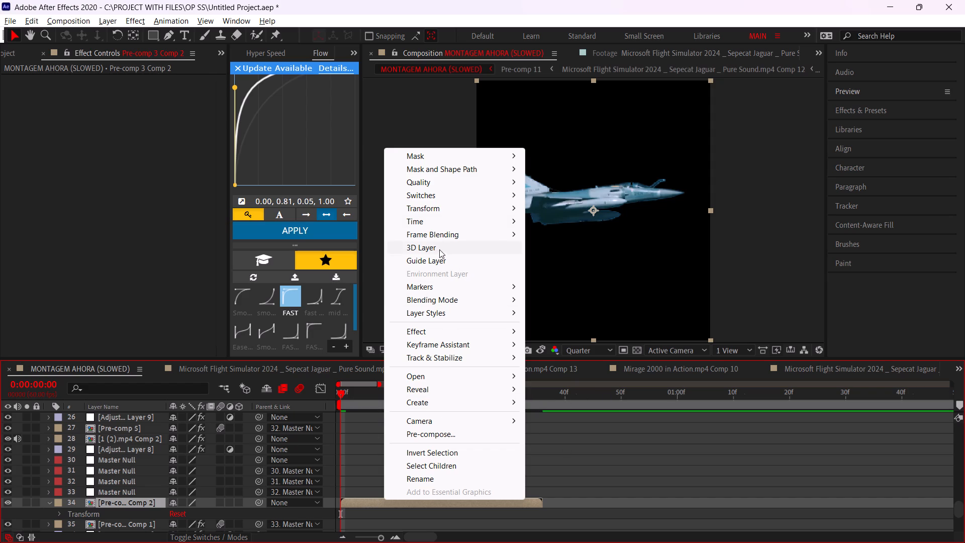
left_click(579, 261)
Move the frozen Pre-comp 3 Comp 2 layer in time so it starts at marker 6, 0:00:09:42.
scroll(505, 481, "down", 3, "alt")
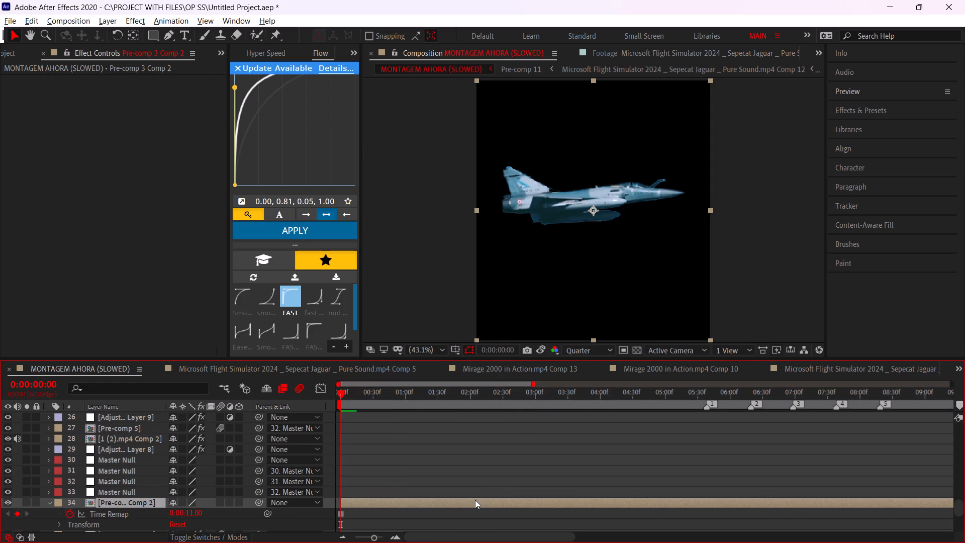
left_click_drag(475, 500, 921, 516)
middle_click_drag(903, 505, 509, 476)
left_click_drag(633, 395, 587, 405)
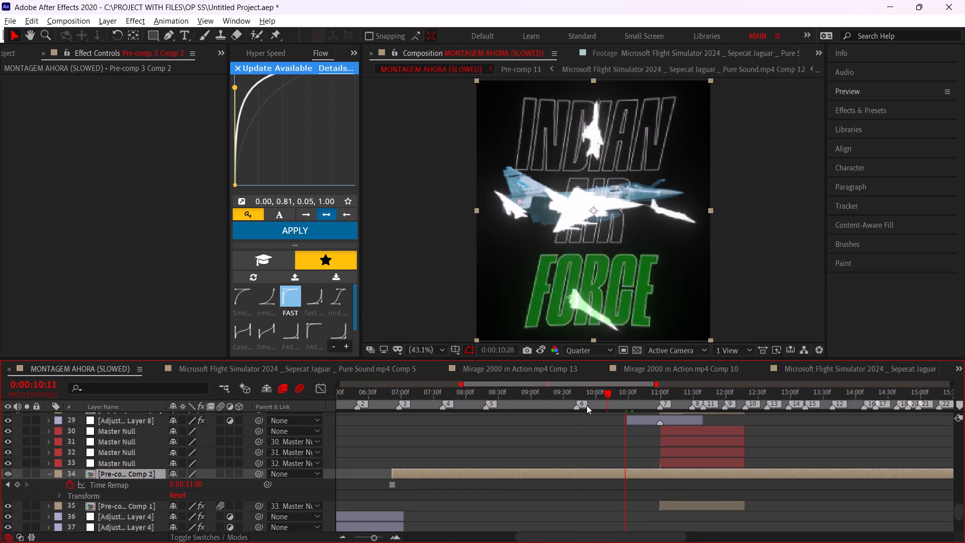
left_click_drag(587, 405, 575, 408)
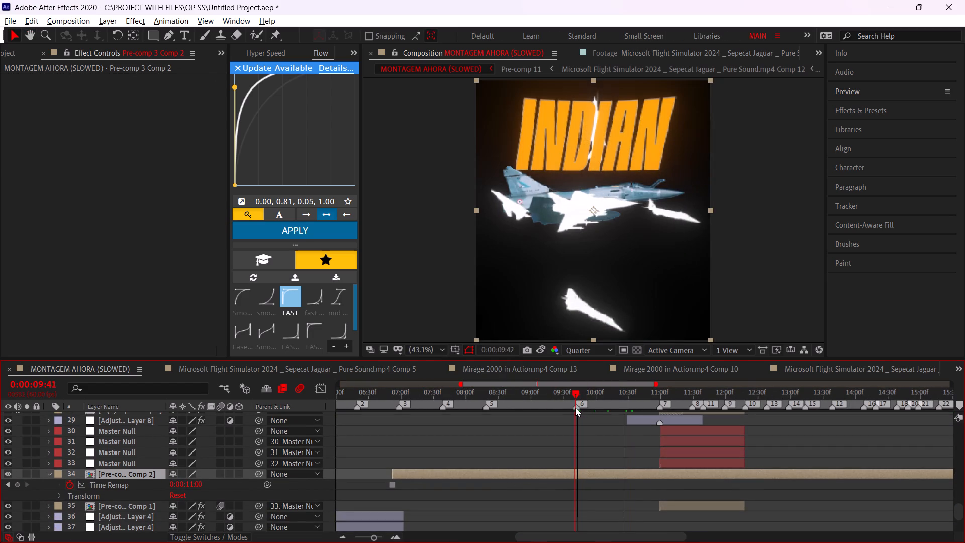
left_click_drag(575, 408, 576, 408)
left_click_drag(533, 471, 743, 487)
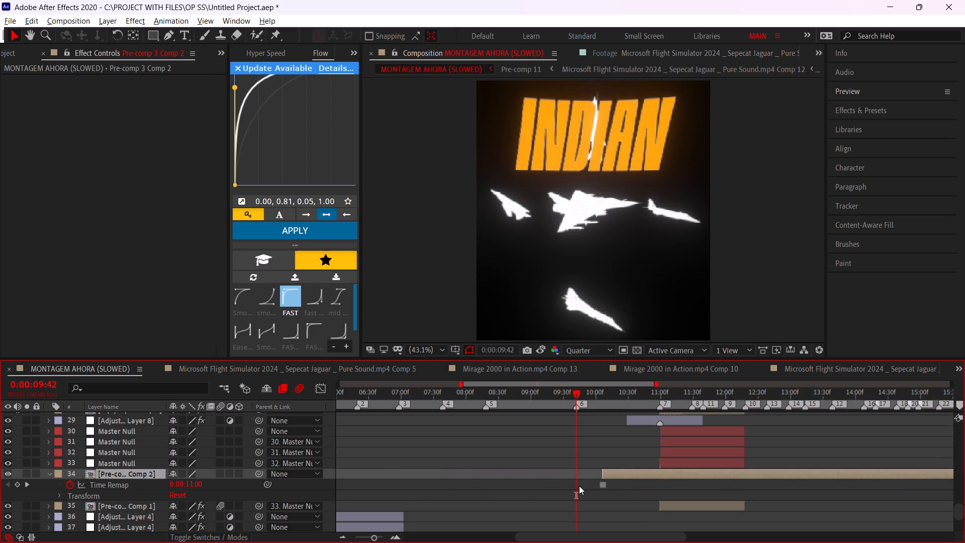
scroll(580, 486, "up", 2, "alt")
left_click_drag(687, 472, 586, 489)
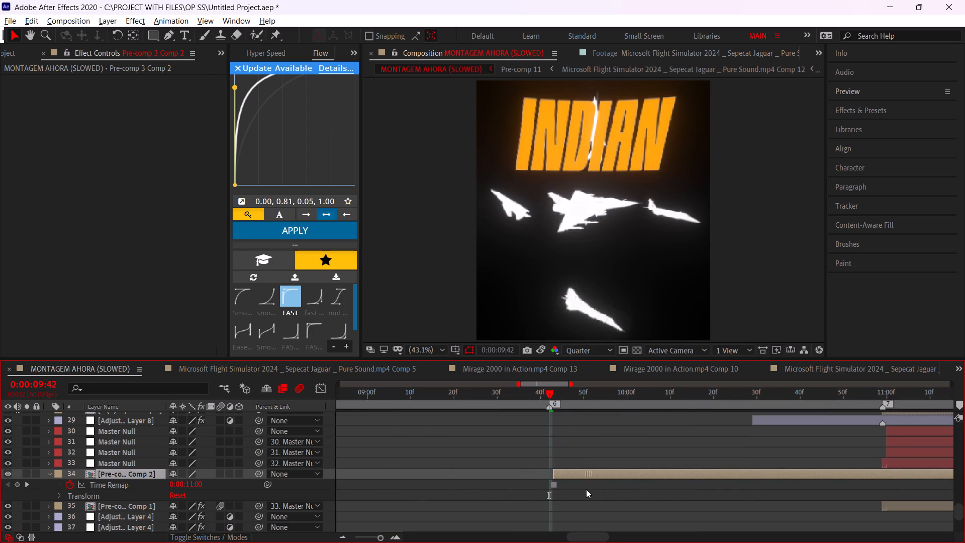
left_click_drag(586, 489, 584, 488)
Split the frozen jet layer at 0:00:10:59, by marker 7, and delete the part after it.
left_click_drag(841, 401, 882, 400)
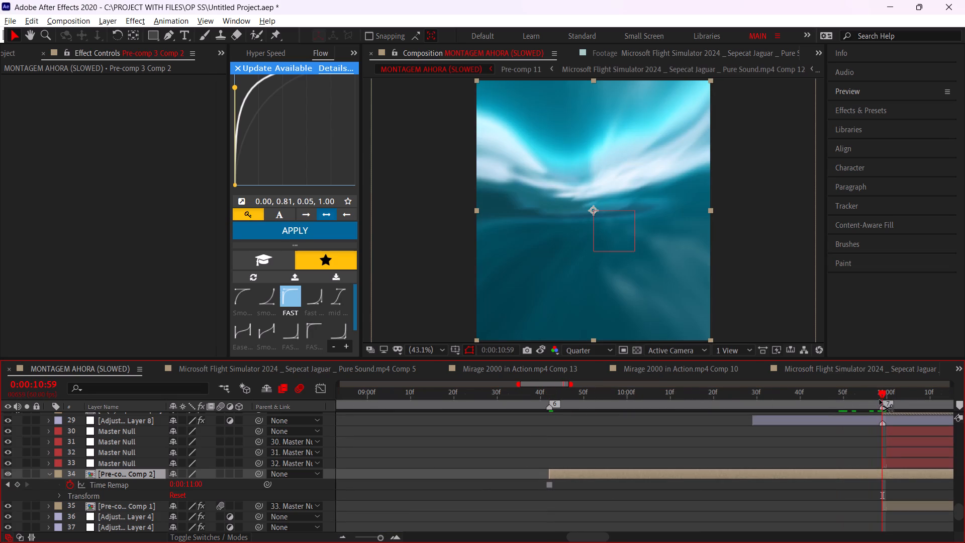
key("ctrl+shift+d")
key("Delete")
Move the frozen jet layer up the stack to directly below Adjustment Layer 8, above the Master Null layers.
left_click_drag(690, 400, 670, 404)
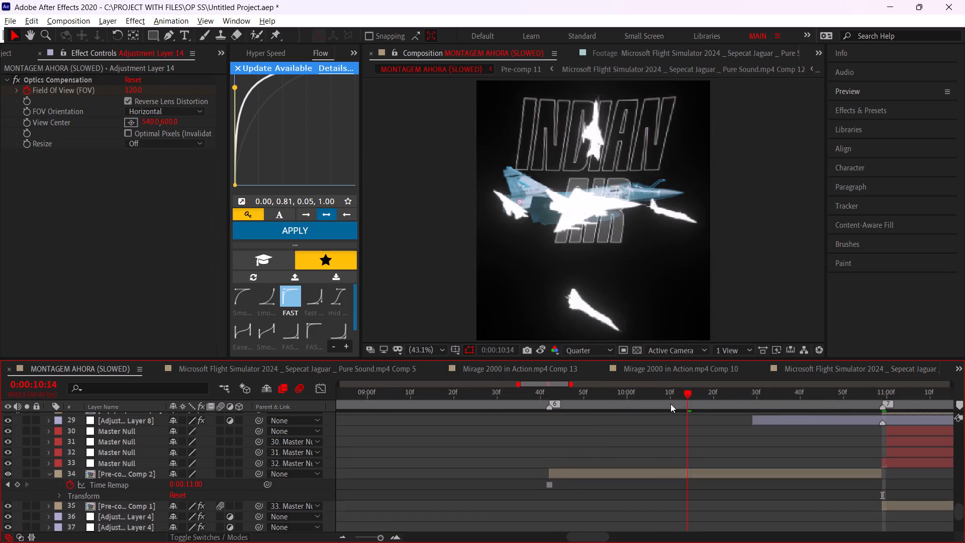
left_click_drag(670, 404, 568, 430)
left_click(569, 476)
left_click_drag(116, 472, 124, 440)
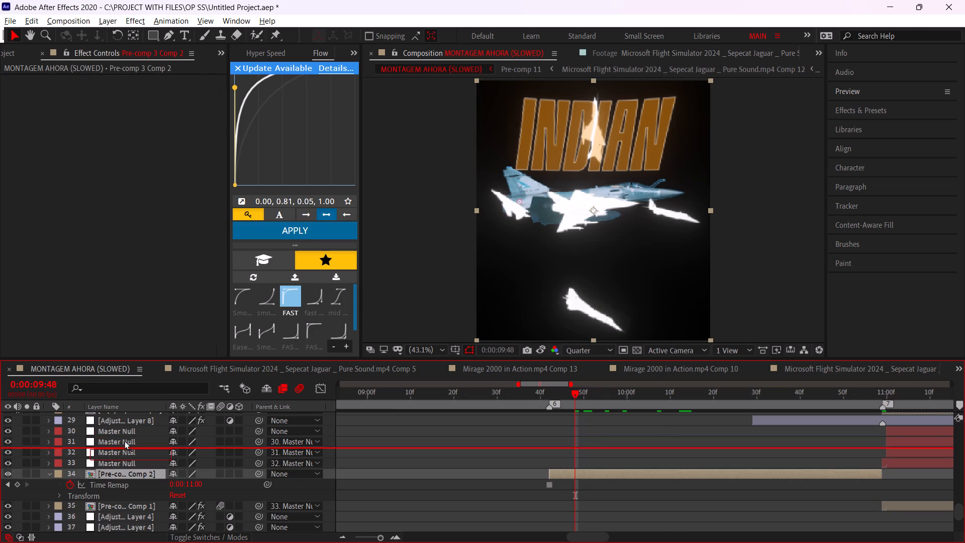
left_click_drag(124, 440, 112, 501)
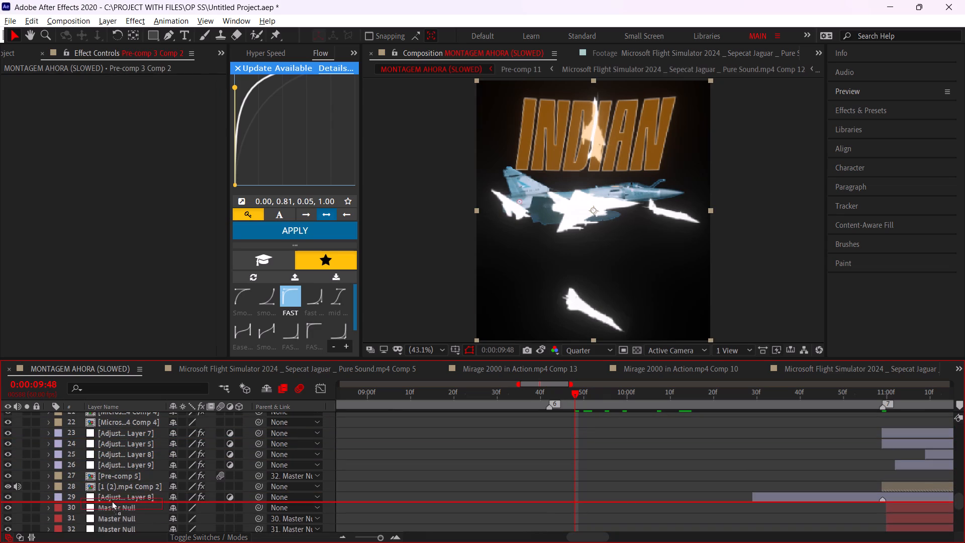
left_click_drag(112, 501, 112, 501)
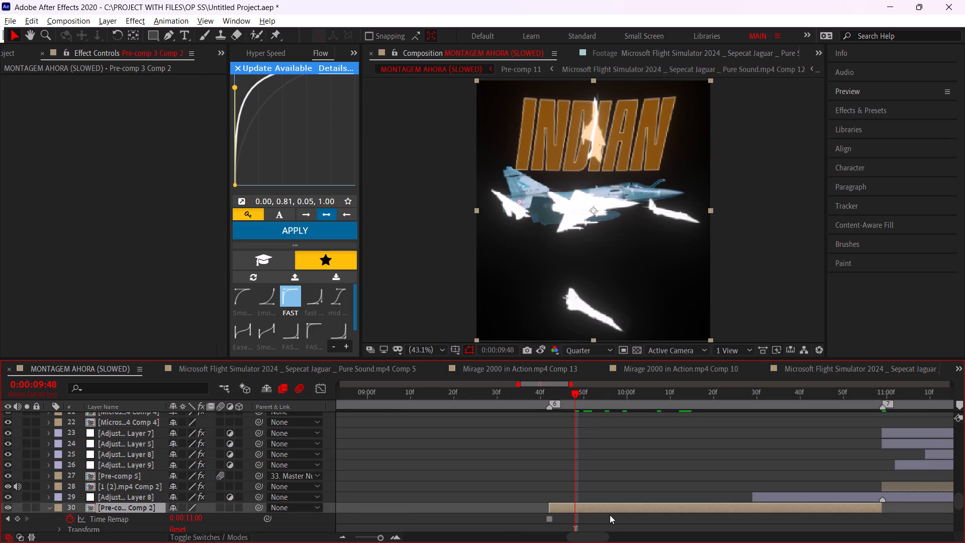
Reveal the frozen jet layer's Position and make it a 3D layer.
key("p")
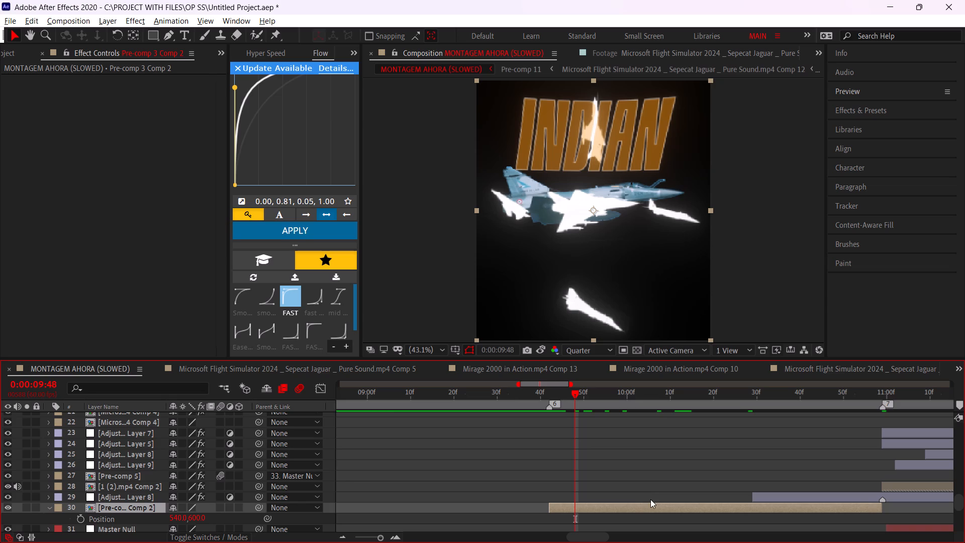
left_click(243, 506)
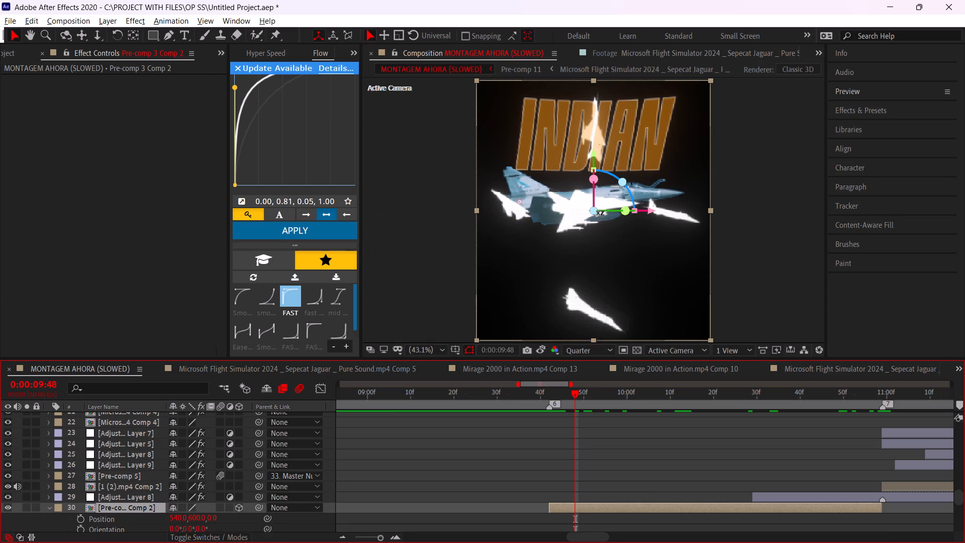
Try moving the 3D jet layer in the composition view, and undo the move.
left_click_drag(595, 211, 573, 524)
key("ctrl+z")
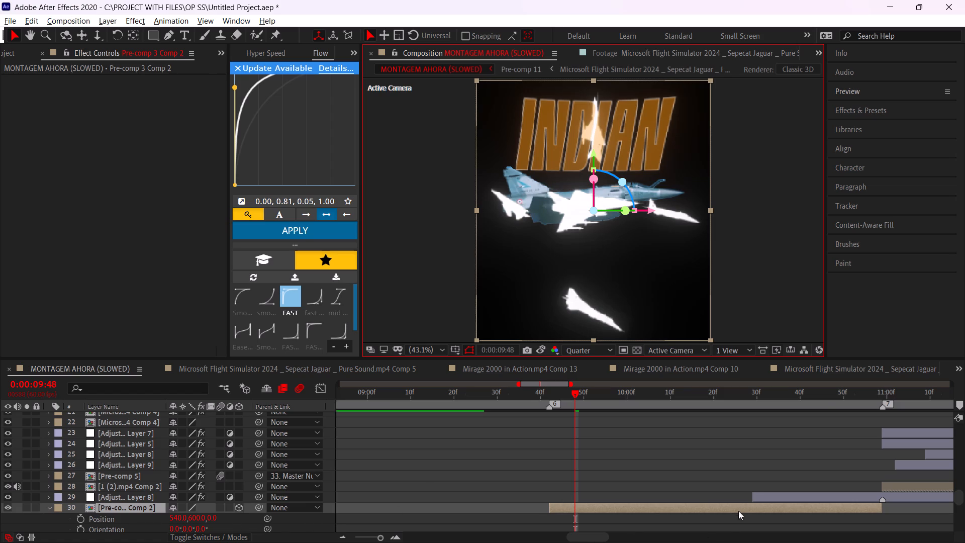
Check what Pre-comp 2 contributes to the title section by hiding it and showing it again.
left_click(759, 495)
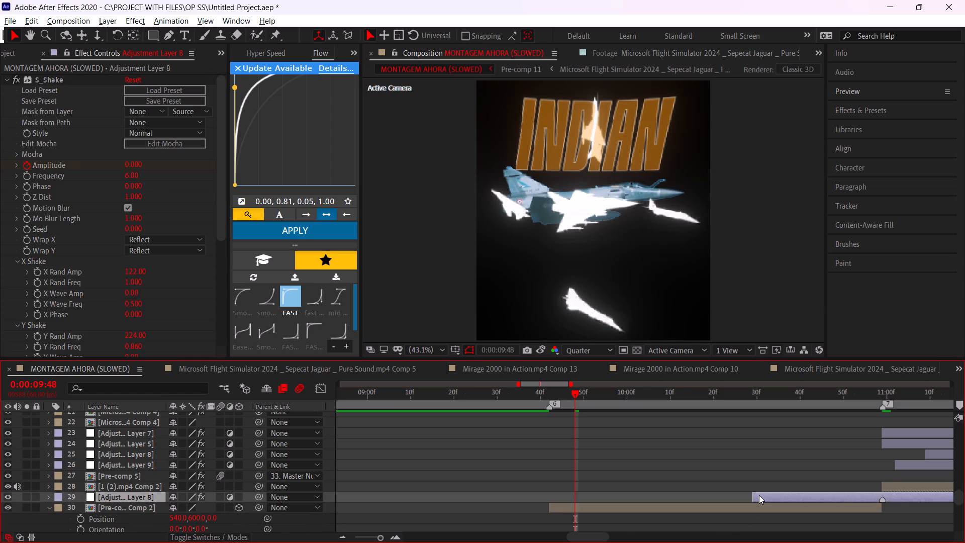
scroll(759, 495, "up", 1)
scroll(759, 495, "down", 9)
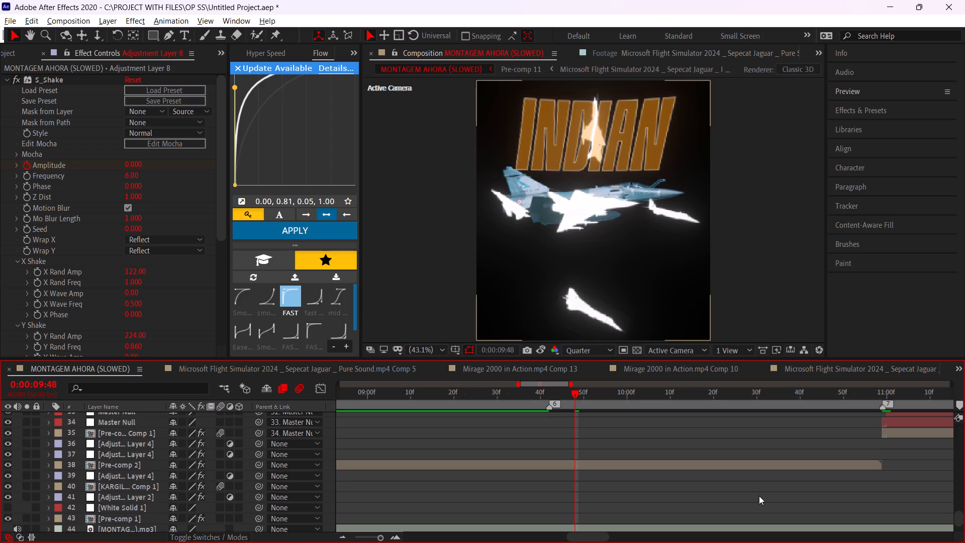
left_click(758, 467)
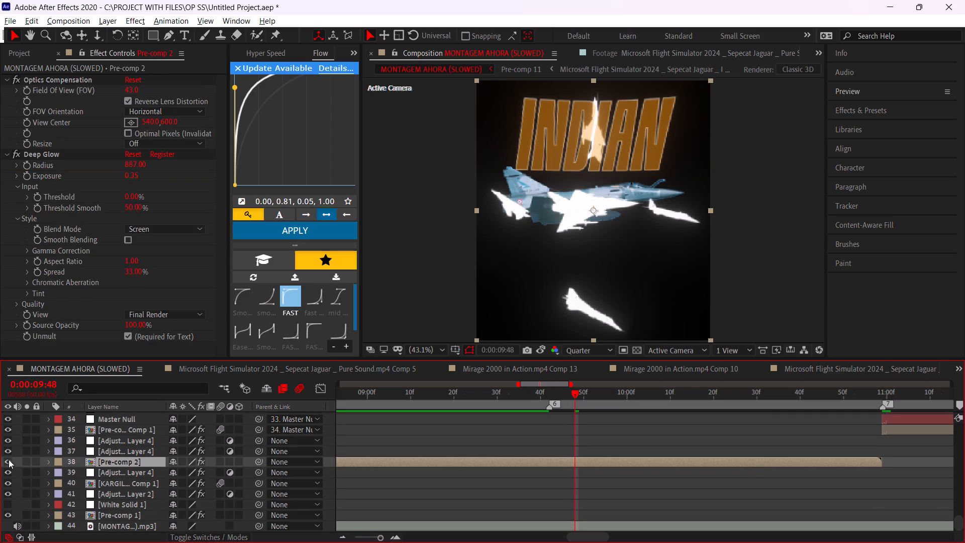
left_click(8, 459)
left_click(8, 459)
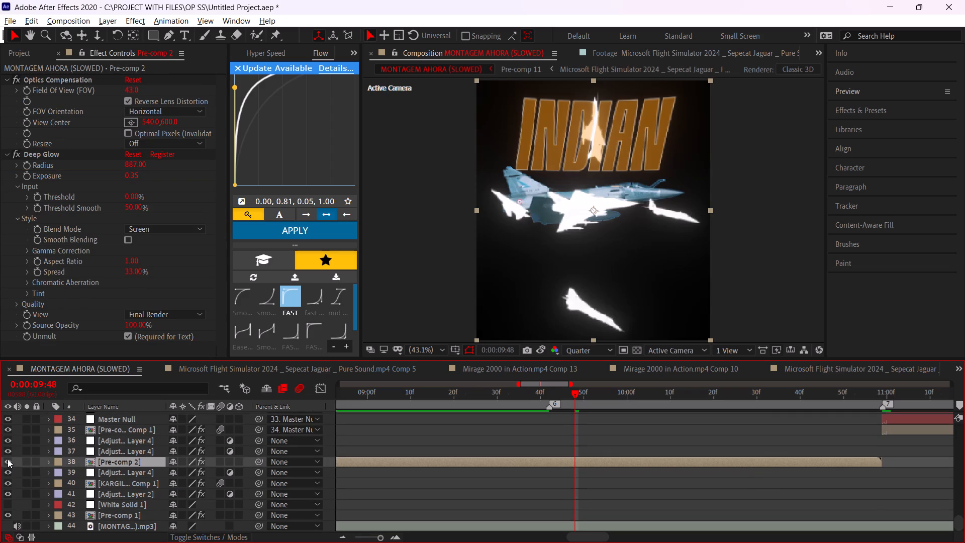
left_click(8, 459)
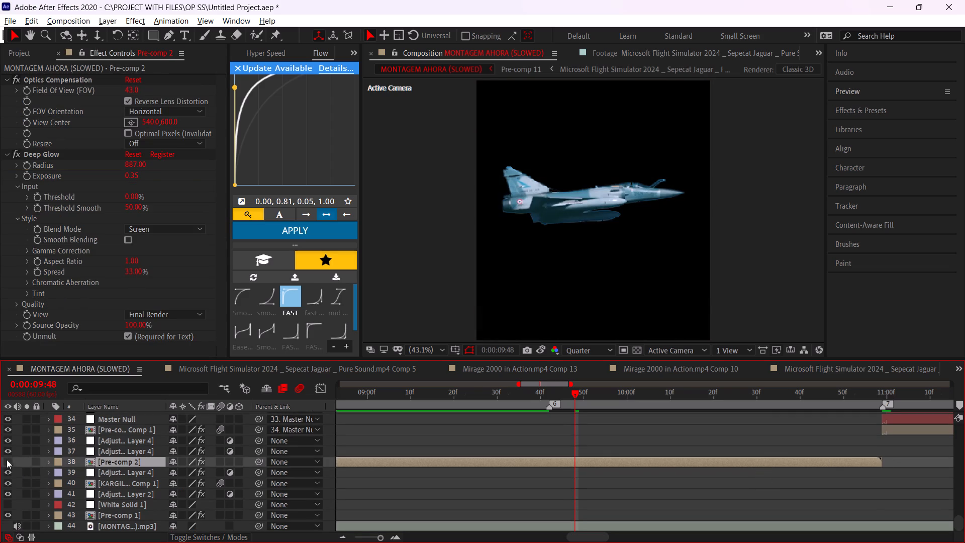
left_click(7, 460)
Turn off 3D for the frozen jet layer below Adjustment Layer 8.
scroll(570, 505, "up", 3)
scroll(641, 499, "up", 2)
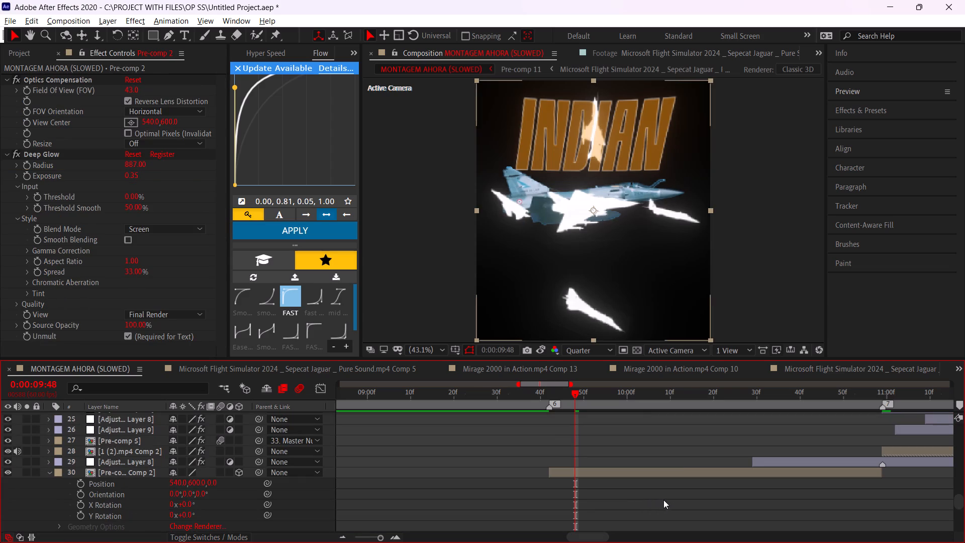
left_click(680, 471)
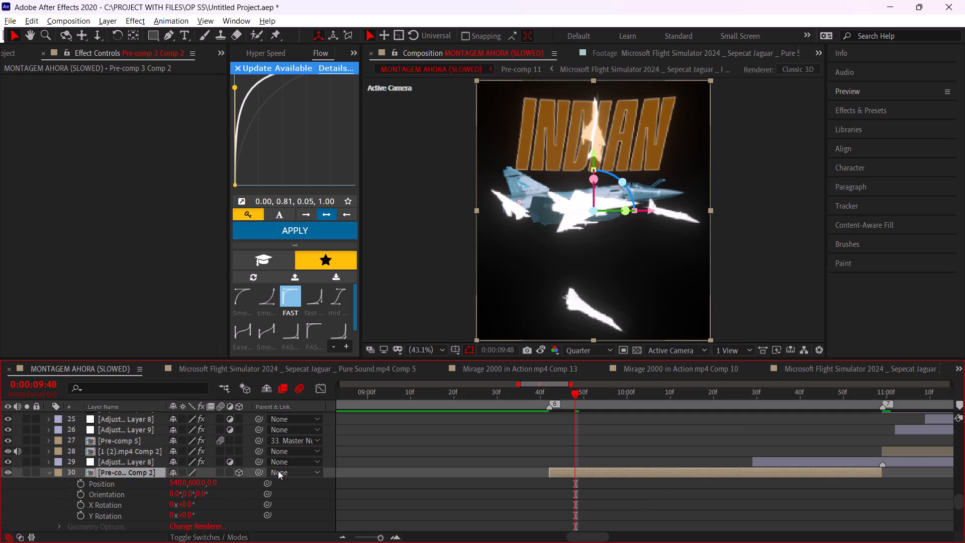
left_click(239, 474)
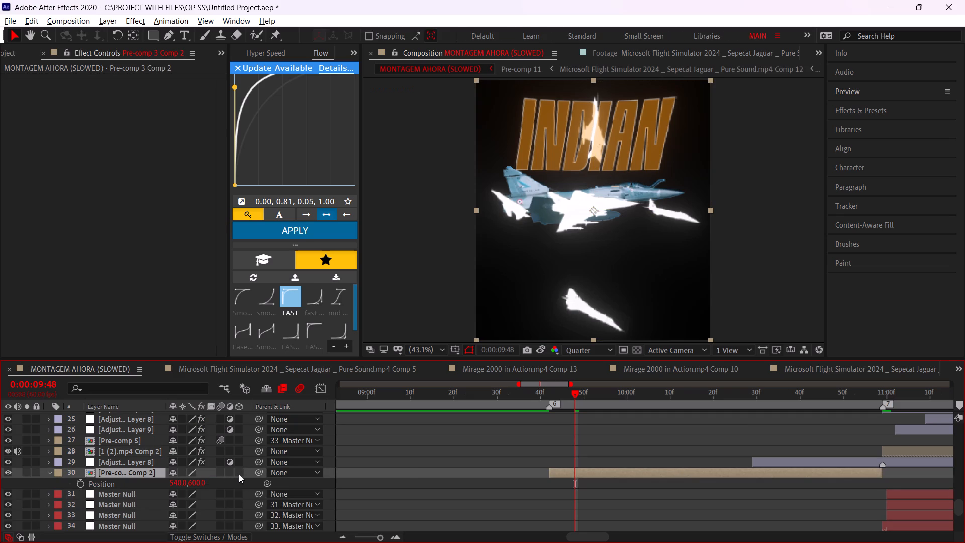
Set the frozen jet layer's blending mode to Normal.
left_click(662, 467)
left_click(670, 472)
left_click_drag(657, 399, 719, 408)
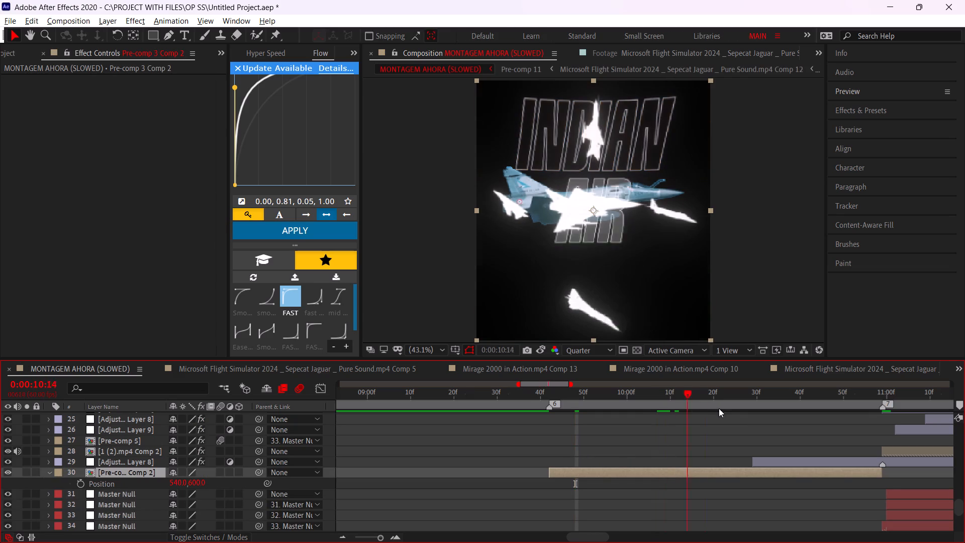
left_click_drag(719, 408, 739, 417)
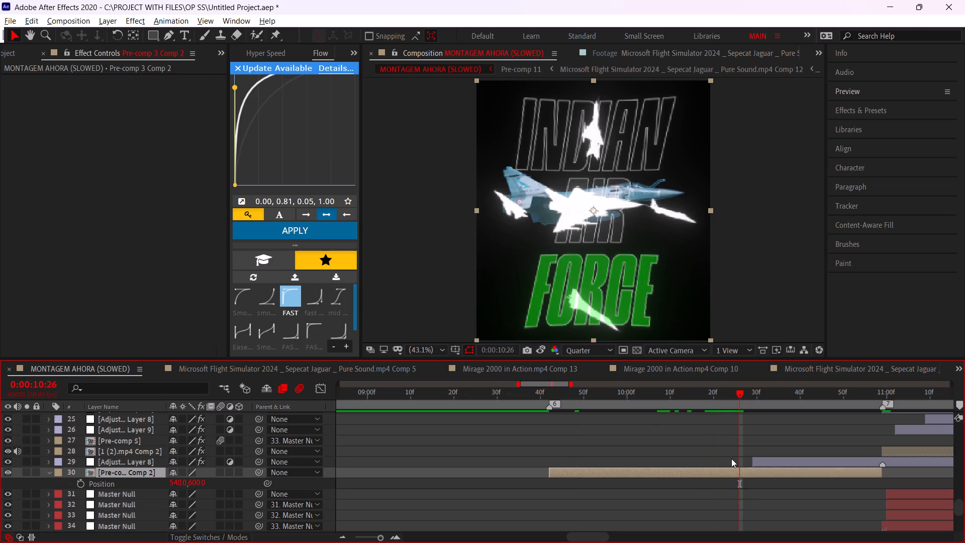
scroll(731, 459, "up", 20)
scroll(731, 459, "up", 4)
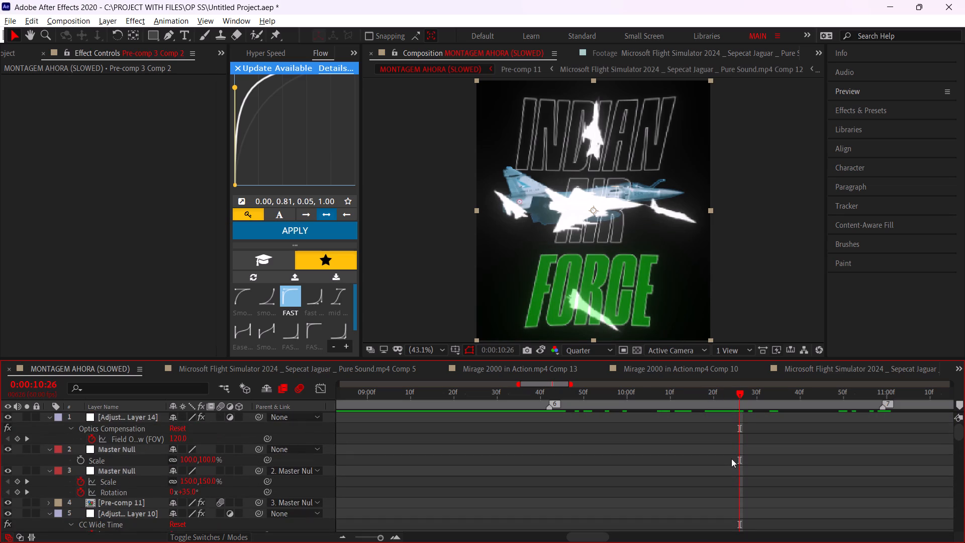
scroll(731, 459, "down", 17)
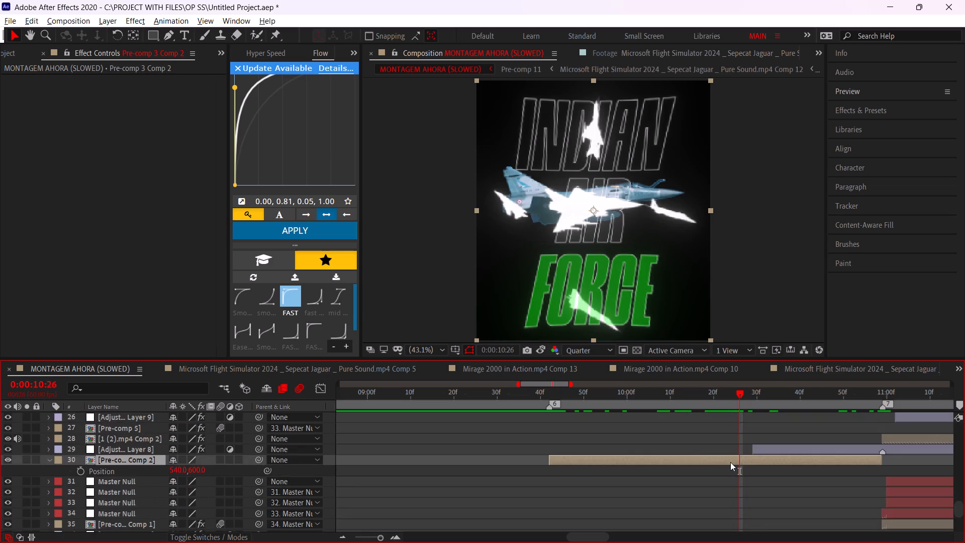
scroll(730, 462, "down", 8)
scroll(730, 462, "up", 3)
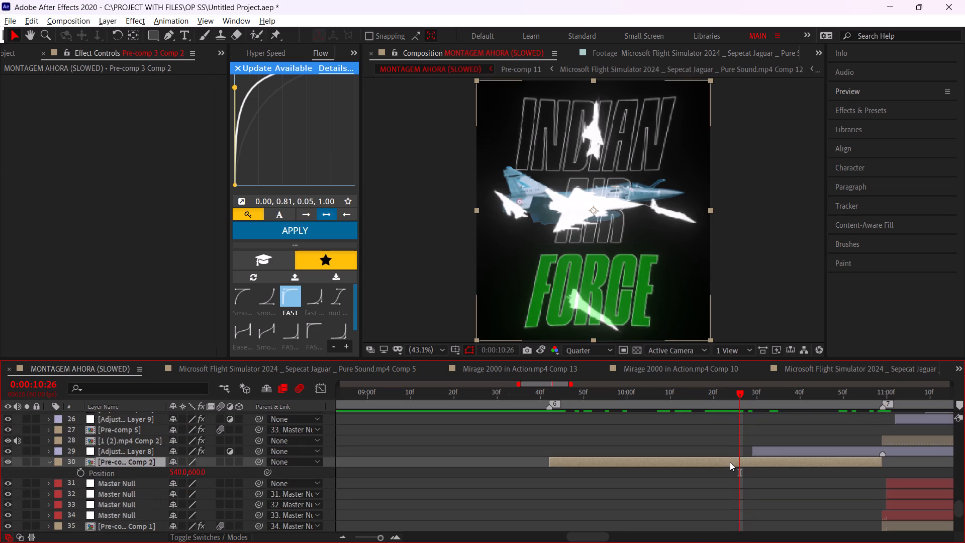
right_click(730, 462)
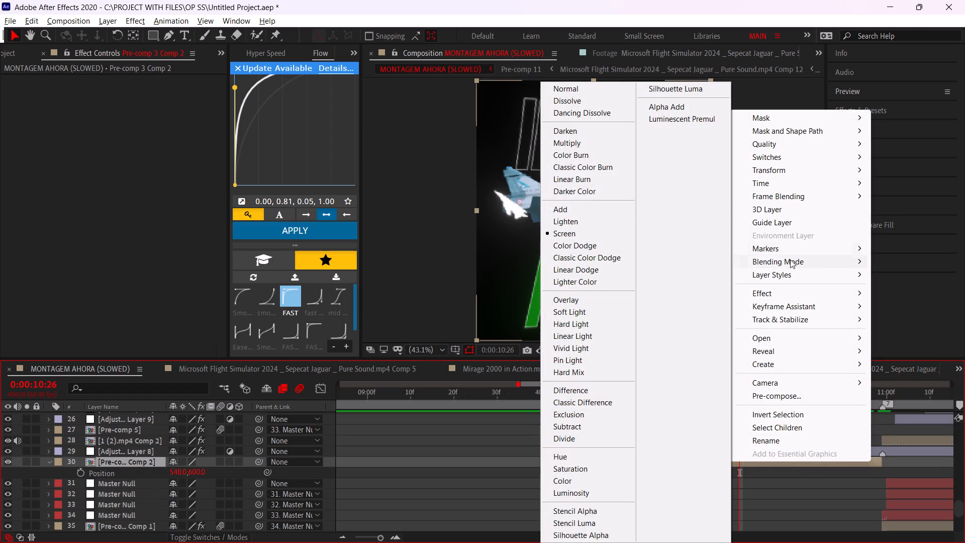
left_click(570, 96)
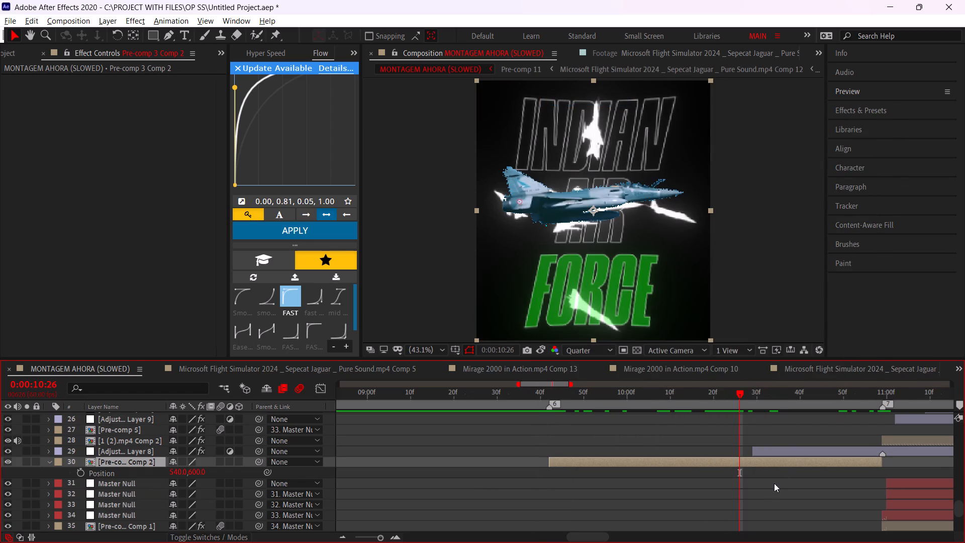
right_click(758, 460)
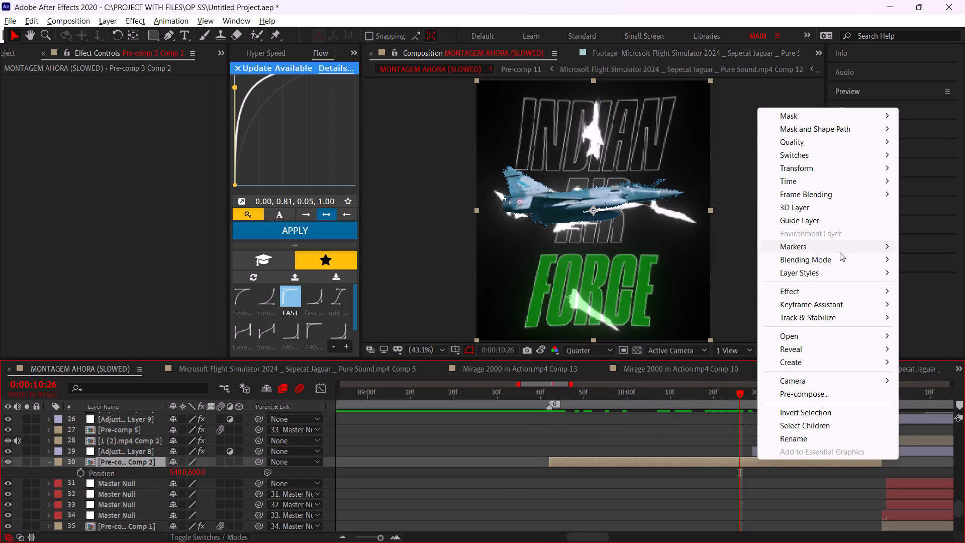
left_click(594, 89)
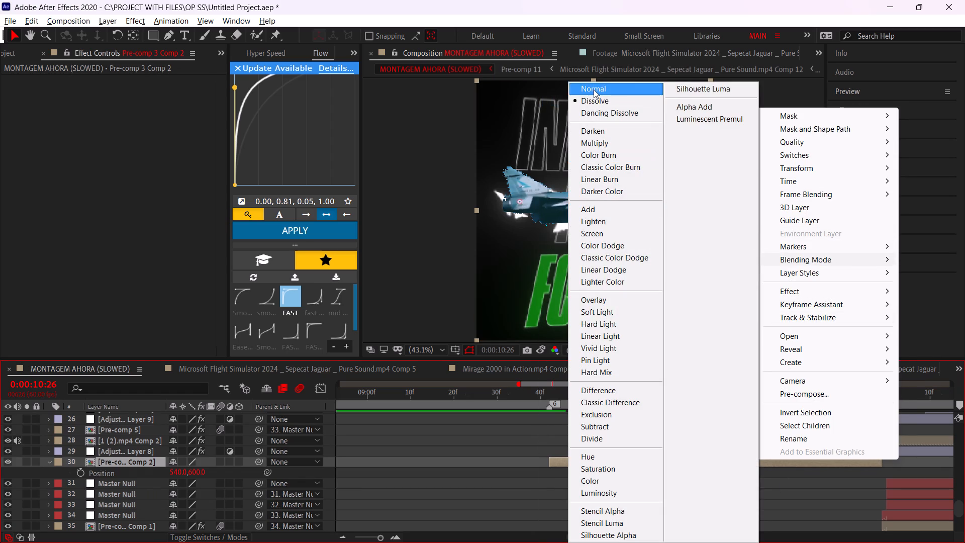
left_click(777, 466)
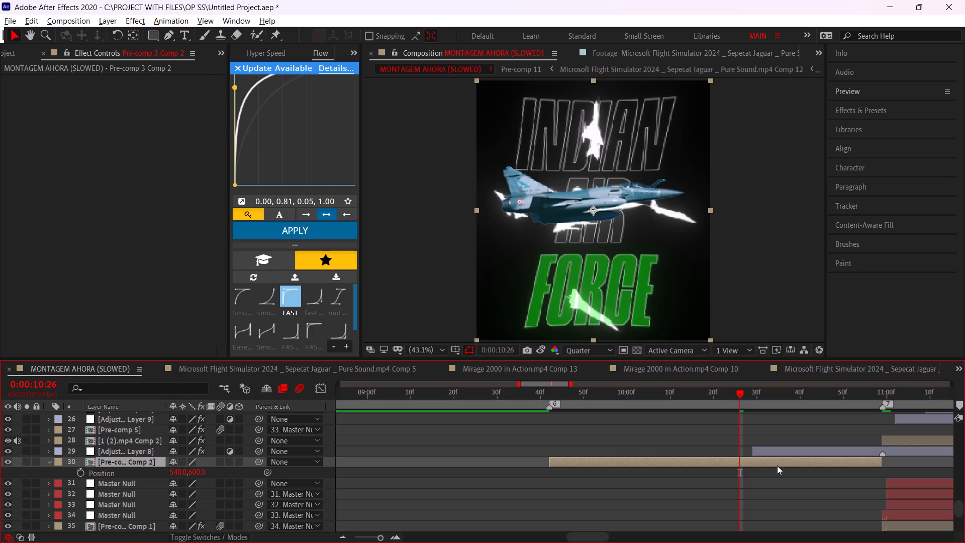
Separate the frozen jet layer's Position dimensions and place a Y Position keyframe of 600 at the layer's end, by marker 7.
left_click_drag(712, 399, 549, 423)
key("p")
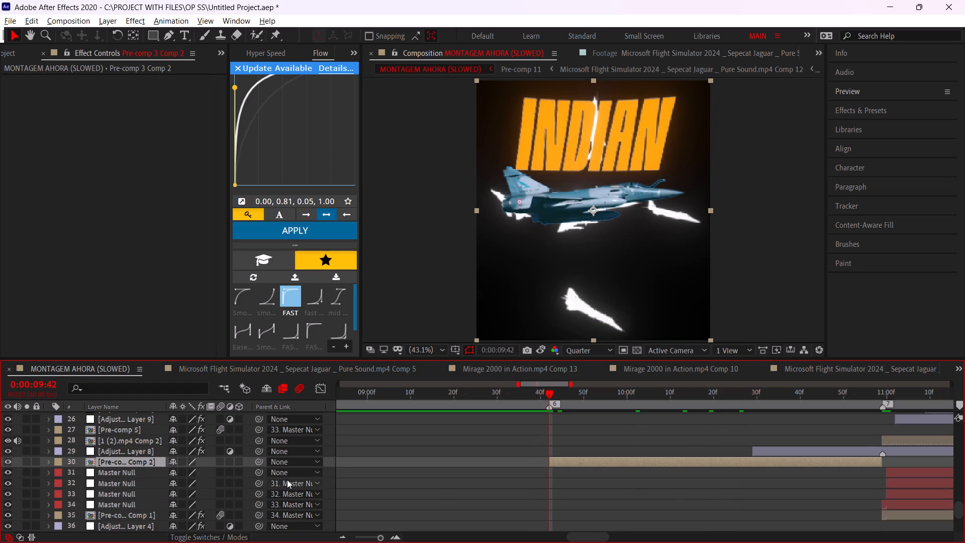
key("p")
right_click(106, 471)
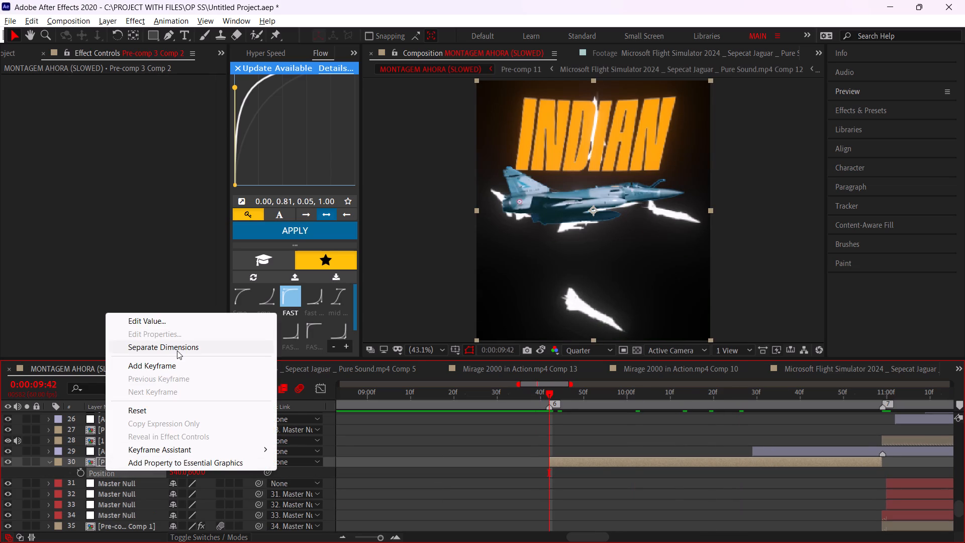
left_click(176, 350)
left_click(83, 471)
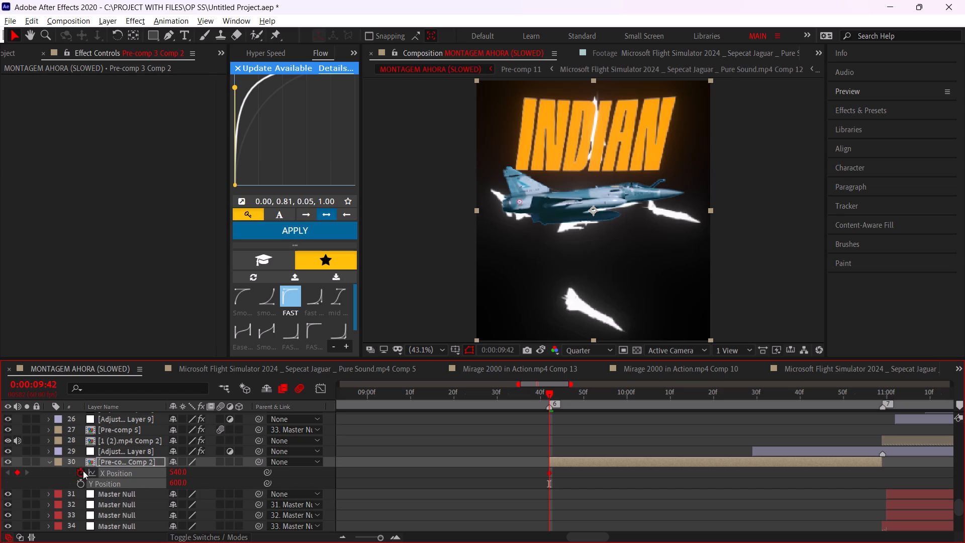
left_click(535, 472)
left_click(81, 473)
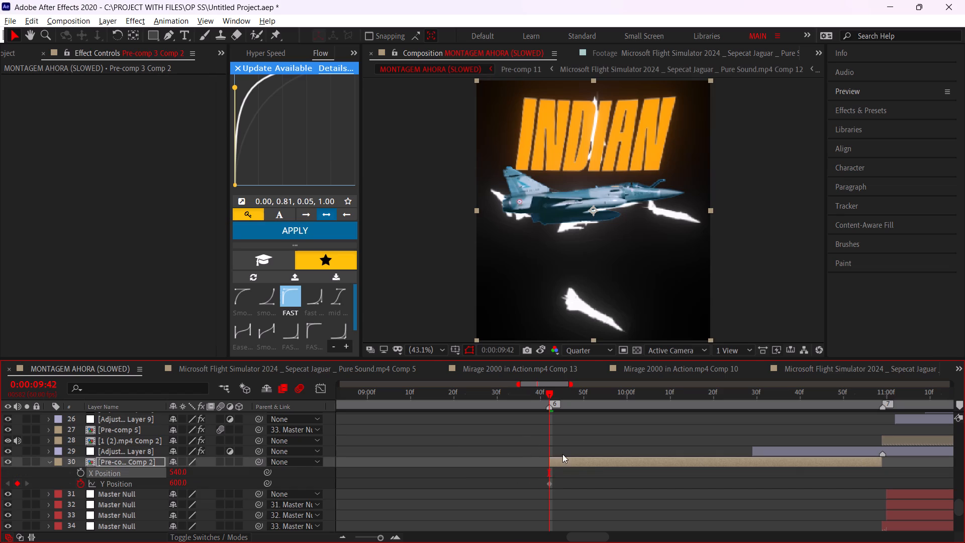
left_click_drag(551, 482, 886, 517)
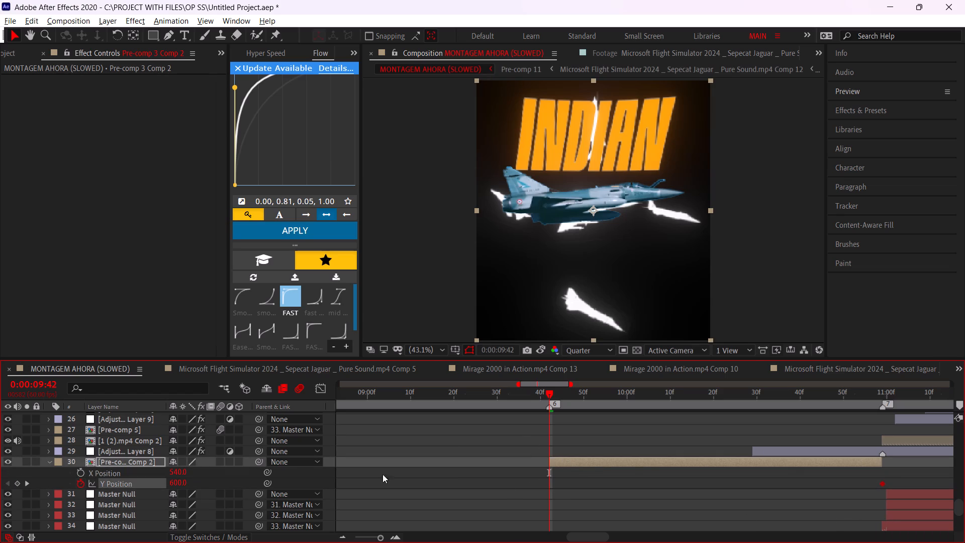
Set the frozen jet layer's Y Position to about -101 at 0:00:09:42, by marker 6.
left_click_drag(179, 481, 0, 415)
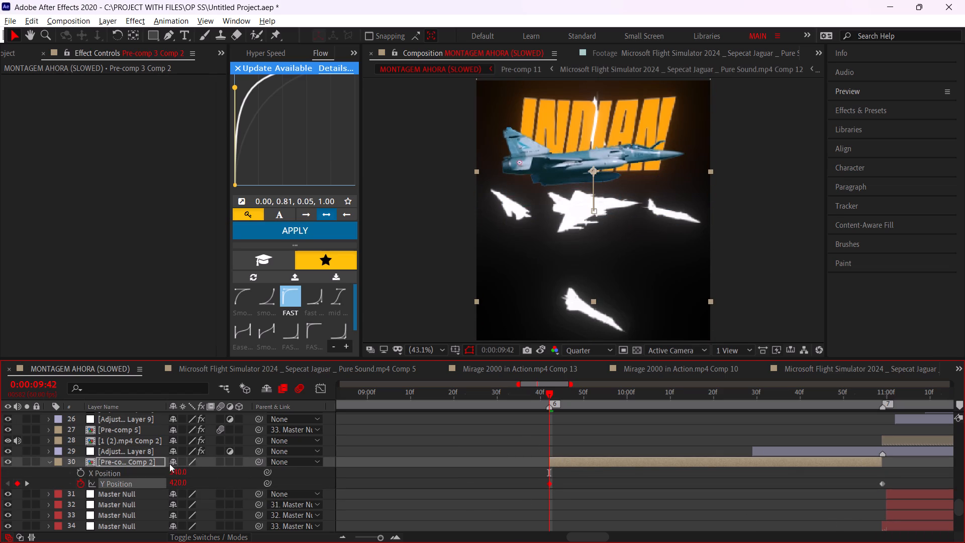
left_click_drag(172, 485, 0, 458)
left_click_drag(182, 481, 0, 482)
Apply the fast reverse easing curve (0.75, 0.02, 1.00, 0.15) to both Y Position keyframes of the frozen jet.
left_click_drag(894, 480, 535, 496)
left_click(314, 297)
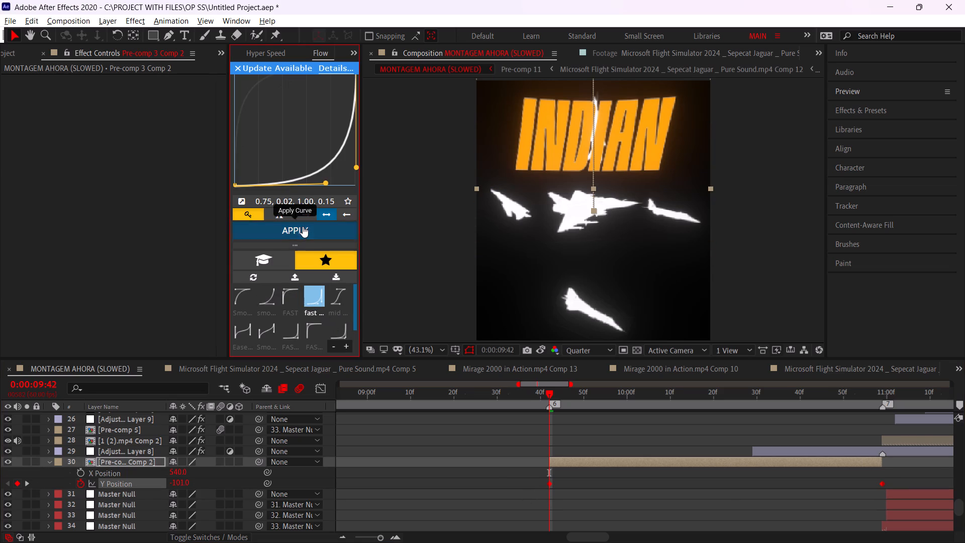
left_click(303, 226)
Enable motion blur for the frozen jet layer.
left_click(224, 463)
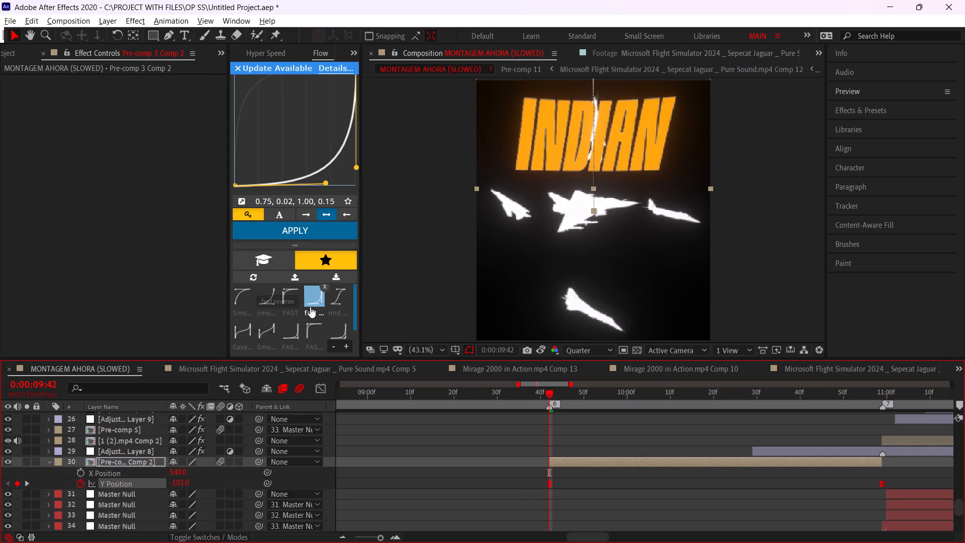
Play back the jet's vertical move from marker 6 and scrub the transition to 0:00:10:59, by marker 7.
key("space")
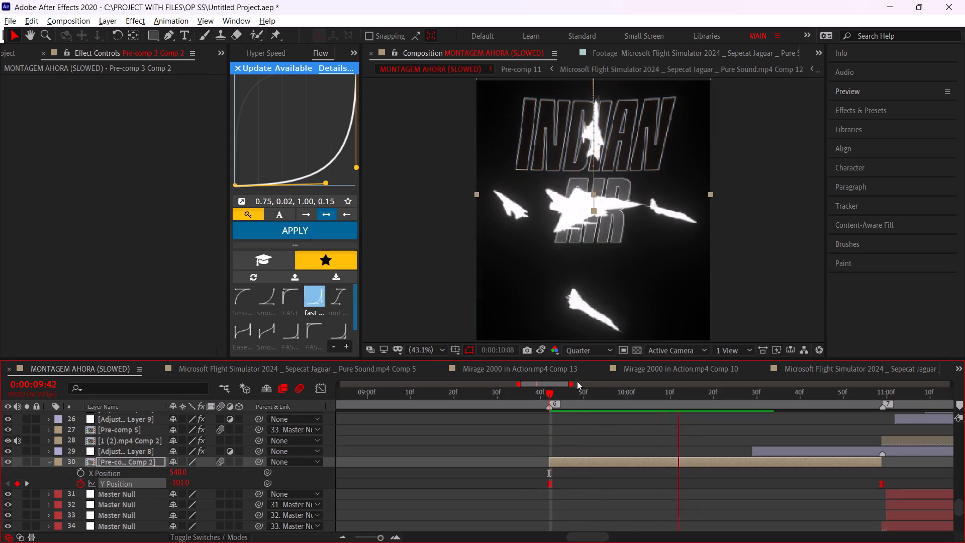
left_click(644, 518)
left_click_drag(592, 400, 602, 400)
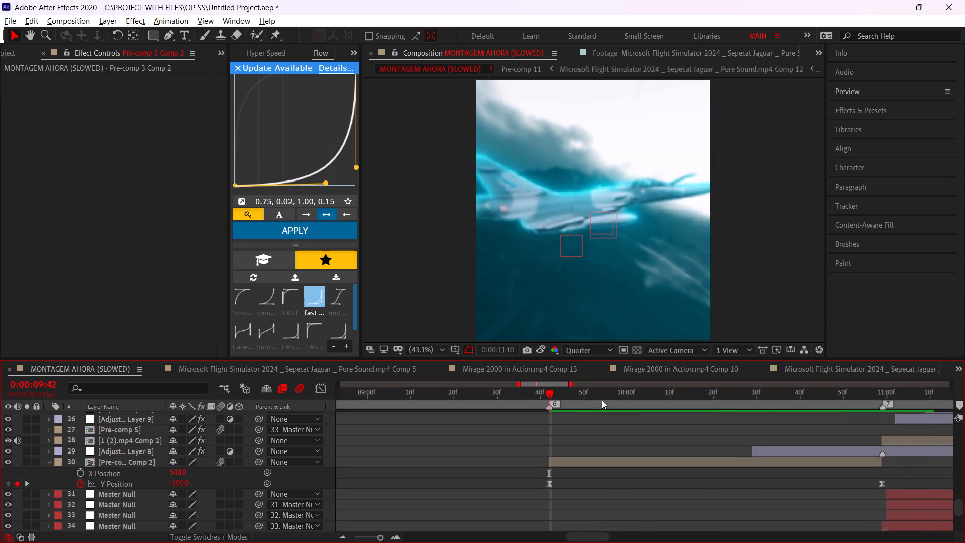
left_click_drag(602, 400, 894, 450)
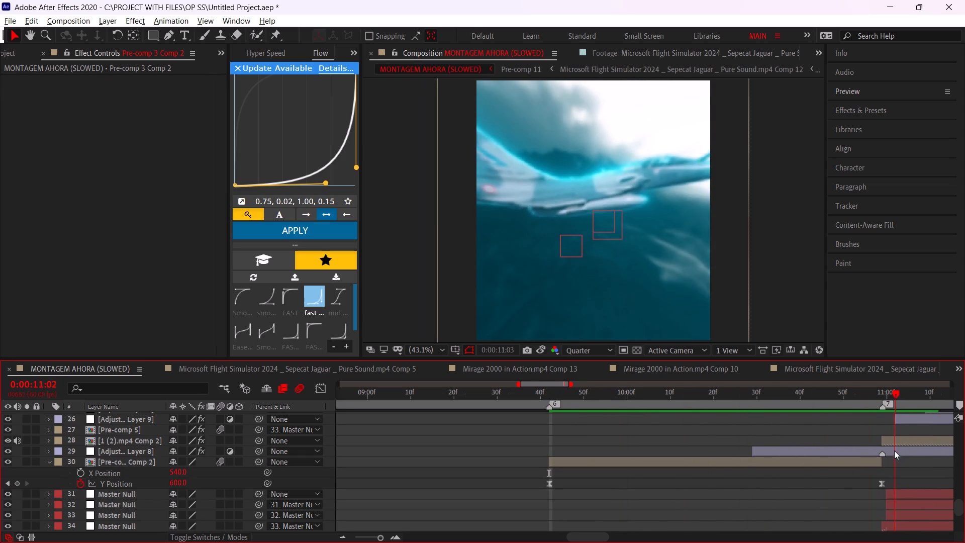
left_click_drag(894, 450, 883, 444)
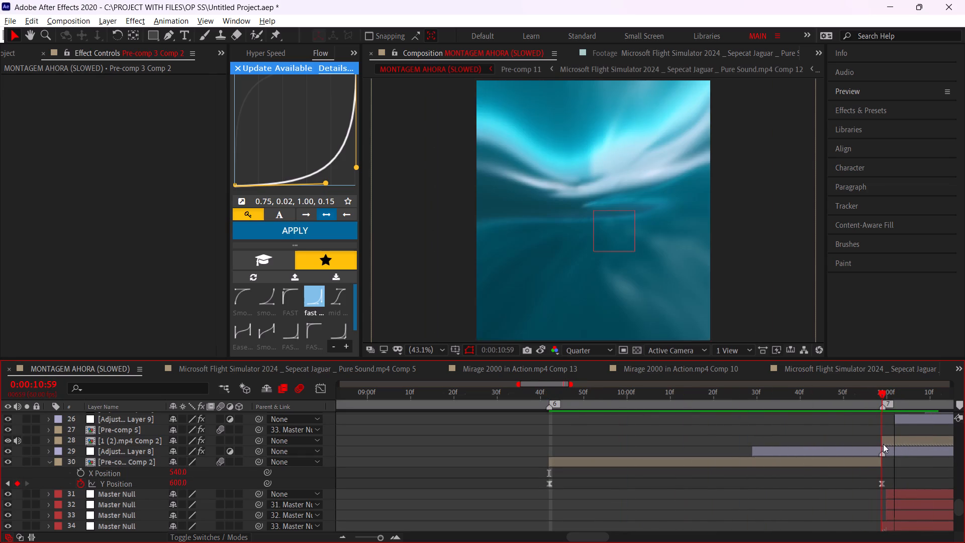
Extend the start of Adjustment Layer 5, with the Optics Compensation effect, back from marker 7 to just after marker 6.
middle_click_drag(872, 469, 854, 477)
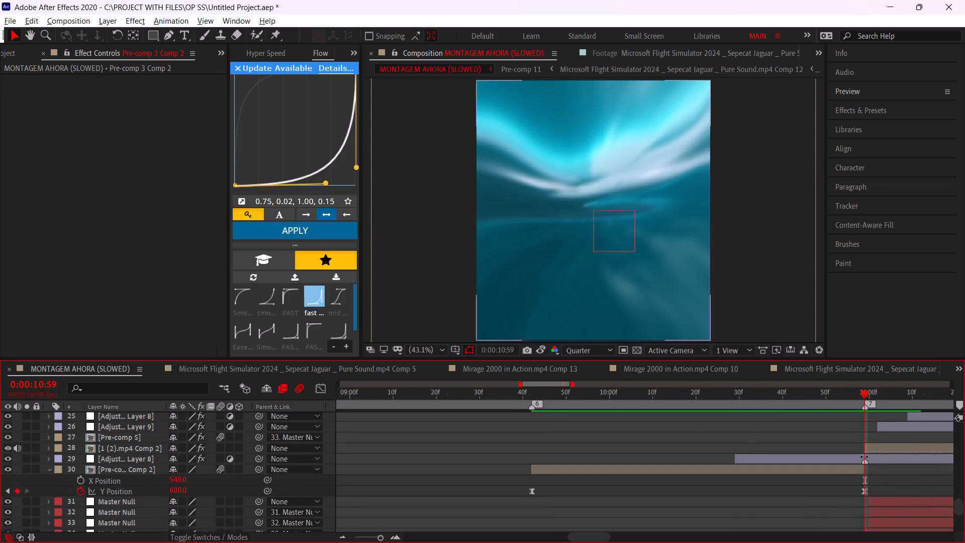
middle_click_drag(864, 457, 673, 487)
scroll(673, 487, "up", 1)
left_click(700, 456)
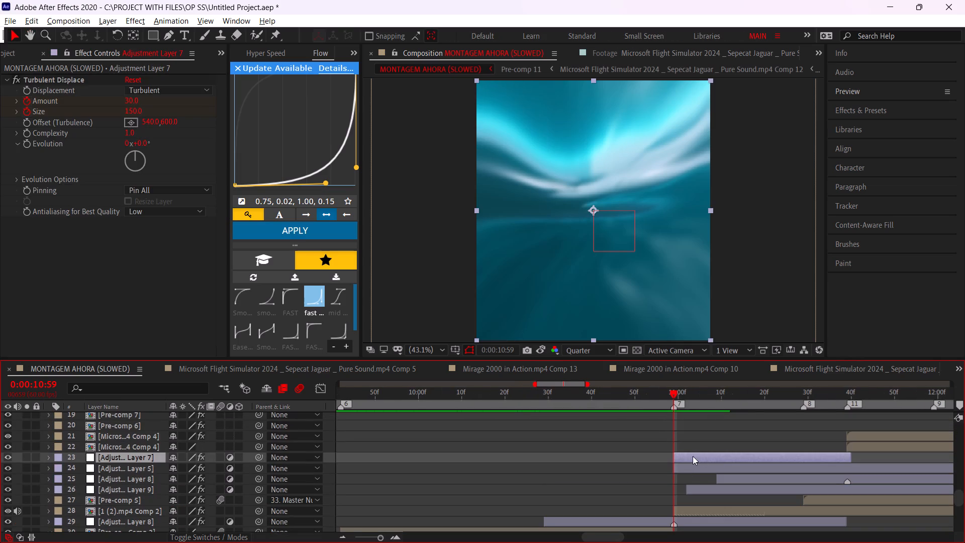
left_click(679, 466)
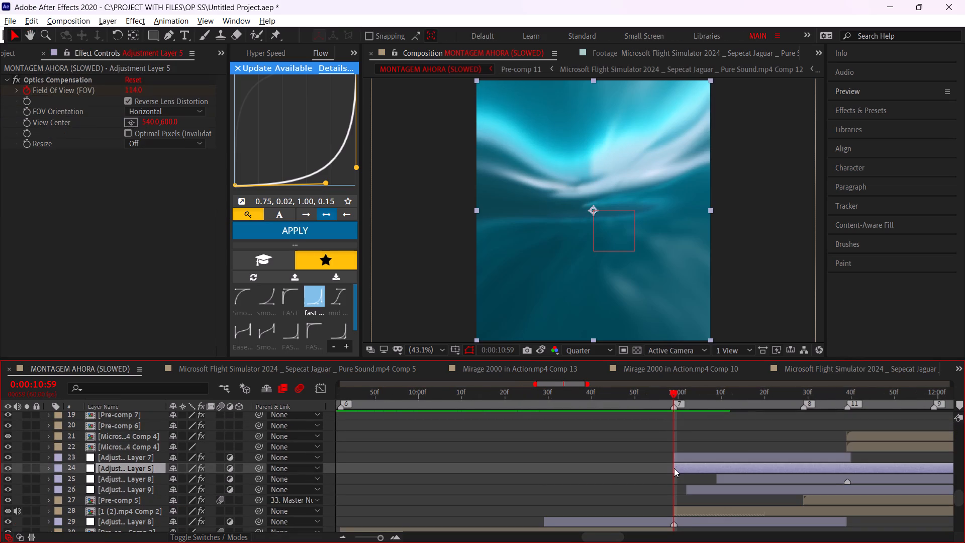
left_click_drag(671, 469, 384, 472)
middle_click_drag(398, 476, 526, 458)
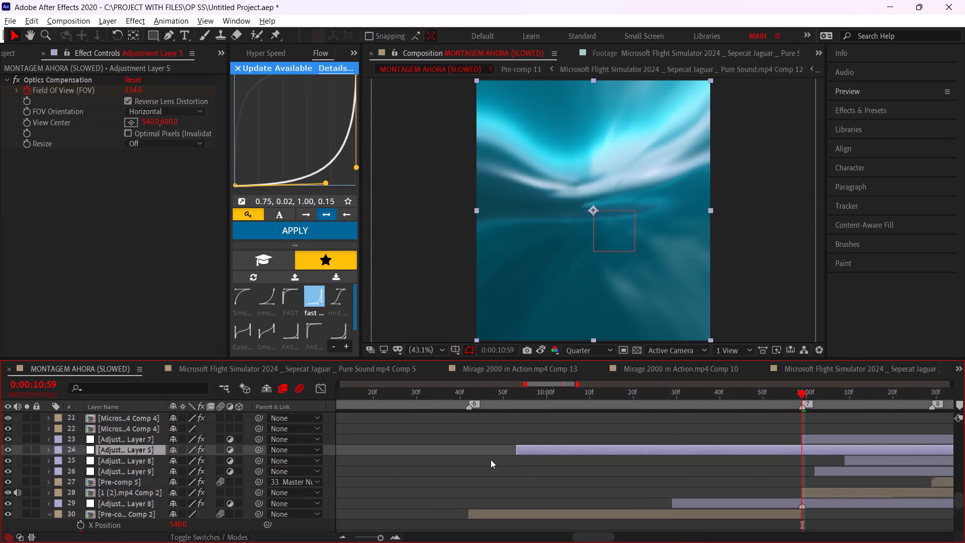
left_click_drag(515, 449, 471, 444)
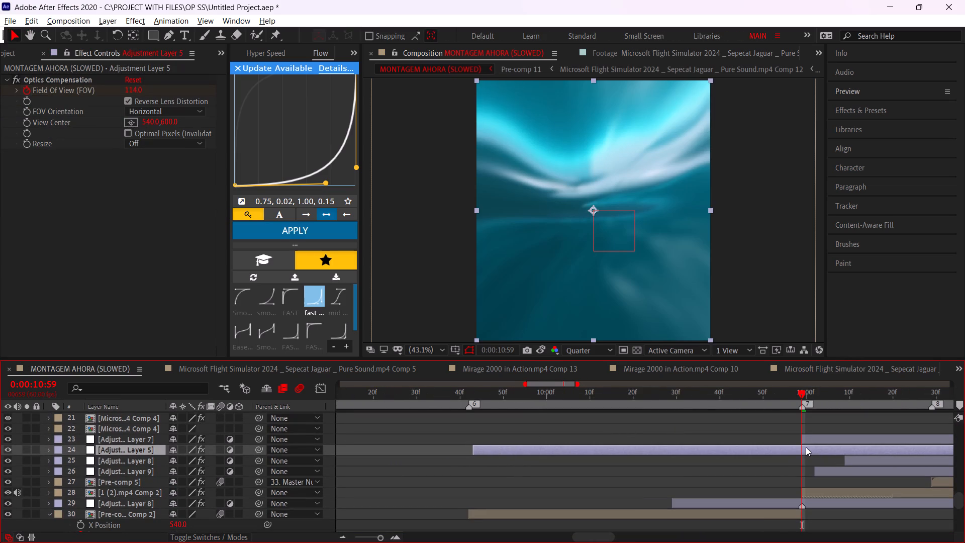
Extend the start of Adjustment Layer 7, with the Turbulent Displace effect, back from marker 7 to just after marker 6.
left_click_drag(802, 442, 472, 463)
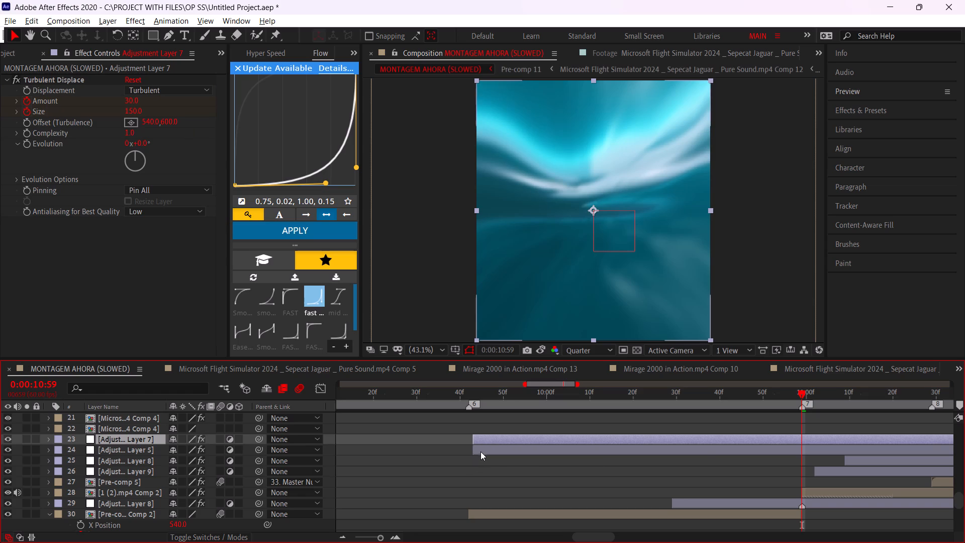
Copy Adjustment Layer 7's final Turbulent Displace Amount and Size keyframes to 0:00:09:43, giving Amount 0.0 and Size 400.0 there.
left_click(481, 450, "shift")
key("u")
scroll(552, 460, "down", 1)
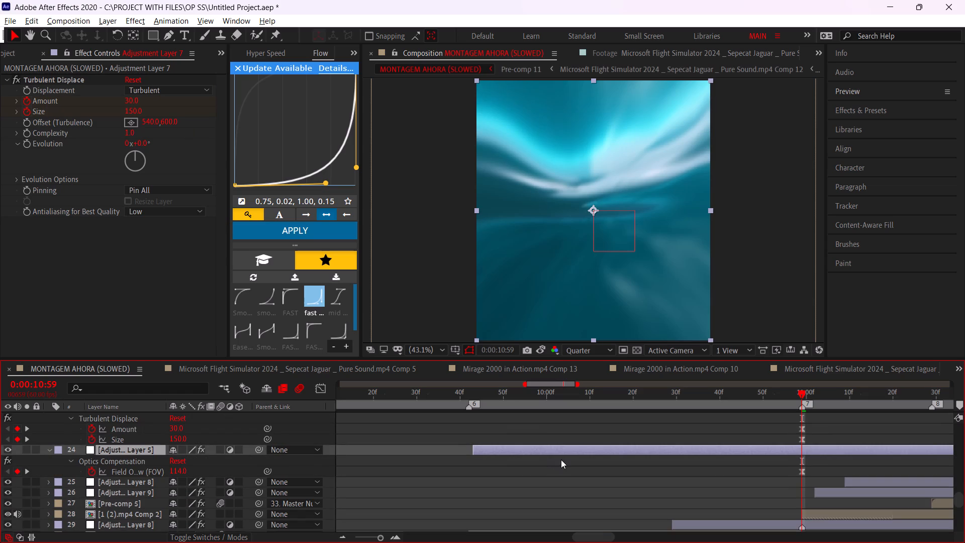
left_click(473, 394)
scroll(639, 455, "up", 2)
middle_click_drag(715, 464, 500, 412)
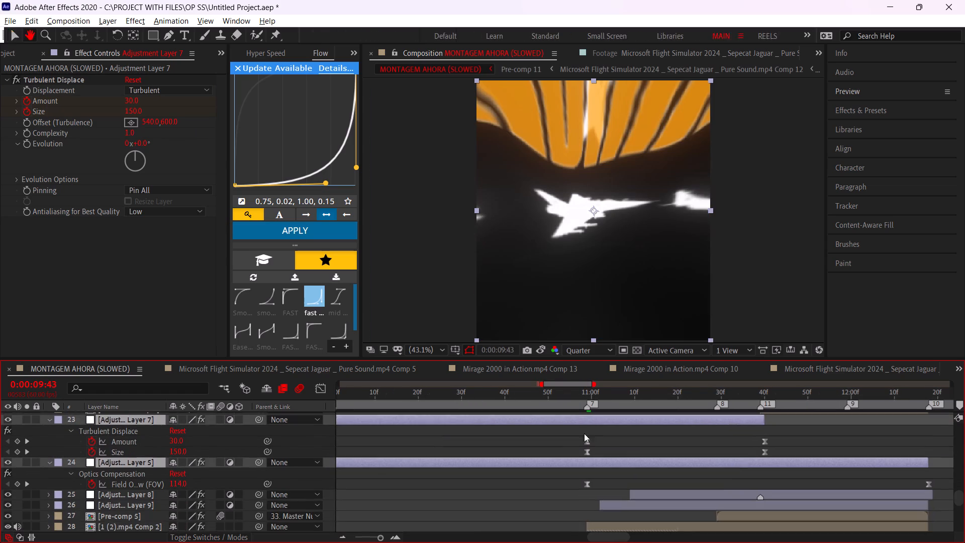
left_click_drag(790, 435, 701, 458)
key("ctrl+c")
middle_click_drag(642, 481, 752, 485)
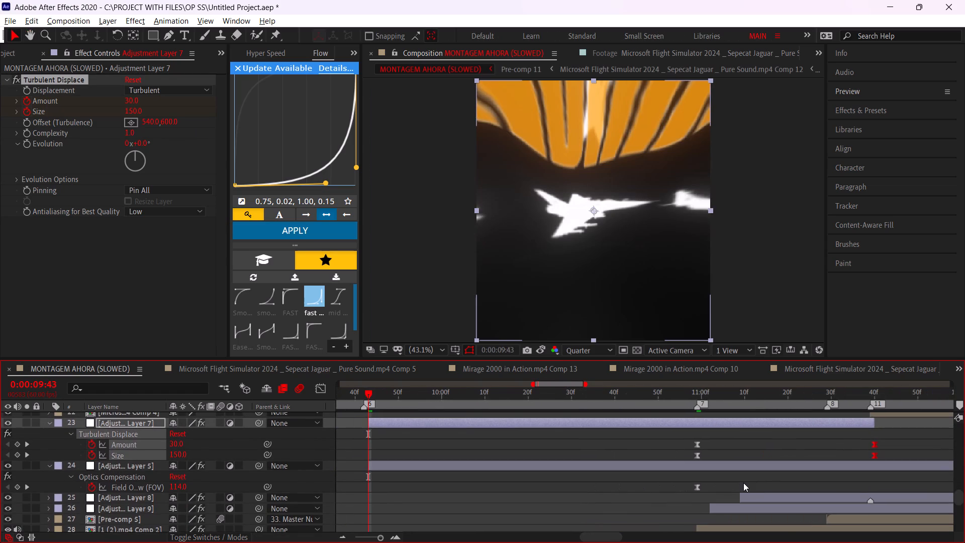
key("ctrl+v")
Copy Adjustment Layer 5's final Field Of View keyframe to 0:00:09:43, giving an FOV of 50.0 there.
middle_click_drag(628, 467, 659, 467)
left_click_drag(755, 482, 687, 494)
middle_click_drag(740, 494, 628, 491)
middle_click_drag(864, 500, 626, 487)
left_click_drag(767, 467, 631, 472)
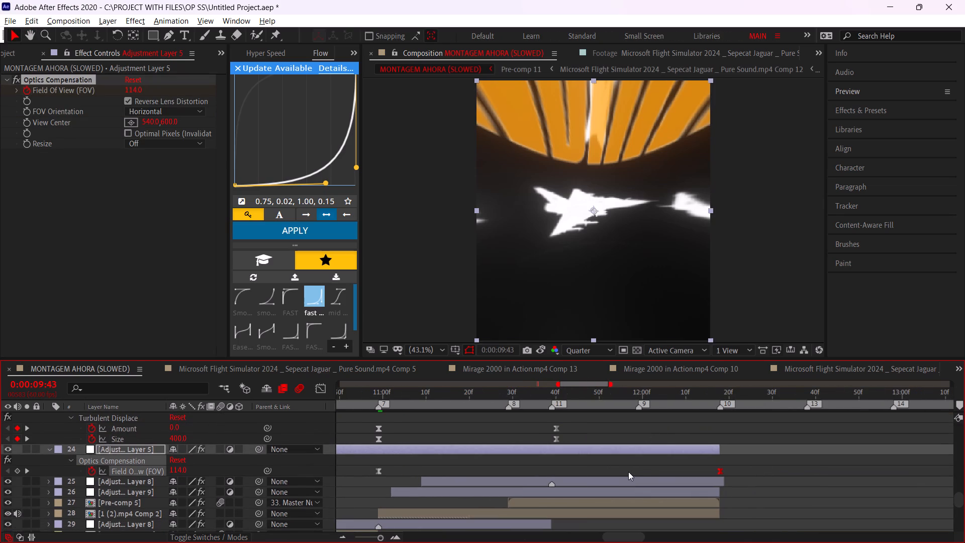
key("ctrl+c")
middle_click_drag(599, 493, 831, 477)
middle_click_drag(492, 446, 748, 477)
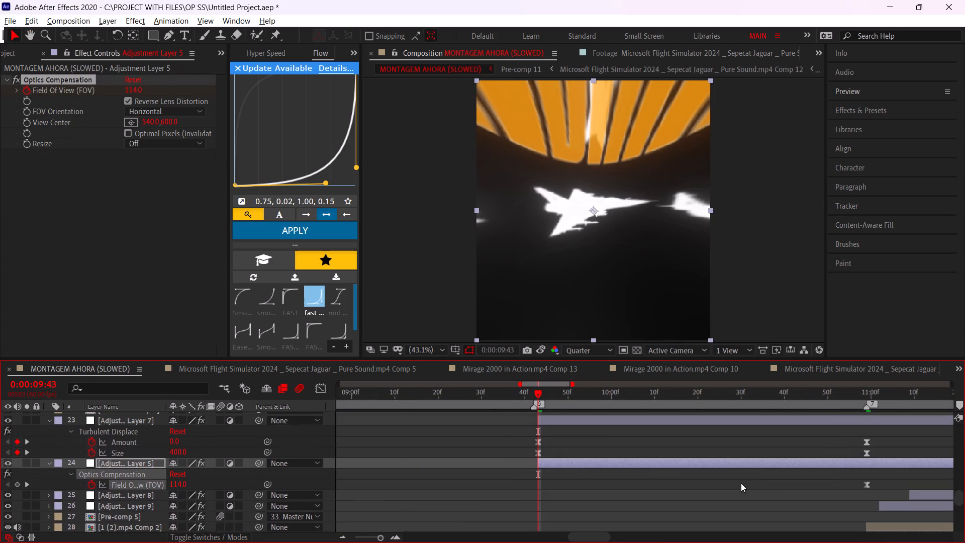
key("ctrl+v")
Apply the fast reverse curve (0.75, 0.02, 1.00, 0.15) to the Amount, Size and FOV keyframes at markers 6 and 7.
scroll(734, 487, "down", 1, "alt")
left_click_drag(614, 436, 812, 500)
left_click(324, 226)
Play back the displaced, lens-distorted transition from 0:00:09:43 and again from 0:00:09:23.
key("space")
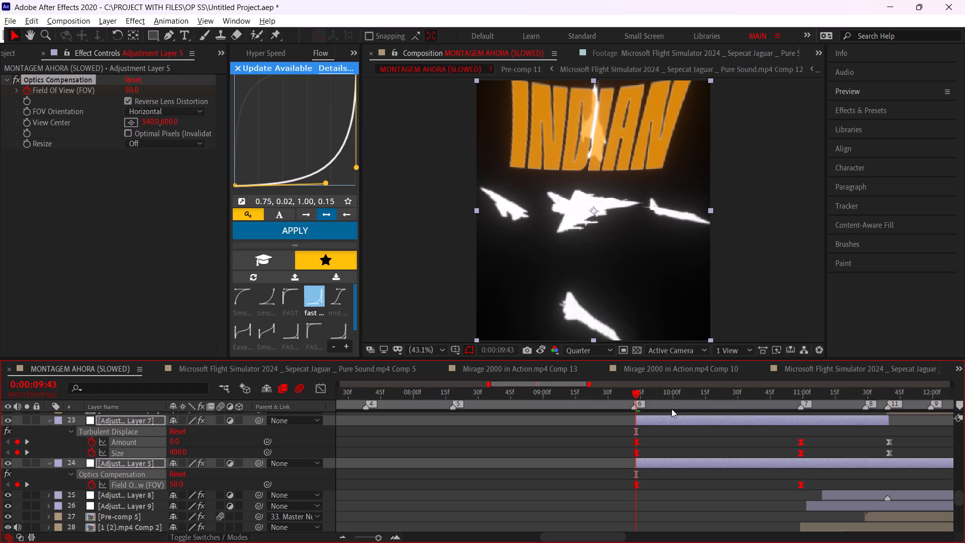
left_click(583, 465)
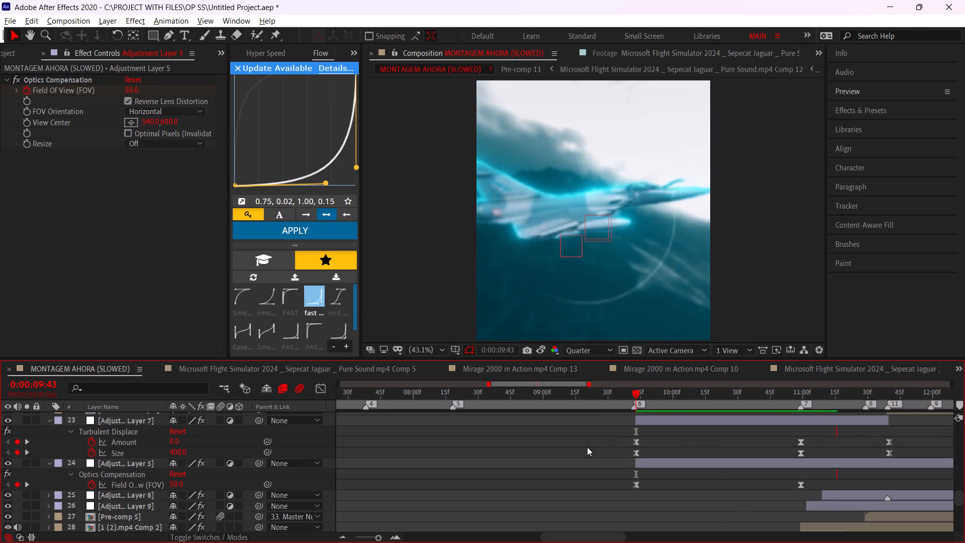
left_click(593, 399)
key("space")
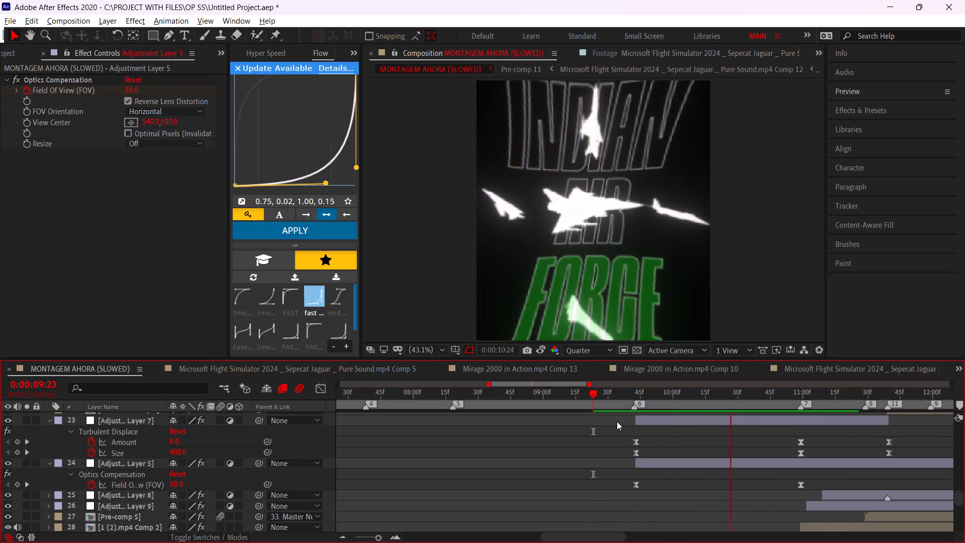
left_click(622, 434)
Set Adjustment Layer 5's Field Of View keyframe at 0:00:09:43 to 0.0.
left_click(636, 396)
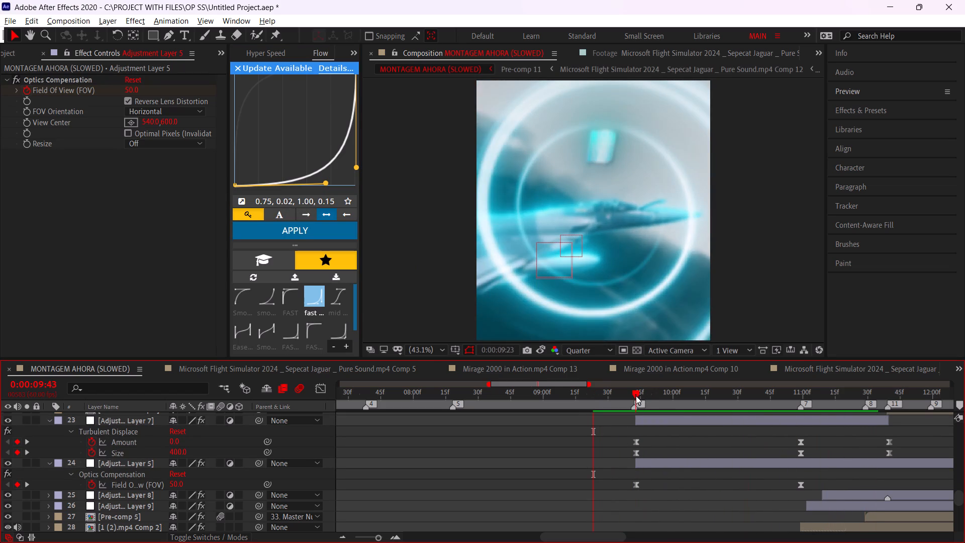
left_click(659, 441)
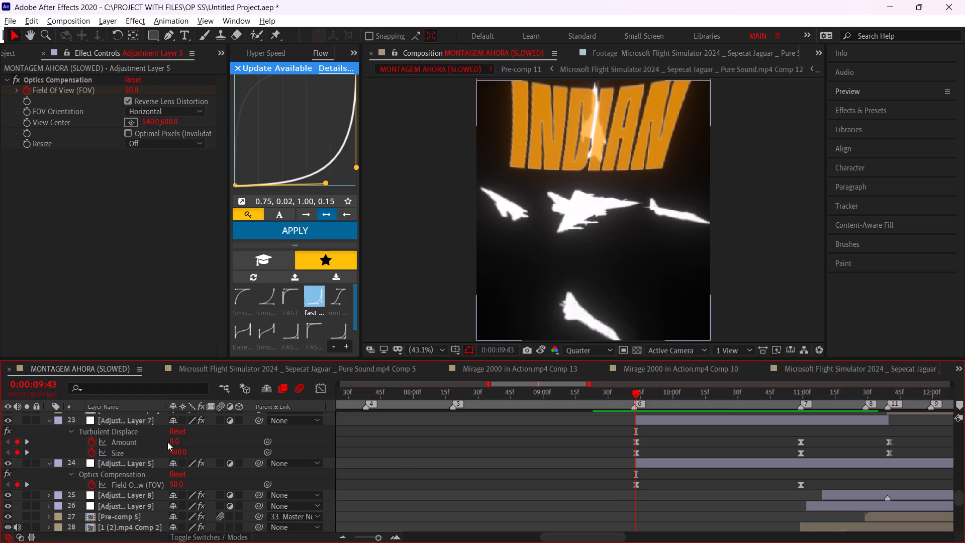
left_click_drag(173, 484, 0, 517)
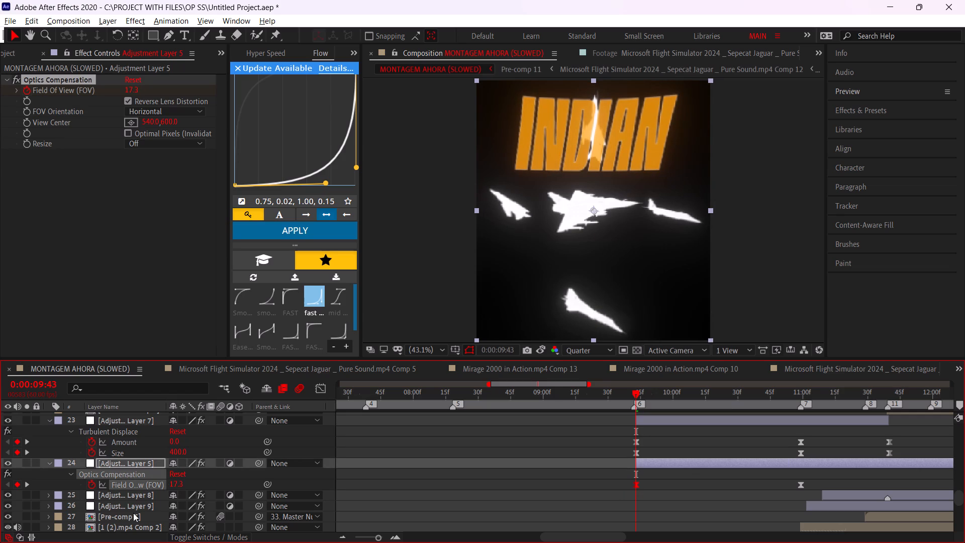
left_click_drag(175, 485, 10, 488)
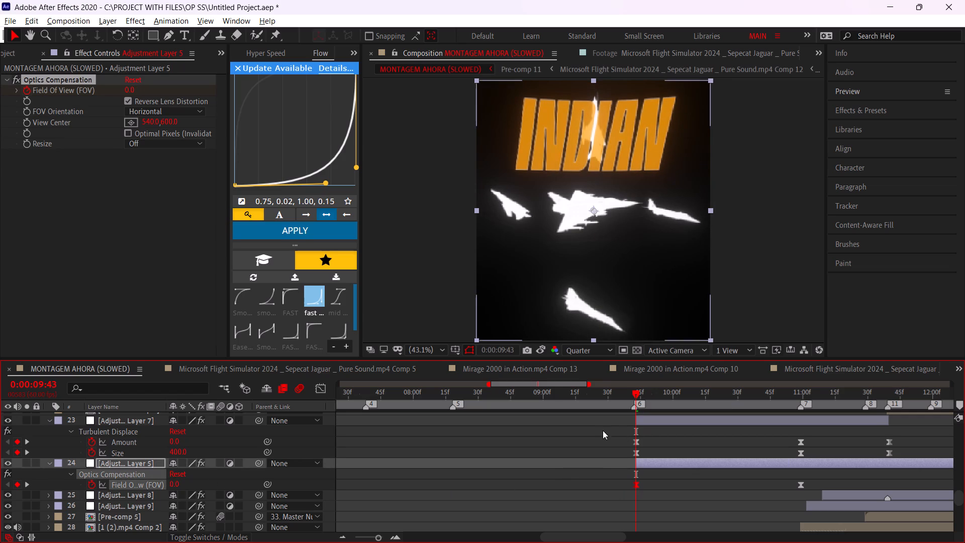
Apply the 0.75, 0.02, 1.00, 0.15 easing curve to the Amount, Size and FOV keyframes at markers 6 and 7.
left_click_drag(604, 432, 808, 494)
left_click(306, 234)
Play back the montage repeatedly from the beginning, and once from 0:00:09:13, to review its flow and transitions.
scroll(757, 470, "down", 2, "alt")
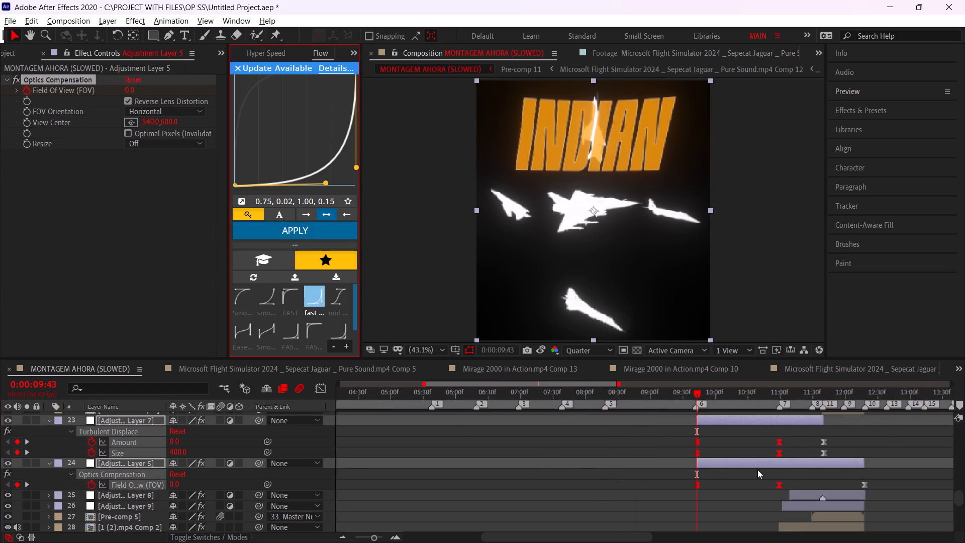
scroll(757, 470, "down", 2, "alt")
left_click_drag(462, 390, 271, 413)
key("space")
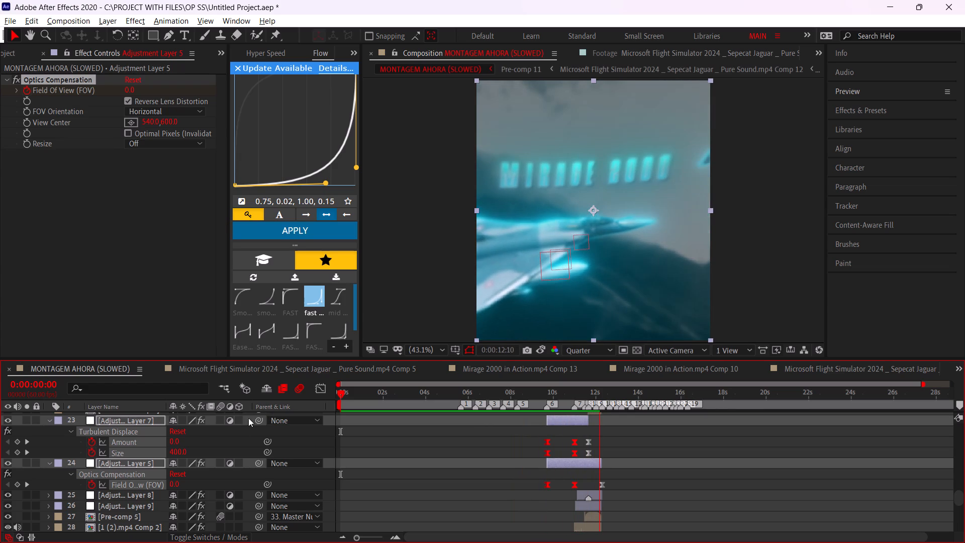
left_click_drag(431, 407, 151, 463)
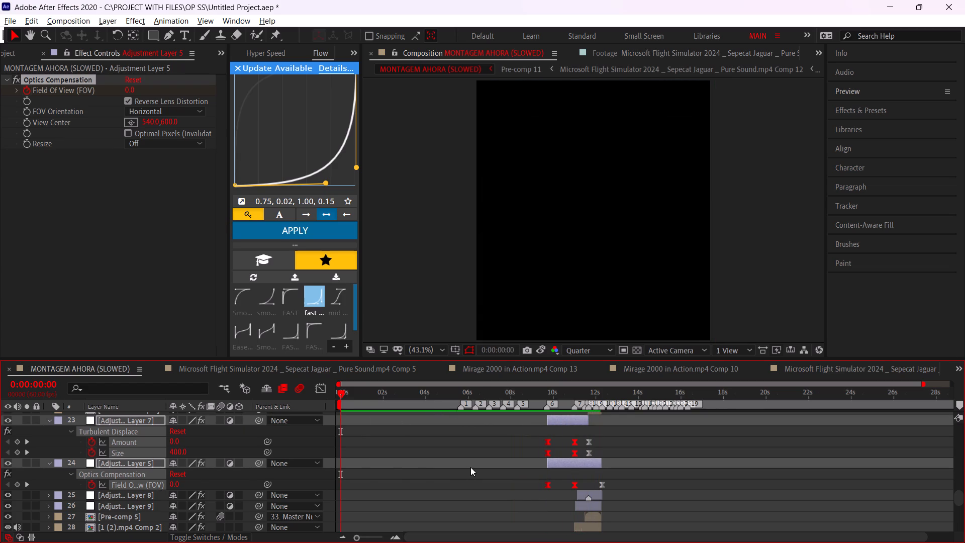
key("space")
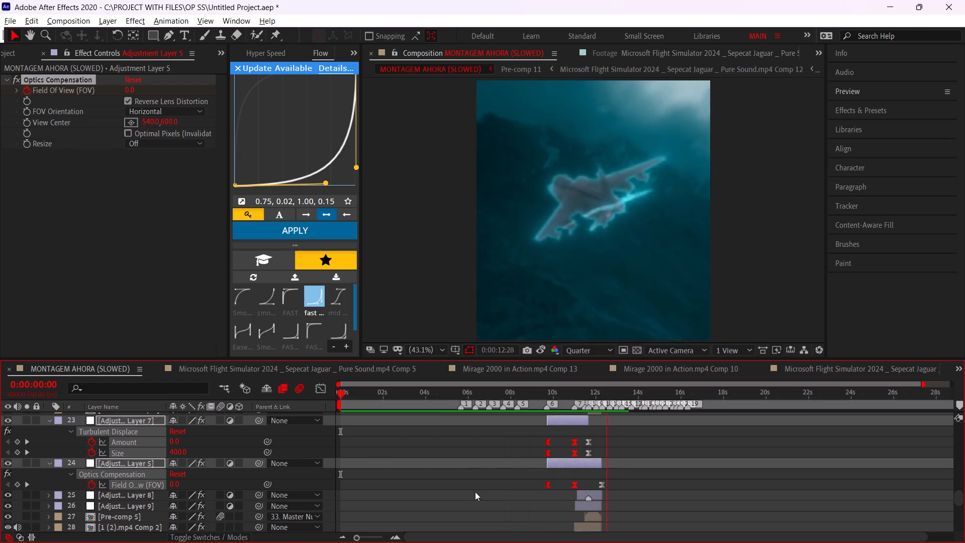
left_click_drag(493, 440, 498, 437)
left_click(537, 390)
key("space")
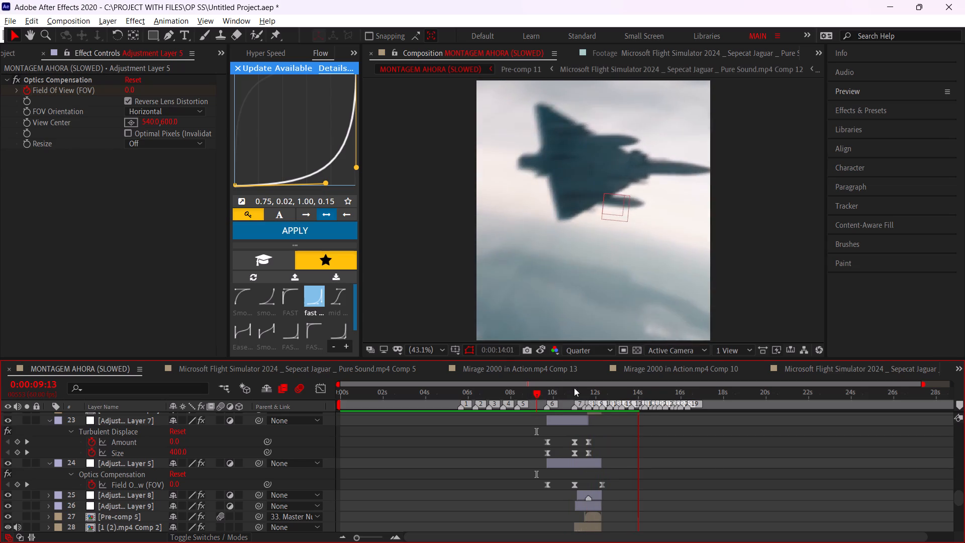
left_click_drag(552, 394, 314, 408)
key("space")
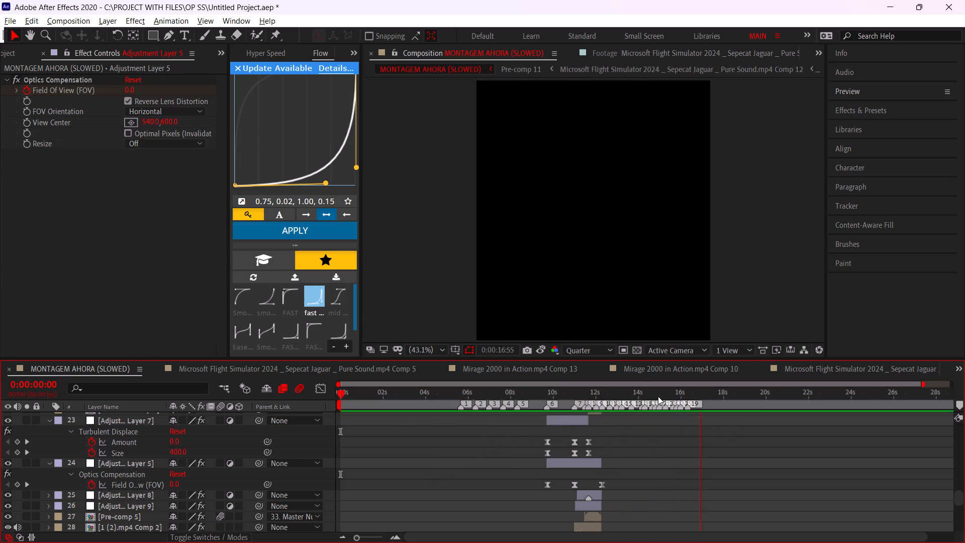
Duplicate the S_Shake Adjustment Layer 8 that ends near marker 14 and move a copy to the top of the layer stack.
left_click(658, 396)
scroll(636, 444, "up", 9)
scroll(621, 485, "up", 3, "alt")
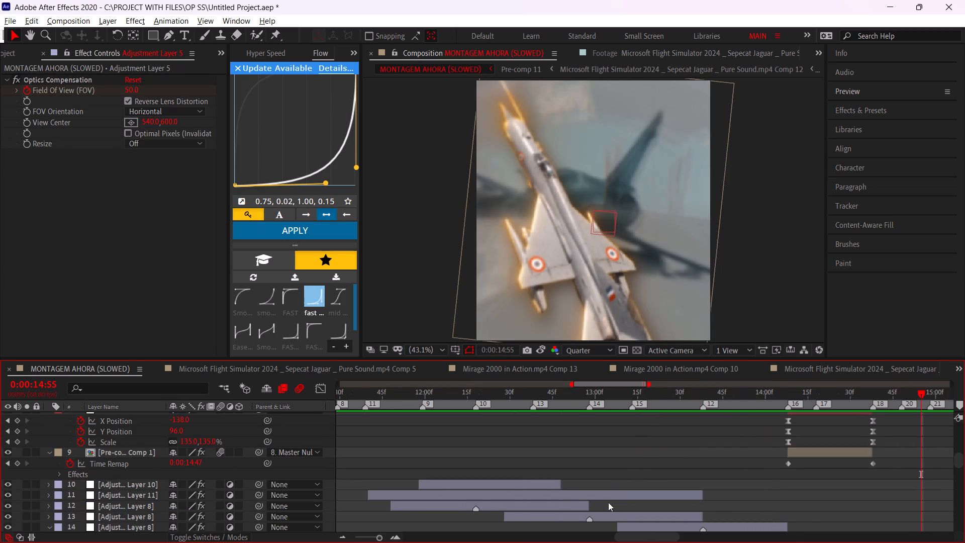
left_click(577, 505)
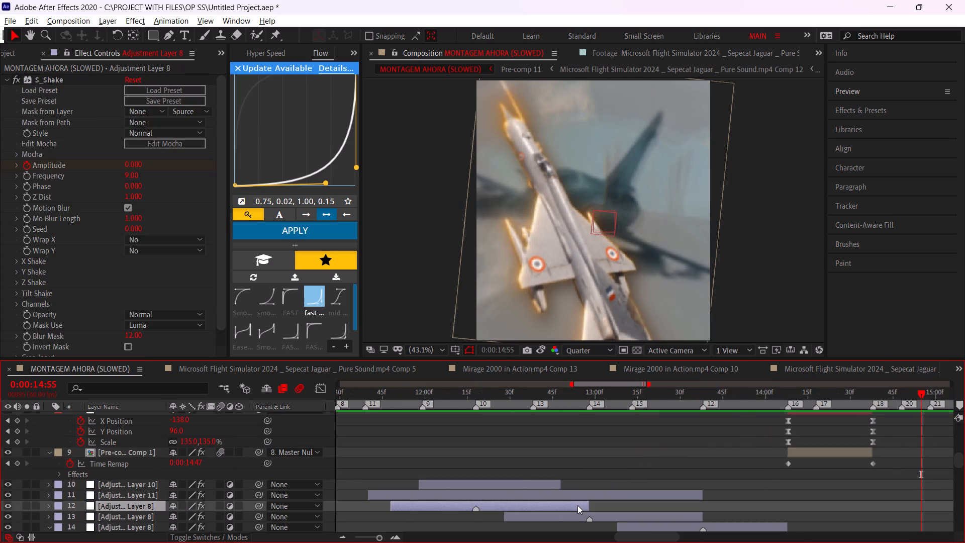
key("ctrl+d")
left_click_drag(149, 510, 147, 425)
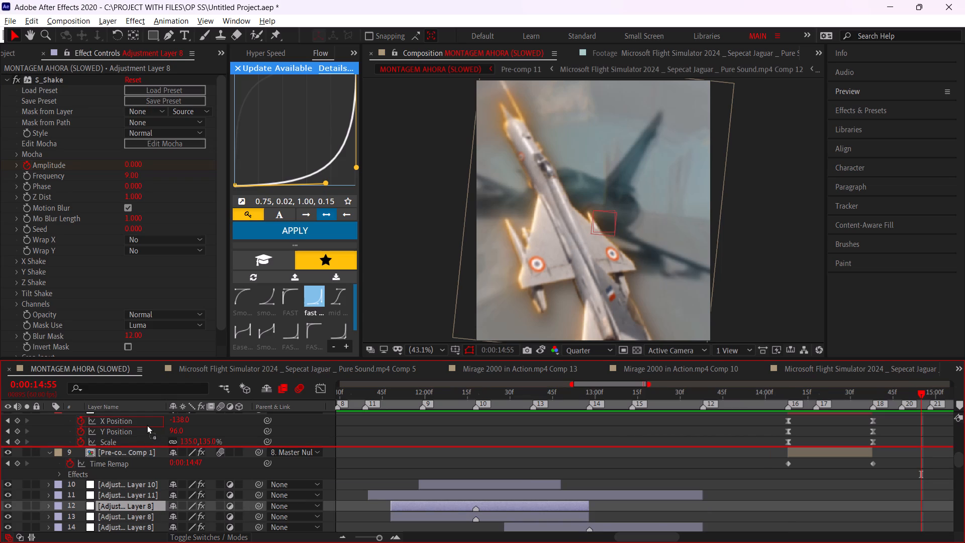
left_click_drag(147, 425, 150, 416)
Shift the top S_Shake adjustment layer later in time so its layer marker lines up with the cut at marker 18.
left_click_drag(579, 419, 706, 427)
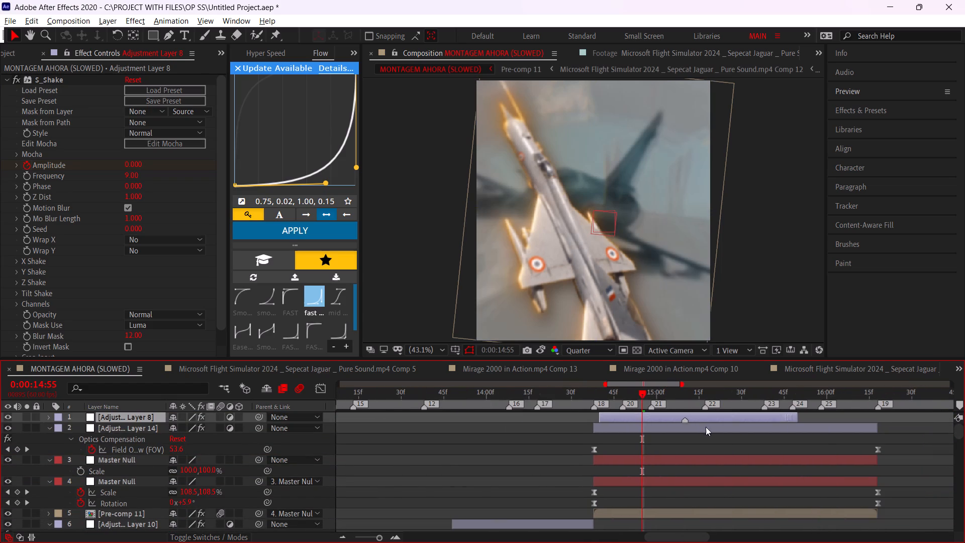
left_click_drag(706, 427, 697, 432)
Play back the montage from the beginning and again from 0:00:13:24 to review the added shake.
scroll(600, 422, "down", 3, "alt")
scroll(545, 414, "down", 4, "alt")
left_click_drag(450, 397, 297, 428)
key("space")
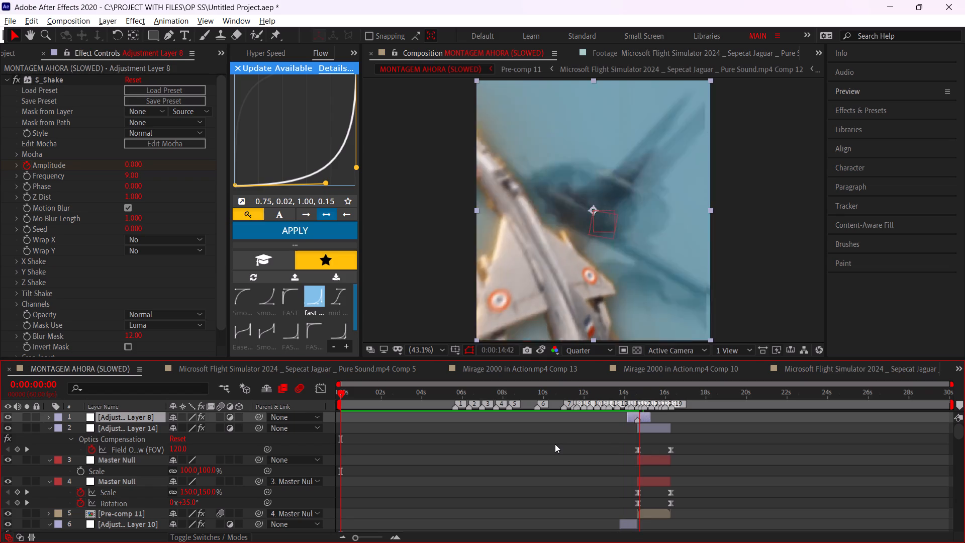
left_click(612, 394)
key("space")
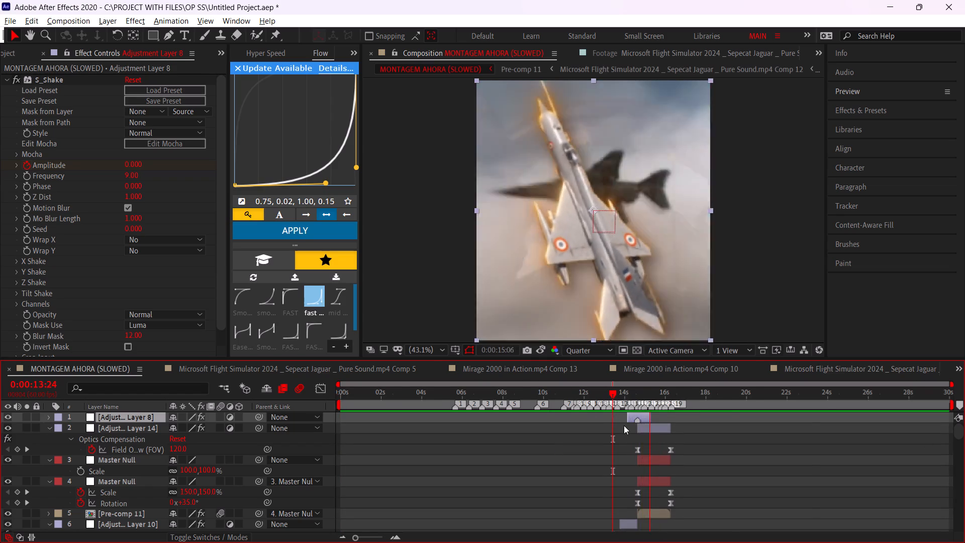
Move Adjustment Layer 10, with the CC Wide Time effect ending at 0:00:14:37, to the top of the layer stack.
scroll(624, 425, "up", 2, "alt")
left_click_drag(653, 393, 678, 403)
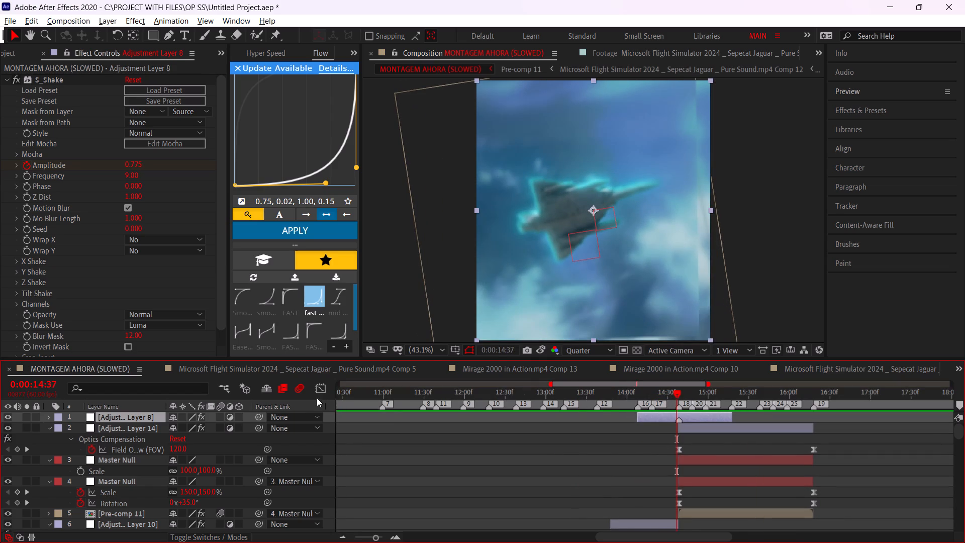
left_click(135, 417)
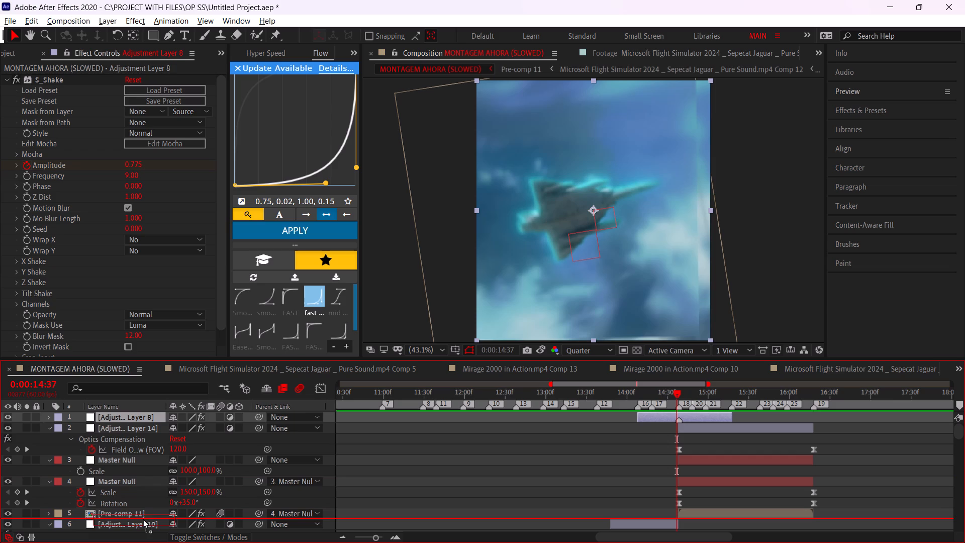
left_click(615, 525)
key("ctrl+z")
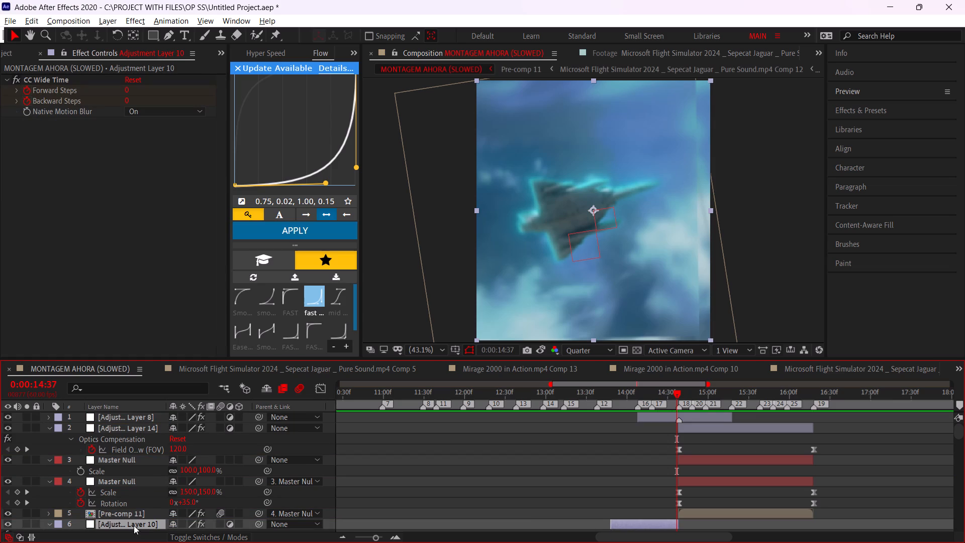
left_click_drag(133, 525, 128, 419)
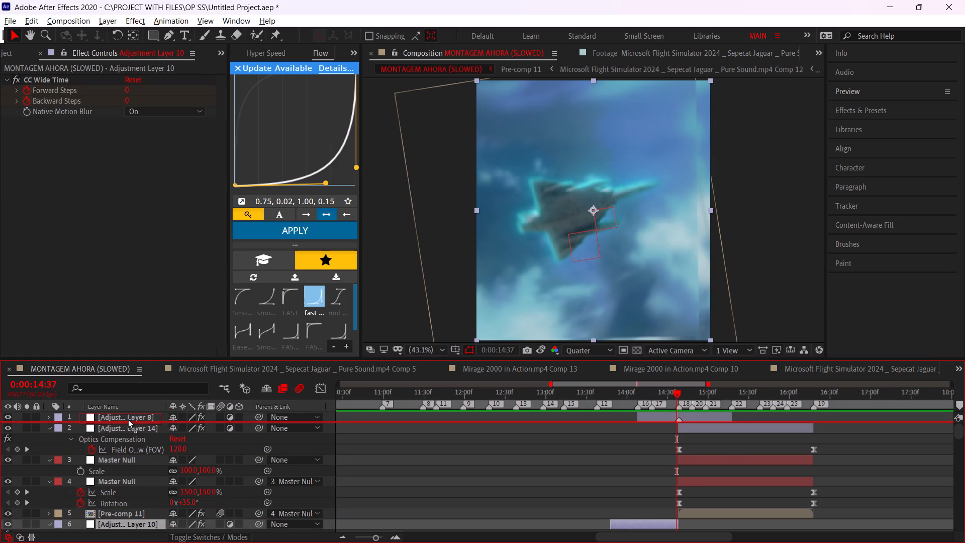
left_click_drag(128, 419, 128, 415)
Move Adjustment Layer 12, with Optics Compensation, up the stack to directly below Adjustment Layer 10 and above the shake layer.
scroll(610, 462, "down", 2)
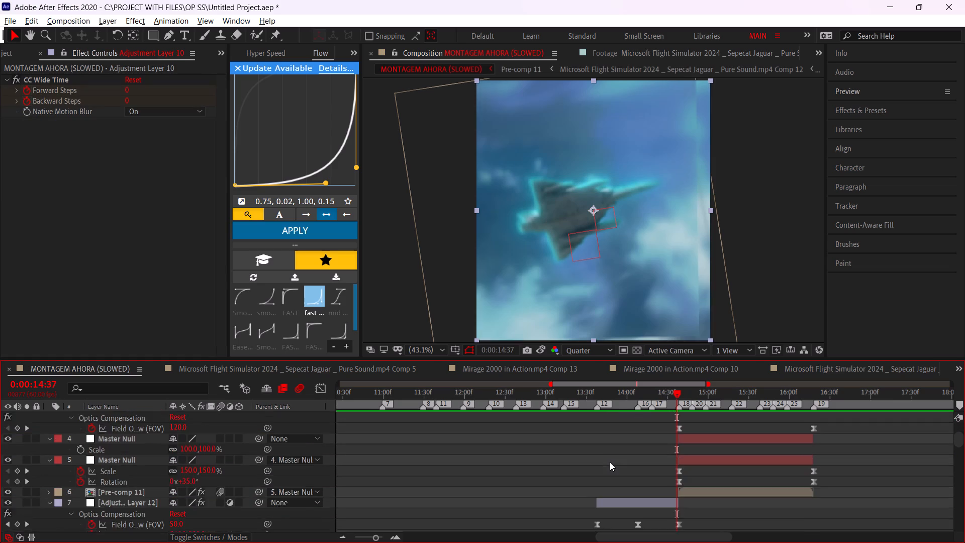
left_click(650, 504)
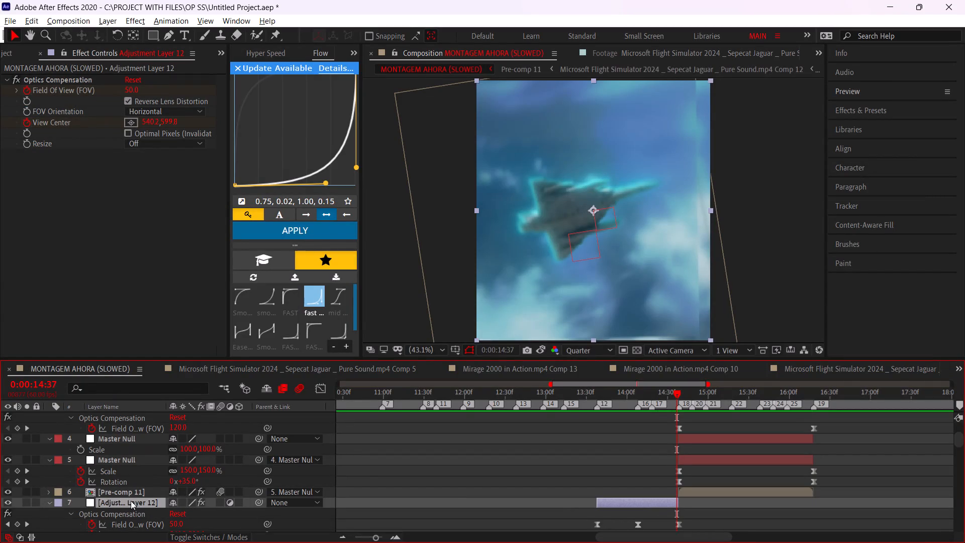
left_click_drag(131, 501, 128, 416)
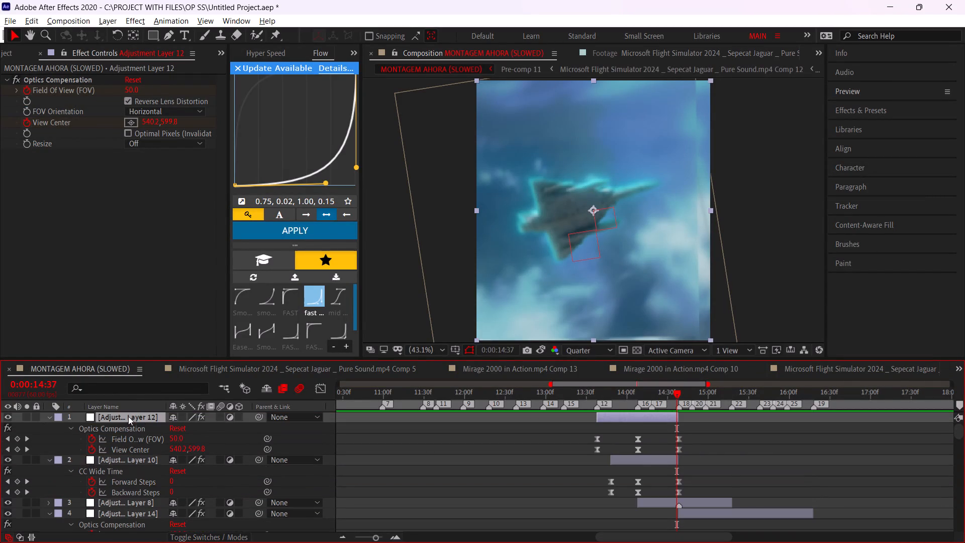
left_click_drag(155, 419, 147, 469)
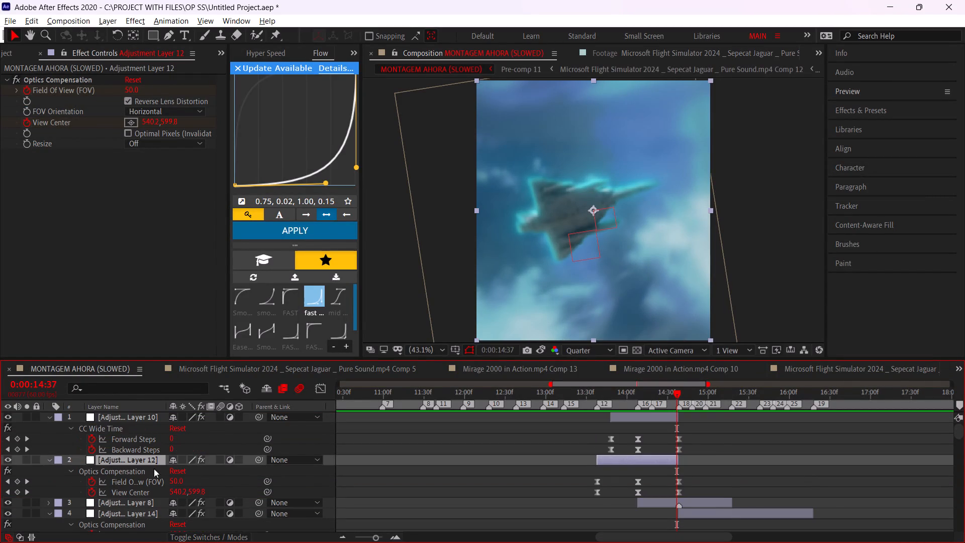
Play back the montage from the beginning and again from 0:00:10:30 to review the reordered effect layers.
scroll(557, 474, "down", 4, "alt")
left_click_drag(518, 399, 241, 439)
key("space")
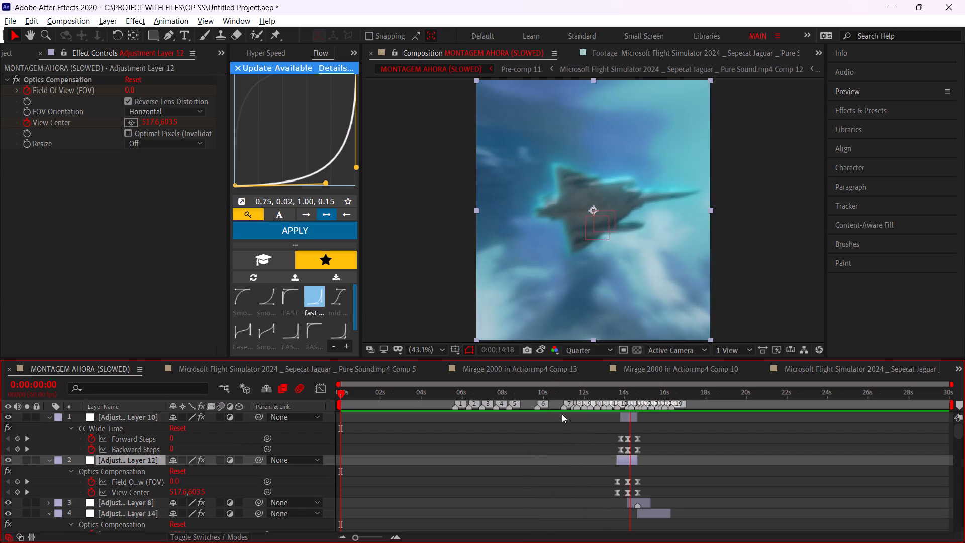
left_click(553, 395)
key("space")
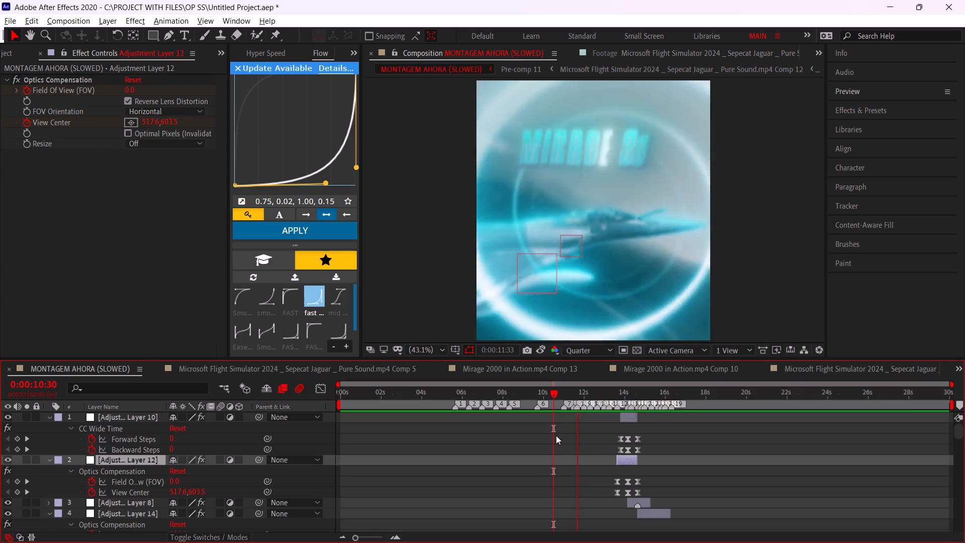
Play back the montage from 0:00:02:55 to review the transitions.
left_click(573, 445)
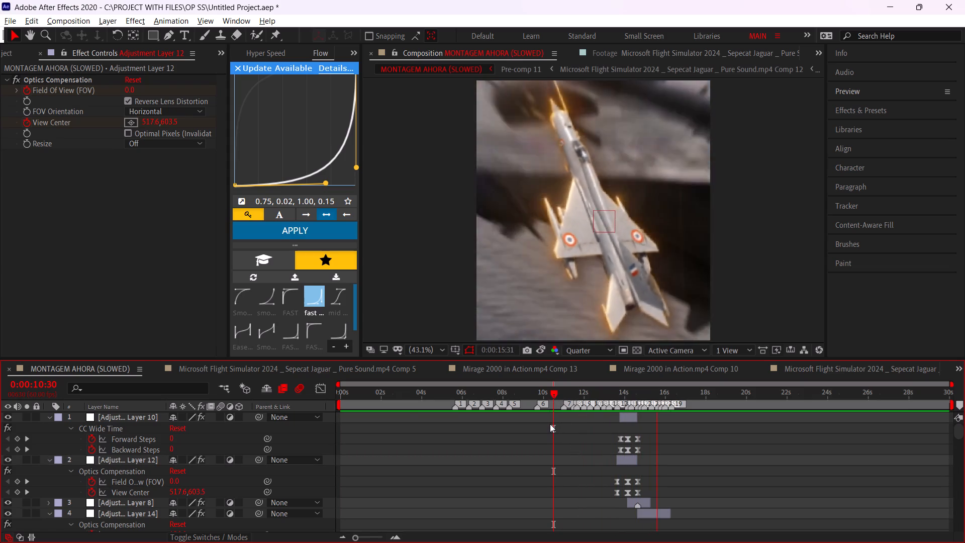
left_click_drag(508, 393, 399, 409)
key("space")
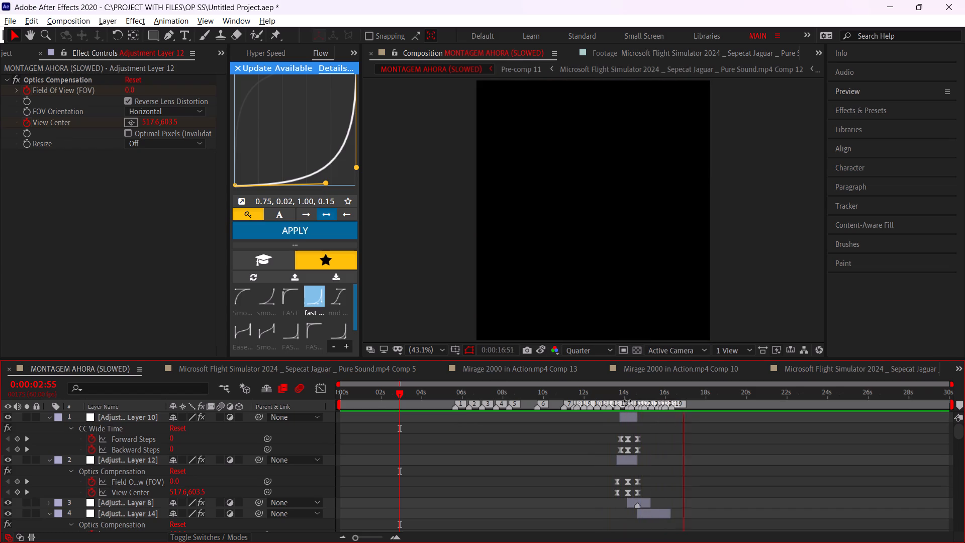
At 0:00:15:03, open Pre-comp 11 and its nested Pre-comp 10 containing the glowing jet layers.
left_click(627, 401)
scroll(653, 470, "up", 3, "alt")
left_click(595, 398)
scroll(604, 458, "down", 5)
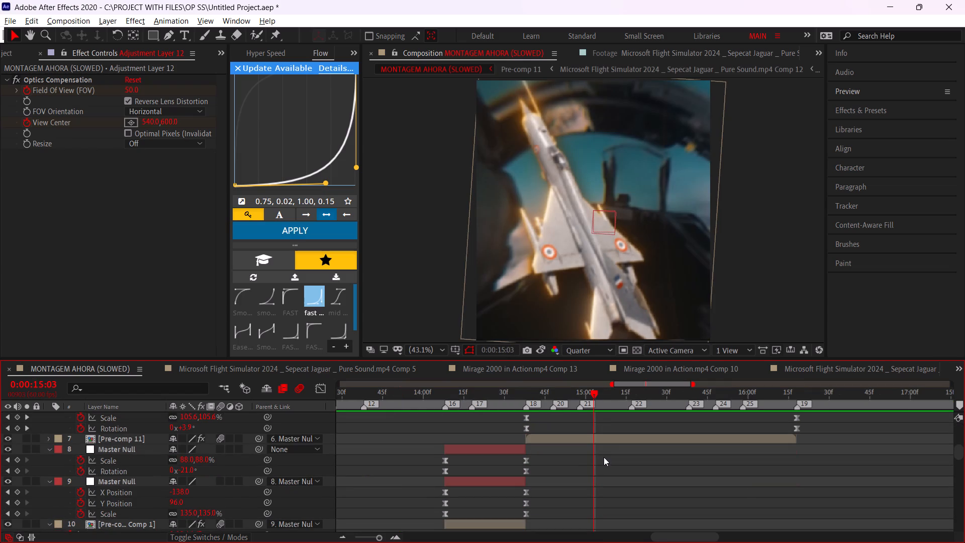
scroll(603, 440, "up", 4)
scroll(594, 487, "down", 2)
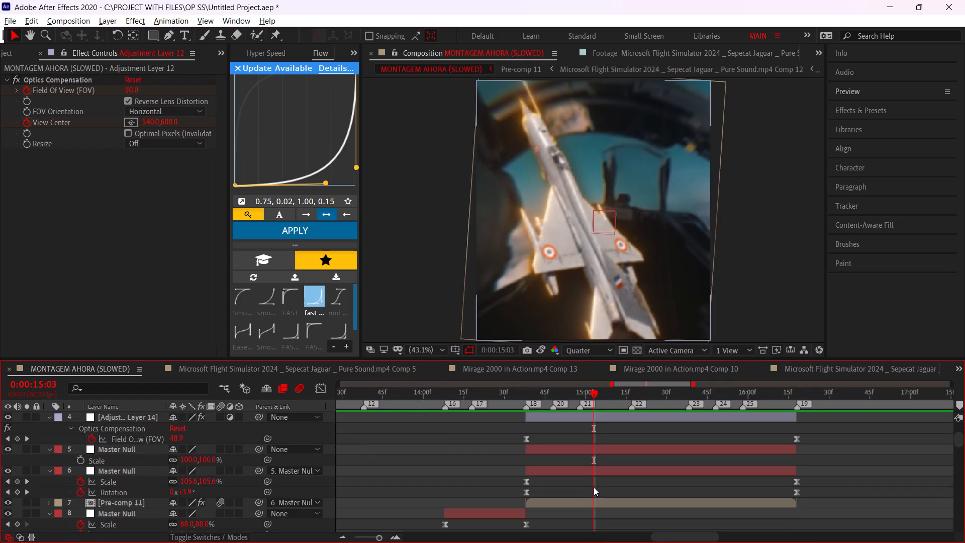
scroll(594, 505, "up", 7)
scroll(594, 505, "down", 5)
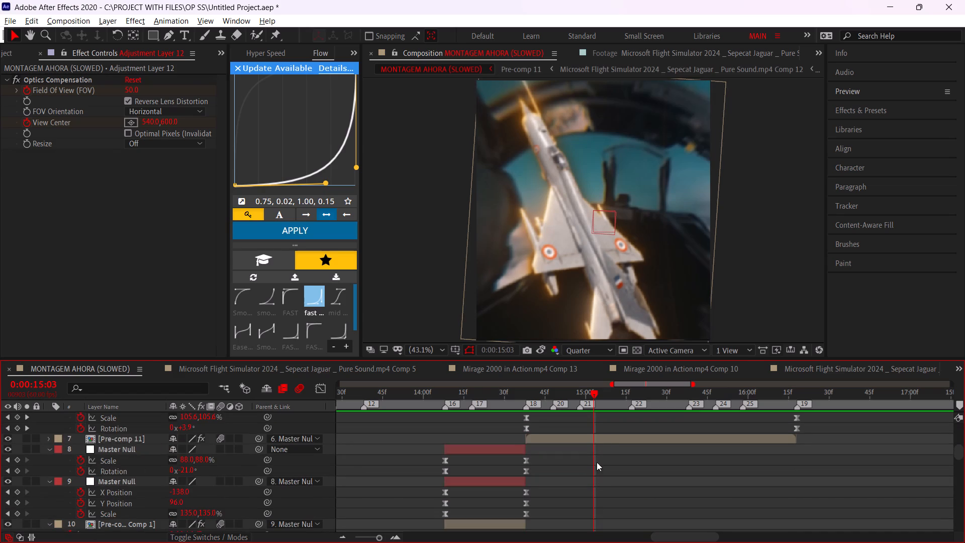
double_click(600, 440)
double_click(498, 418)
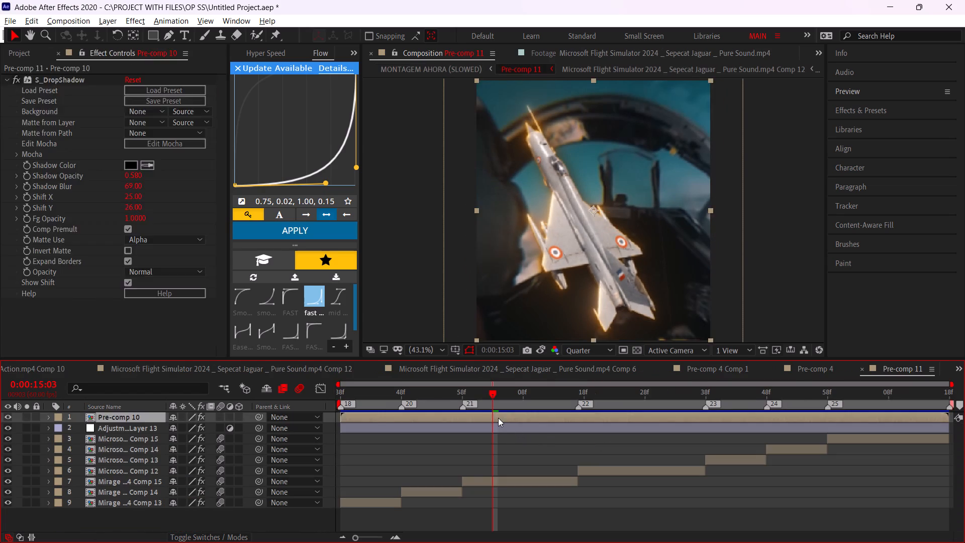
Pre-compose the two Gemini jet layers in Pre-comp 10, moving all attributes into the new composition.
left_click_drag(487, 402, 360, 412)
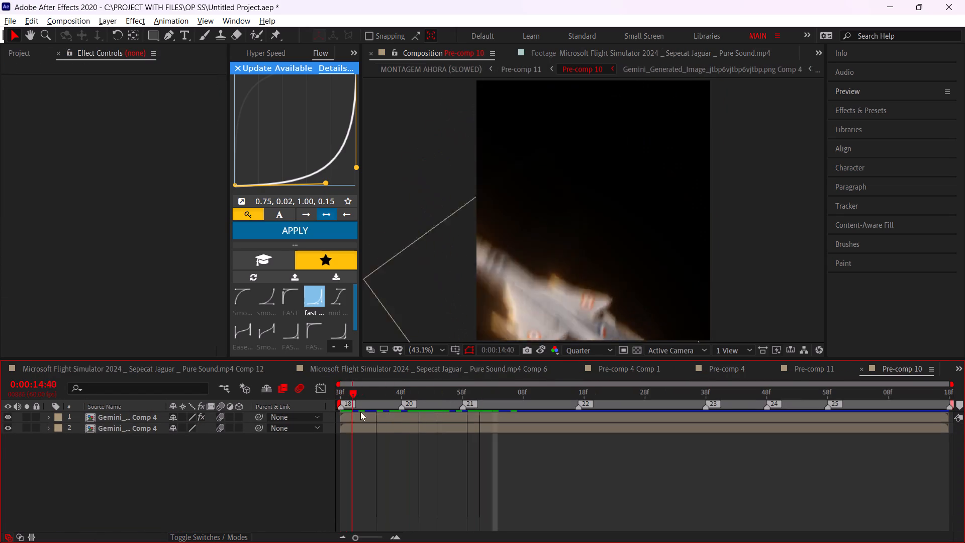
left_click_drag(360, 412, 400, 423)
left_click(408, 424)
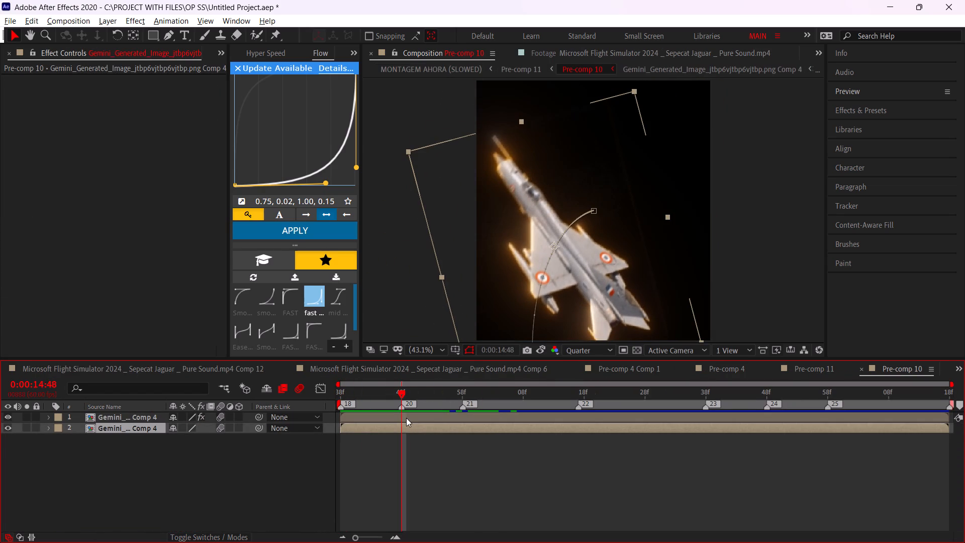
left_click(405, 416, "shift")
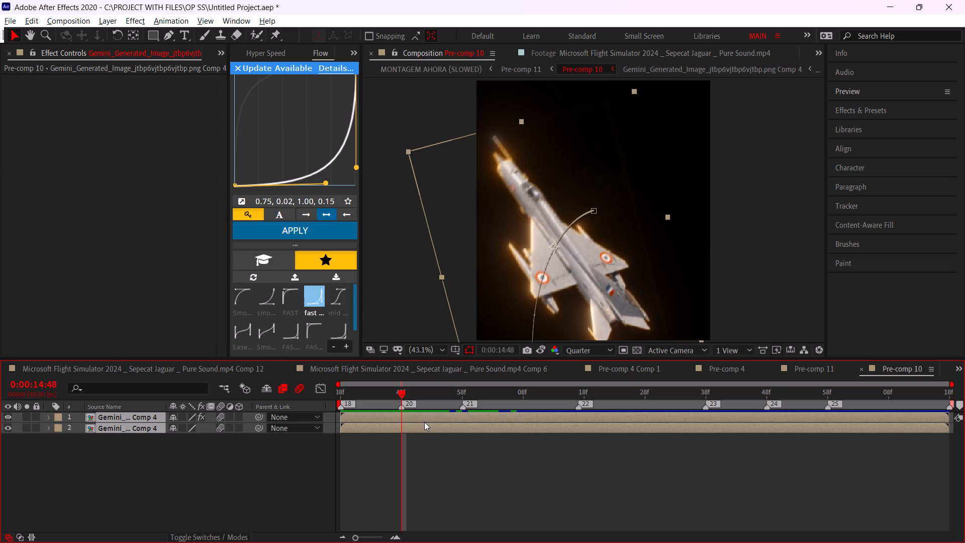
key("ctrl+shift+d")
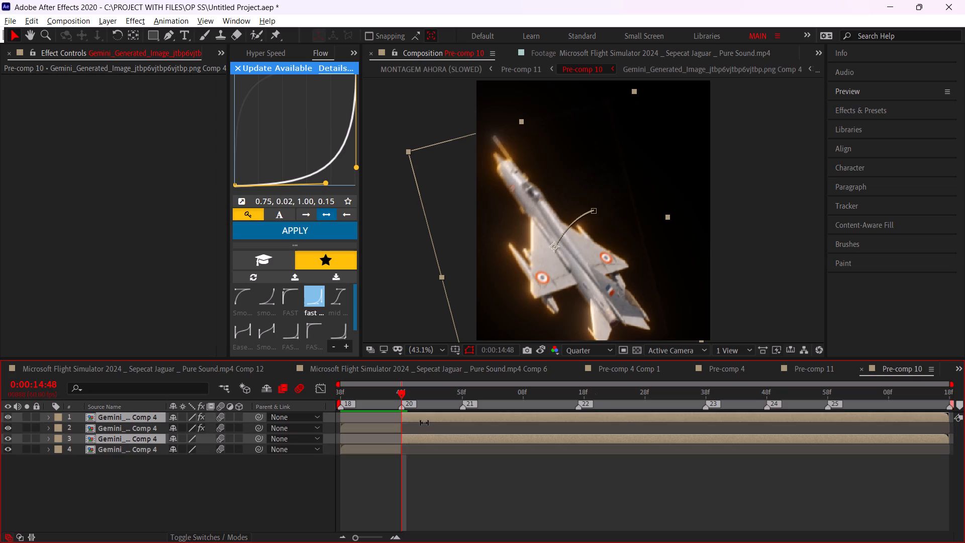
key("ctrl+z")
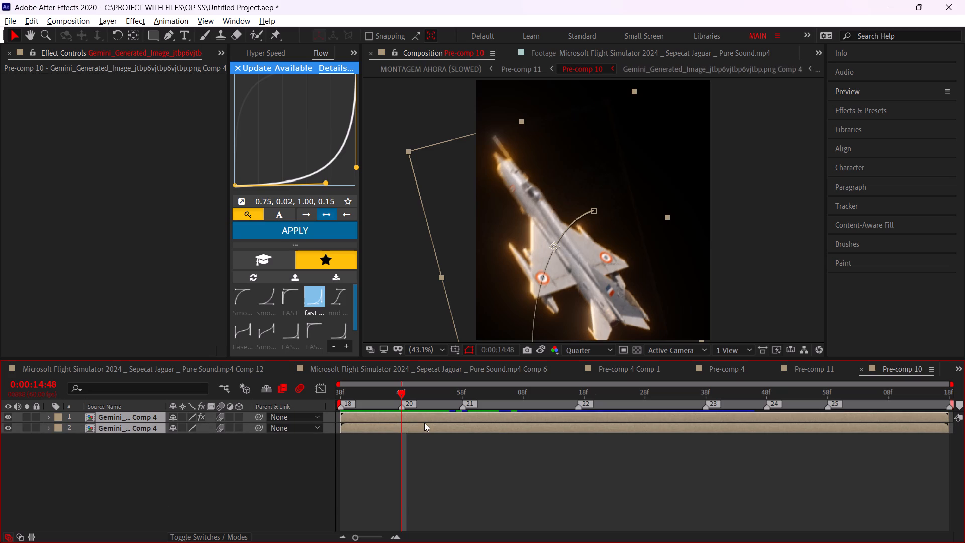
key("ctrl+shift+c")
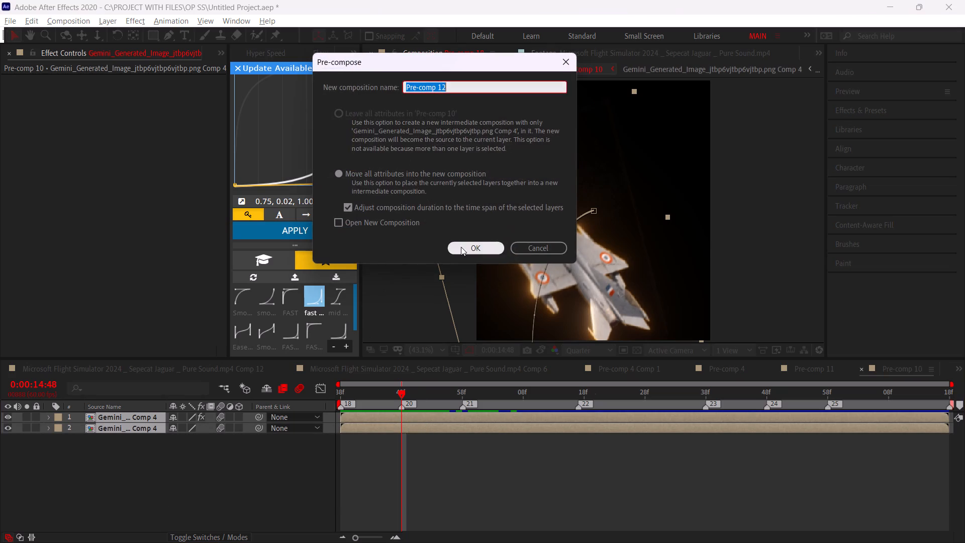
left_click(462, 247)
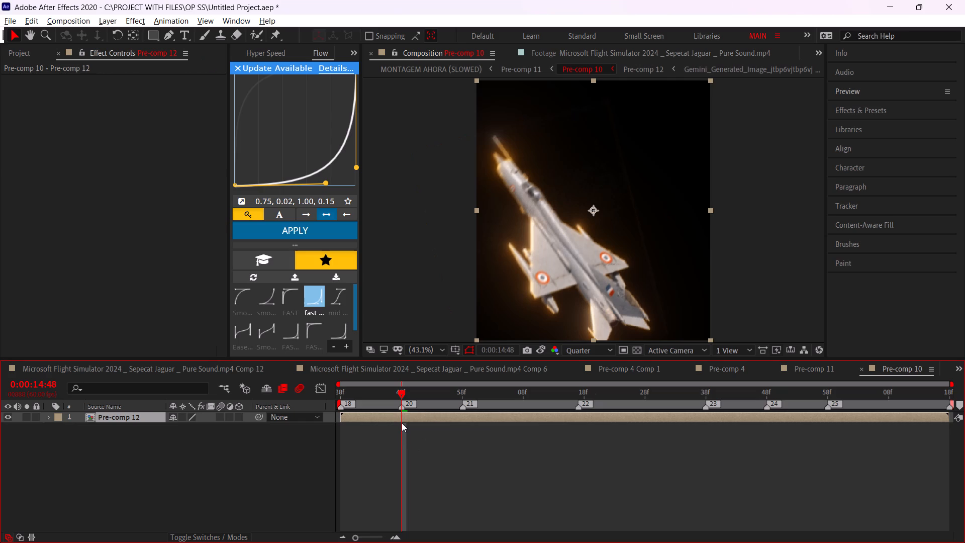
Duplicate the pre-composed jet layer.
key("ctrl+d")
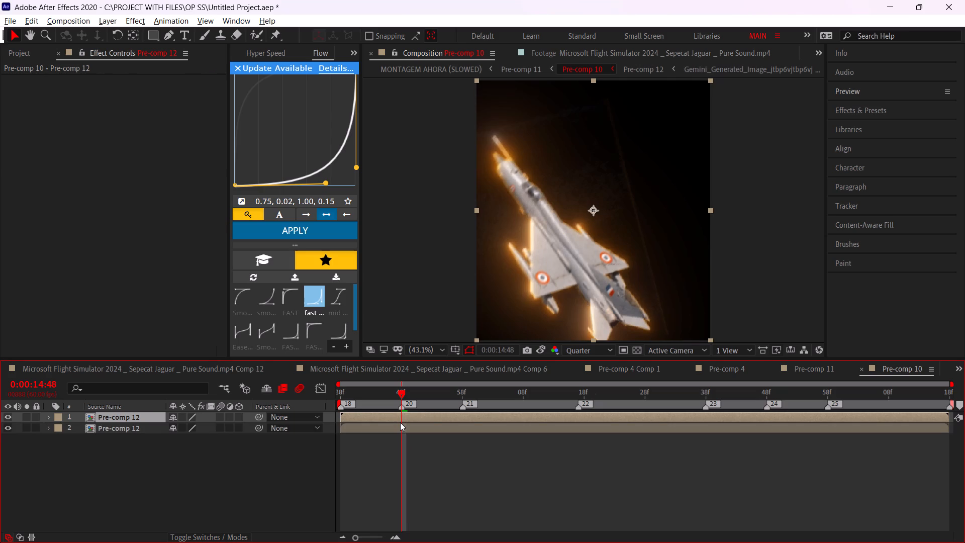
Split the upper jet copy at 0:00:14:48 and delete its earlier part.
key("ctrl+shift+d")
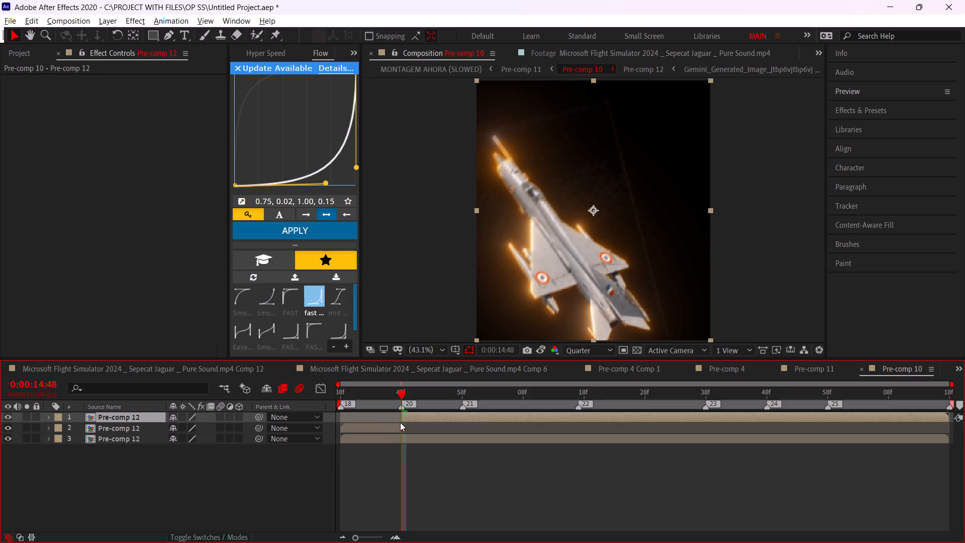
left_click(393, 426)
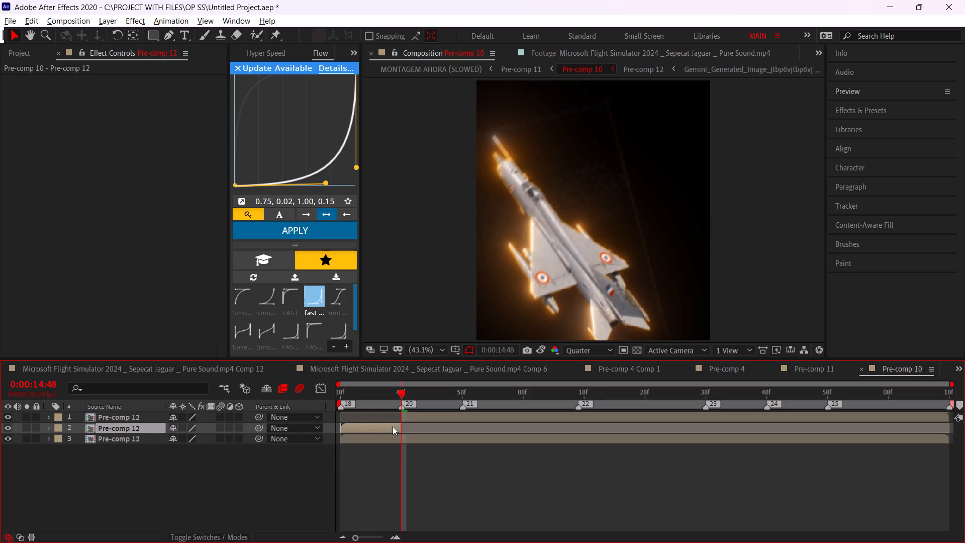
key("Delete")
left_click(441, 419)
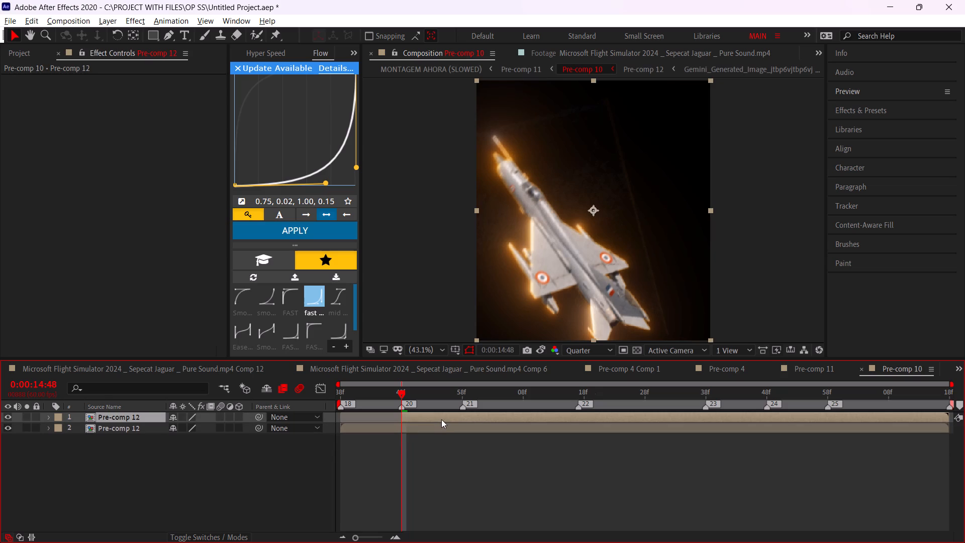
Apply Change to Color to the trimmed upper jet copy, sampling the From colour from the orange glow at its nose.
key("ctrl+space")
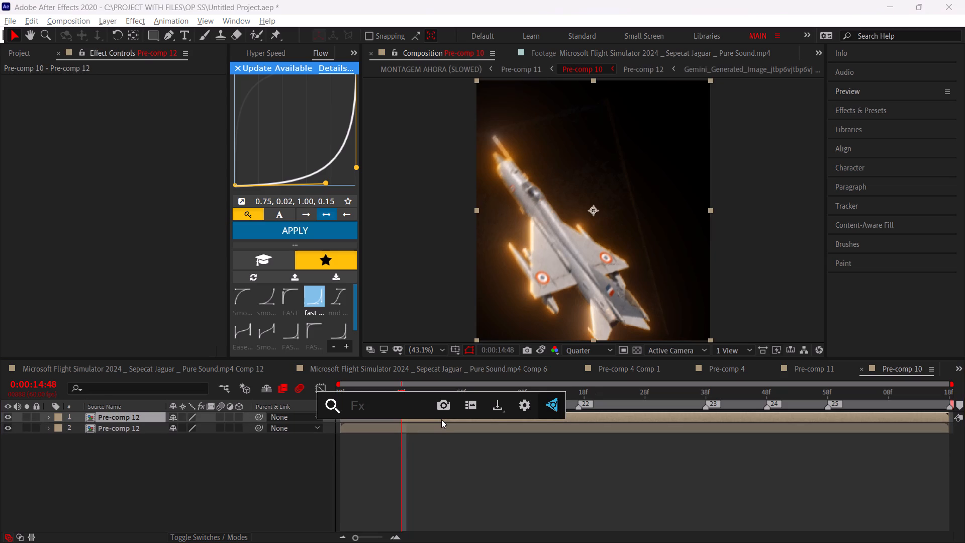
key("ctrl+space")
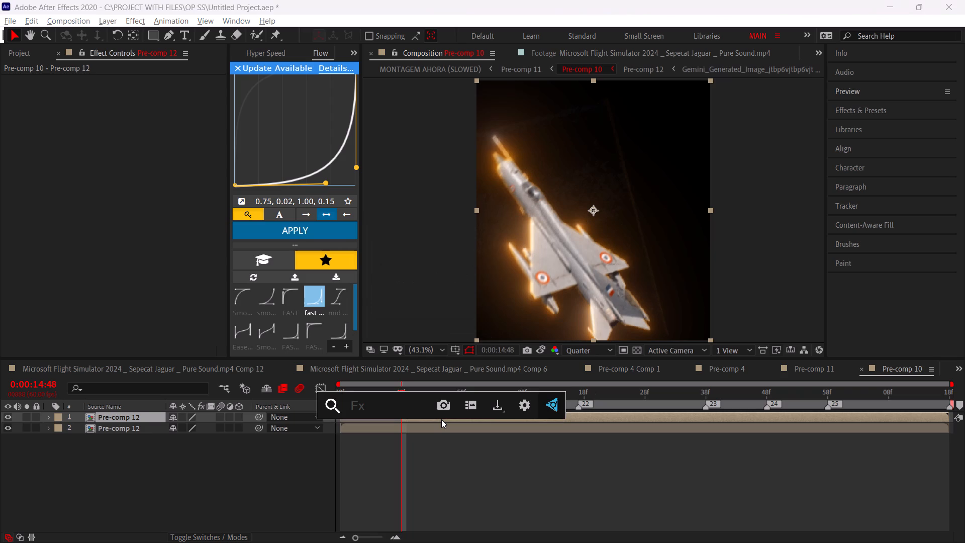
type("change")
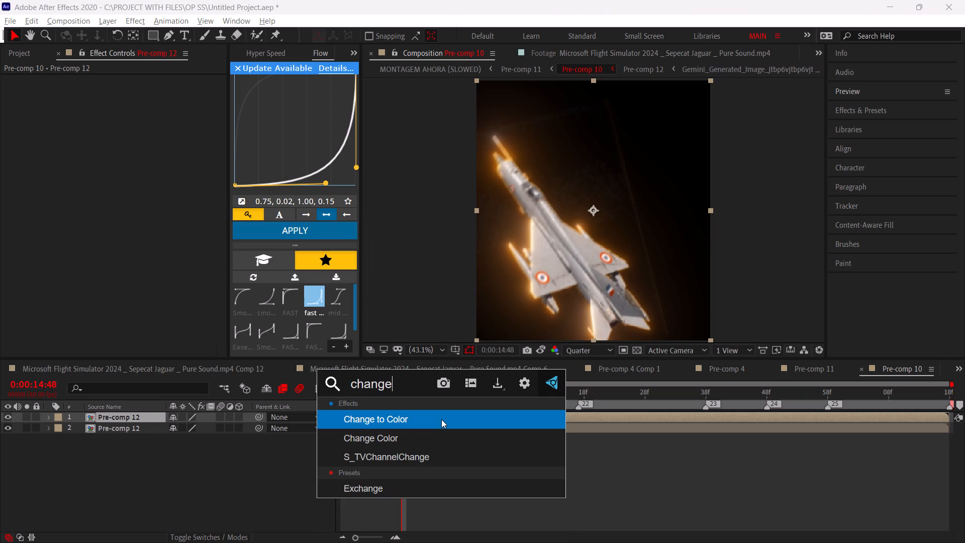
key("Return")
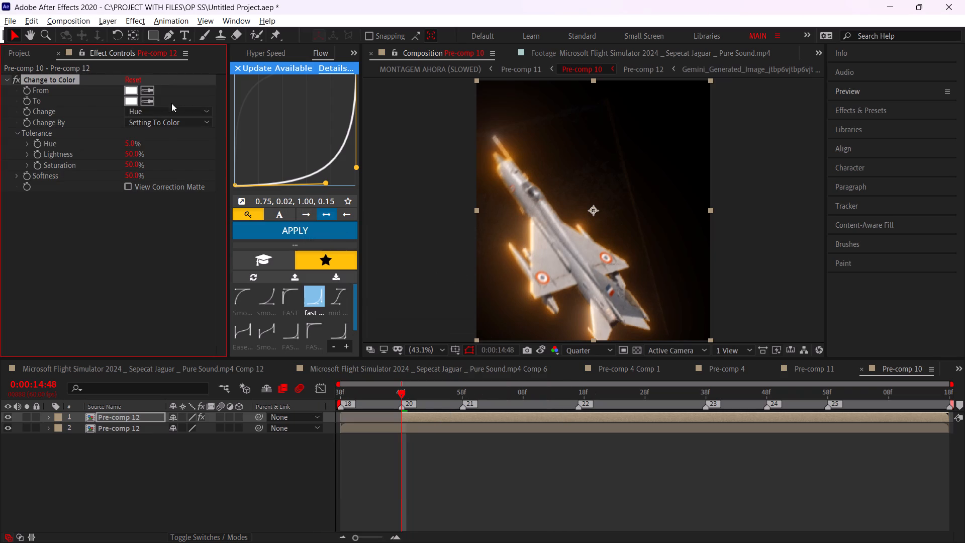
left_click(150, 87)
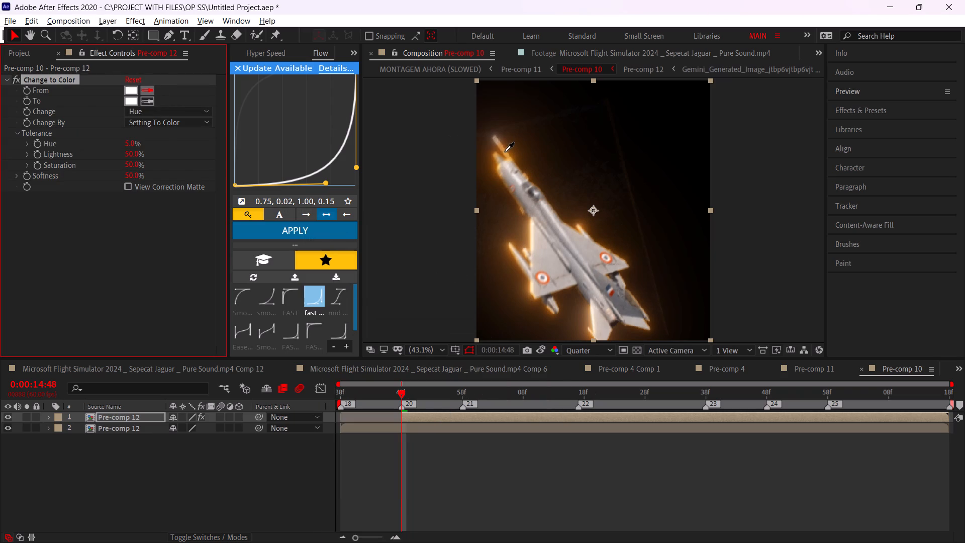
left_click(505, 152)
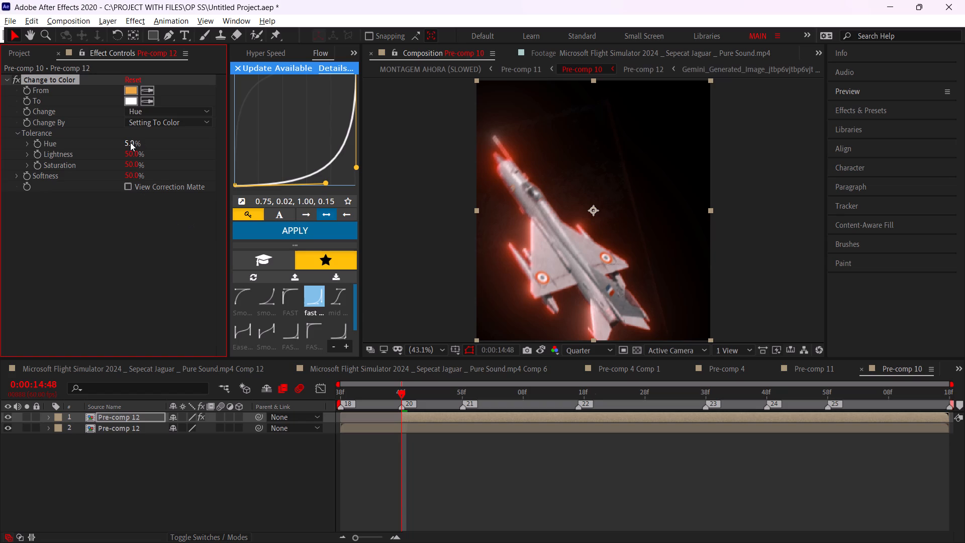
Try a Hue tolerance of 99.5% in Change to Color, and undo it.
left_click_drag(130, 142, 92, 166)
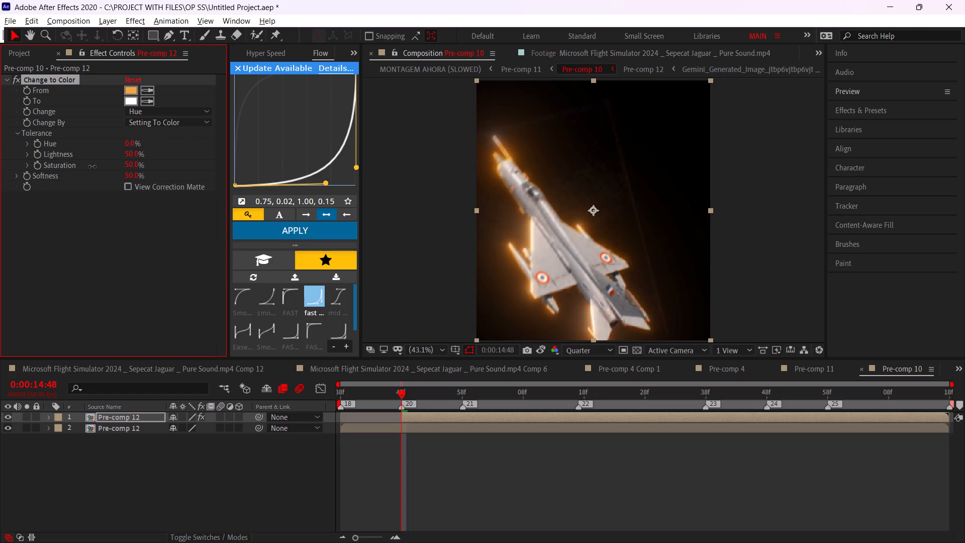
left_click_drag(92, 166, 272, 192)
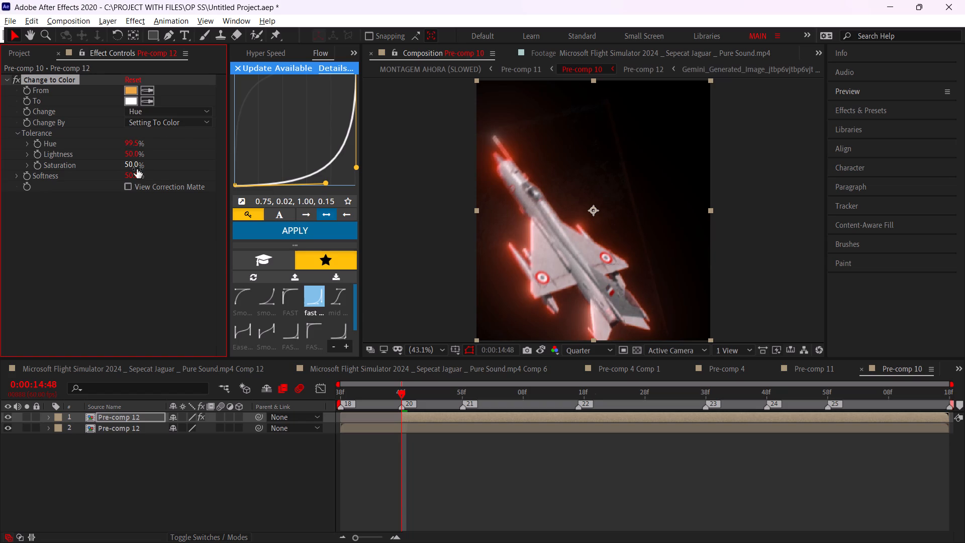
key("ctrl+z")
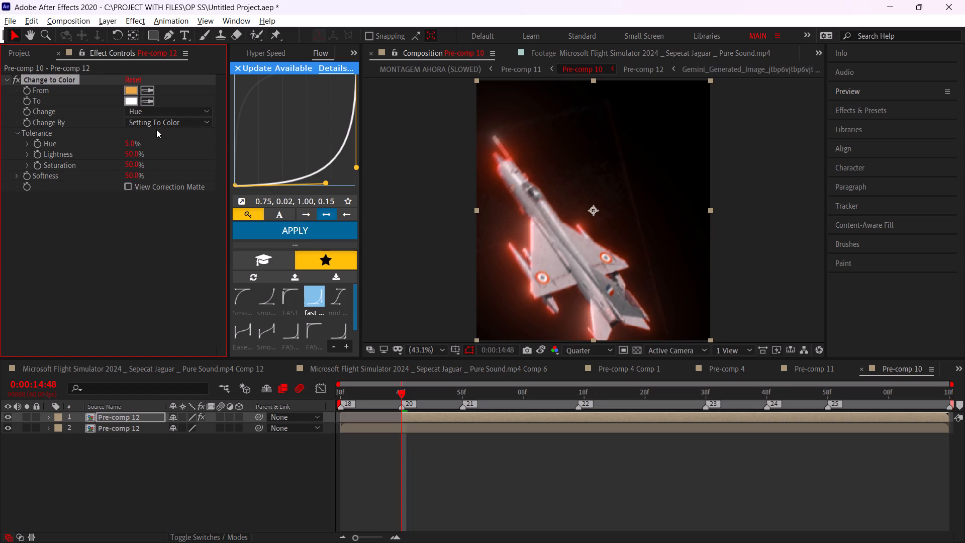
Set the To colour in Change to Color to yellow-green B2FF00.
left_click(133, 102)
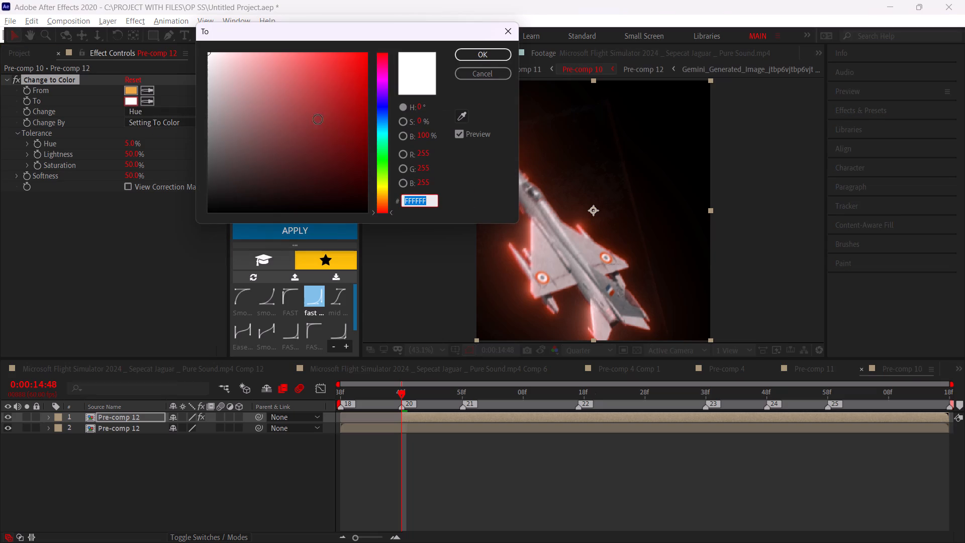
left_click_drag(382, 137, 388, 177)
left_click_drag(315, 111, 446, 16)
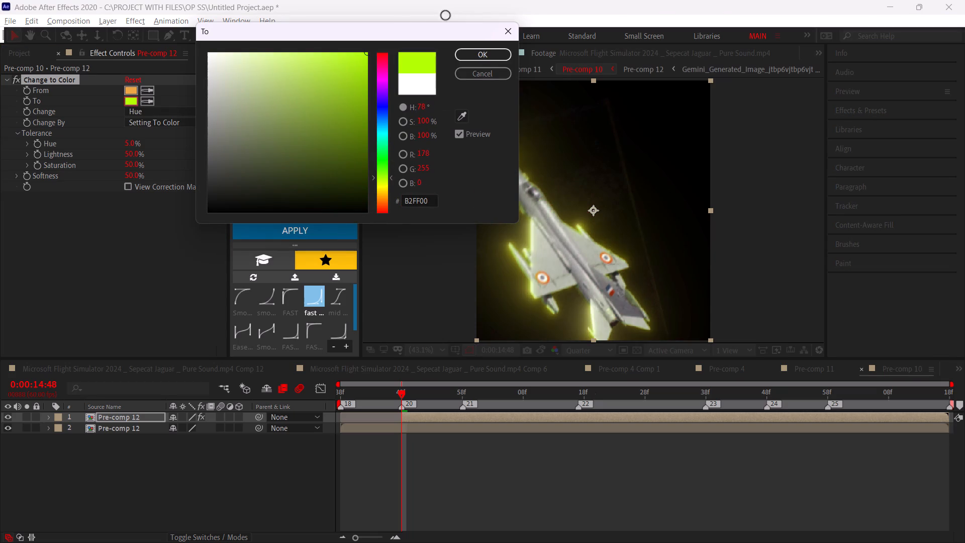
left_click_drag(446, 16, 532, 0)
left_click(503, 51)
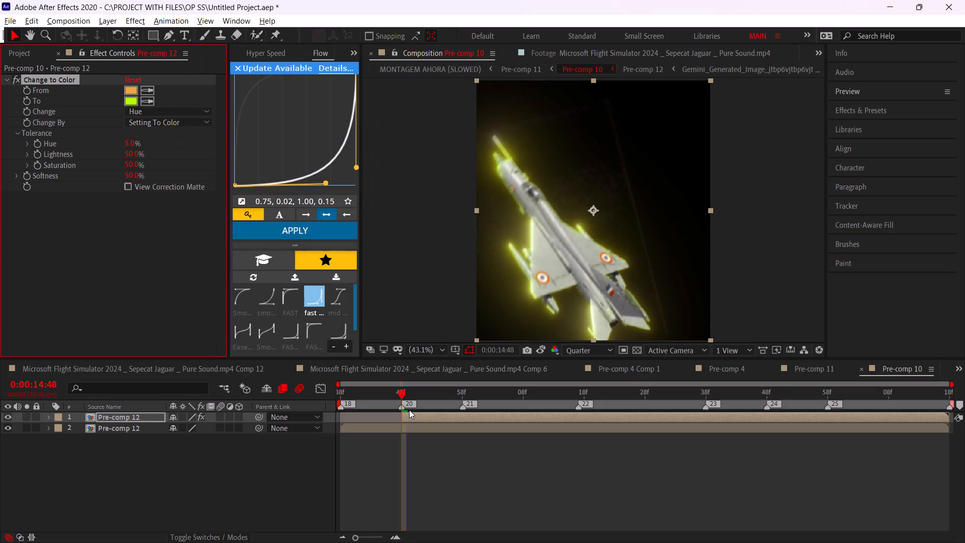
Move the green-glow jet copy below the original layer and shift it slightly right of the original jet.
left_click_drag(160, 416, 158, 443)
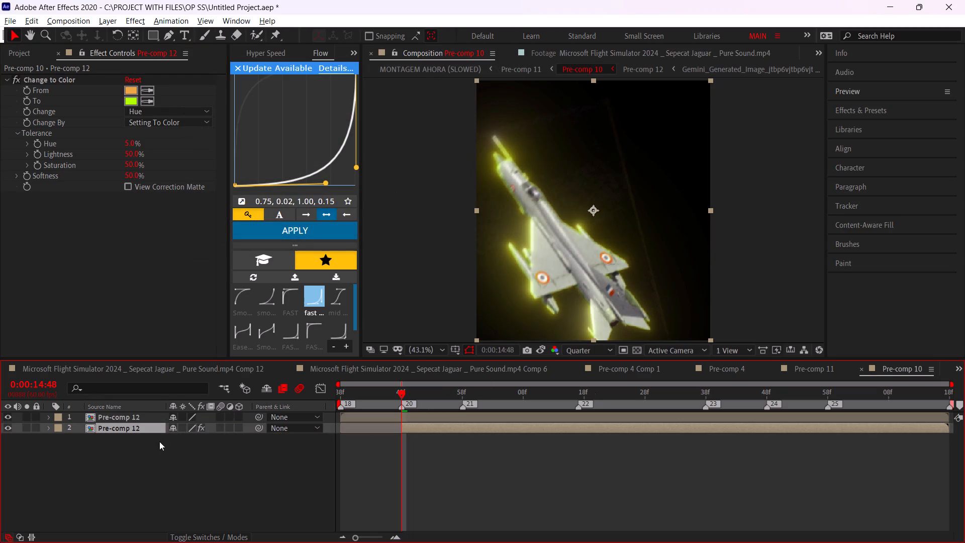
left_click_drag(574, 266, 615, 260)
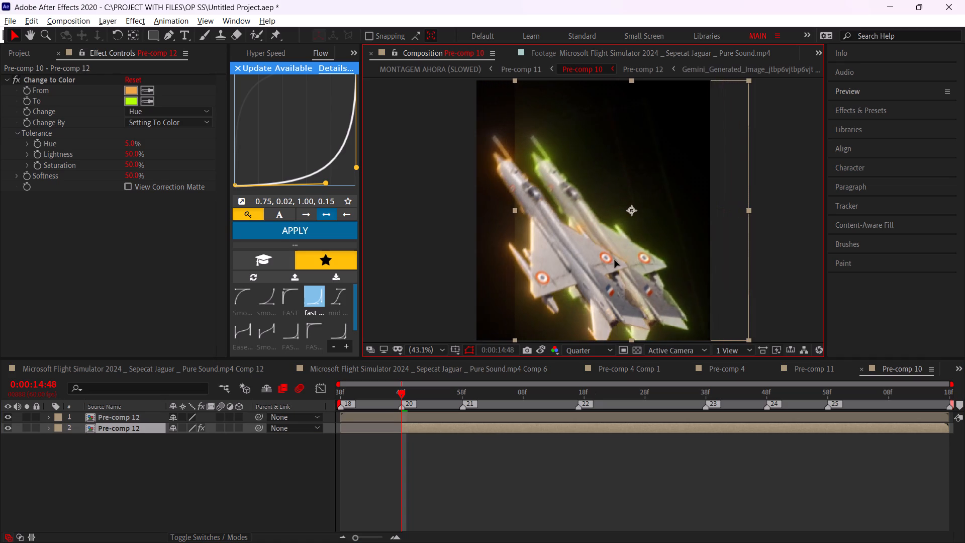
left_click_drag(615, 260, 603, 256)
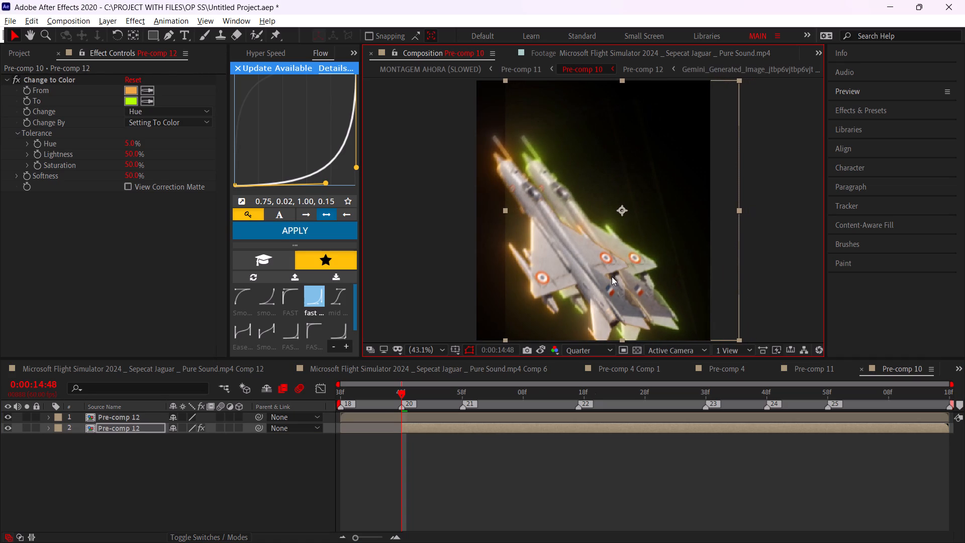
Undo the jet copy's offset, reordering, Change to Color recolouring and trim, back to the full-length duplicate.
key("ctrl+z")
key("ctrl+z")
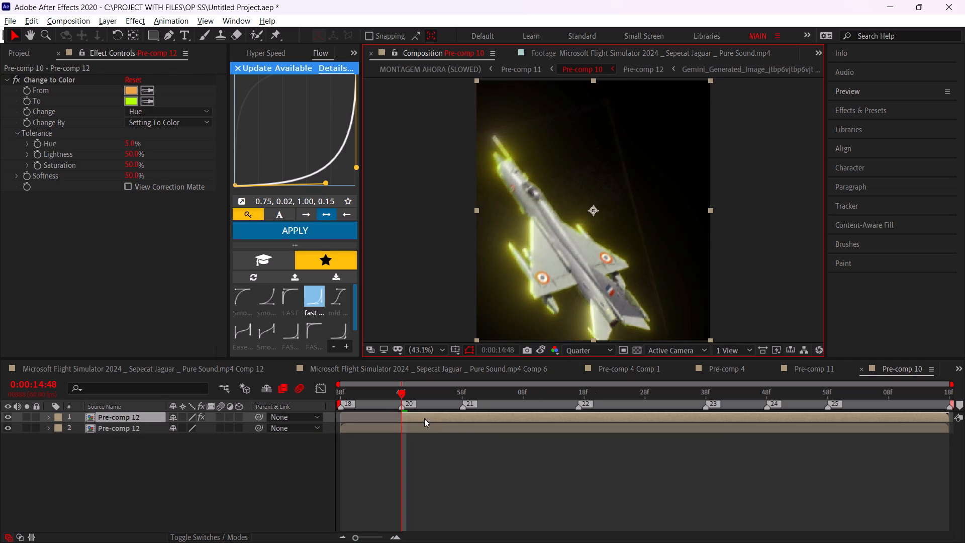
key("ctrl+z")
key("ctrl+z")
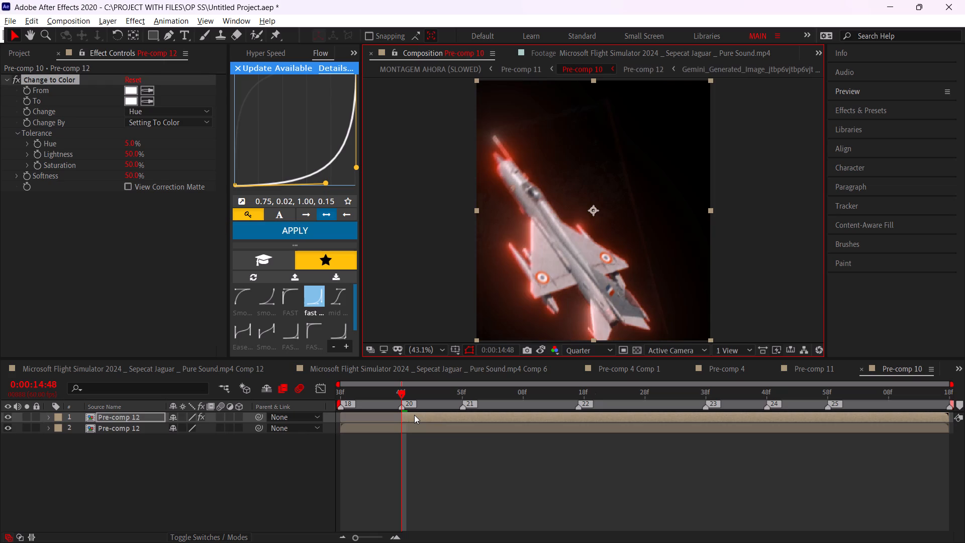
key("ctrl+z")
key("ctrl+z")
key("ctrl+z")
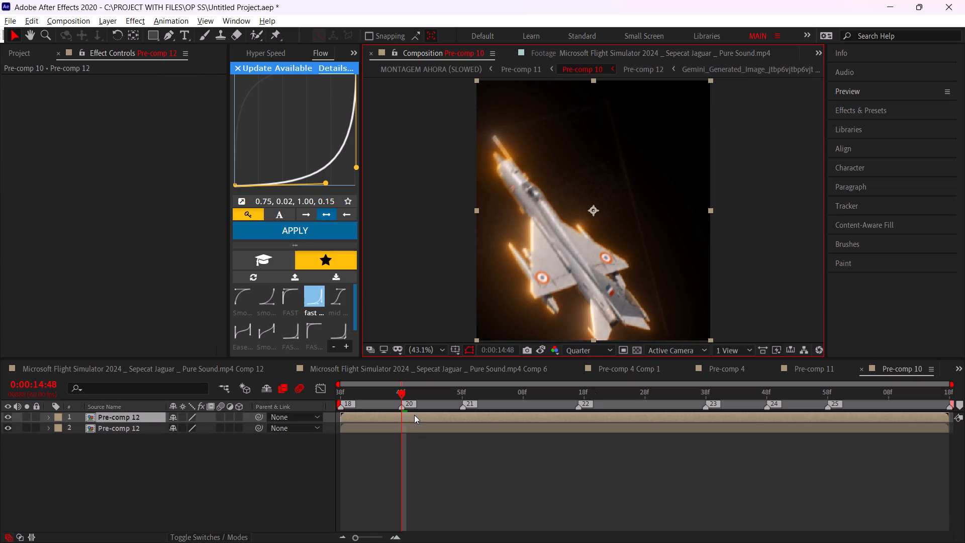
Undo the last remaining change to the duplicated jet layers in Pre-comp 10.
key("ctrl+z")
Open Pre-comp 12 and scrub through its timeline to review the glowing jet's motion.
double_click(414, 415)
left_click_drag(391, 389, 316, 430)
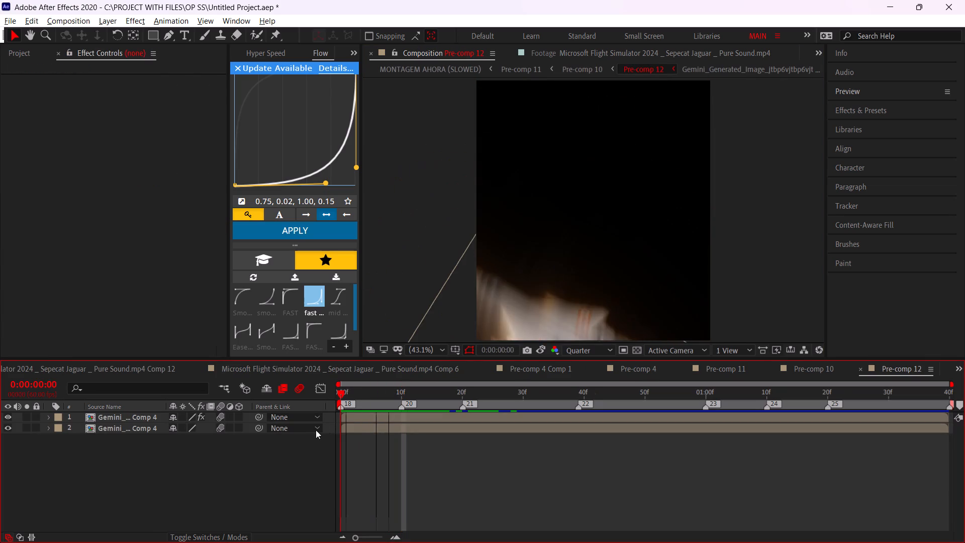
left_click_drag(316, 430, 832, 463)
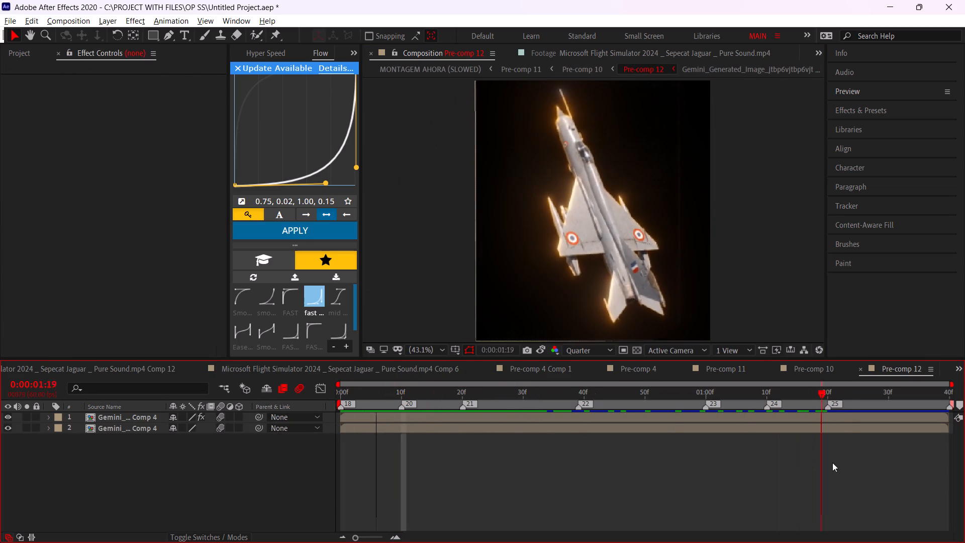
left_click_drag(832, 463, 314, 464)
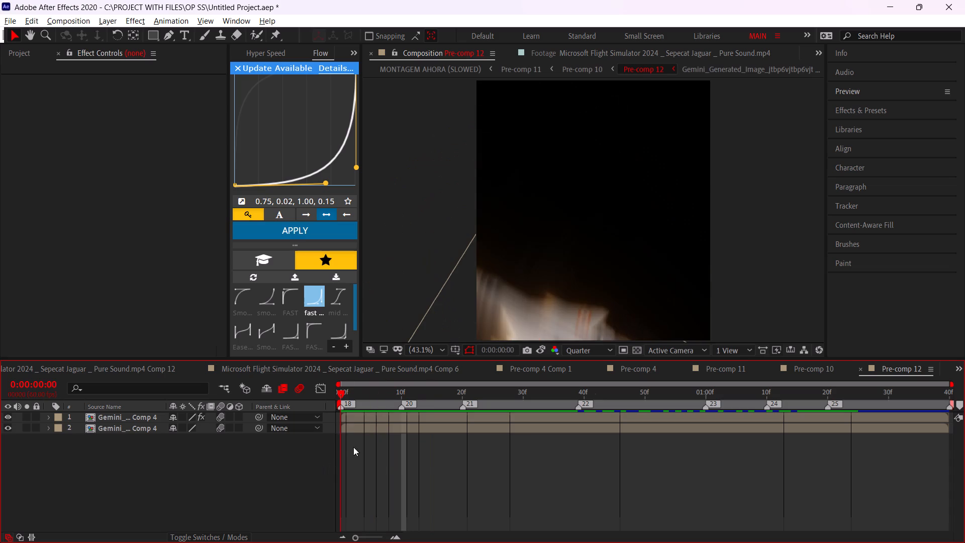
left_click(404, 462)
left_click_drag(383, 398, 519, 403)
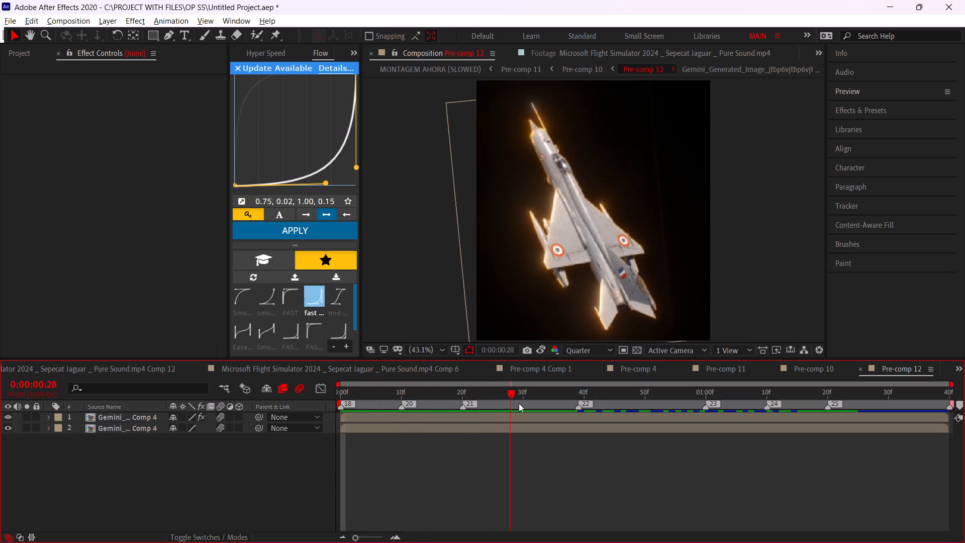
left_click_drag(519, 403, 400, 431)
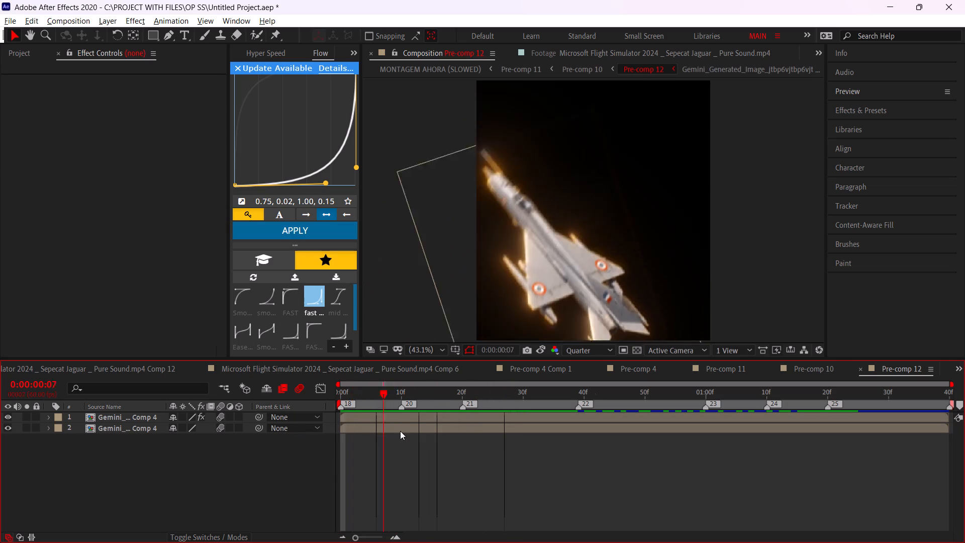
left_click_drag(400, 431, 461, 441)
Delete the upper jet layer carrying the glow effect in Pre-comp 12 and check the jet from the start.
left_click(449, 411)
left_click(449, 411)
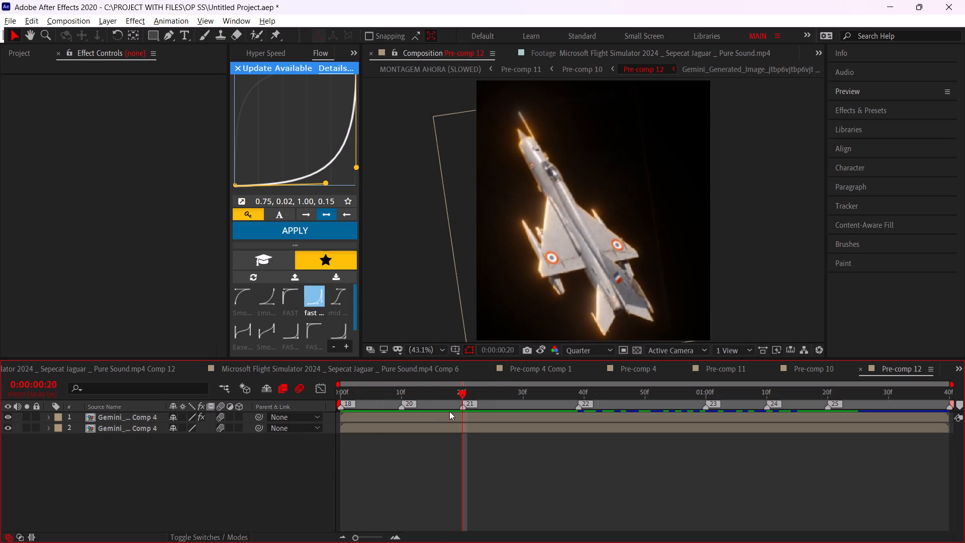
left_click(447, 421)
key("Delete")
left_click_drag(383, 402, 322, 412)
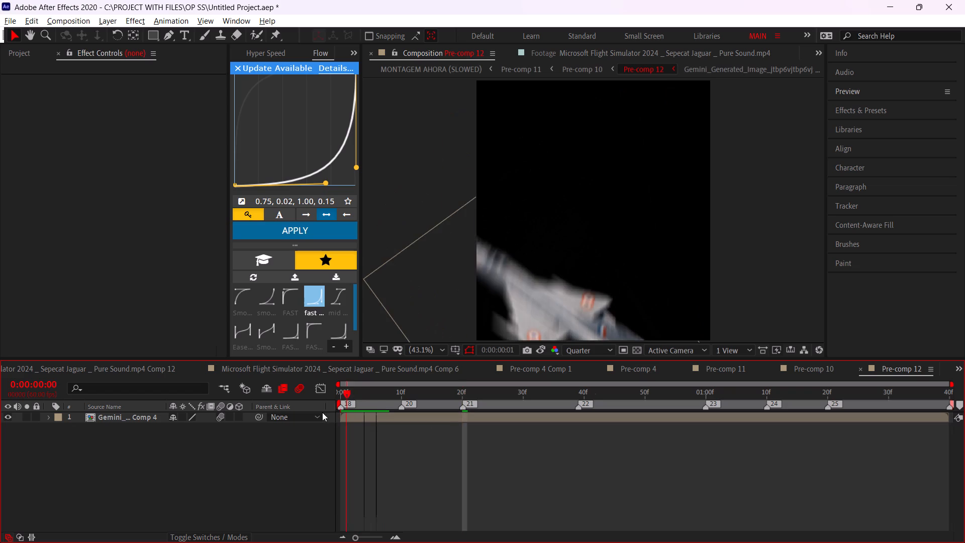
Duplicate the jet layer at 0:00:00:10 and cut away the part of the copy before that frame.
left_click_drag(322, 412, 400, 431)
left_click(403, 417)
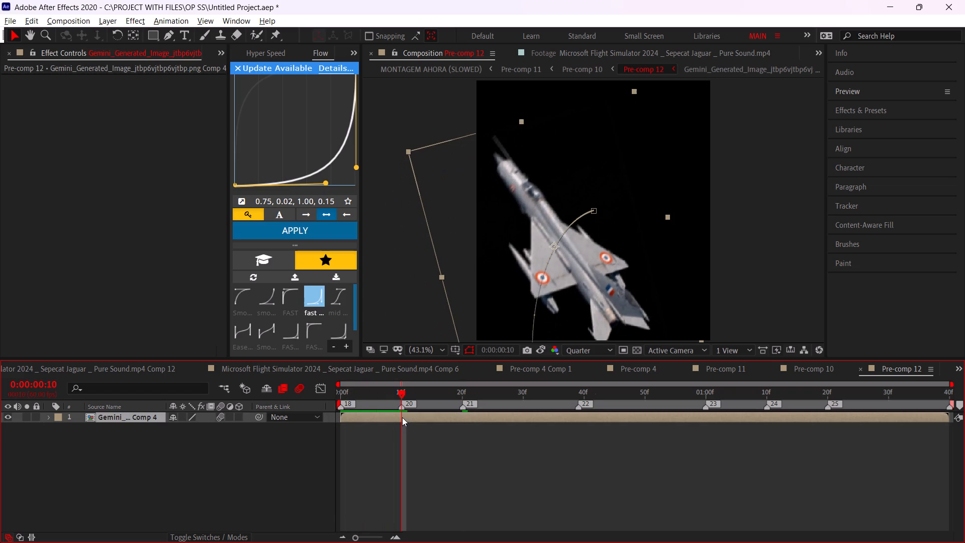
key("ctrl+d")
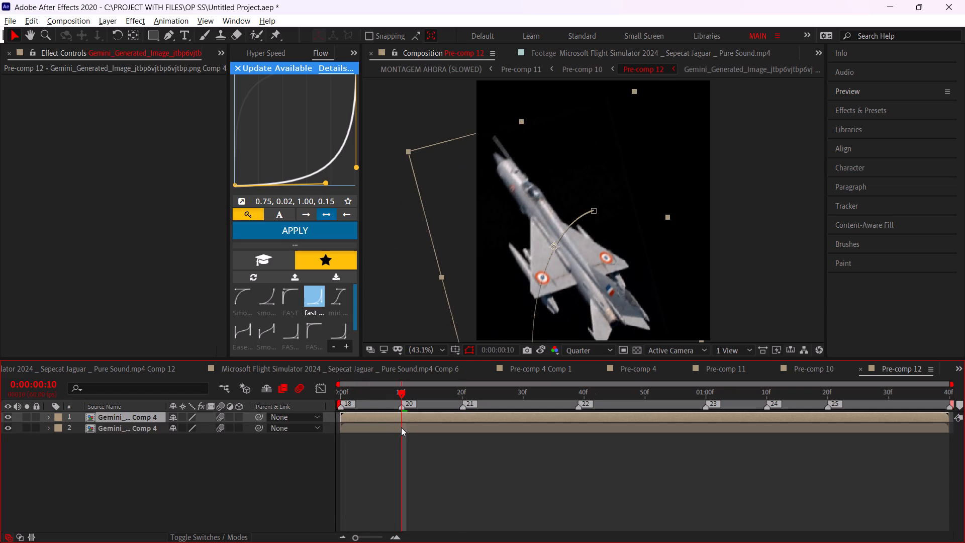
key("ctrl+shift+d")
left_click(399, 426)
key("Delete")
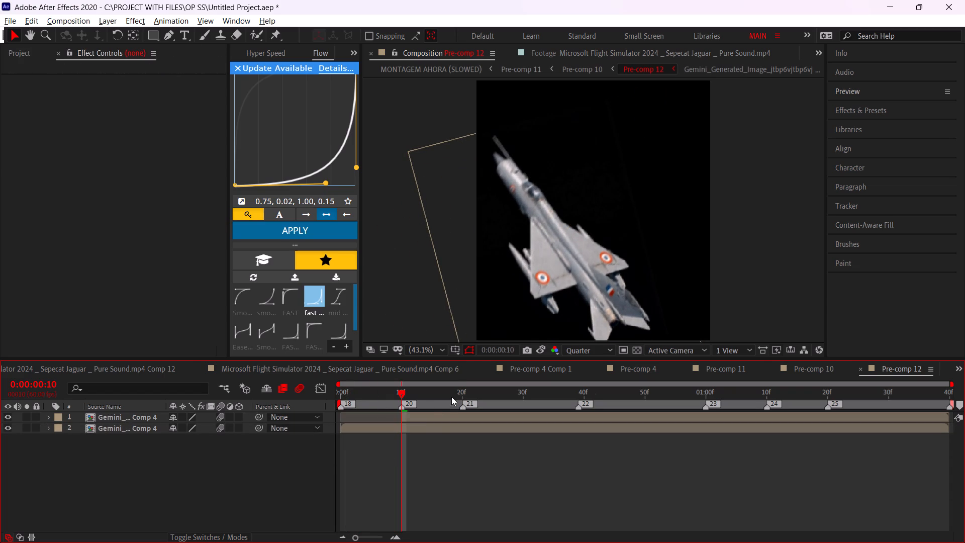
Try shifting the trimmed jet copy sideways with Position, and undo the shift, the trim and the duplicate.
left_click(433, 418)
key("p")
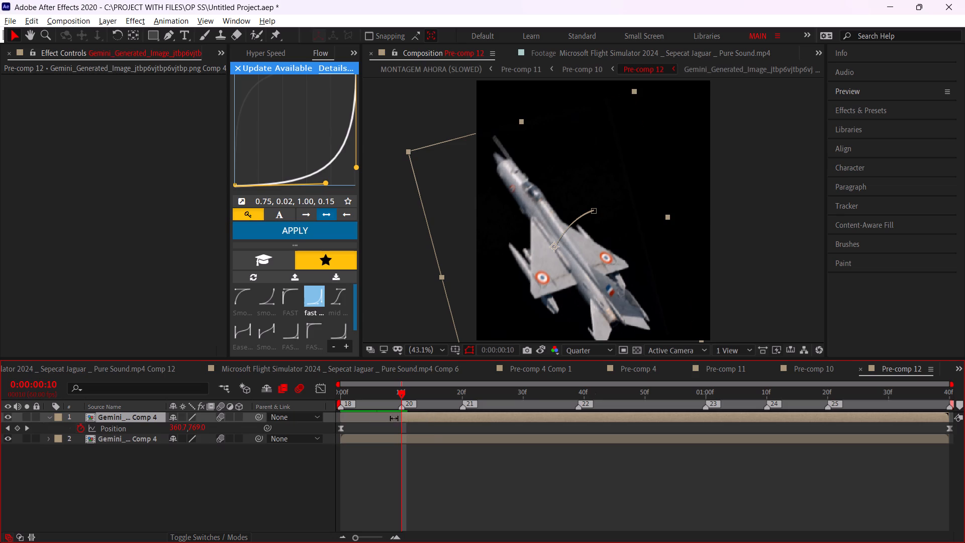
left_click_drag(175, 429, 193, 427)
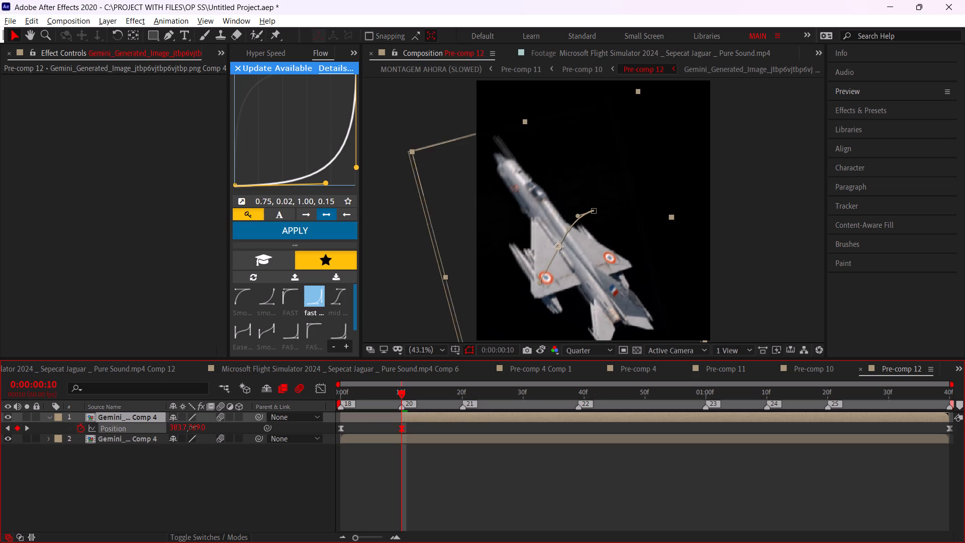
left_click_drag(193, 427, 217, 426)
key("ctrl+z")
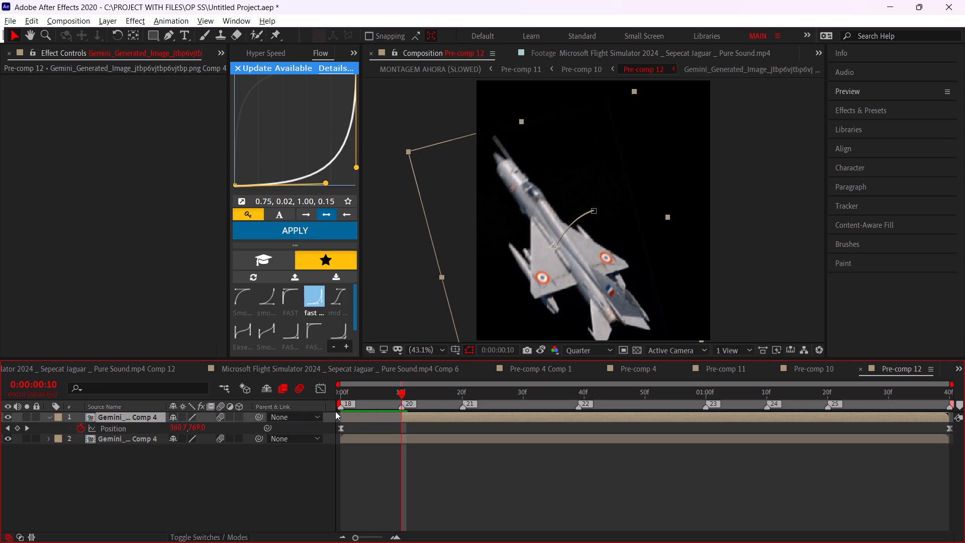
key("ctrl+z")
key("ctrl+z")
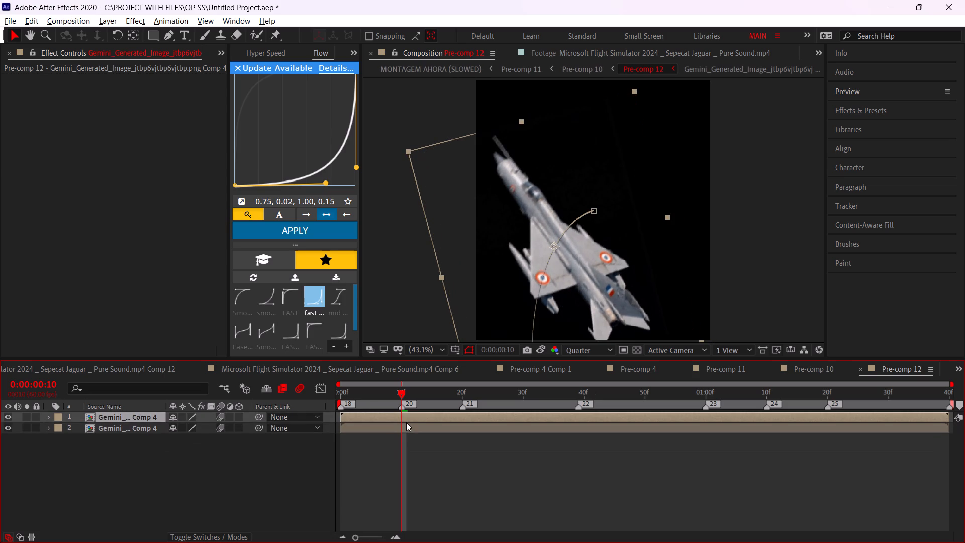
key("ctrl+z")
Pre-compose the jet layer in Pre-comp 12, moving all attributes into the new composition, Comp 5.
key("ctrl+shift+c")
left_click(489, 243)
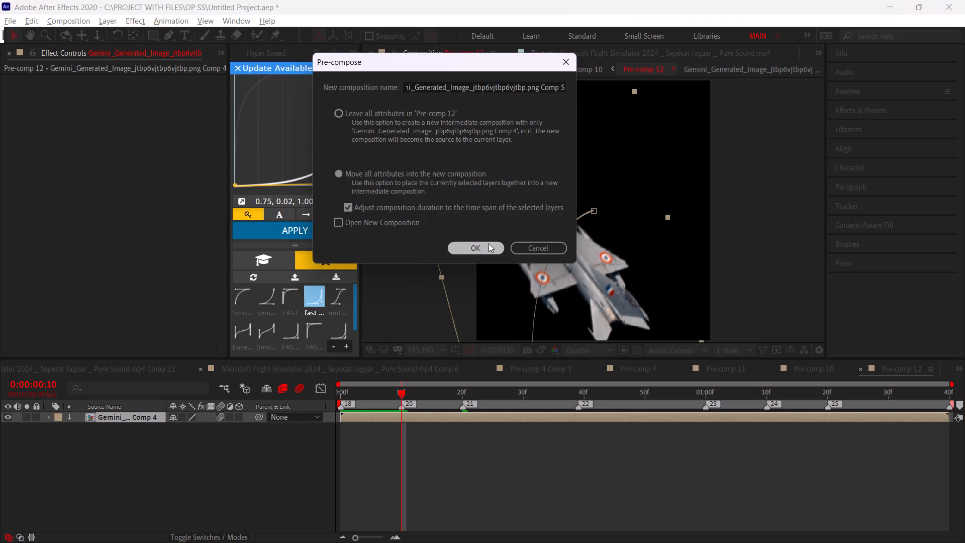
Duplicate the Comp 5 jet layer, place the copy underneath, and remove its portion before 0:00:00:10.
key("ctrl+d")
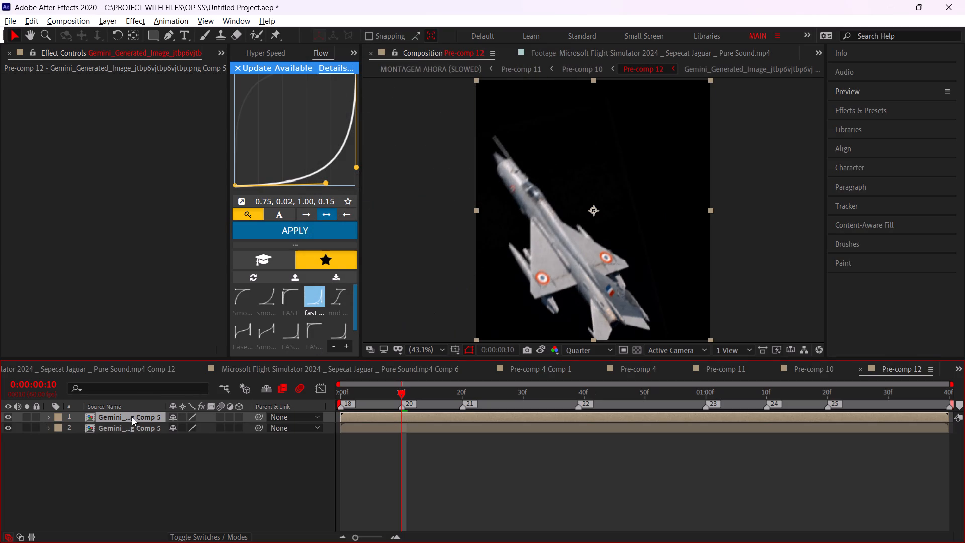
left_click_drag(133, 418, 134, 448)
key("ctrl+shift+d")
left_click(374, 435)
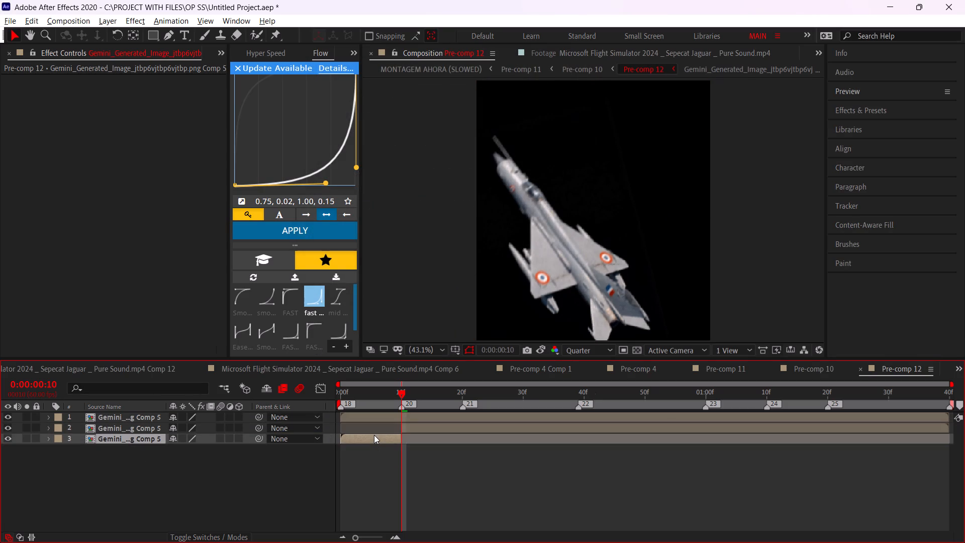
key("Delete")
Keyframe the lower jet copy's Position from 0:00:00:10, sliding it right to 649.1, 600 at 0:00:00:20.
left_click(414, 426)
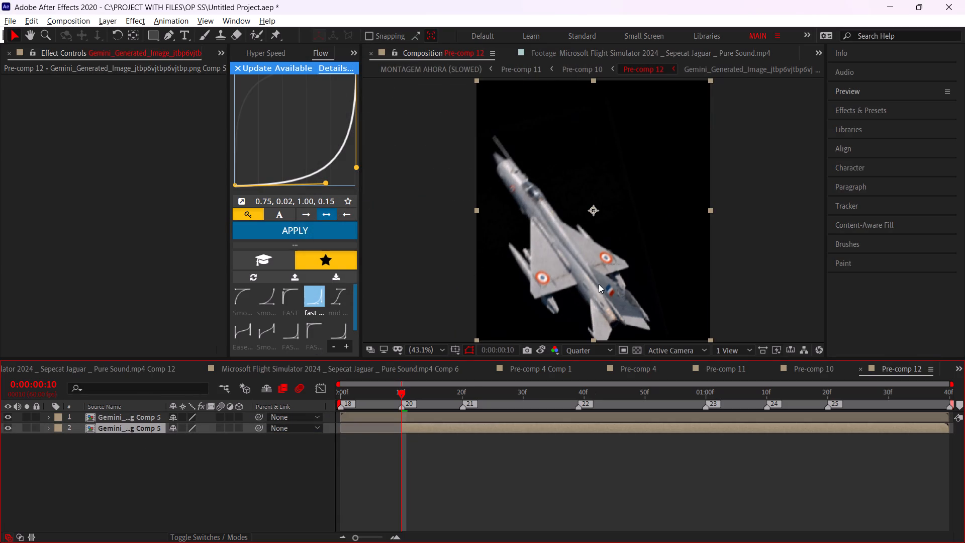
key("p")
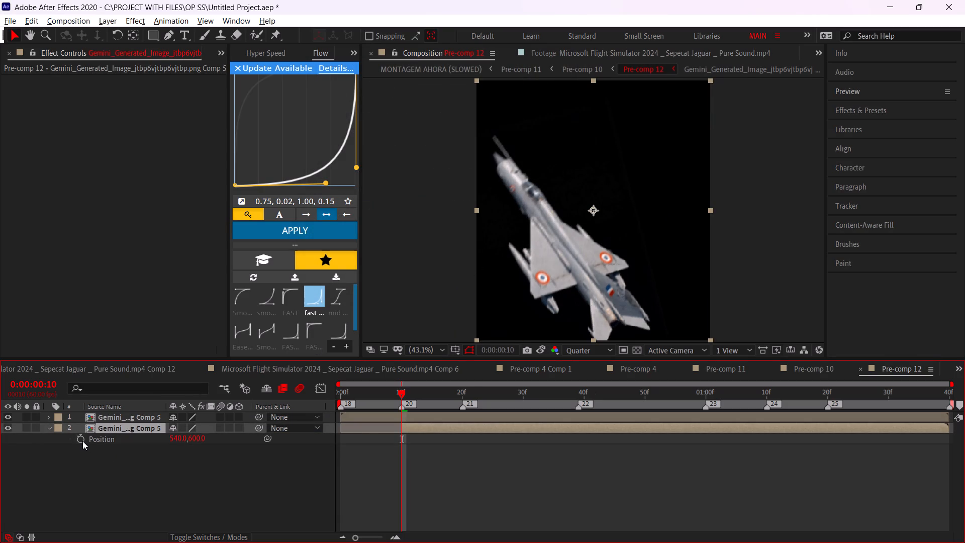
left_click(82, 441)
left_click_drag(453, 396, 460, 398)
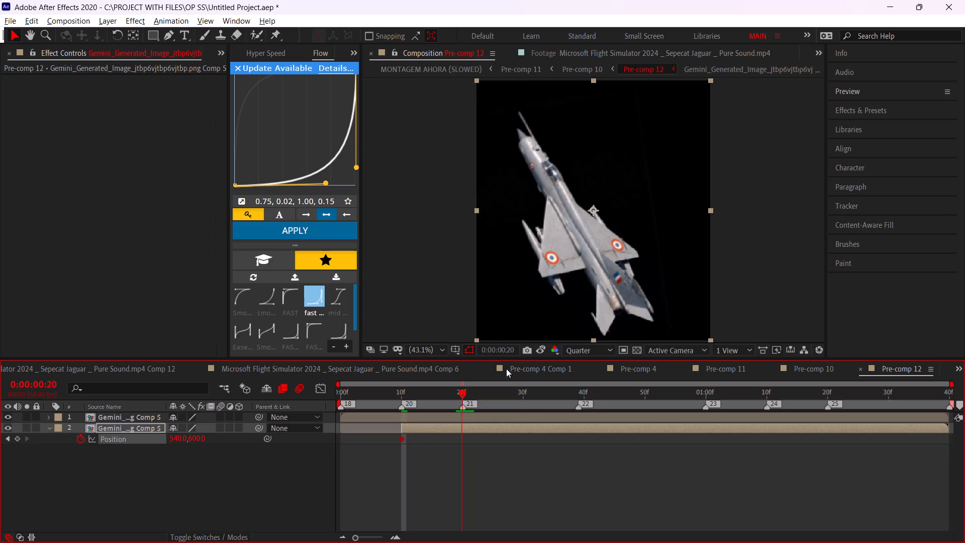
left_click_drag(616, 279, 640, 277)
left_click_drag(505, 397, 575, 414)
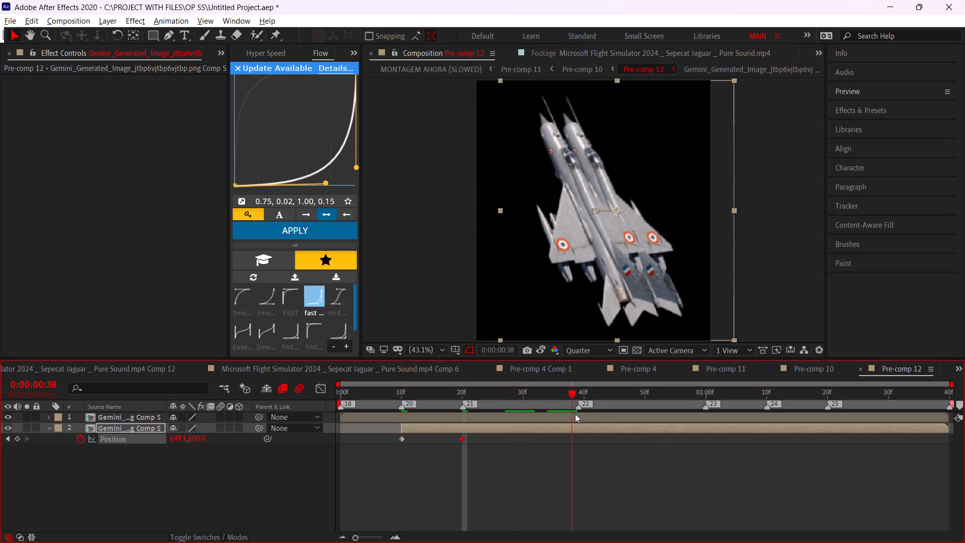
Duplicate the offset jet copy and reveal the Position keyframes of the new layer.
left_click_drag(575, 414, 493, 433)
left_click(487, 430)
key("ctrl+d")
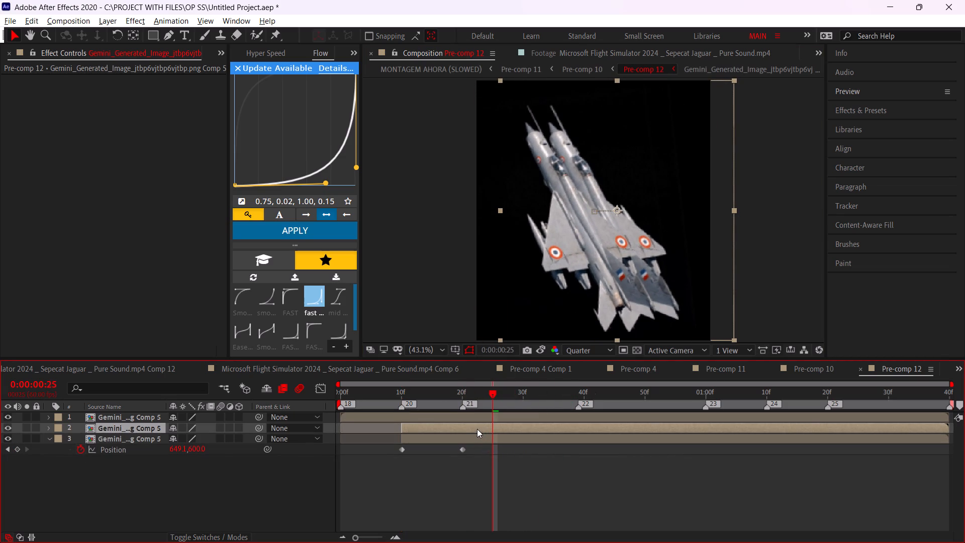
key("u")
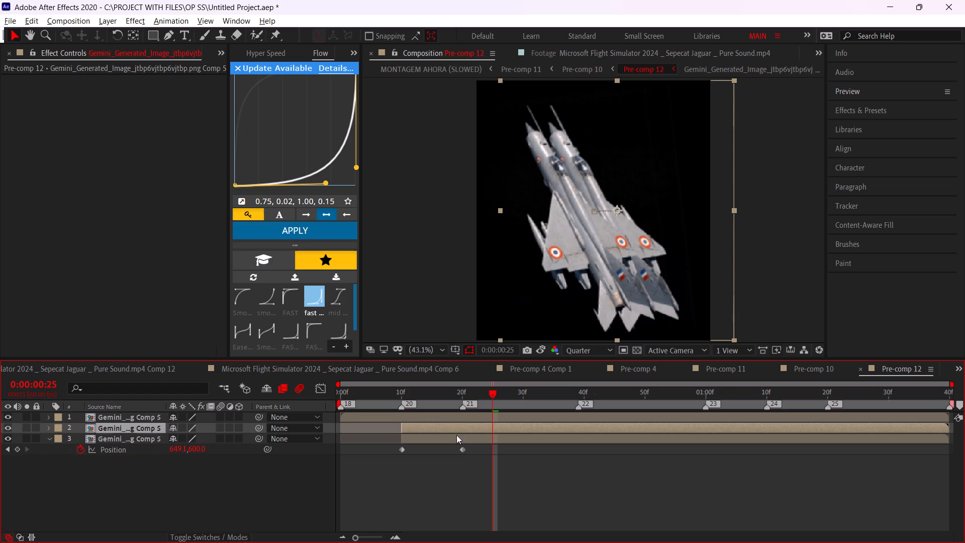
left_click_drag(474, 438, 371, 429)
left_click(445, 438)
Keyframe the new jet copy's Position at 771.1, 600 at 0:00:00:39.
left_click_drag(549, 396, 575, 405)
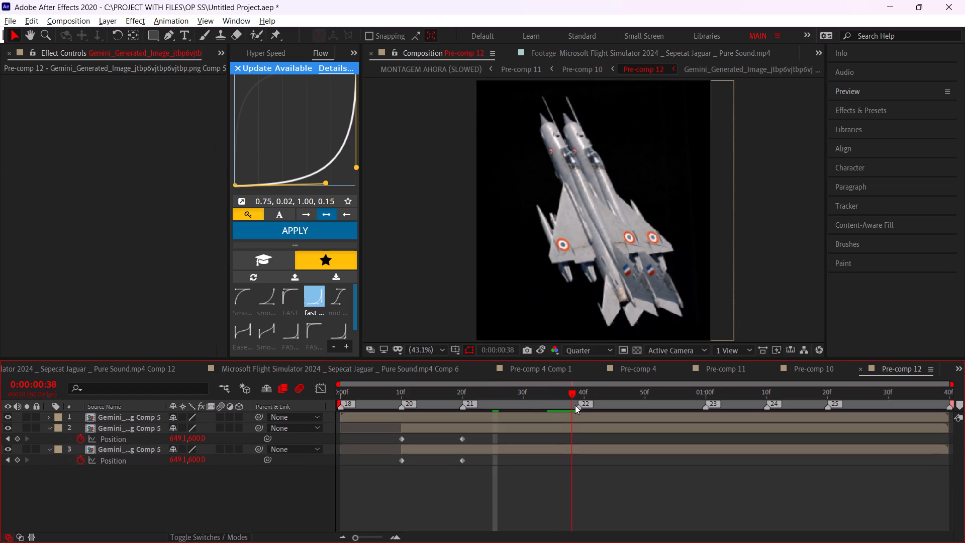
left_click_drag(575, 405, 577, 408)
left_click_drag(202, 436, 229, 438)
key("ctrl+z")
left_click_drag(180, 438, 267, 433)
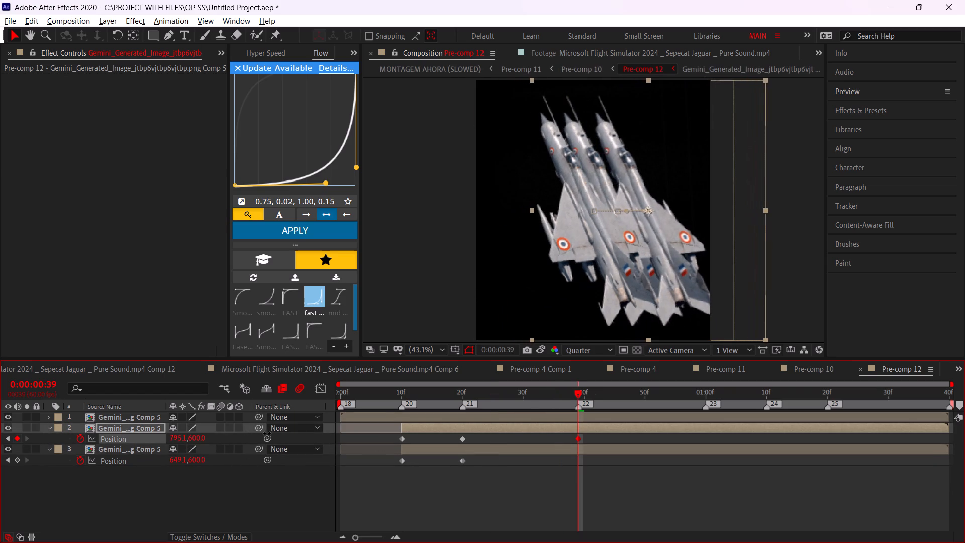
left_click_drag(267, 433, 249, 430)
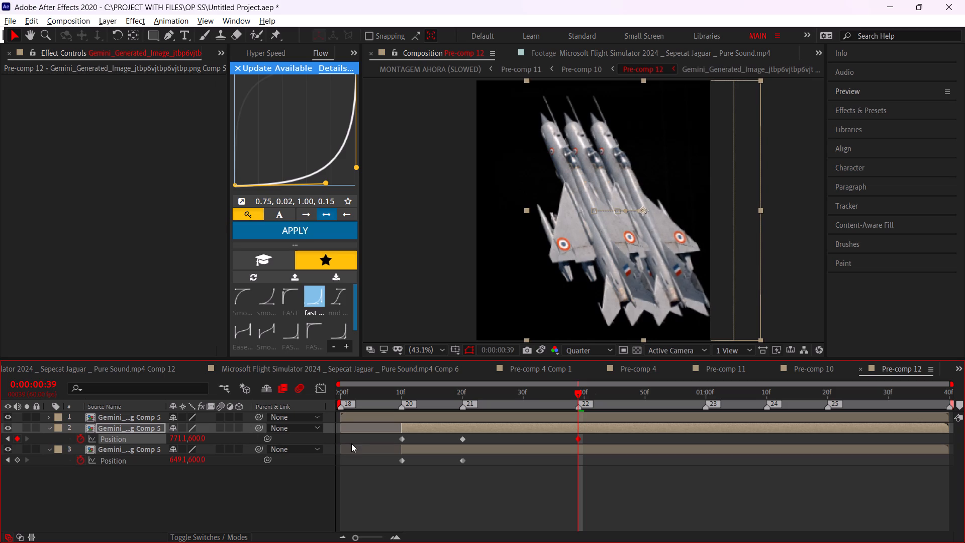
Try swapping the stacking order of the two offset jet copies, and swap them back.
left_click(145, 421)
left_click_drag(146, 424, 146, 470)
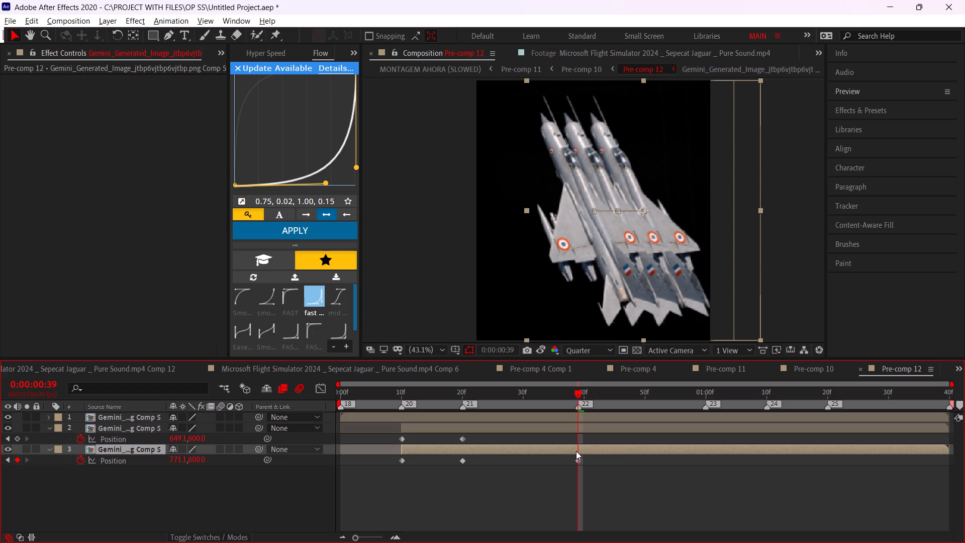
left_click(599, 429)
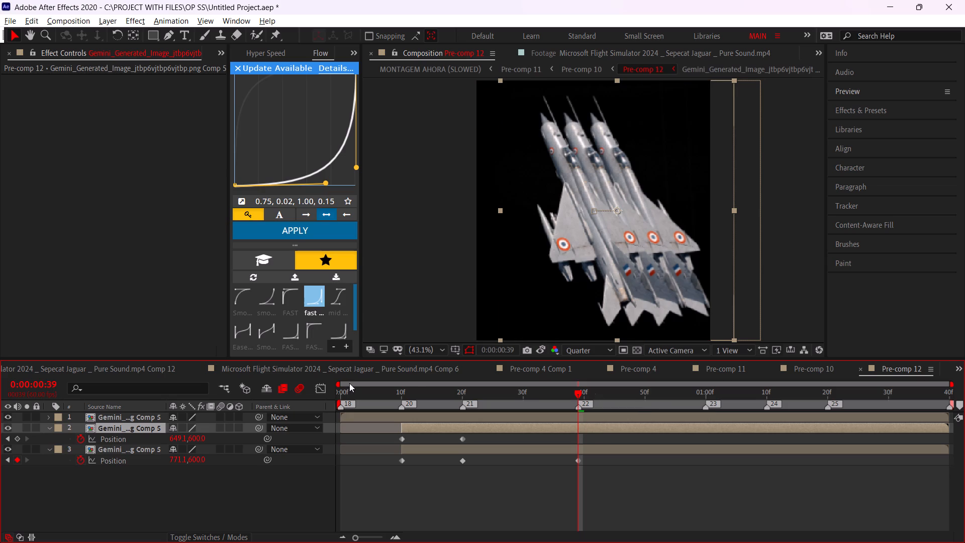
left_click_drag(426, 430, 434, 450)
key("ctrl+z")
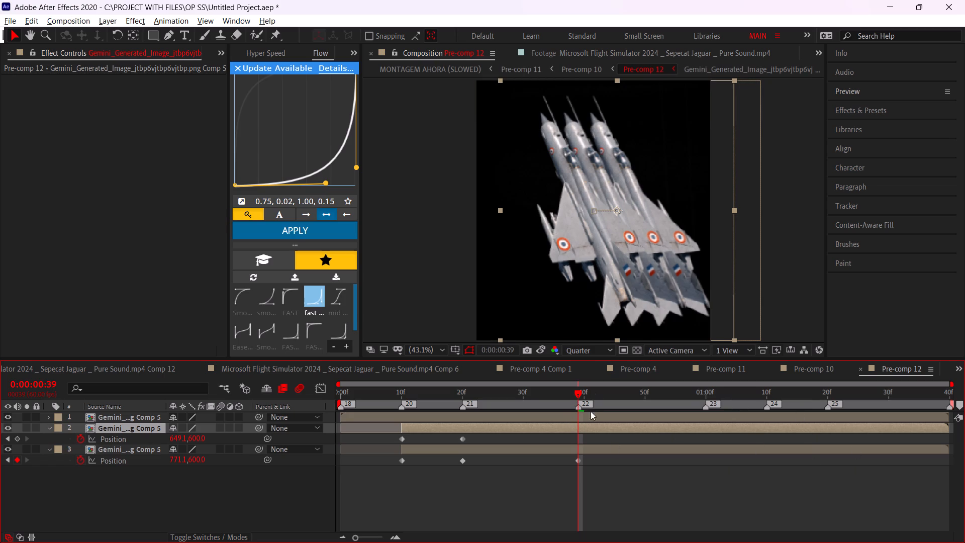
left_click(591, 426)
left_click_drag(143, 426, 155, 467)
Trim the start of the bottom jet copy to 0:00:00:20.
left_click_drag(398, 452, 458, 463)
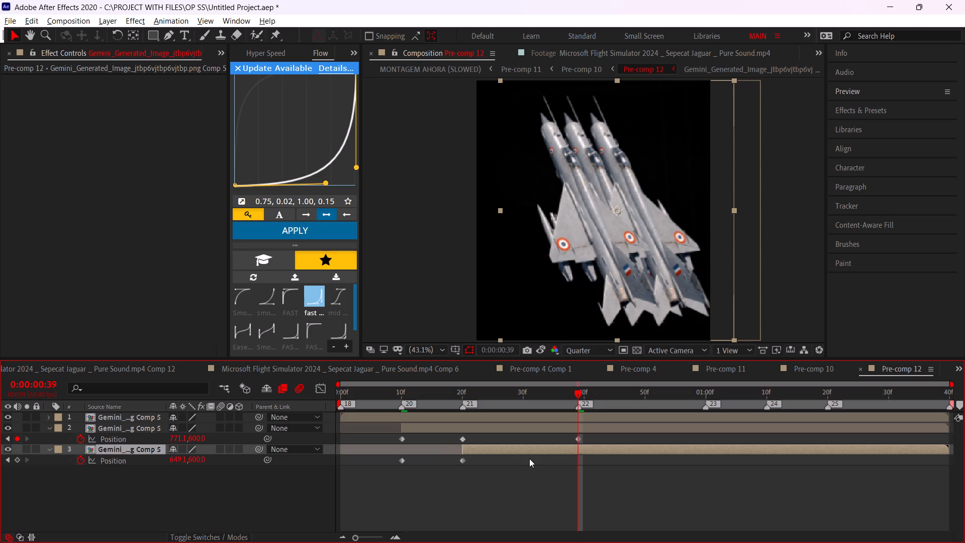
Duplicate the trimmed jet copy and trim the start of the bottom layer to 0:00:00:39.
key("ctrl+d")
left_click(509, 463)
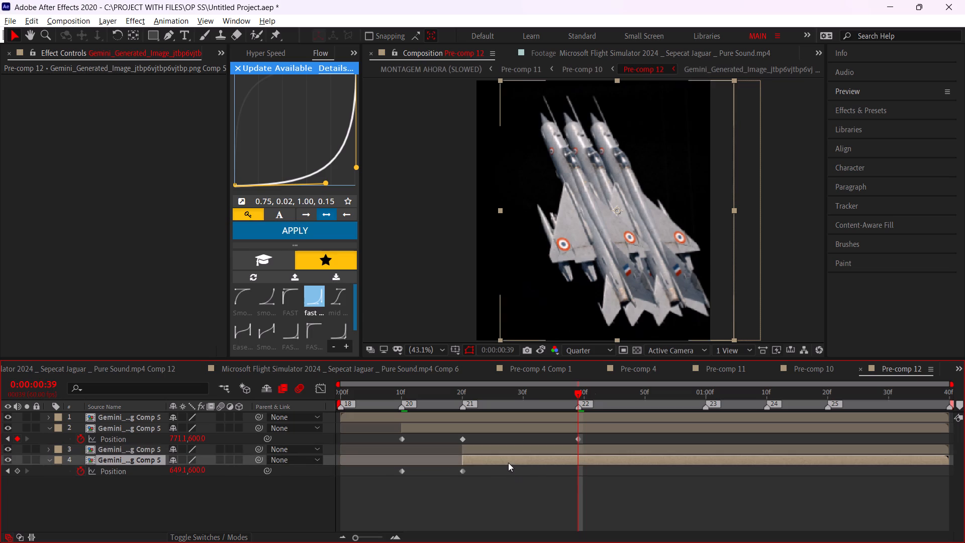
left_click_drag(463, 458, 577, 471)
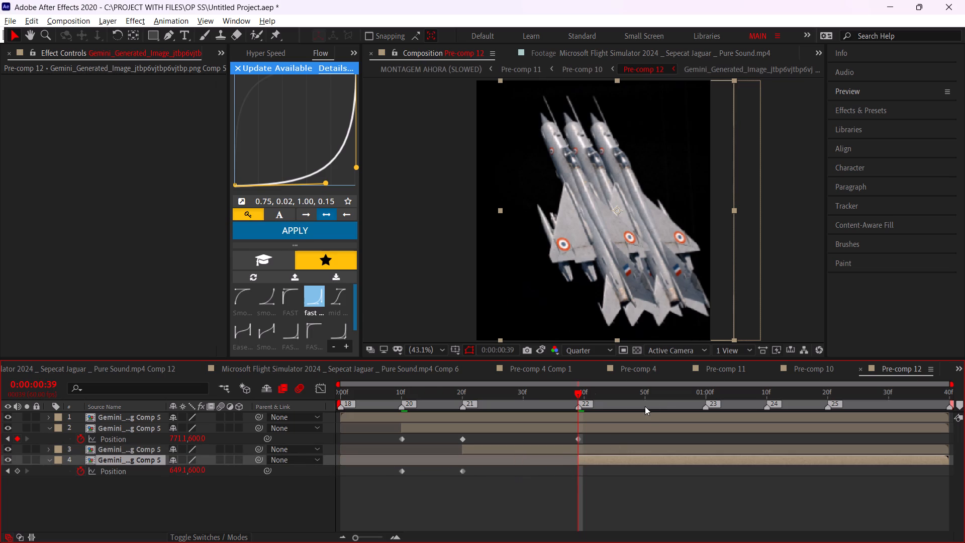
Keyframe the bottom jet copy's Position at 913.1, 600 at 0:00:01:00.
left_click_drag(663, 394, 704, 405)
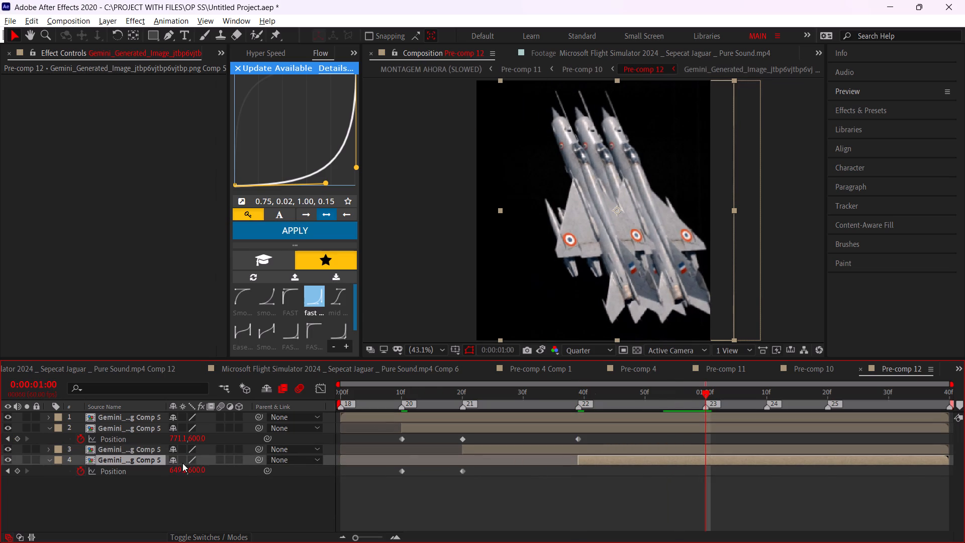
left_click_drag(180, 473, 357, 485)
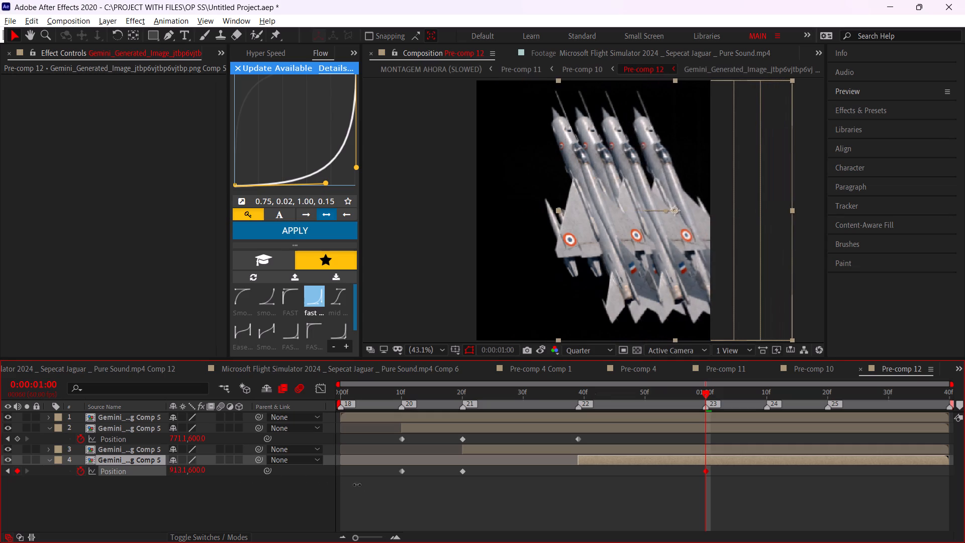
Reduce the bottom jet copy's Position at 0:00:01:00 to 855.1, 600.
left_click_drag(357, 485, 320, 484)
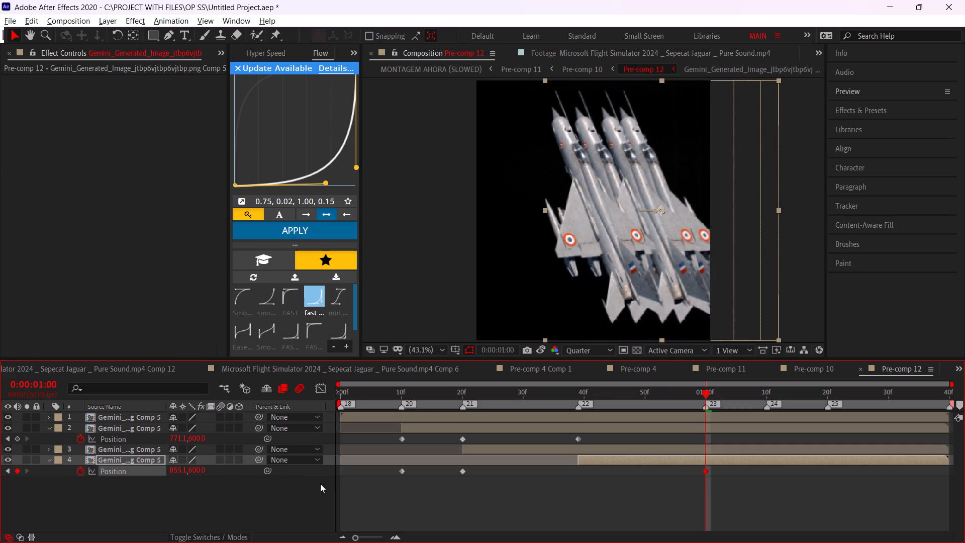
key("u")
key("u")
Copy the second layer's Position keyframe at 0:00:00:39 and paste it onto the bottom jet copy at the same time.
left_click(574, 437)
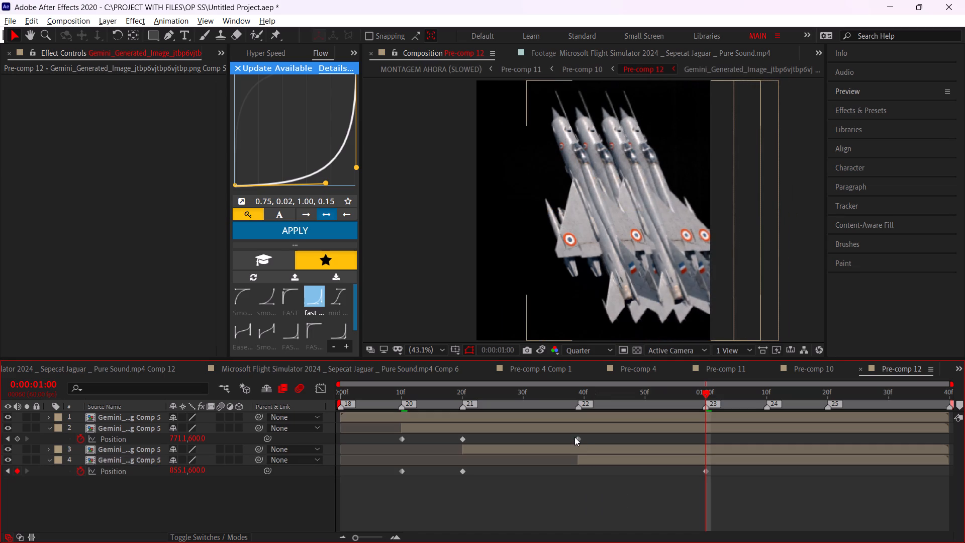
left_click(578, 438)
key("ctrl+c")
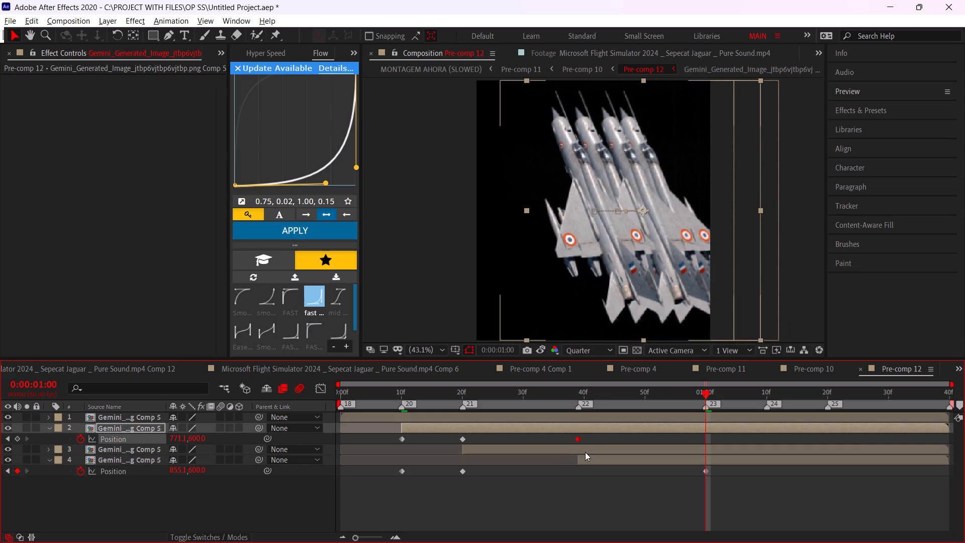
left_click(587, 462)
key("u")
key("u")
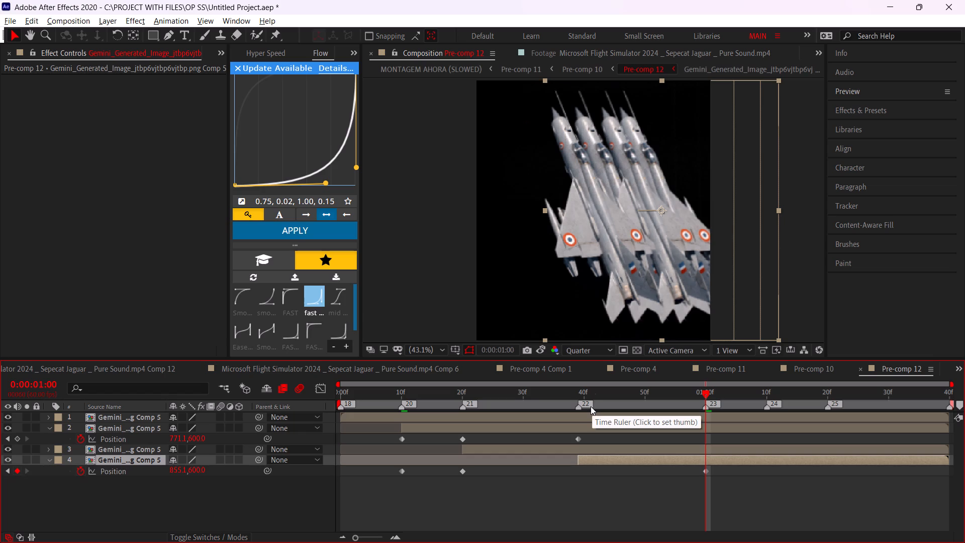
left_click_drag(586, 394, 580, 393)
key("ctrl+v")
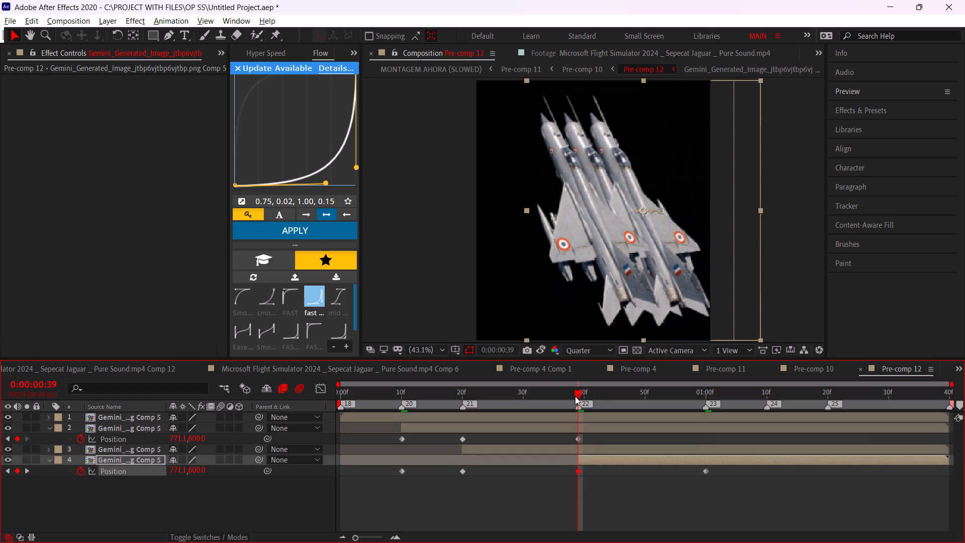
Review the jet copies' staggered slide motion up to 0:00:01:00 and select the bottom copy there.
left_click_drag(590, 393, 687, 412)
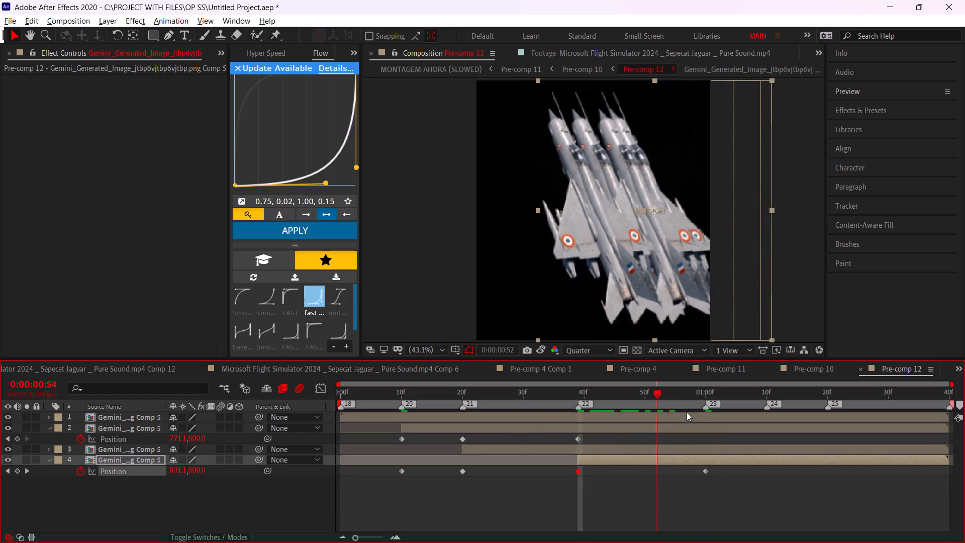
left_click_drag(687, 412, 523, 424)
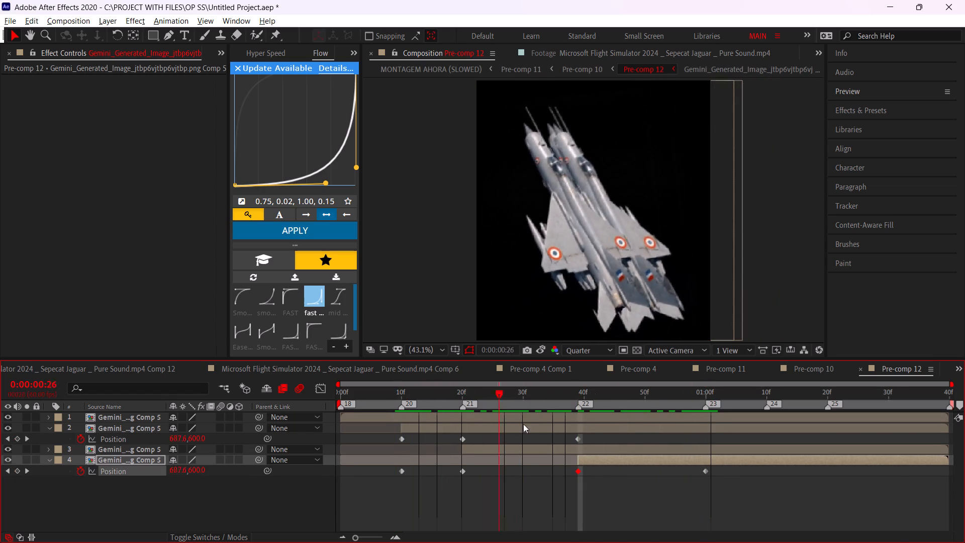
left_click_drag(523, 424, 706, 442)
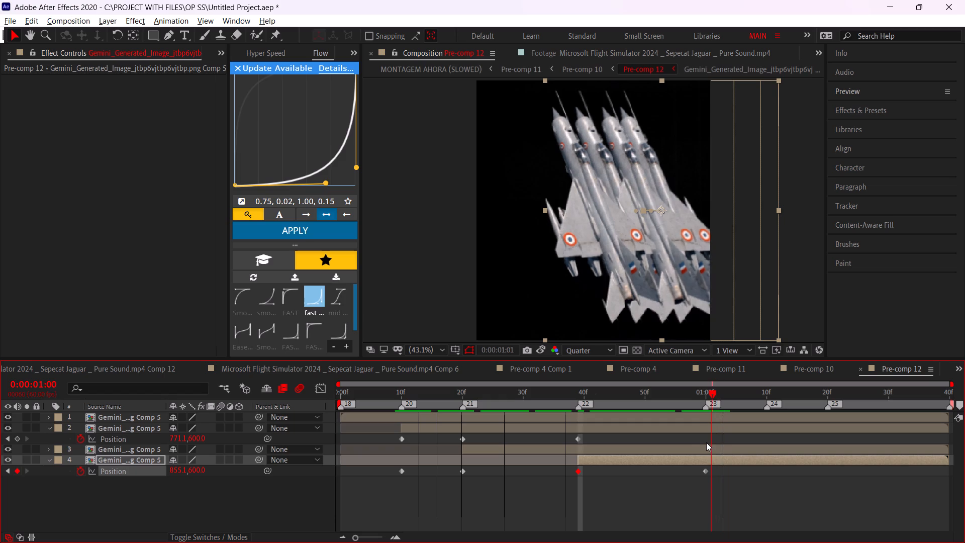
left_click_drag(706, 442, 707, 442)
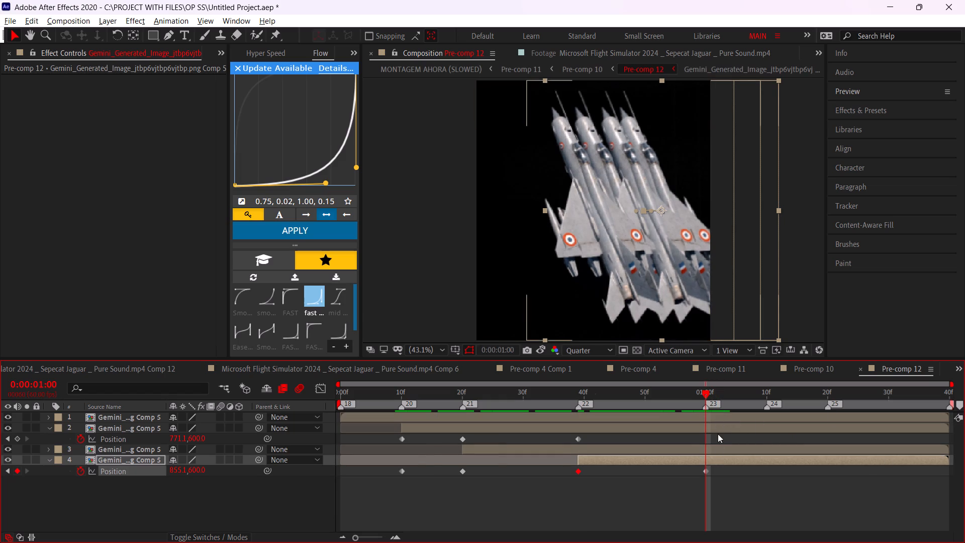
left_click(708, 463)
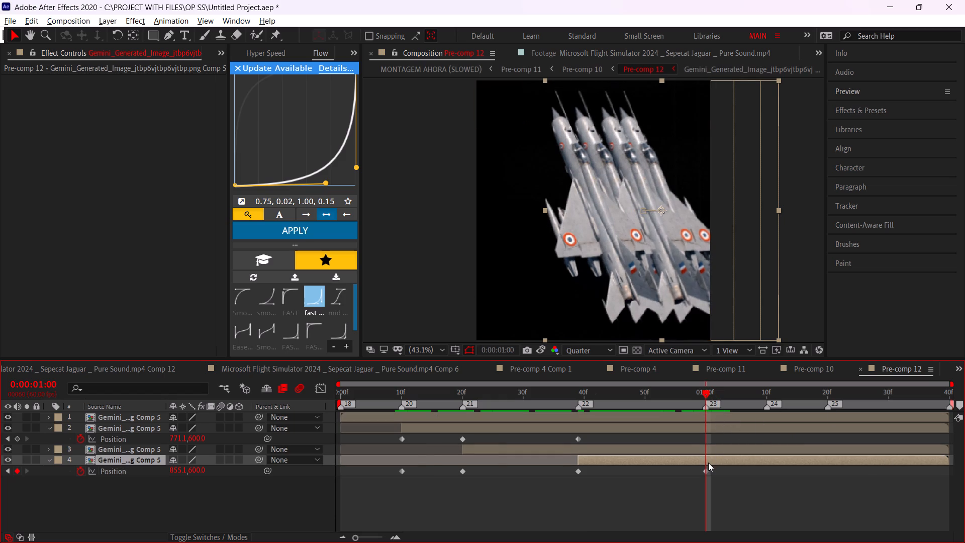
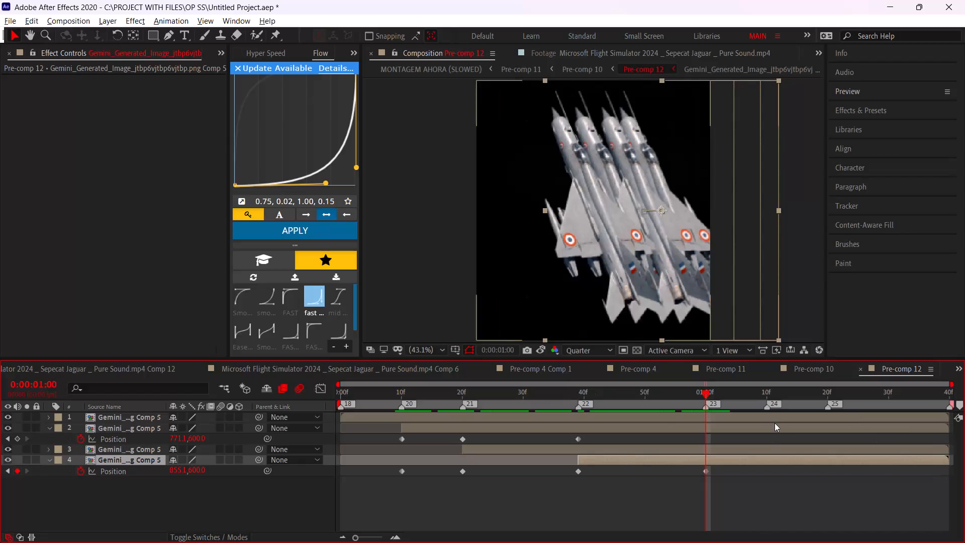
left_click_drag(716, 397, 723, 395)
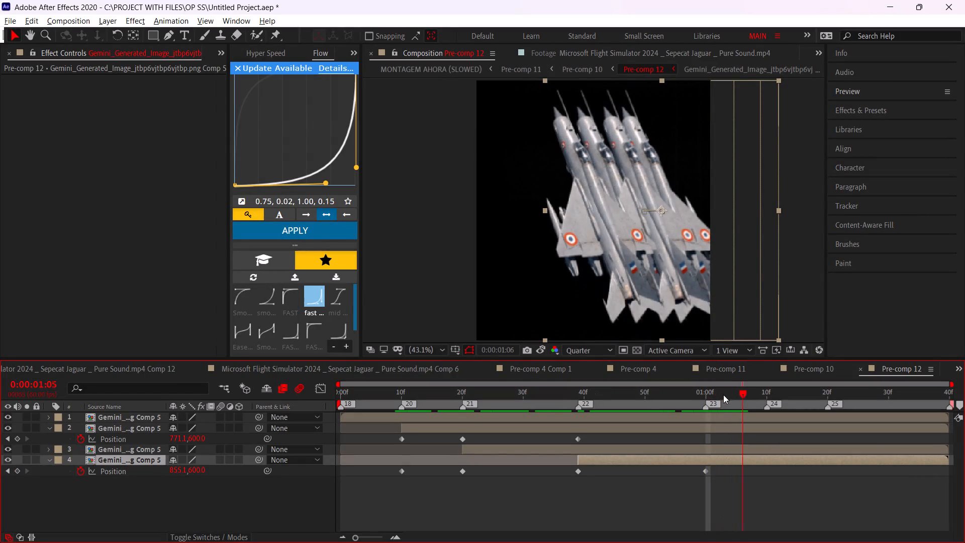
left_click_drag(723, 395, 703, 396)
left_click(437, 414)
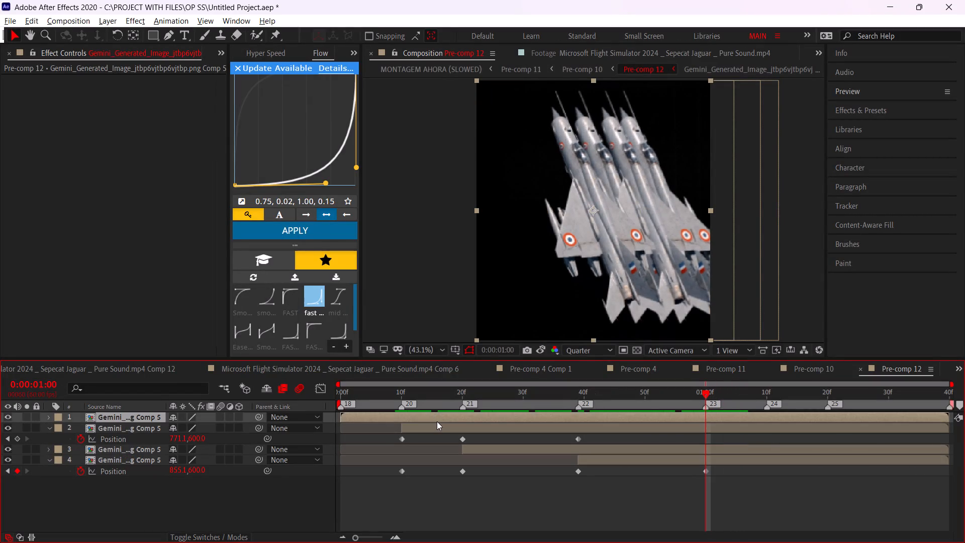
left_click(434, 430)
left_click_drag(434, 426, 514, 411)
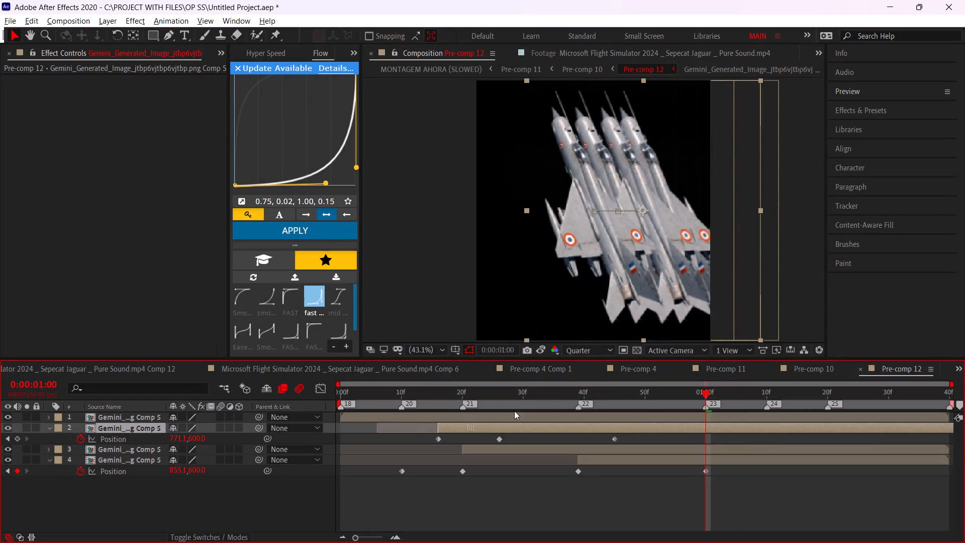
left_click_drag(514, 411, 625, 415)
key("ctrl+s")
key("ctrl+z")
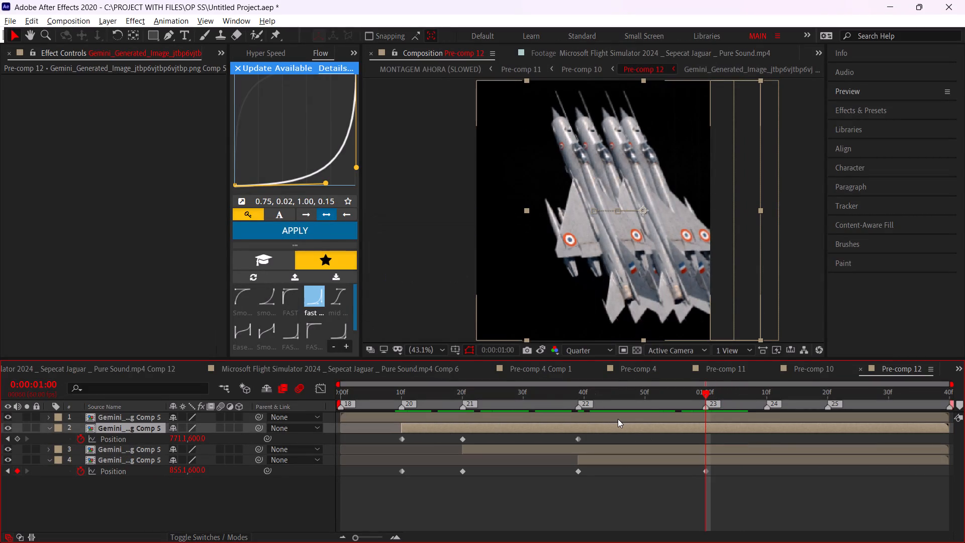
Save the project and duplicate the second jet layer.
key("ctrl+s")
key("ctrl+d")
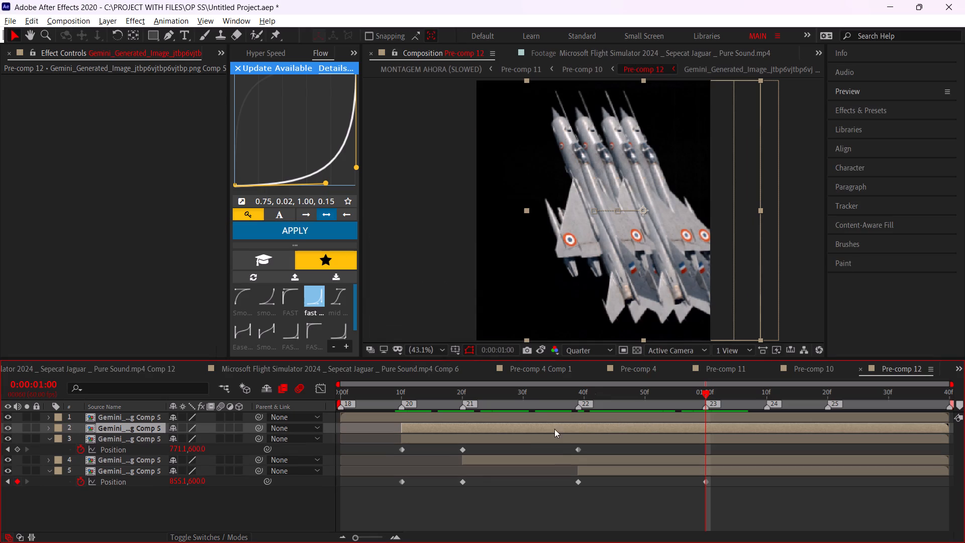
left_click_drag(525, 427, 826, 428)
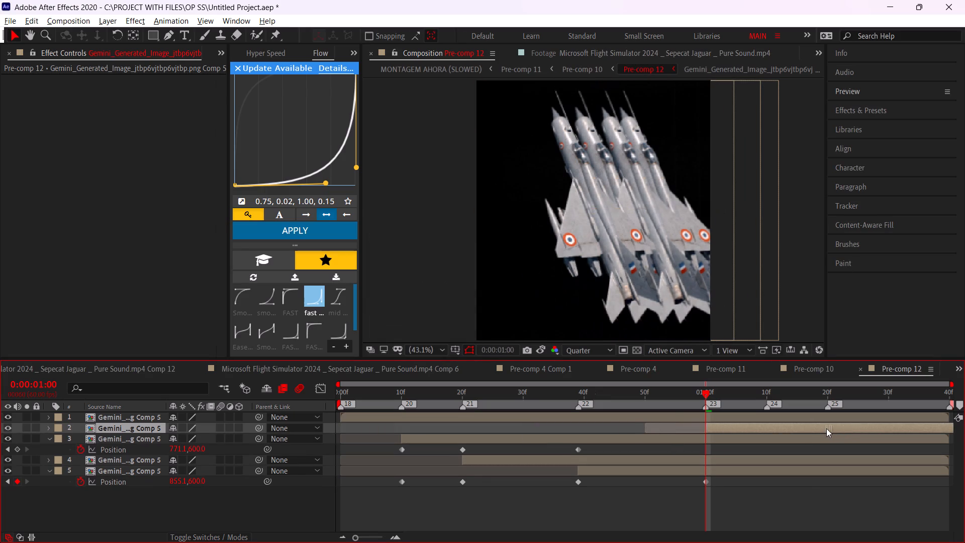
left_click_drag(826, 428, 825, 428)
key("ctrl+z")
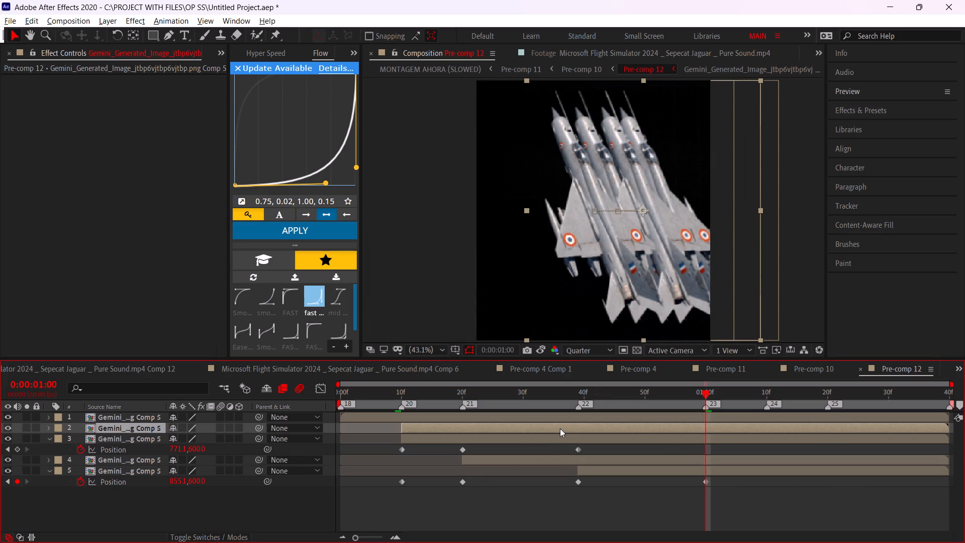
Animate the duplicate's Position by pasting its 0:00:00:10 keyframe at 0:00:01:00 and keyframing 424, 600 at 0:00:01:10.
key("p")
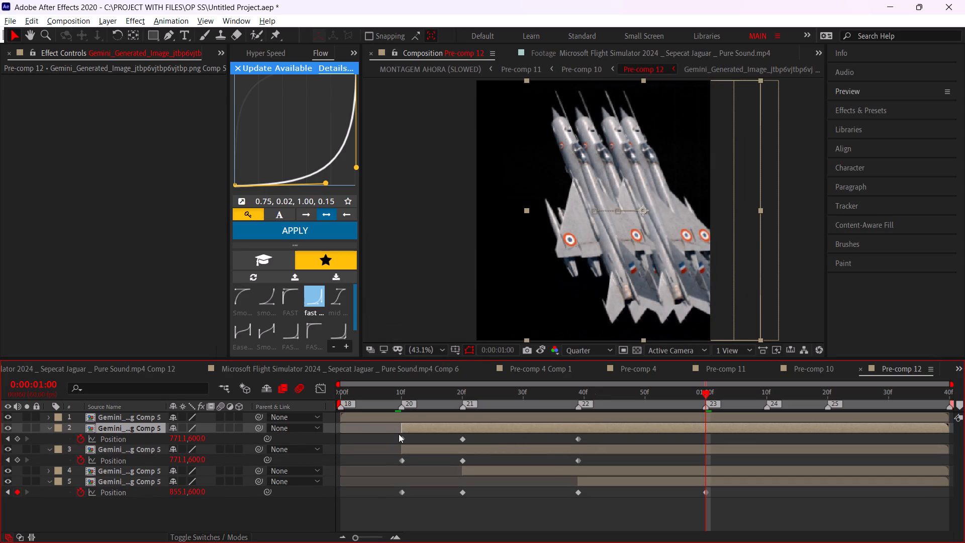
left_click(403, 435)
key("ctrl+c")
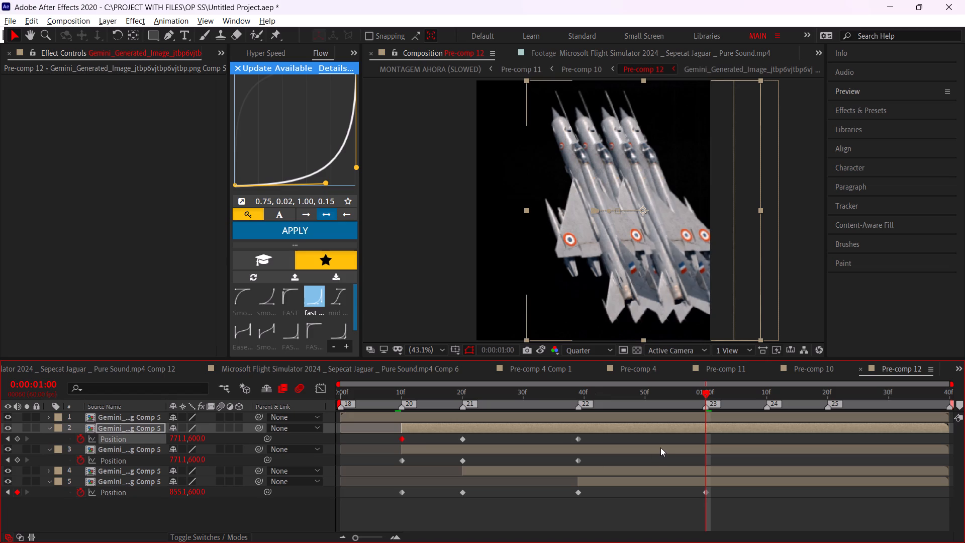
key("ctrl+v")
left_click_drag(746, 396, 765, 401)
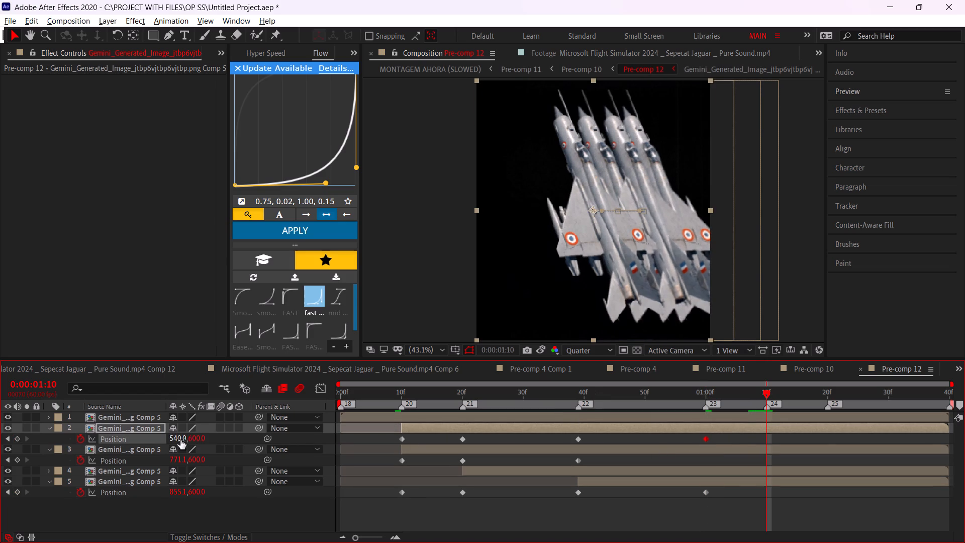
left_click_drag(180, 440, 119, 446)
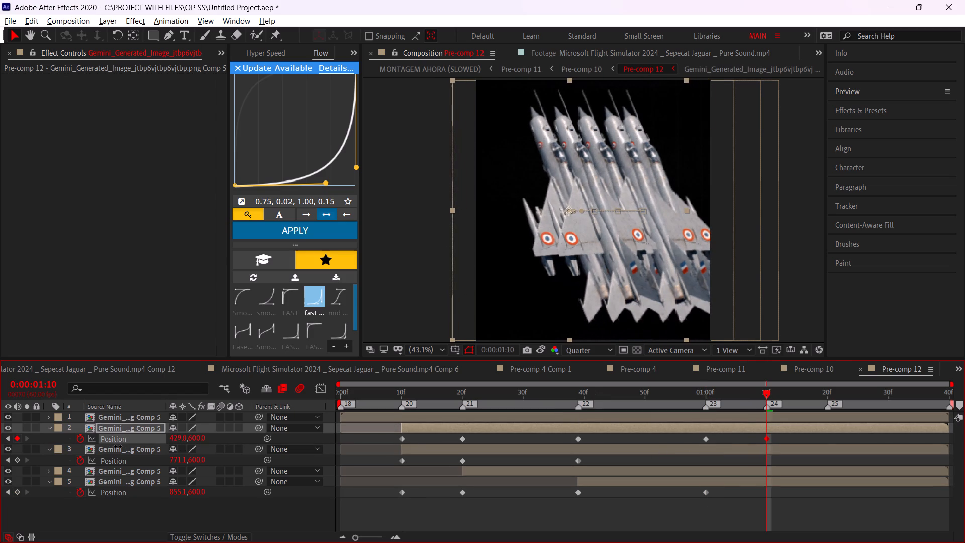
left_click_drag(119, 446, 113, 446)
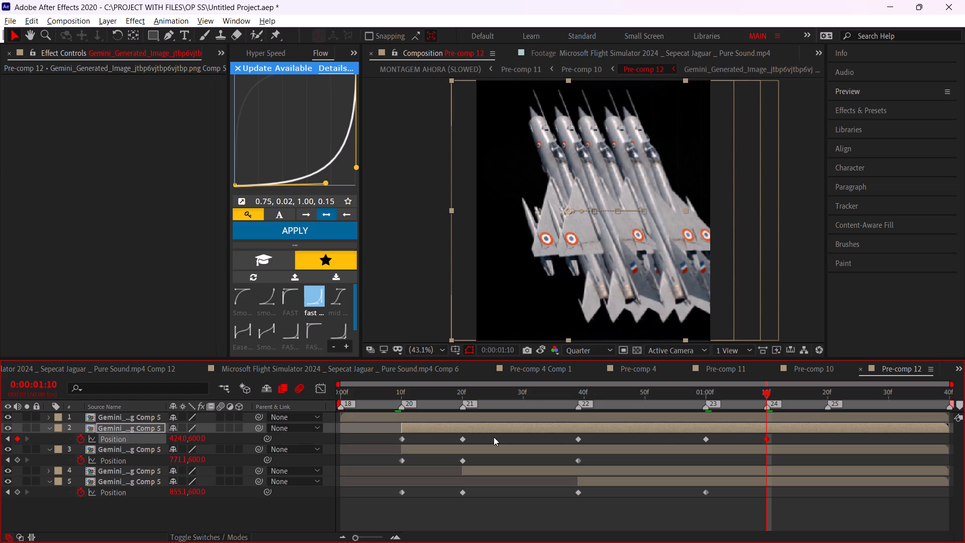
Duplicate the second jet layer, trimming the new duplicate to start at 0:00:01:10 and the layer it came from to start at 0:00:01:00.
left_click_drag(771, 394, 829, 428)
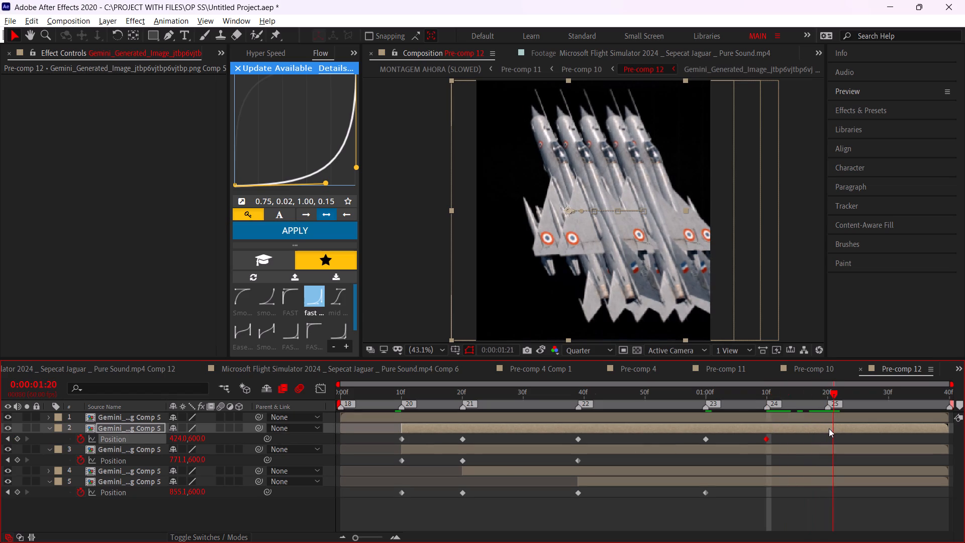
left_click_drag(829, 428, 824, 428)
left_click(802, 423)
key("ctrl+d")
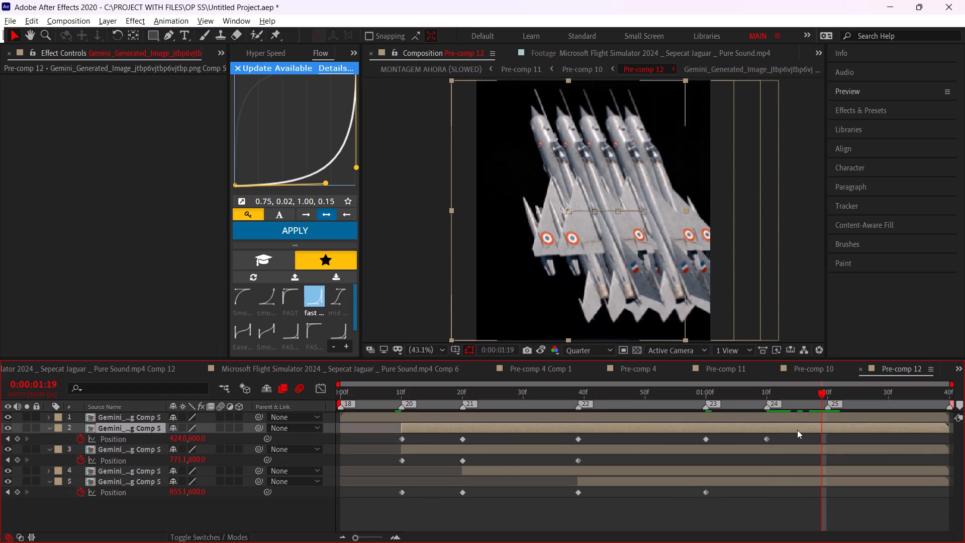
left_click_drag(399, 429, 699, 470)
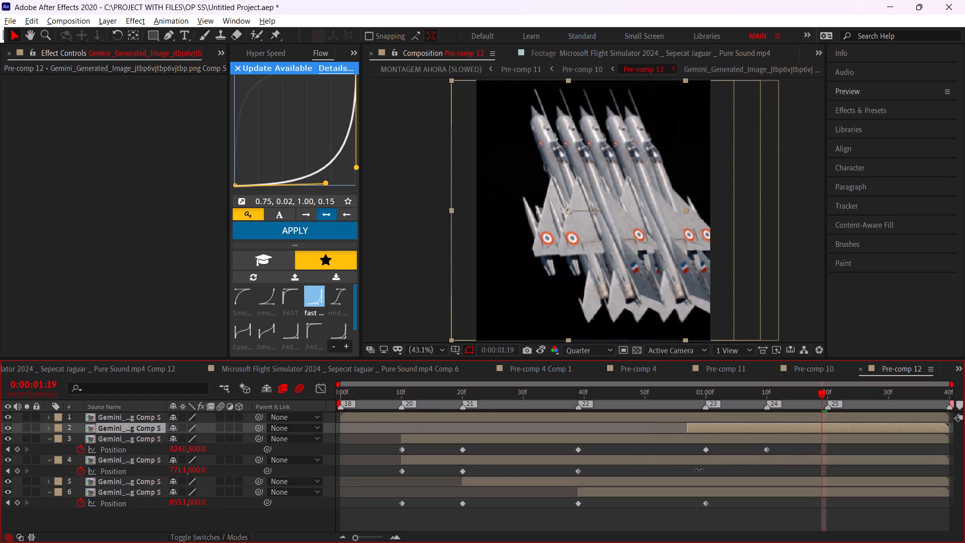
left_click_drag(699, 470, 762, 469)
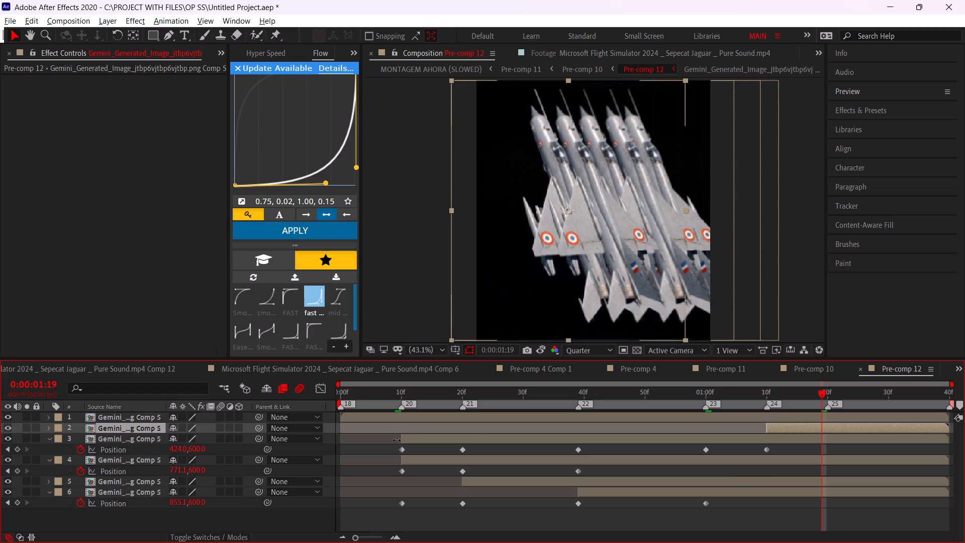
left_click_drag(402, 440, 706, 452)
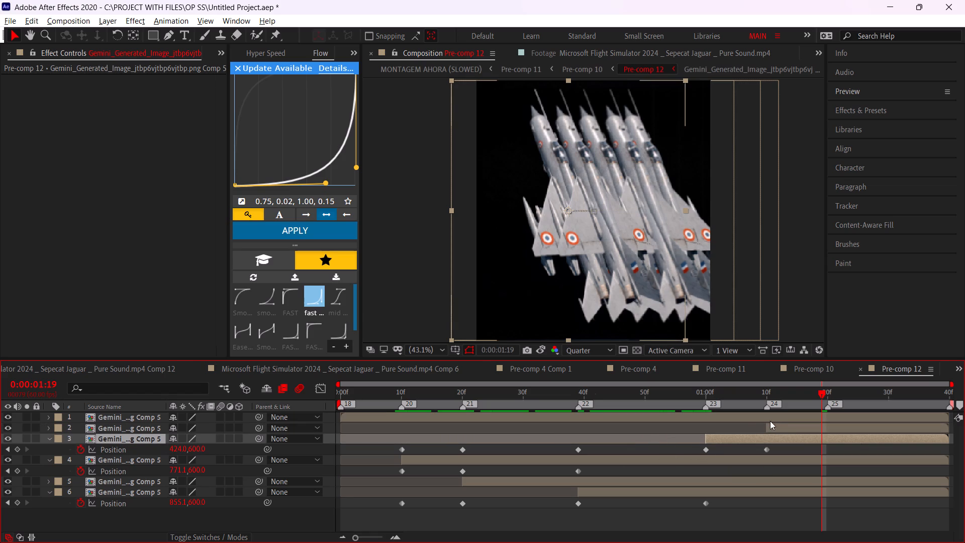
Keyframe the second jet layer's Position at 319, 600 at 0:00:01:20.
left_click(783, 428)
left_click_drag(785, 400, 825, 411)
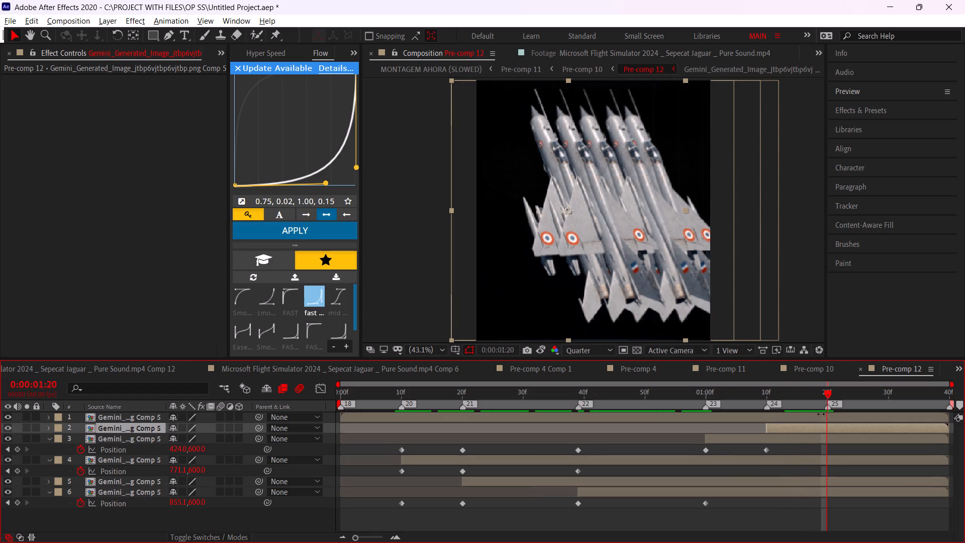
key("p")
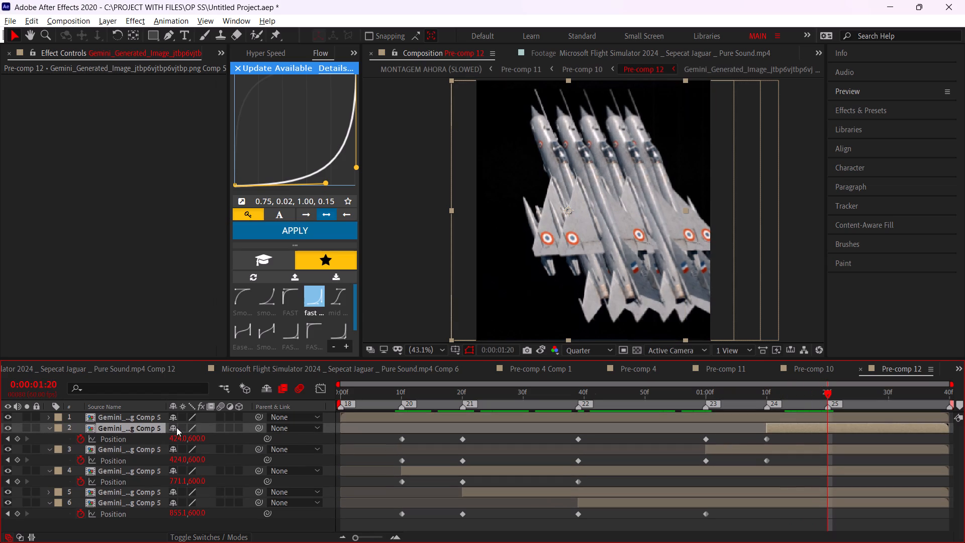
left_click_drag(177, 439, 117, 446)
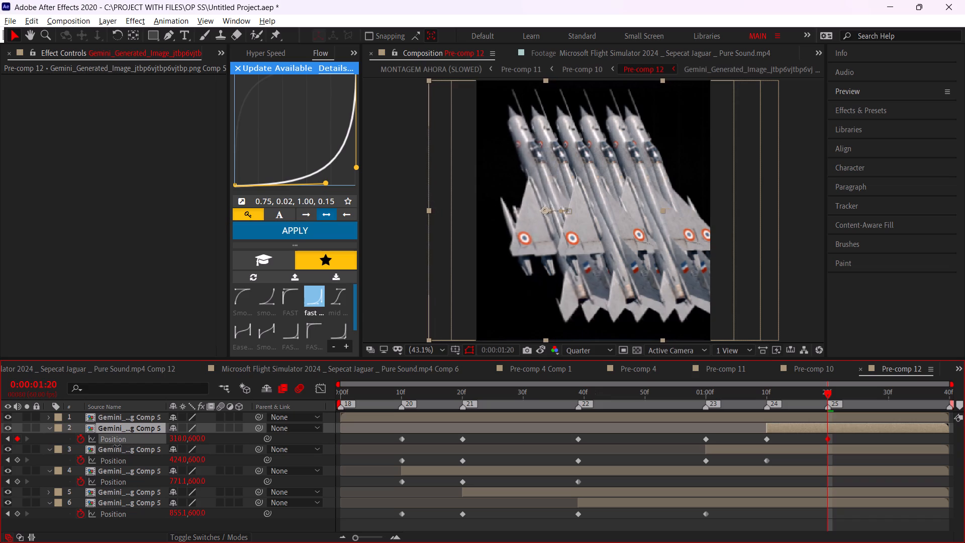
left_click_drag(117, 446, 118, 446)
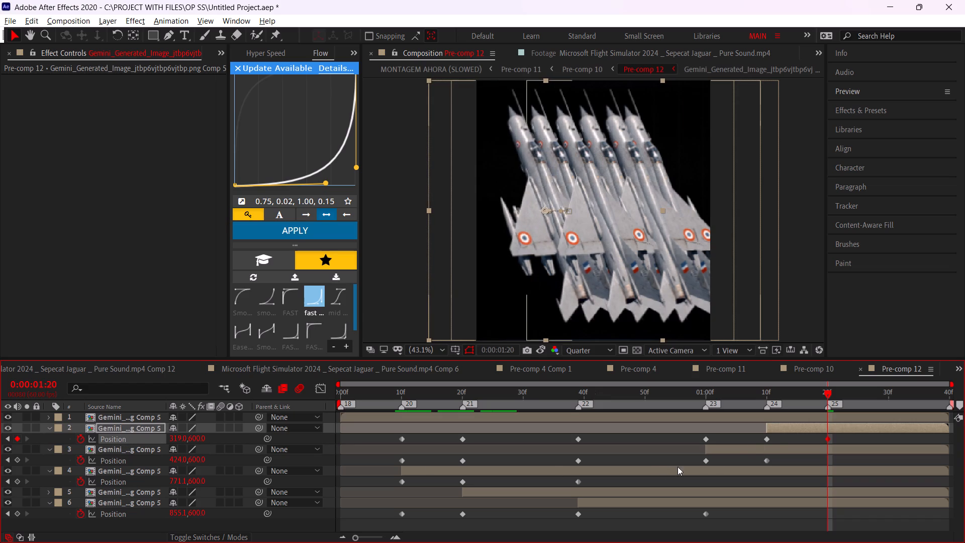
Duplicate the second jet layer again and trim the duplicate to start at 0:00:01:20.
key("ctrl+d")
left_click_drag(764, 428, 782, 431)
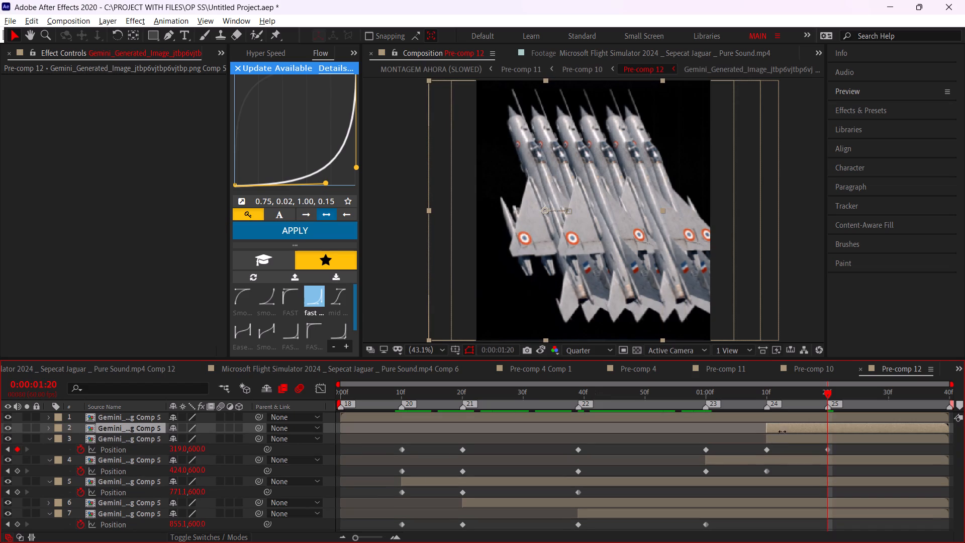
left_click_drag(782, 431, 825, 435)
Keyframe the newest jet copy's Position at 194, 600 at 0:00:01:39.
key("p")
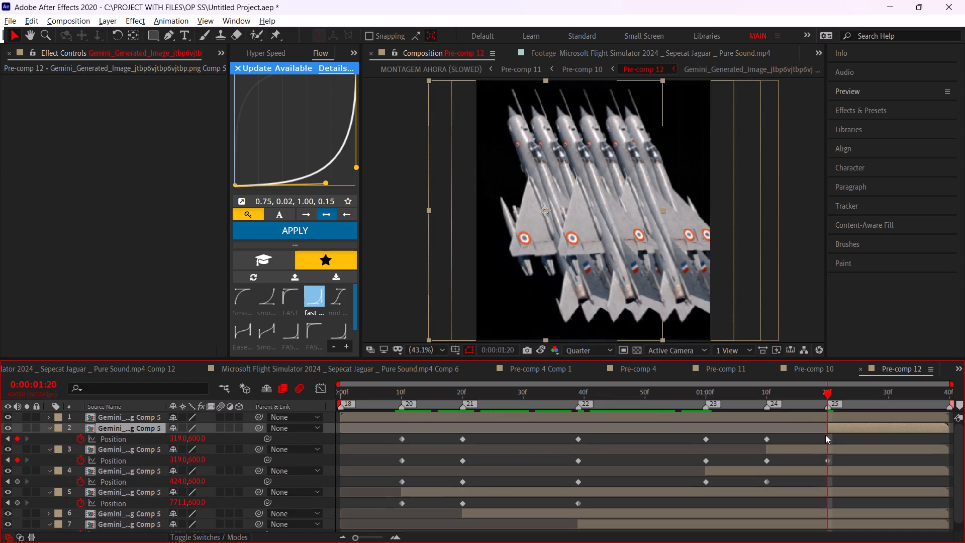
left_click_drag(888, 402, 946, 401)
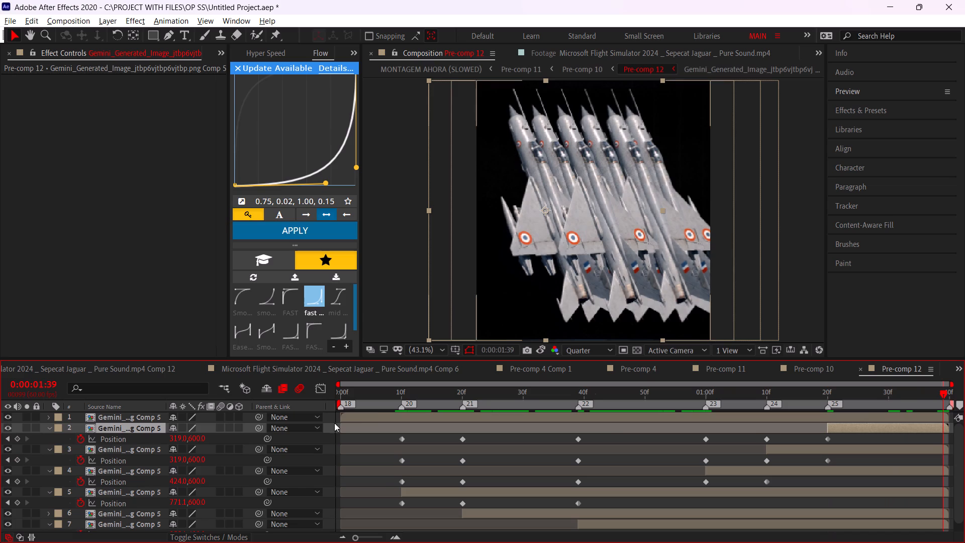
left_click_drag(180, 437, 110, 439)
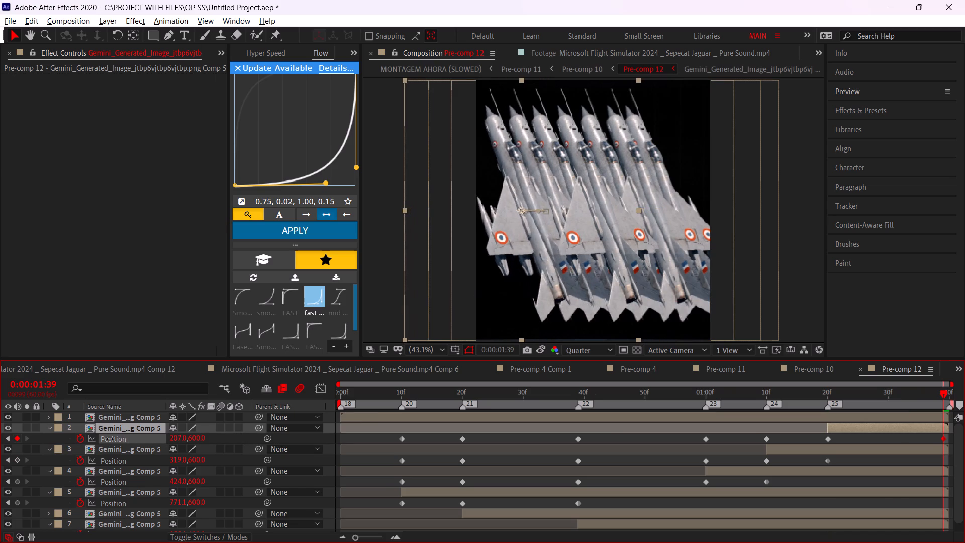
left_click_drag(110, 439, 100, 436)
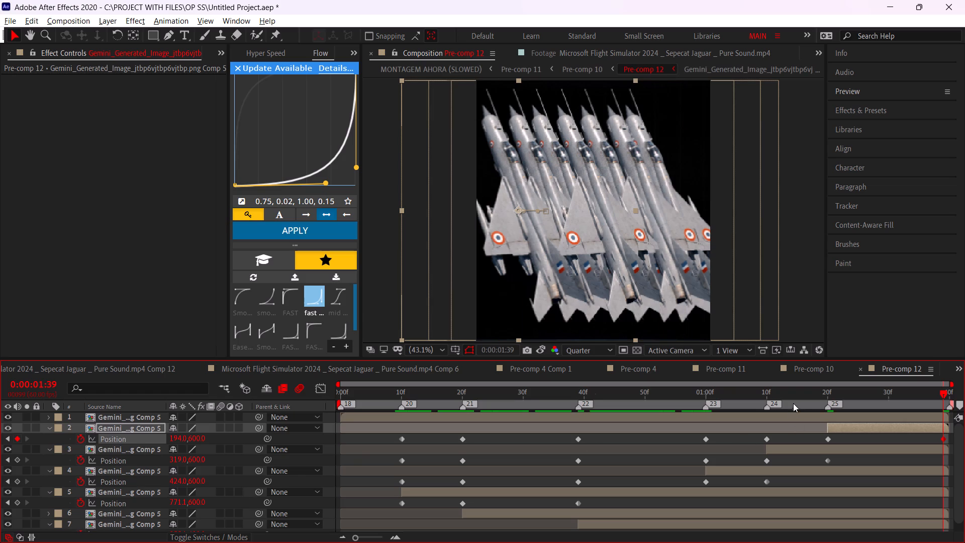
Restack the three new jet copies beneath the copy starting at 0:00:00:10, ordered by start time from 0:00:01:00 to 0:00:01:20.
left_click_drag(800, 395, 786, 401)
left_click(728, 471)
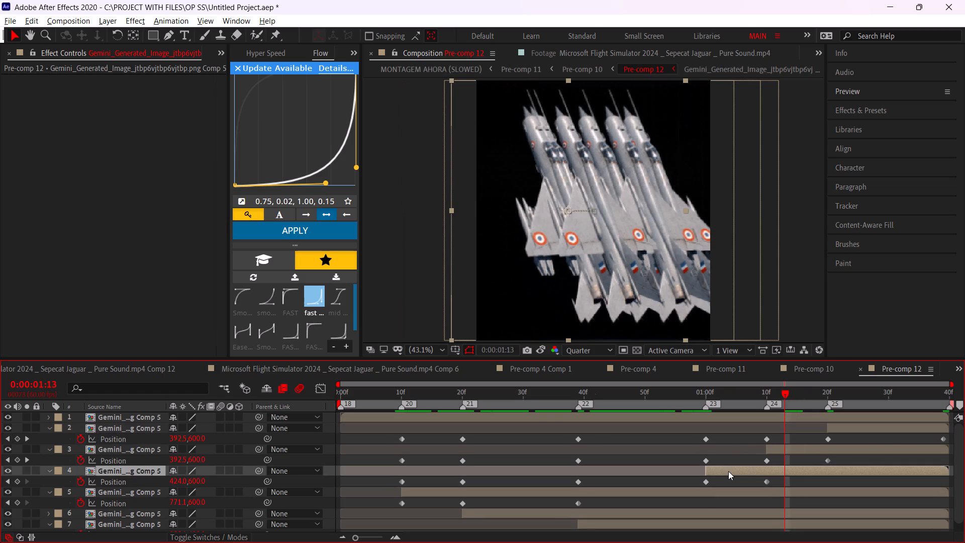
left_click_drag(146, 452, 136, 496)
left_click(722, 446)
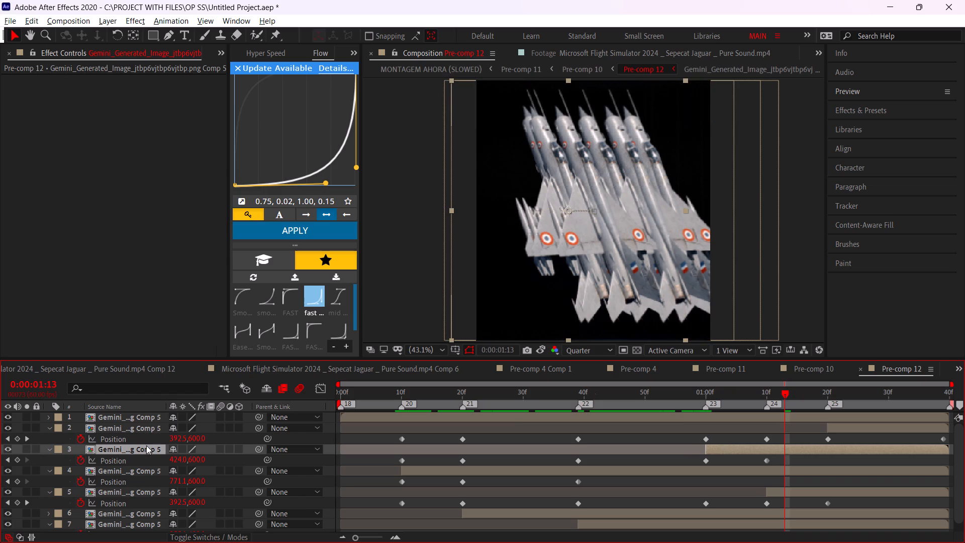
left_click_drag(146, 445, 154, 492)
left_click(846, 423)
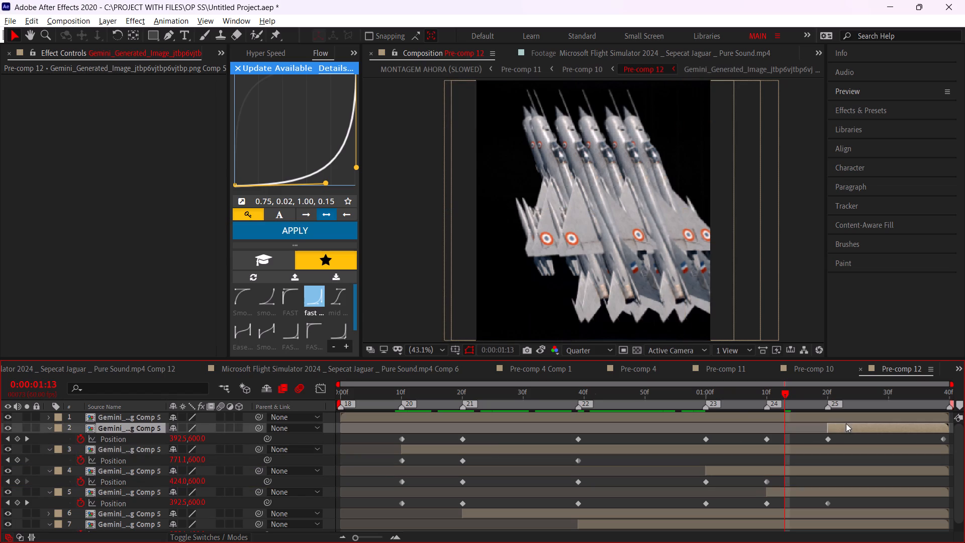
left_click_drag(150, 431, 150, 430)
left_click_drag(150, 430, 143, 503)
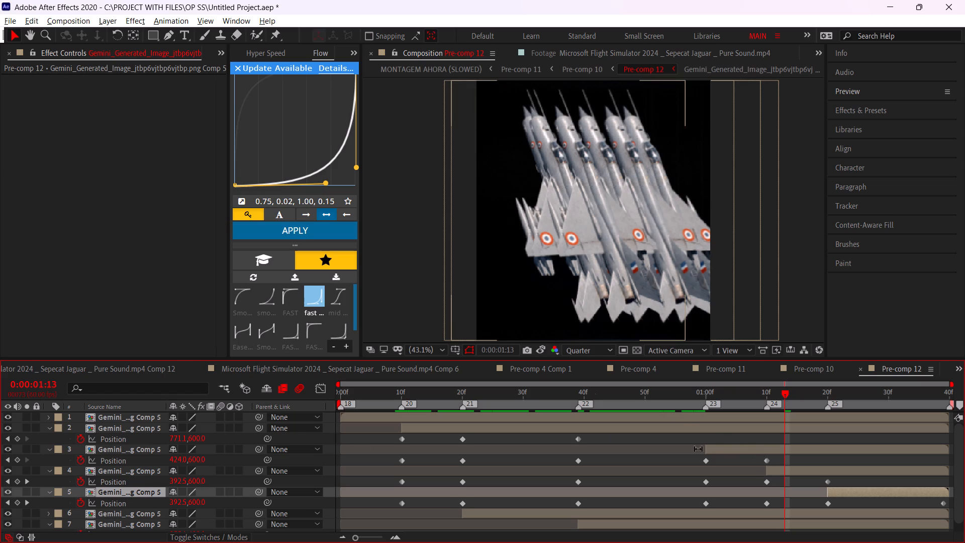
Review the staggered slide motion of all the restacked jet copies across the composition.
left_click_drag(737, 400, 911, 425)
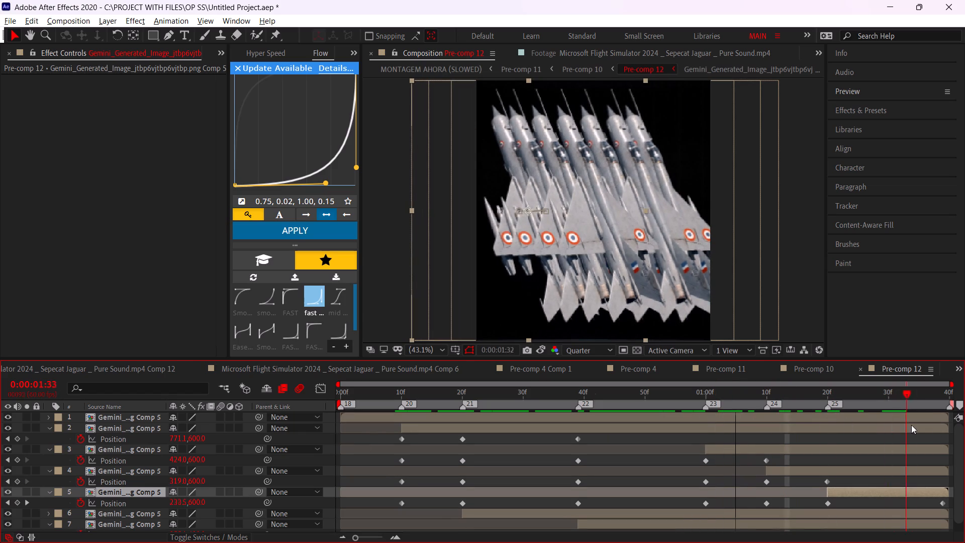
left_click_drag(911, 425, 530, 416)
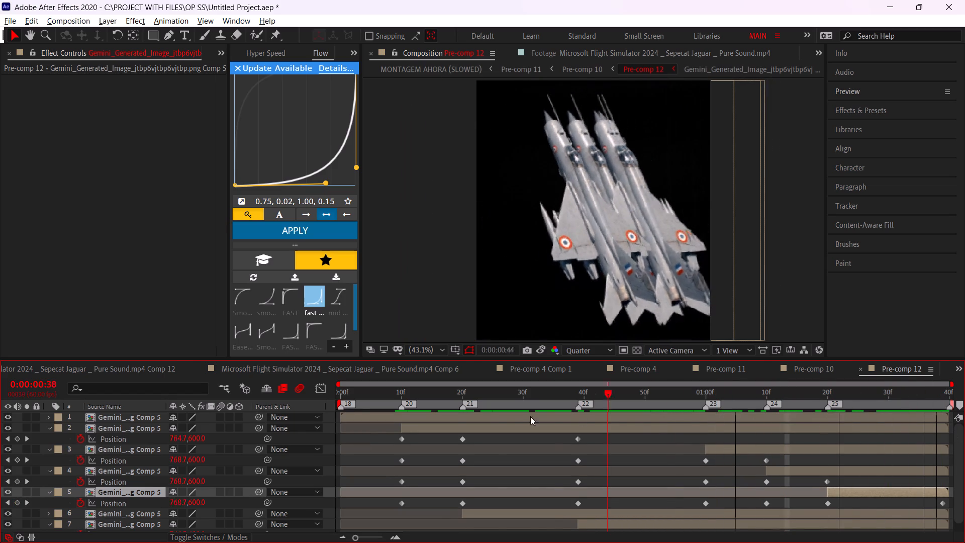
left_click_drag(530, 416, 769, 455)
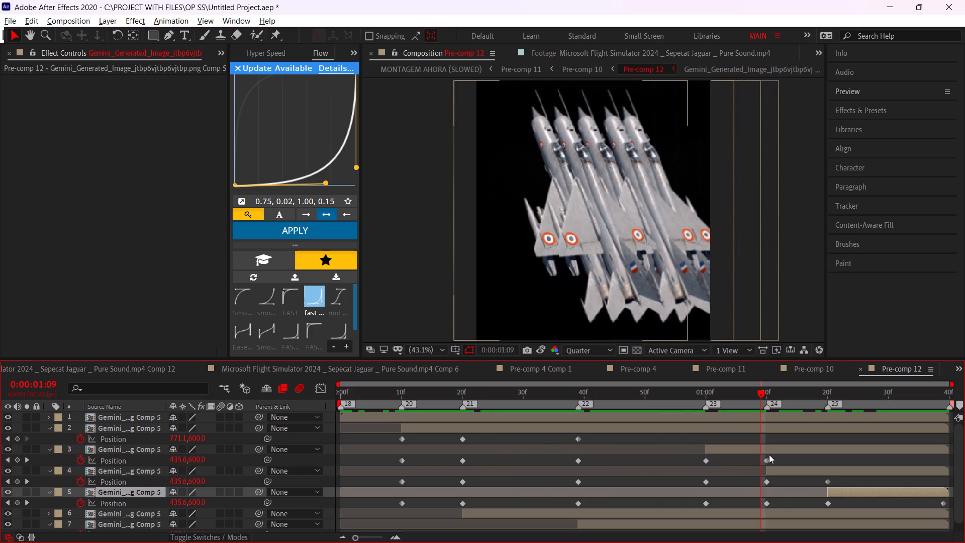
key("u")
key("u")
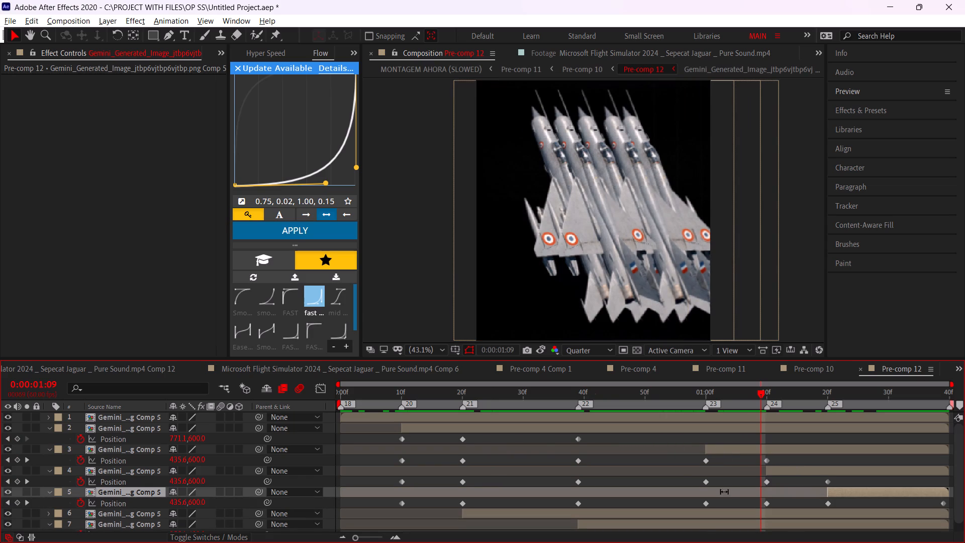
Apply the Smooth easing curve to all Position keyframes on the jet copies, and play the motion from the start.
left_click(678, 472)
left_click(673, 479)
type("uu")
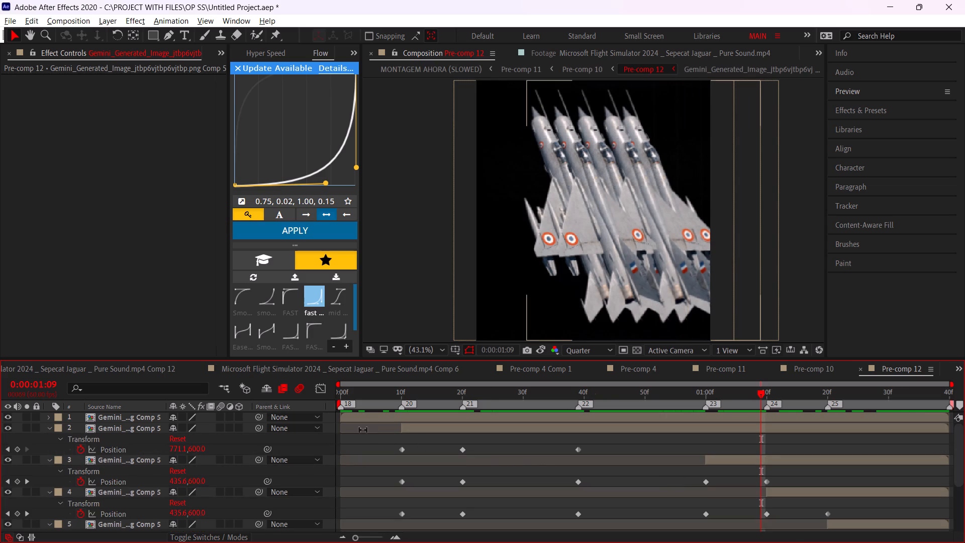
left_click_drag(364, 441, 964, 542)
left_click(236, 291)
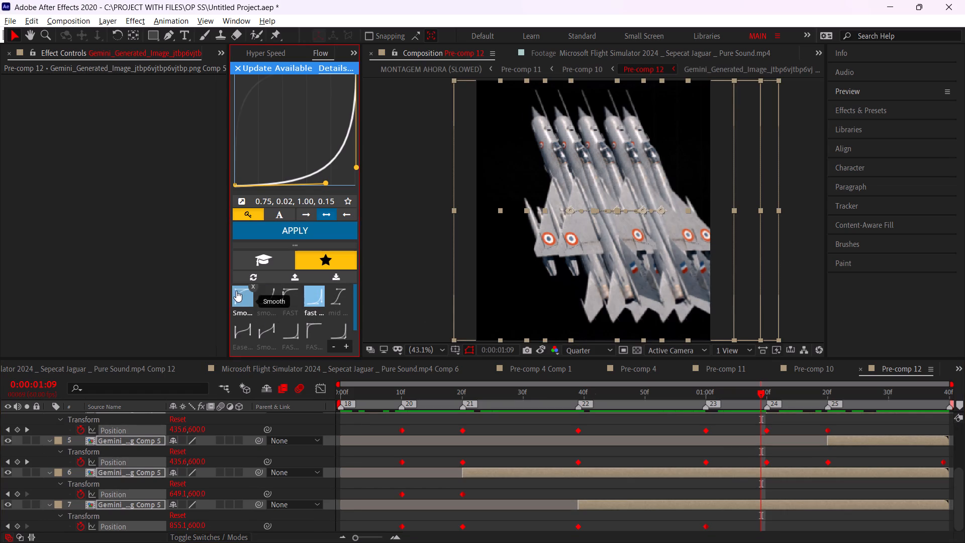
left_click(281, 233)
left_click(221, 441)
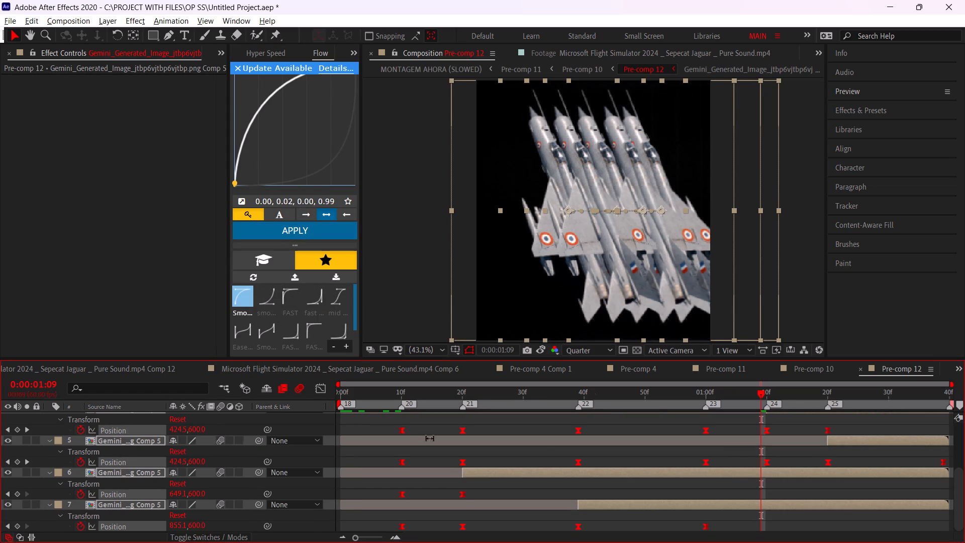
left_click(546, 428)
left_click_drag(535, 400, 290, 405)
key("space")
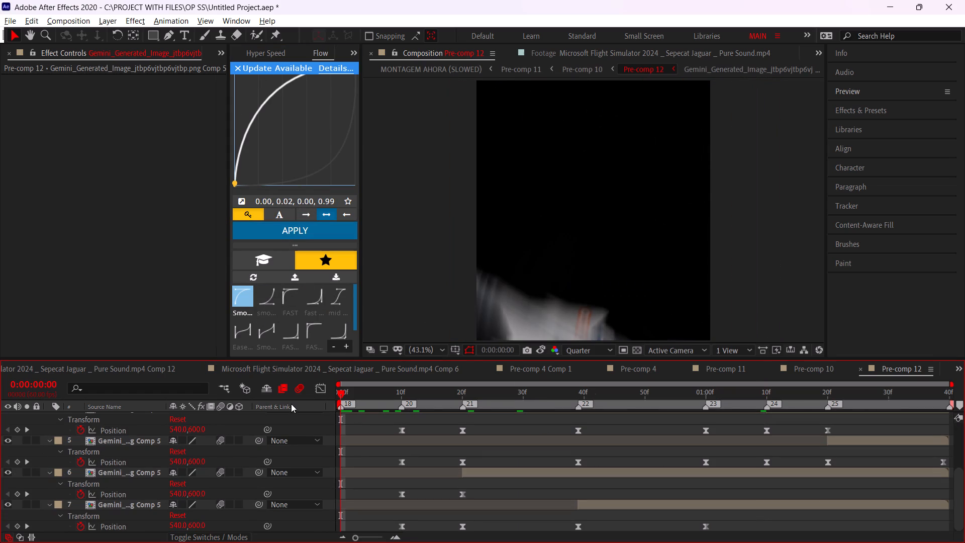
key("space")
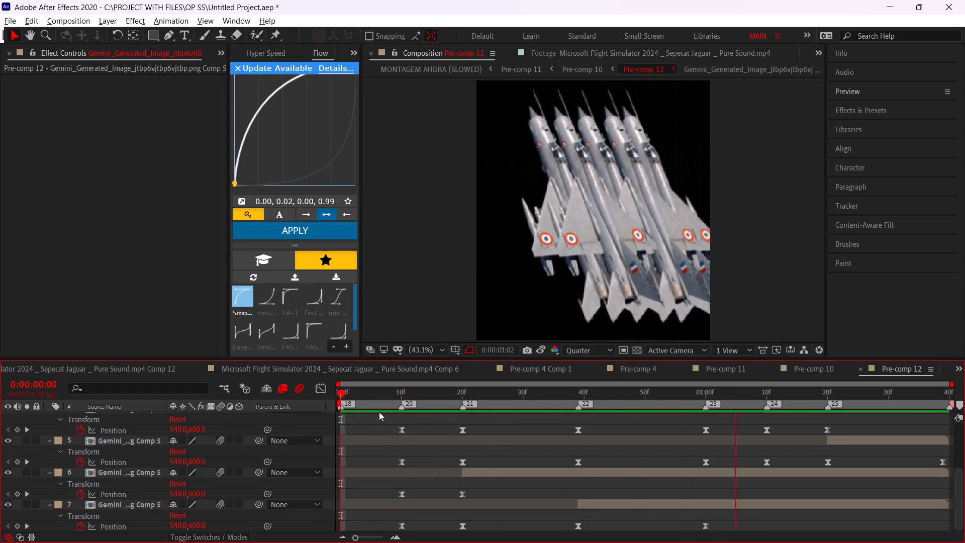
Show only the Scale property on all six jet copies in layers 2 through 7.
left_click(417, 404)
scroll(486, 435, "up", 6)
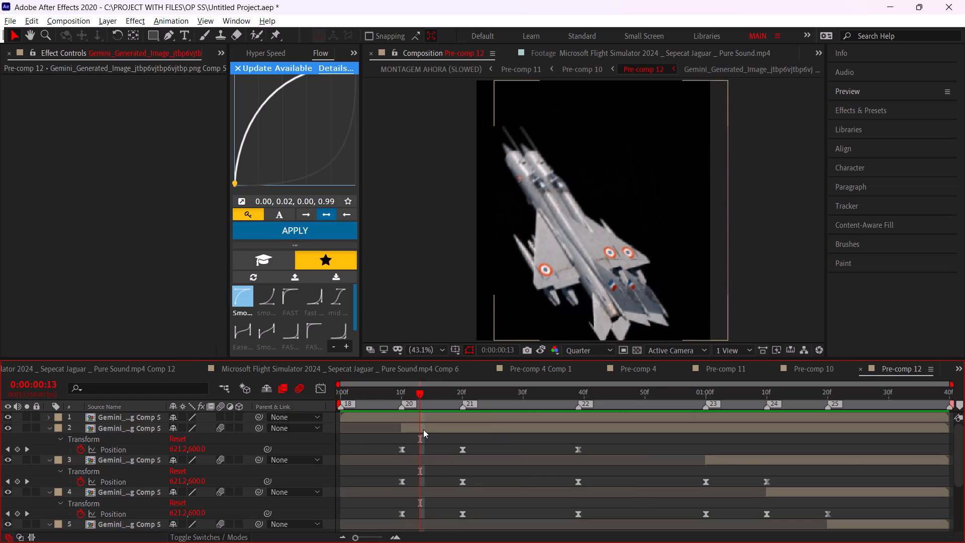
left_click(423, 429)
scroll(634, 474, "down", 4)
left_click(626, 504, "shift")
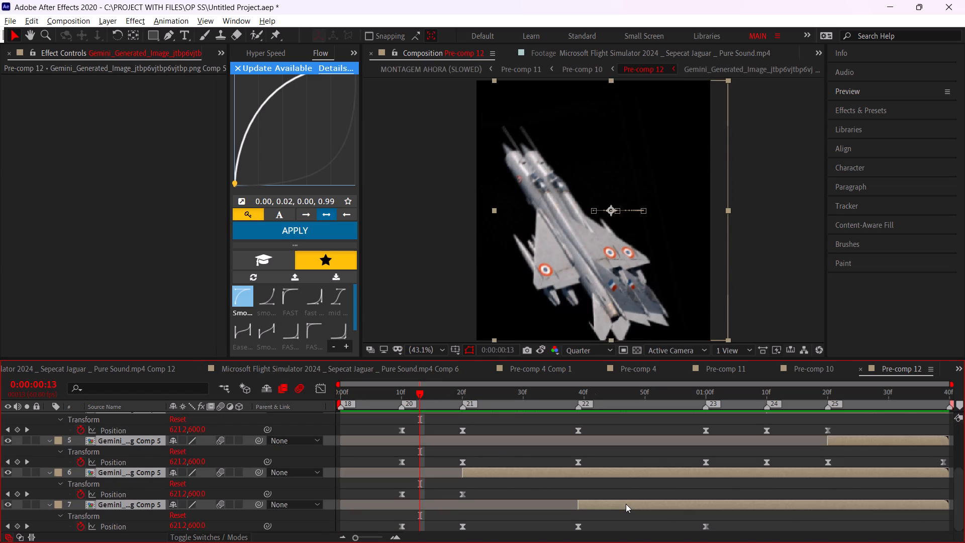
key("s")
type("ss")
scroll(472, 464, "down", 2)
left_click(472, 464)
Keyframe layer 2's Scale at 100% at 0:00:00:10 and 90% at 0:00:00:24, and apply the Smooth easing curve to both keyframes.
scroll(417, 451, "up", 2)
left_click_drag(427, 396, 410, 396)
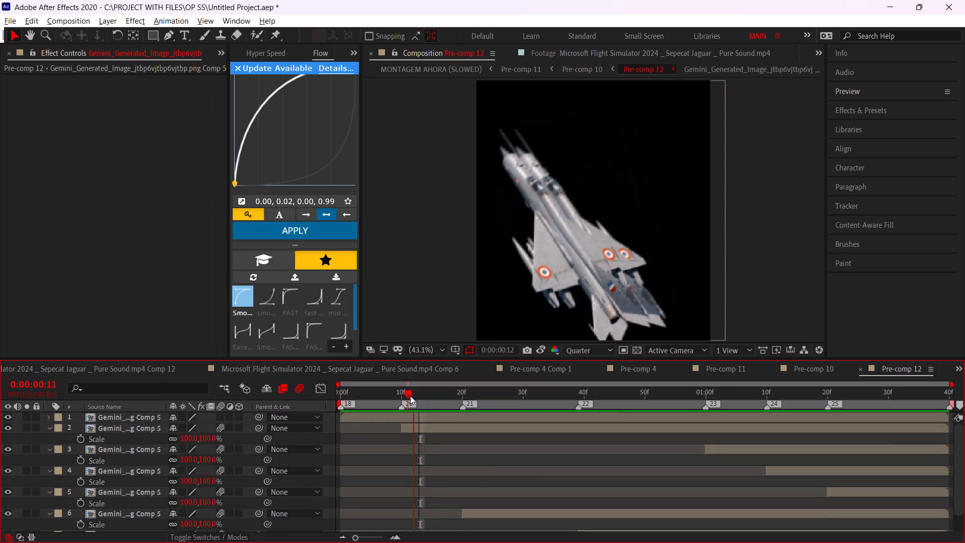
left_click_drag(410, 396, 403, 396)
left_click(415, 426)
key("s")
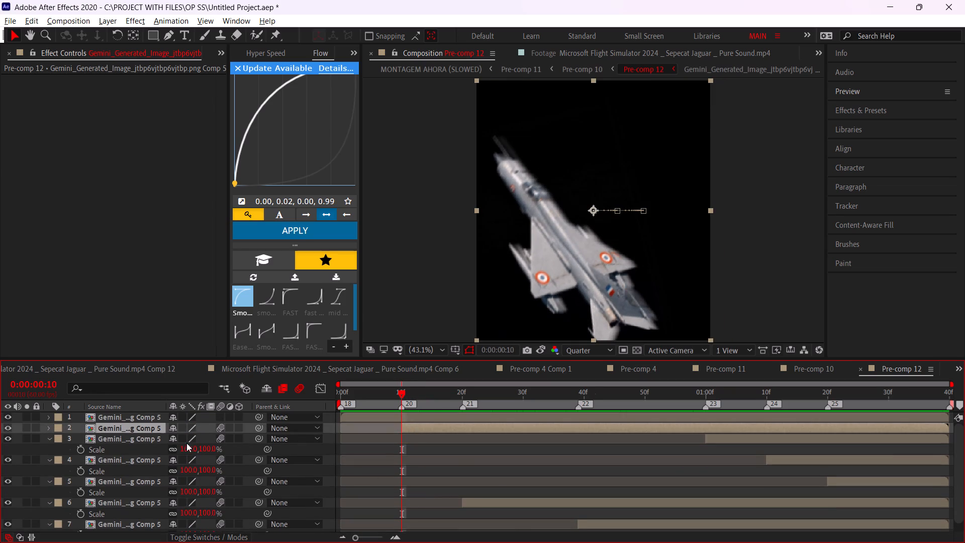
key("s")
left_click(80, 438)
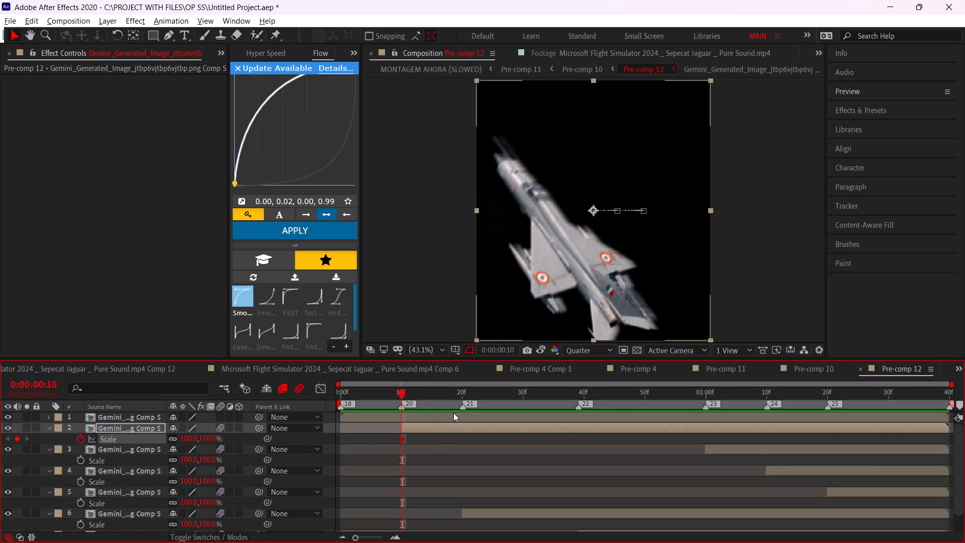
left_click_drag(454, 394, 489, 405)
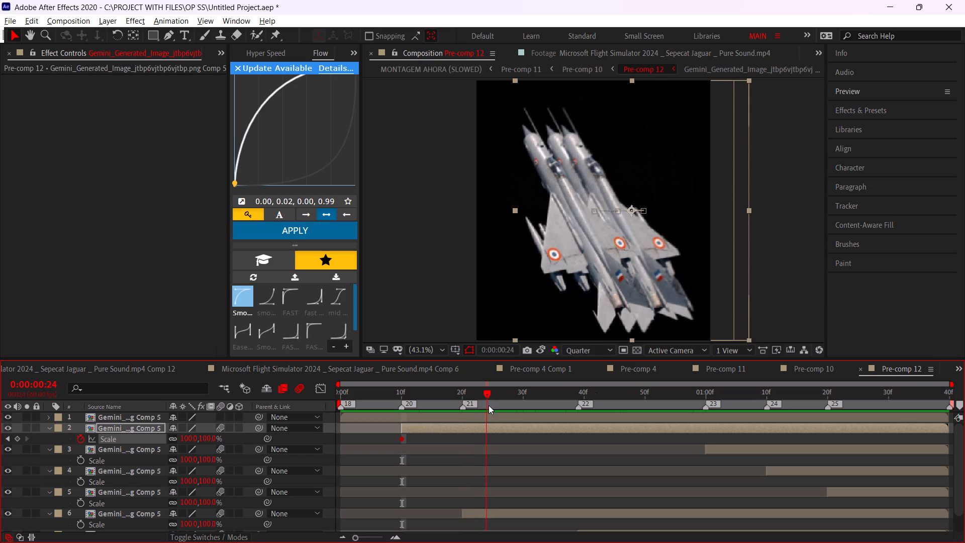
left_click_drag(489, 405, 489, 405)
left_click(188, 442)
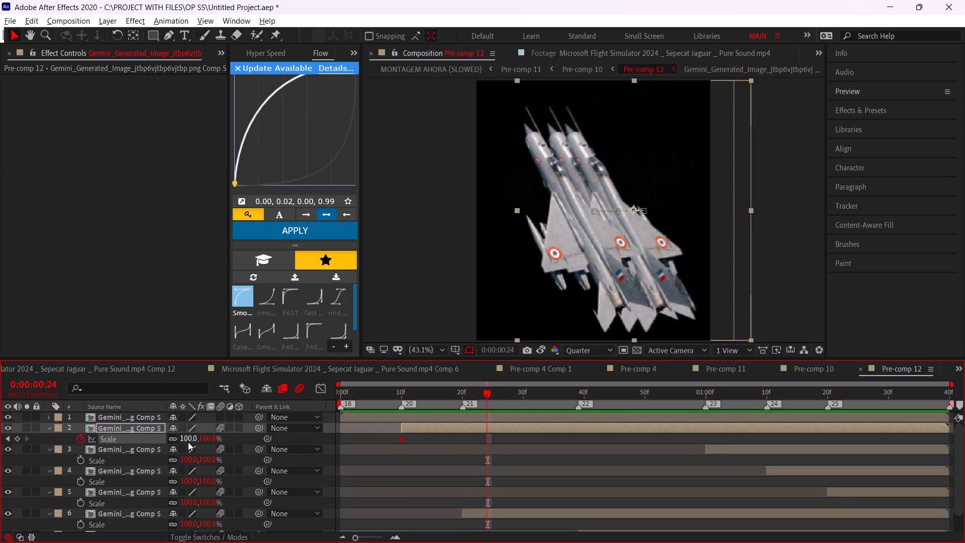
type("90")
left_click(244, 437)
left_click_drag(497, 436, 370, 441)
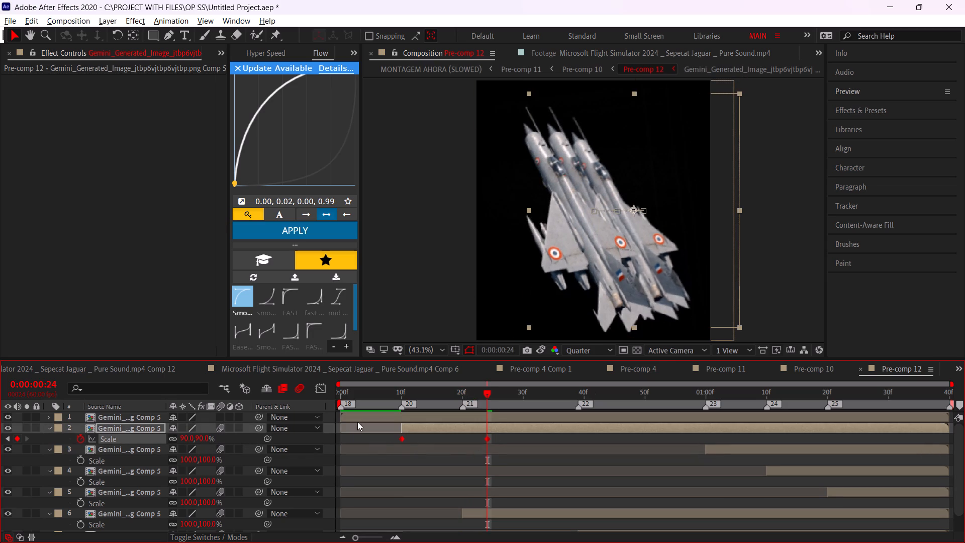
left_click(304, 232)
Add a 100% Scale keyframe at 0:00:00:20 to layer 6, the jet copy starting at that time.
scroll(465, 493, "down", 2)
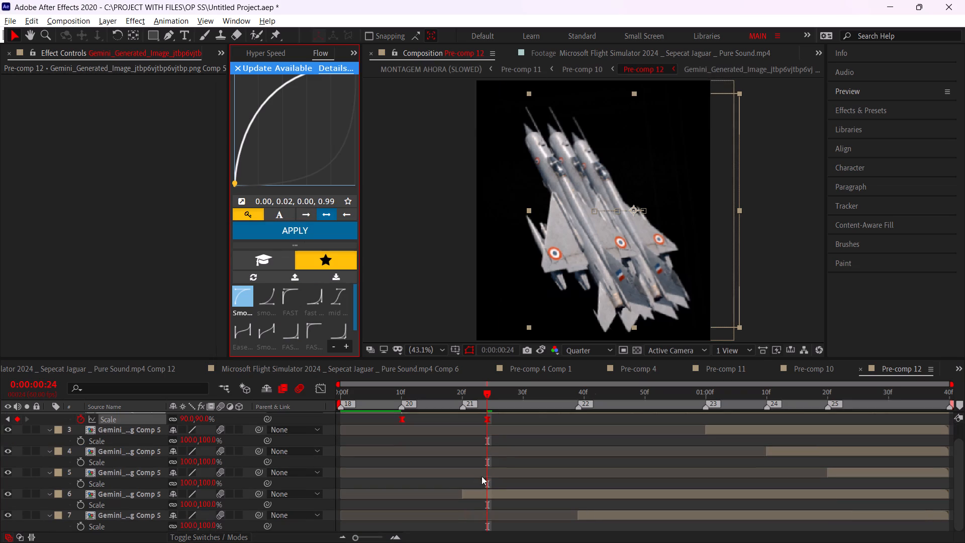
left_click(482, 494)
left_click_drag(485, 396, 467, 398)
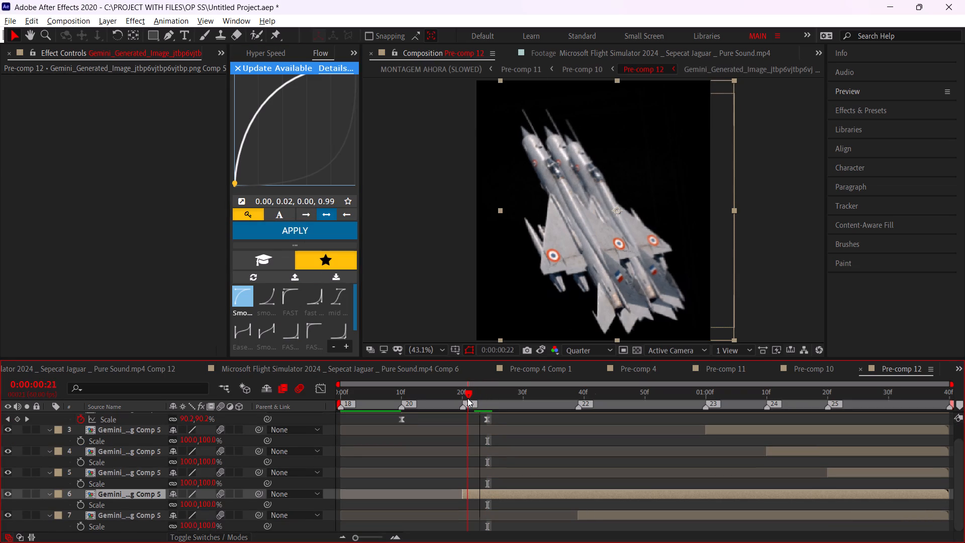
left_click_drag(467, 398, 462, 398)
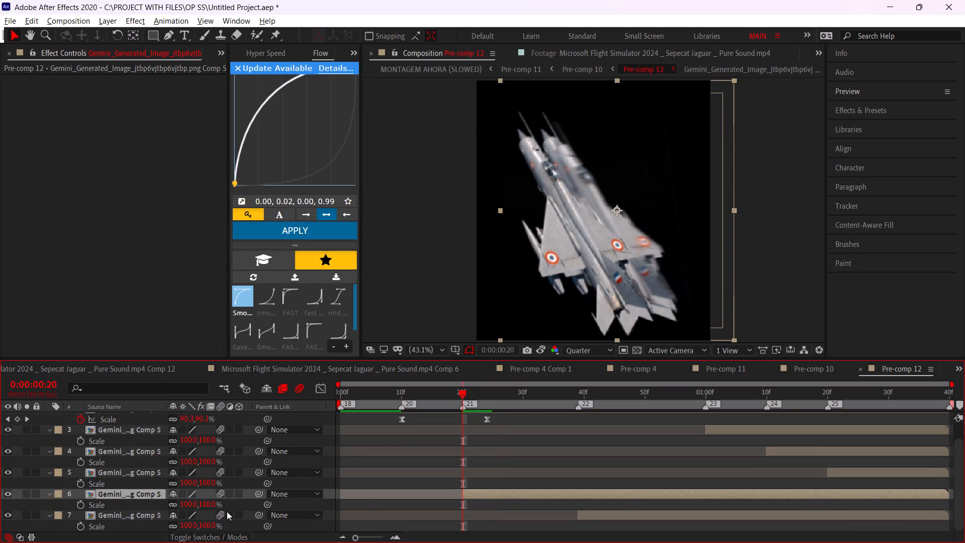
left_click(80, 505)
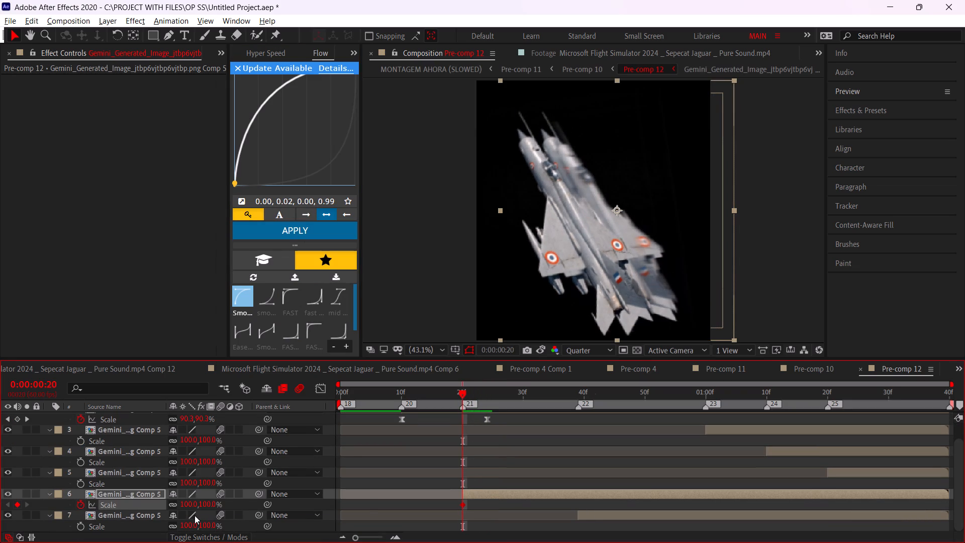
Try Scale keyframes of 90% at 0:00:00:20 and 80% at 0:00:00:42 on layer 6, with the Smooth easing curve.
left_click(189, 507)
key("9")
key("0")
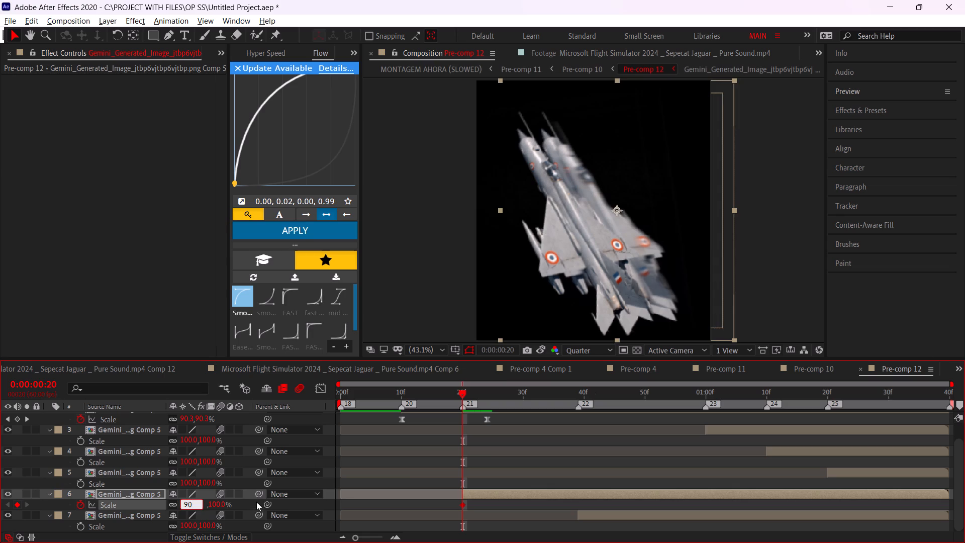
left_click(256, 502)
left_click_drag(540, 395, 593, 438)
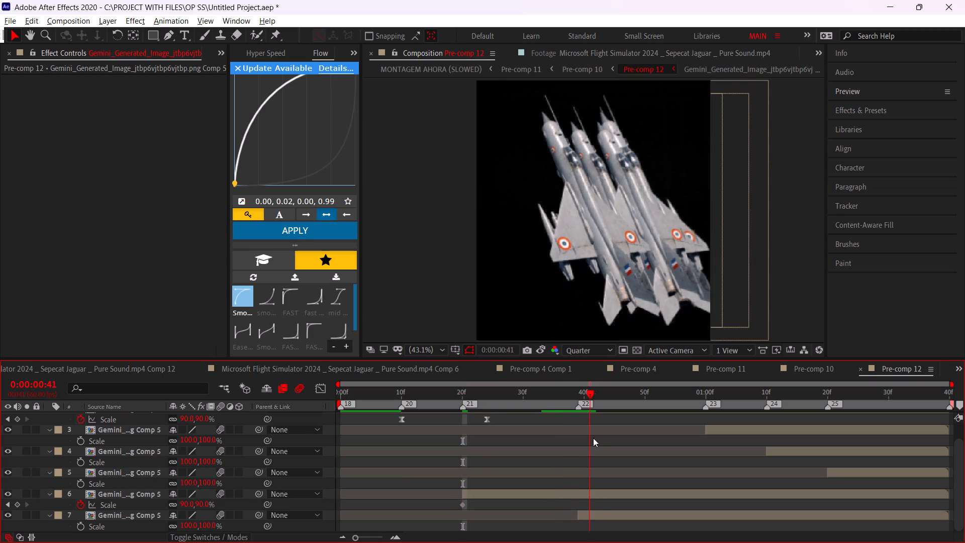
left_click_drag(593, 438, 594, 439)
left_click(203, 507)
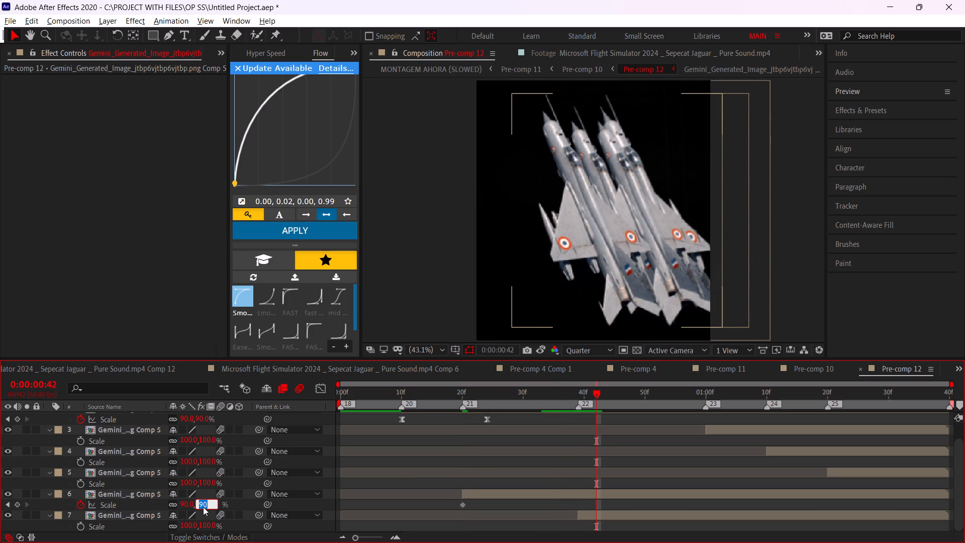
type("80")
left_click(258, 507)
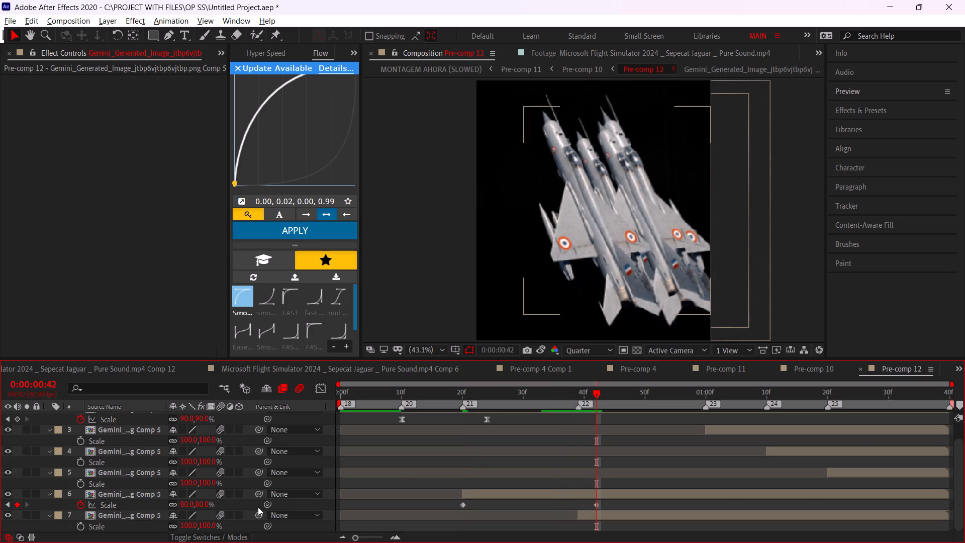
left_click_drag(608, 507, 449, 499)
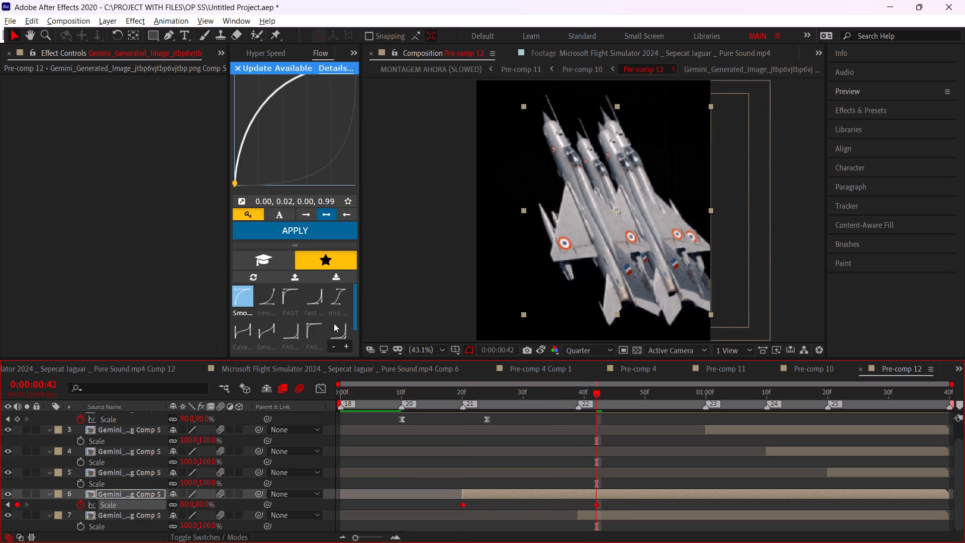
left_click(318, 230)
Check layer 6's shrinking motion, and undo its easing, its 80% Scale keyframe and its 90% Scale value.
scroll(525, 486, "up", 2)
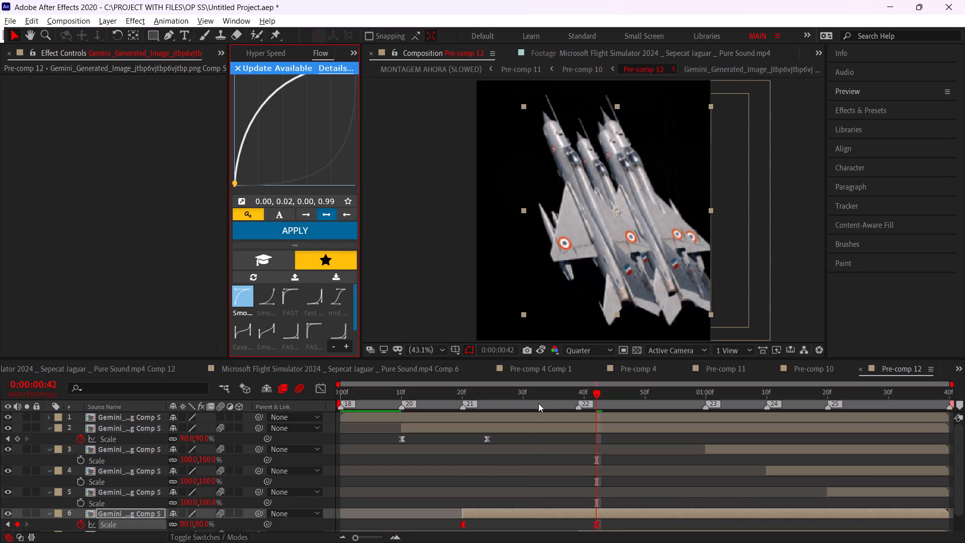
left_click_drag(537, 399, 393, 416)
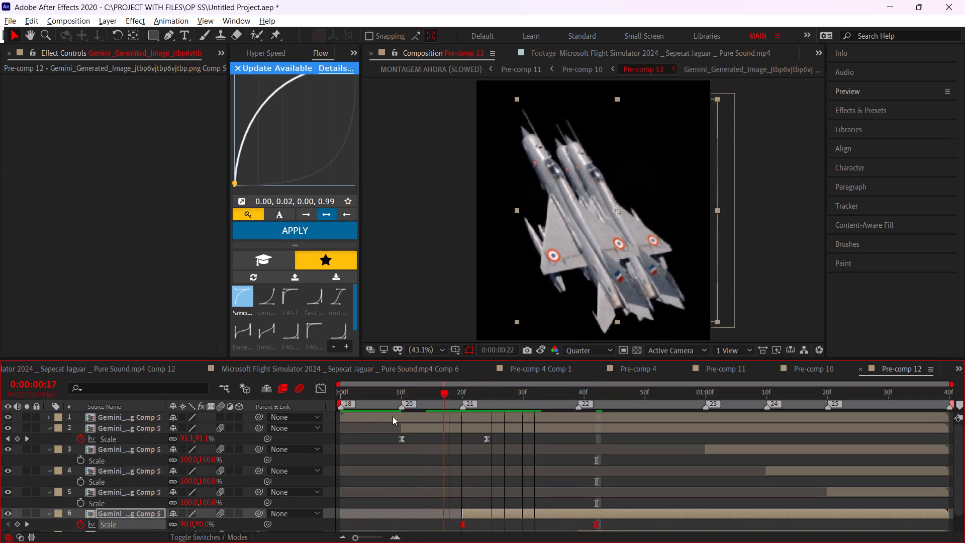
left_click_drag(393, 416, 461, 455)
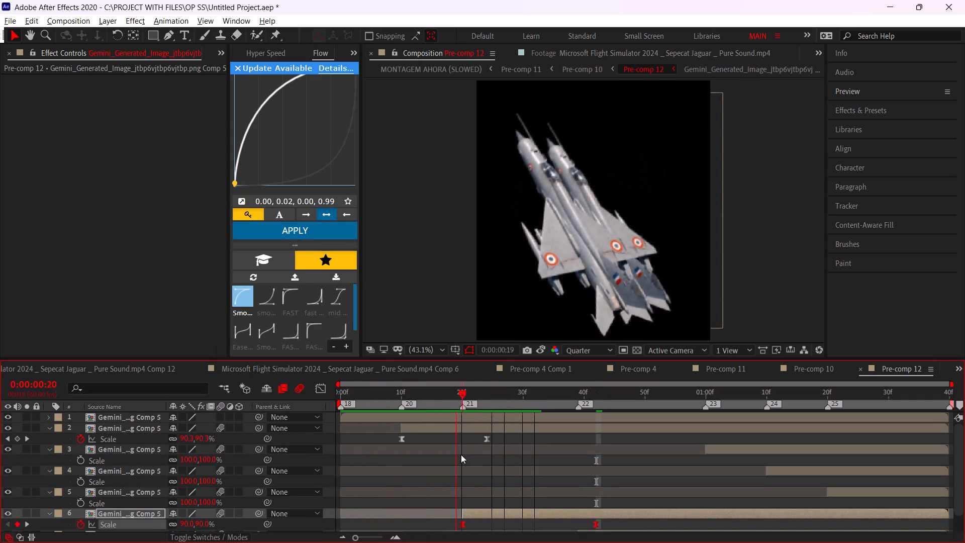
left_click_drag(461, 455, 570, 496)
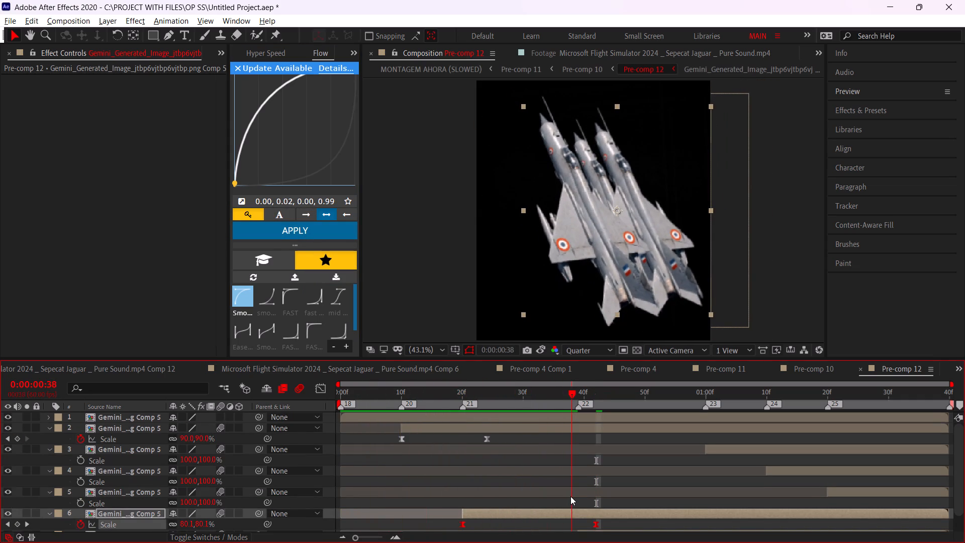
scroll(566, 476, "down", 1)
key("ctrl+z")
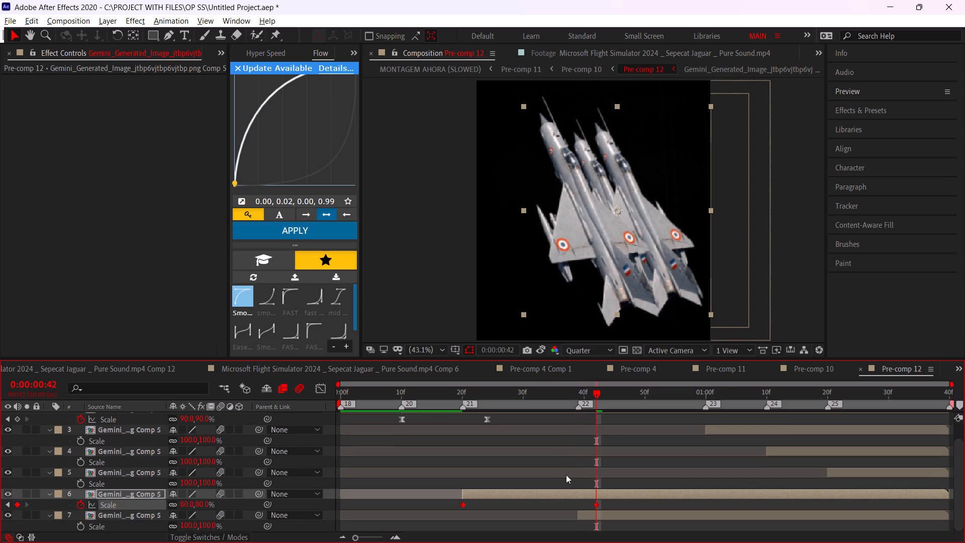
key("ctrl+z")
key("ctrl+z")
Examine the first jet copies' motion up to 0:00:00:20 and toggle layer 6's visibility to identify its jet.
scroll(551, 479, "up", 1)
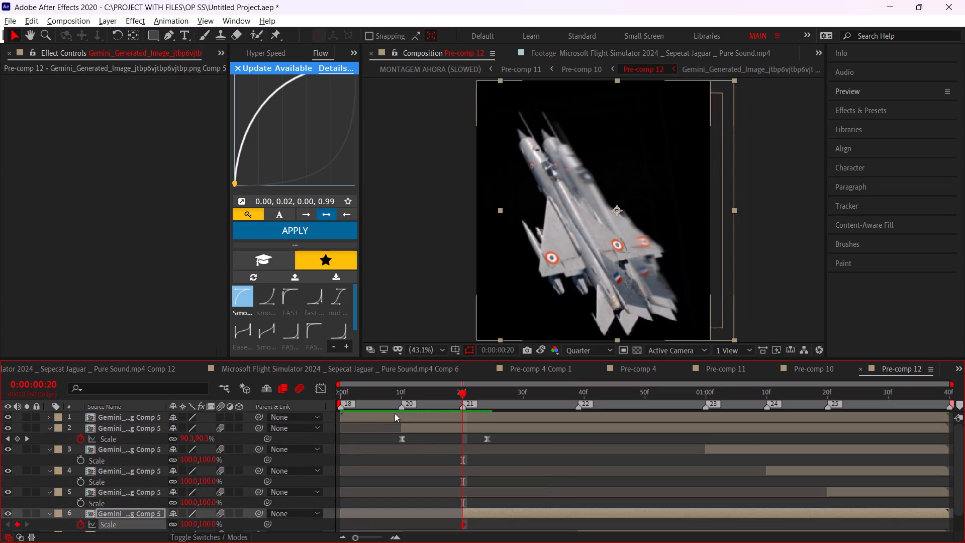
left_click_drag(414, 396, 355, 398)
key("space")
left_click_drag(369, 395, 389, 400)
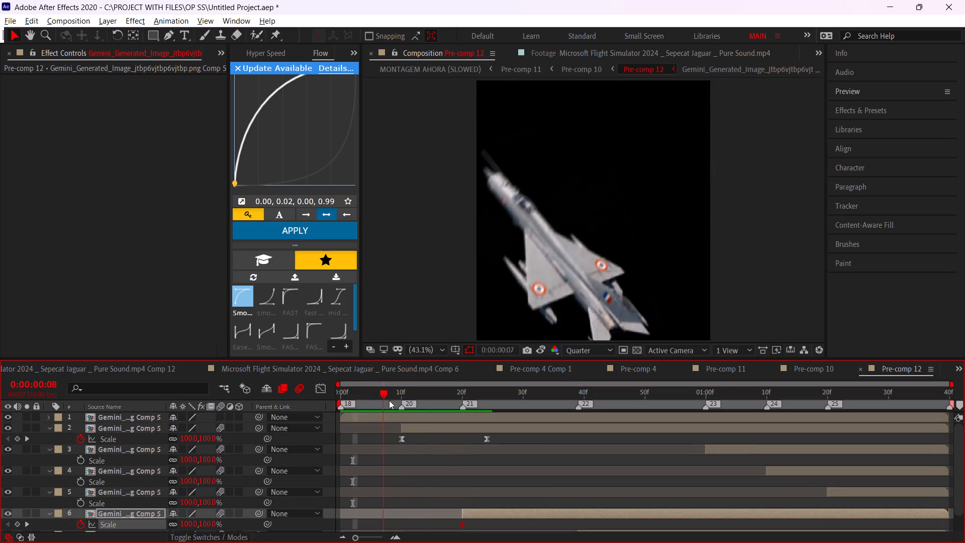
left_click_drag(389, 400, 461, 419)
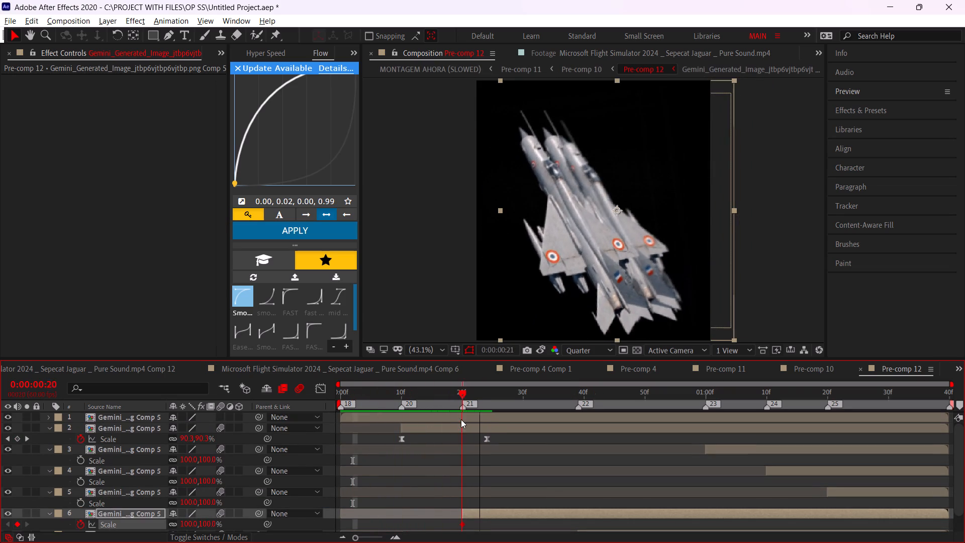
left_click_drag(461, 419, 464, 423)
left_click(510, 516)
left_click(154, 511)
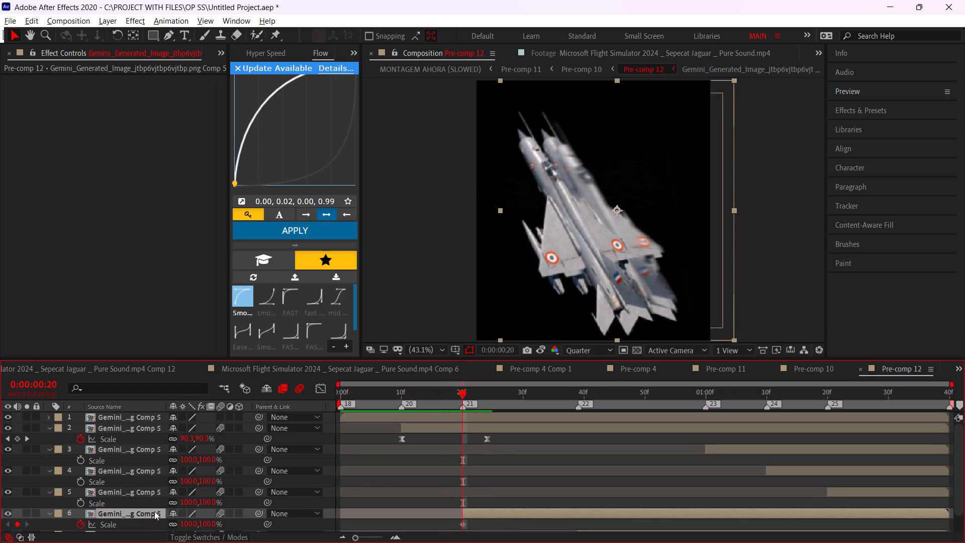
left_click(8, 512)
left_click(8, 512)
Toggle the visibility of layers 3 and 2 at 0:00:00:20 to identify which jet each one shows.
scroll(463, 471, "down", 3)
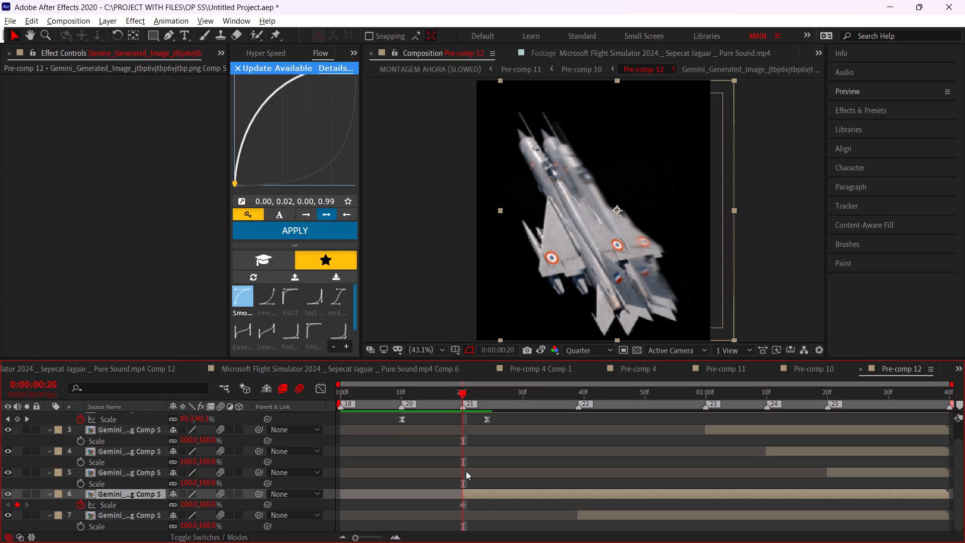
left_click(10, 432)
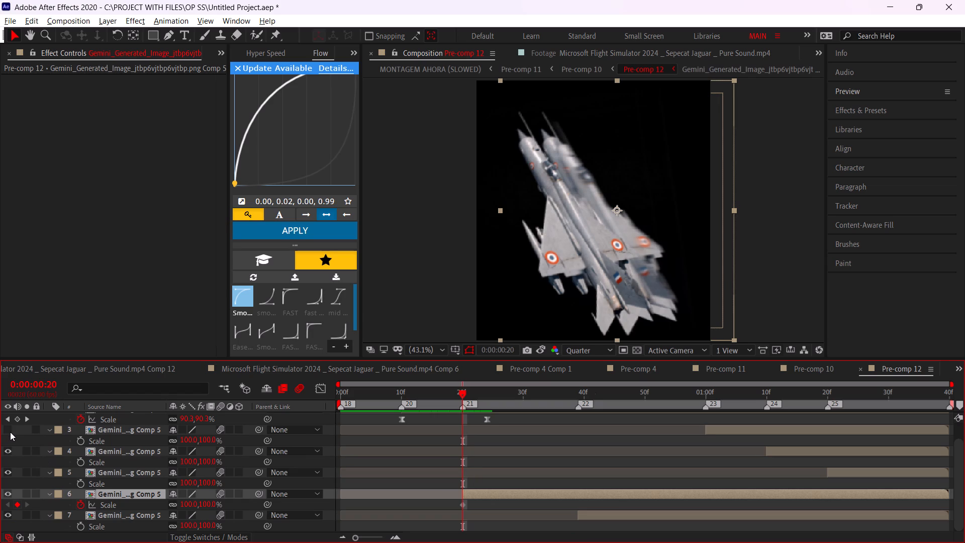
left_click(10, 432)
scroll(10, 432, "up", 2)
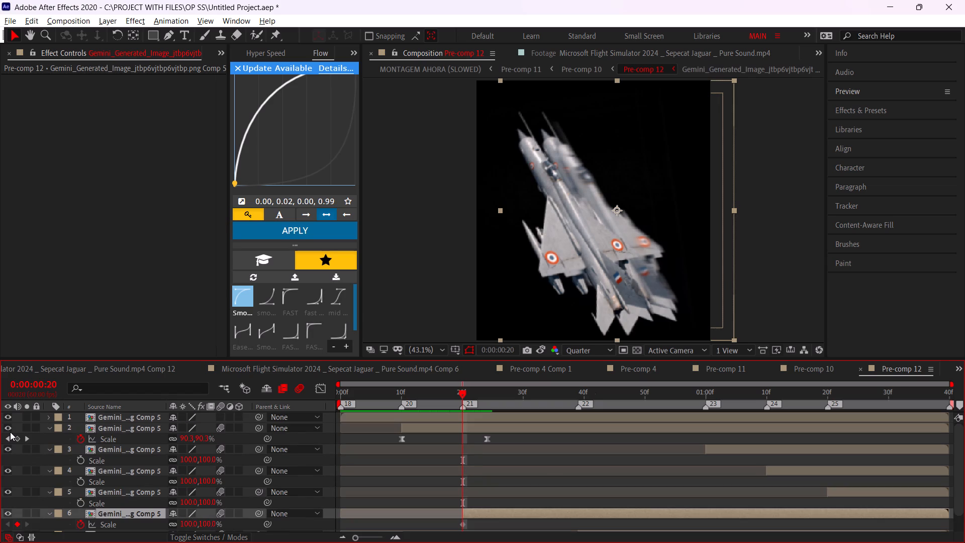
left_click(8, 426)
left_click(8, 426)
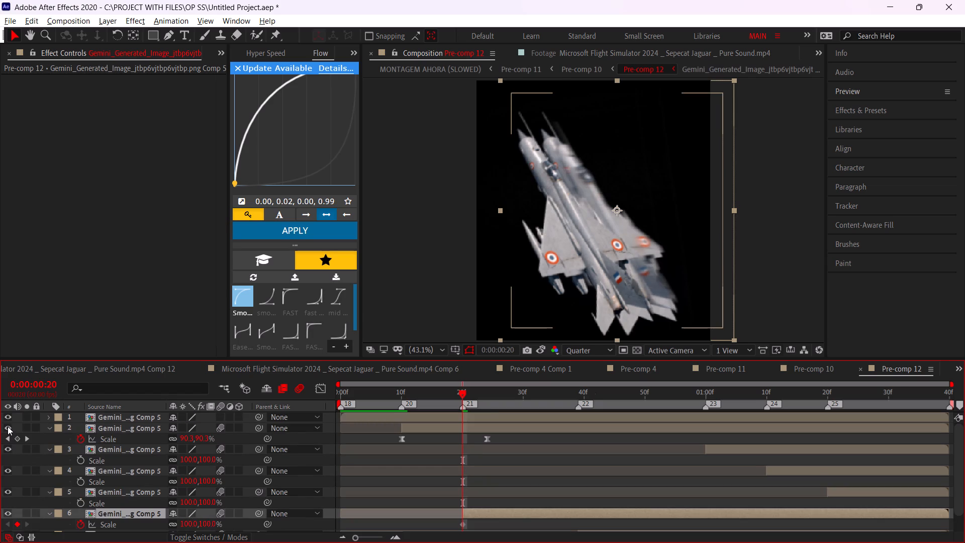
left_click(8, 426)
Reapply the Smooth easing curve to layer 2's two Scale keyframes, then show the layer and check its motion around 0:00:00:20.
left_click_drag(506, 439, 340, 423)
left_click(315, 228)
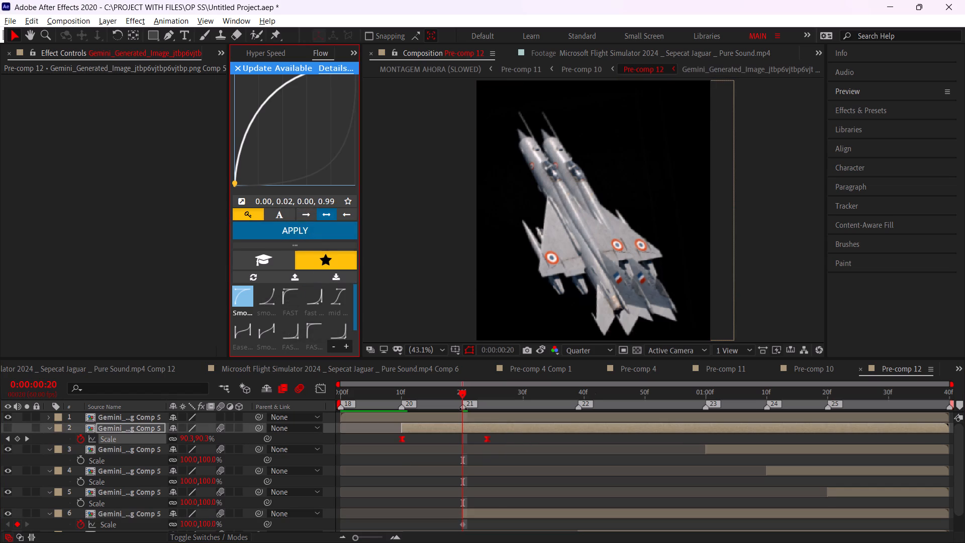
left_click_drag(440, 394, 432, 397)
left_click(7, 427)
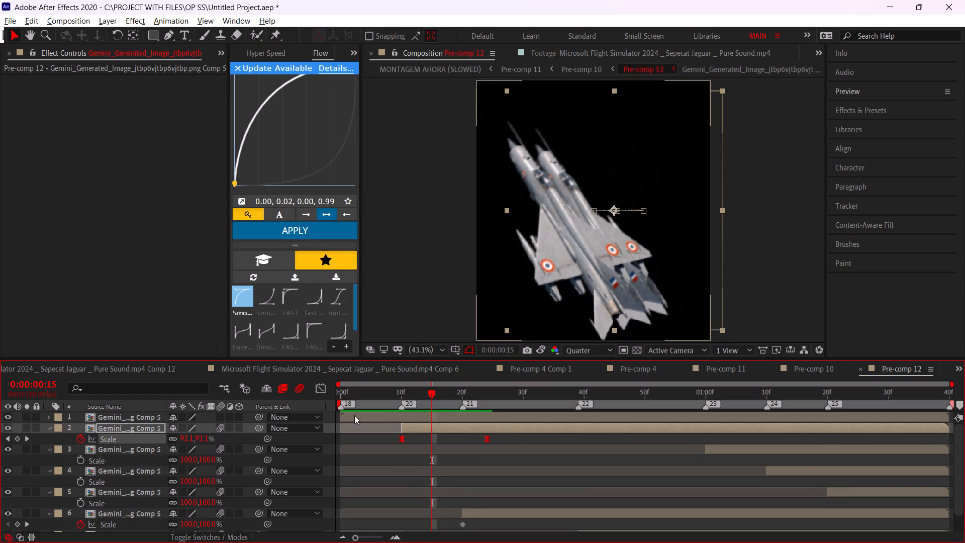
left_click_drag(443, 398, 502, 408)
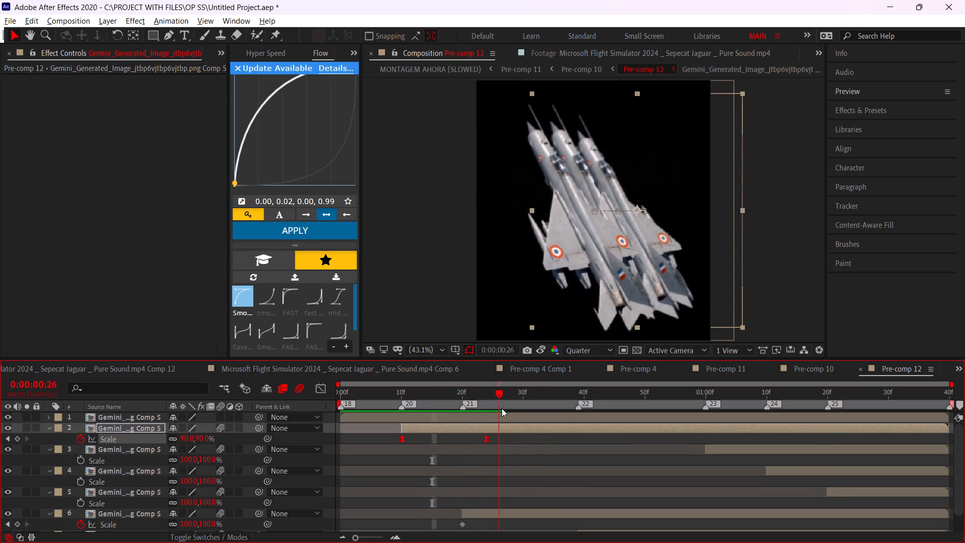
left_click_drag(502, 408, 453, 419)
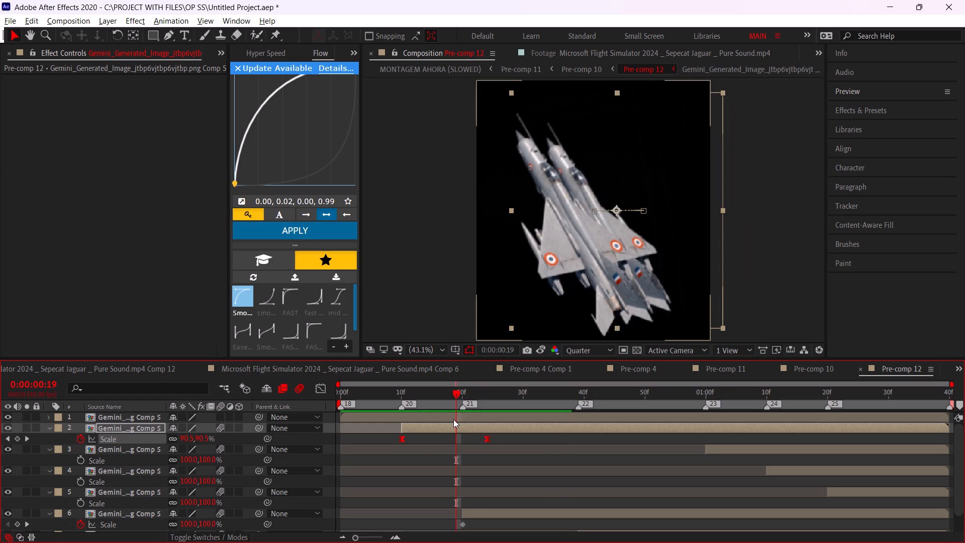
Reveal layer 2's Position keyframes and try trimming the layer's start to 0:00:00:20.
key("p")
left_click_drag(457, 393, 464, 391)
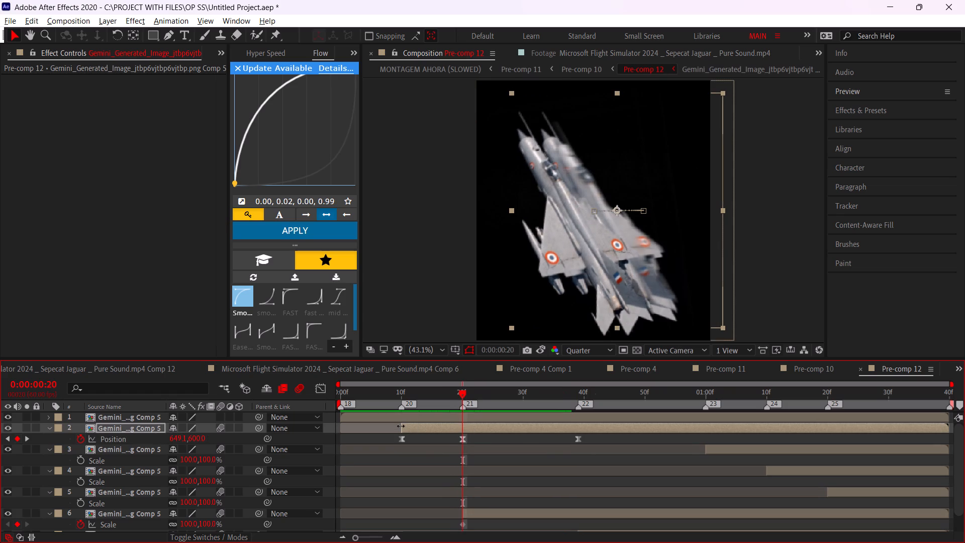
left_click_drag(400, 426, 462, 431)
Delete layer 2's last Position keyframe, the one at beat marker 22.
scroll(462, 432, "down", 2)
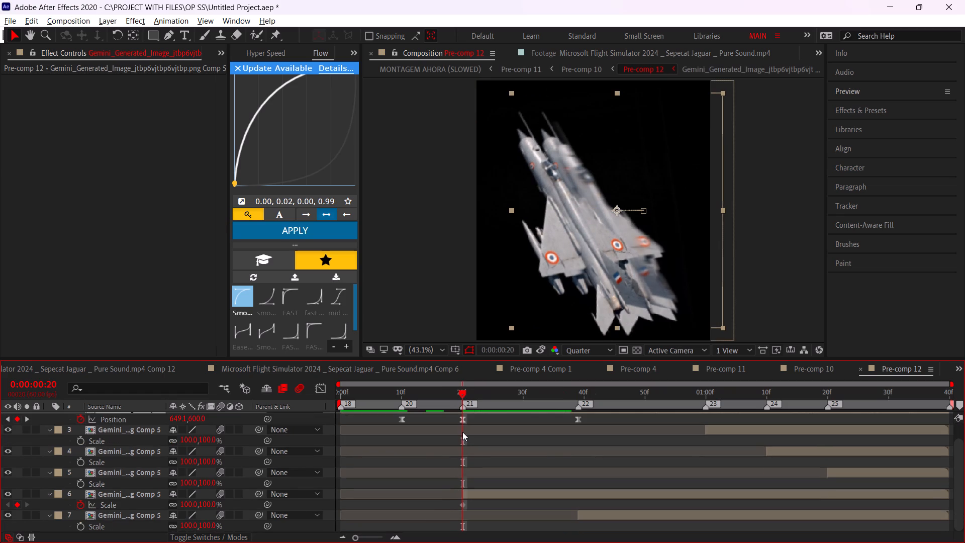
scroll(462, 432, "down", 1)
scroll(462, 432, "up", 5)
left_click(582, 438)
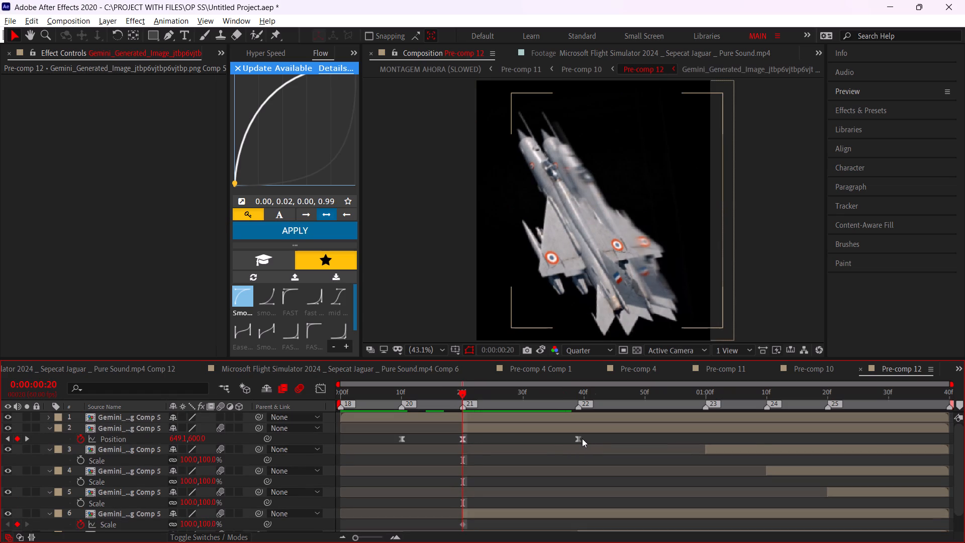
key("Delete")
left_click(581, 442)
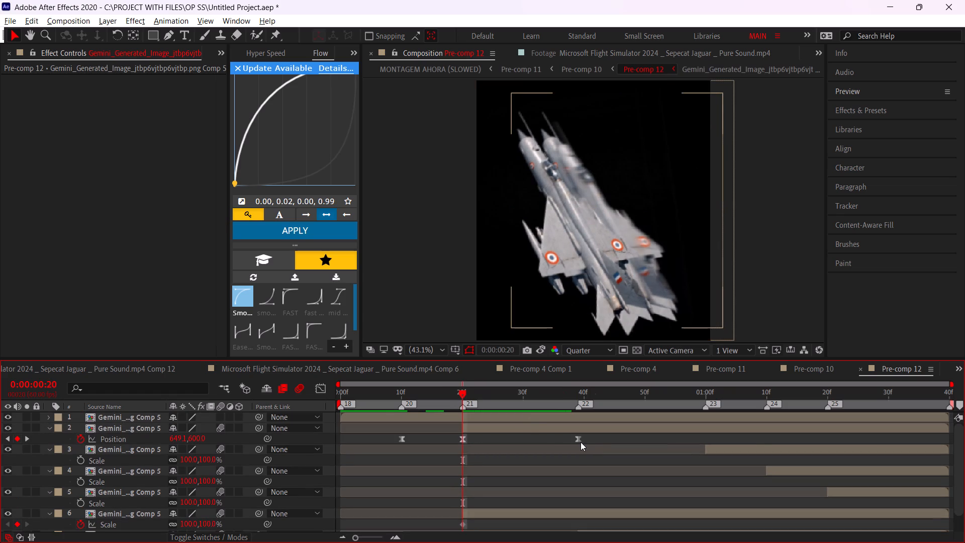
left_click(578, 441)
key("Delete")
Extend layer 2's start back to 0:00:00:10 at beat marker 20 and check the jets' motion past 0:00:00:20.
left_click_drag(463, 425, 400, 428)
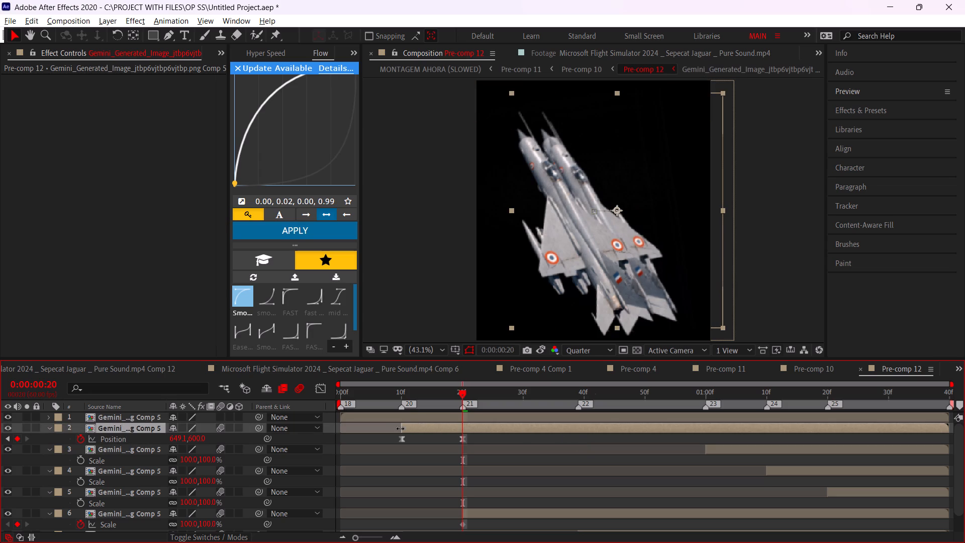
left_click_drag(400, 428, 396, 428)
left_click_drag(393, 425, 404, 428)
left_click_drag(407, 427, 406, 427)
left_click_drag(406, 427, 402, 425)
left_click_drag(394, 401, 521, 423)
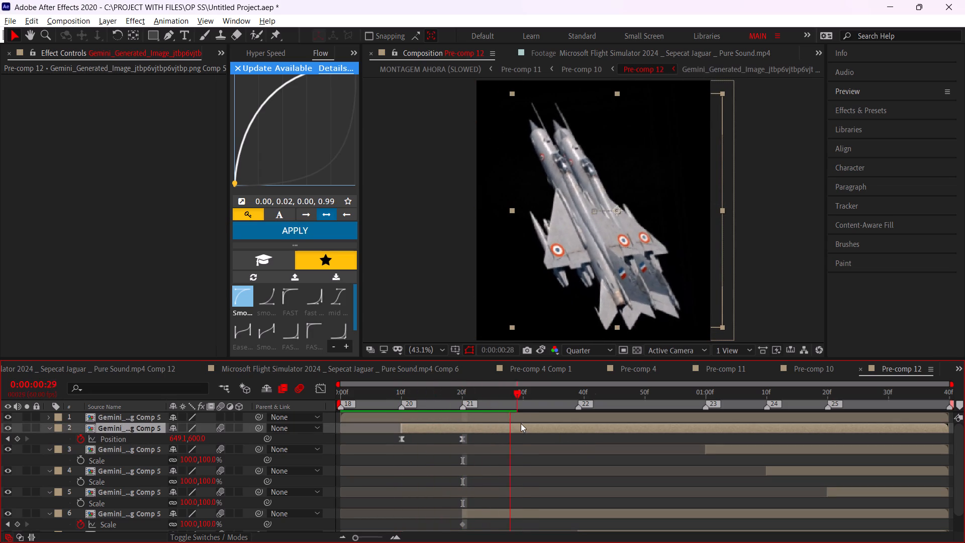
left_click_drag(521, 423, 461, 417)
Add a Position keyframe of 797.1, 600.0 at 0:00:00:40 to layer 6, easing from the 0:00:00:20 keyframe with the Smooth curve.
scroll(468, 468, "down", 3)
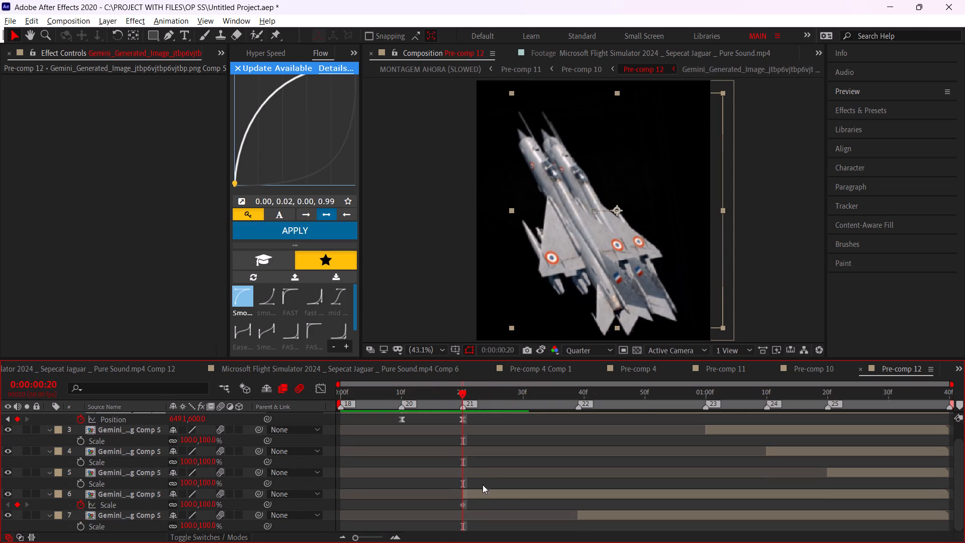
left_click(482, 493)
key("p")
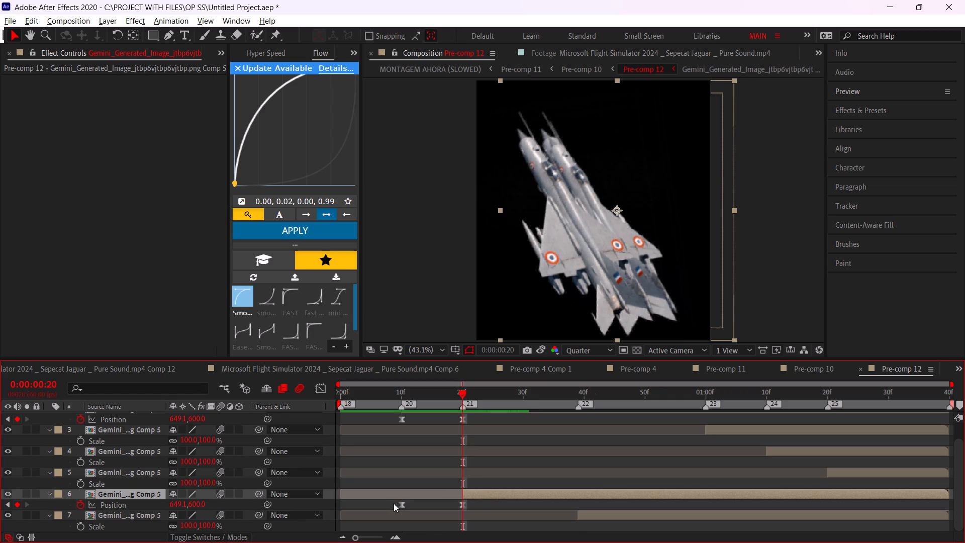
left_click_drag(532, 396, 586, 415)
left_click_drag(182, 505, 213, 506)
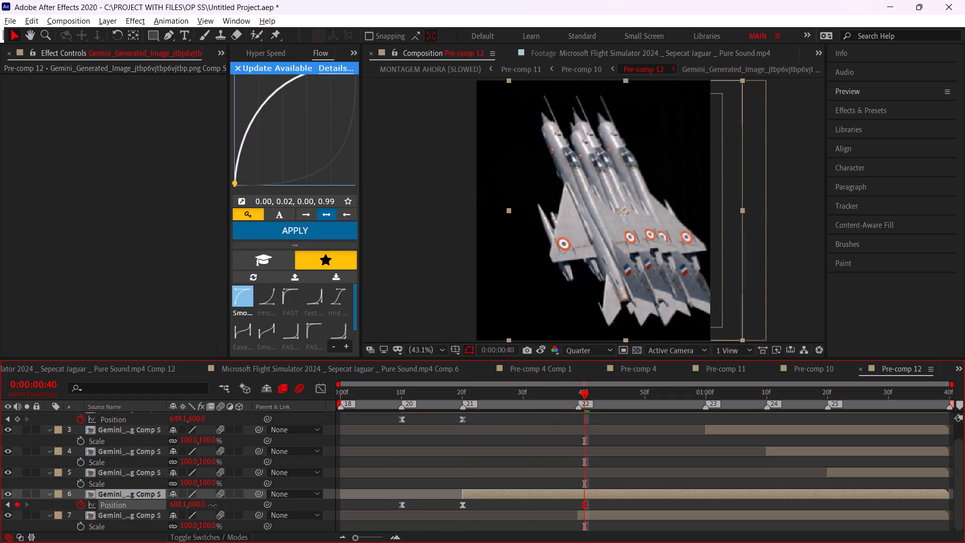
left_click_drag(213, 506, 251, 496)
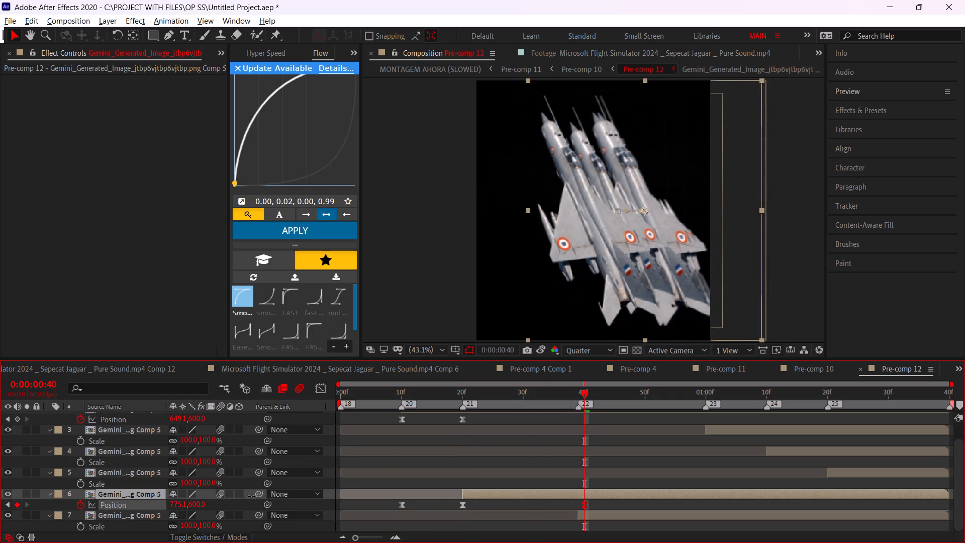
left_click_drag(251, 496, 268, 498)
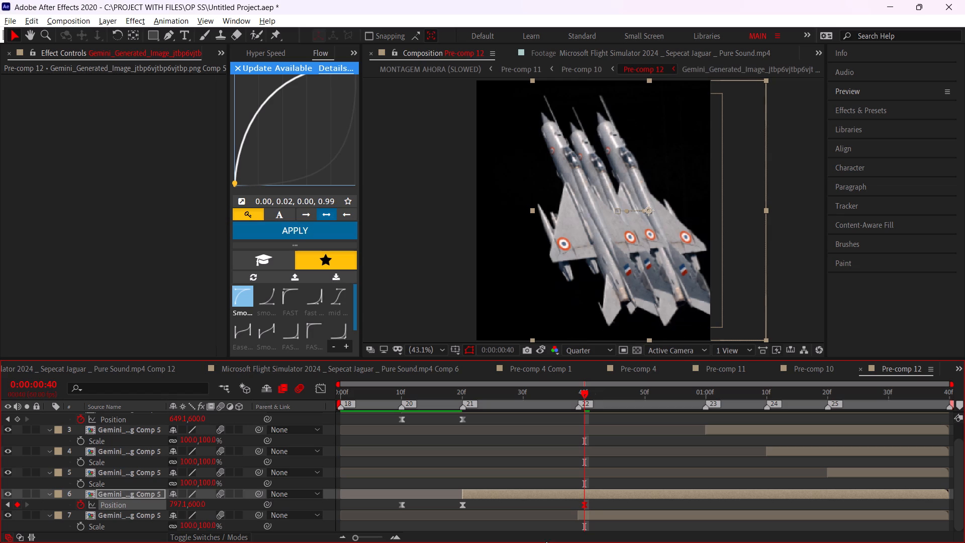
left_click_drag(590, 501, 443, 509)
left_click(301, 237)
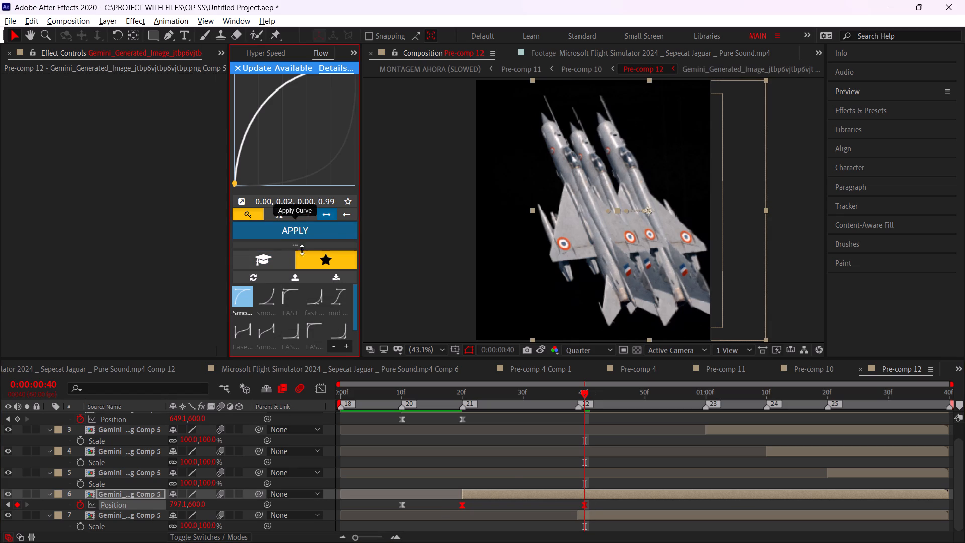
Add a Scale keyframe to layer 6 at 0:00:00:40, trying 90% before settling on 80%.
scroll(511, 475, "up", 2)
left_click_drag(468, 390, 461, 391)
key("s")
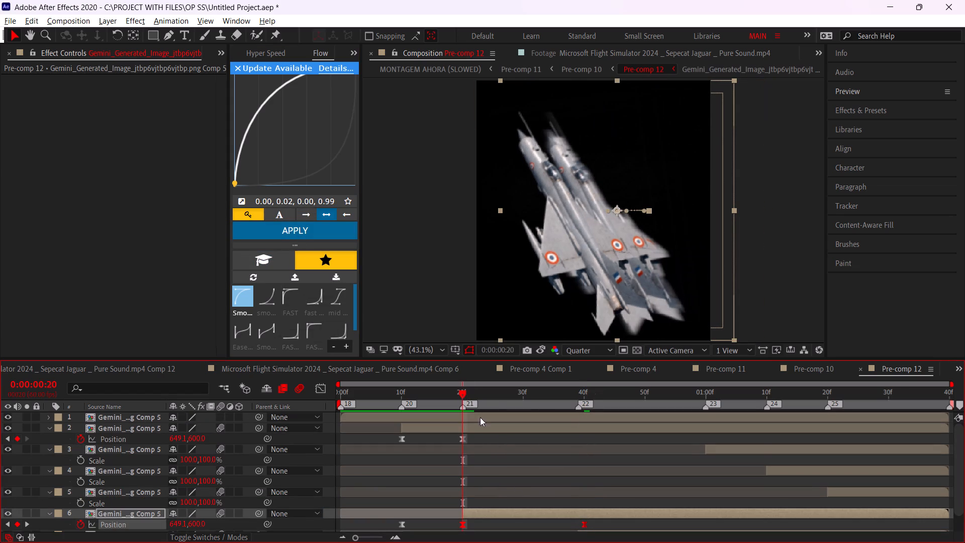
scroll(507, 473, "down", 2)
left_click_drag(562, 396, 583, 401)
left_click(188, 502)
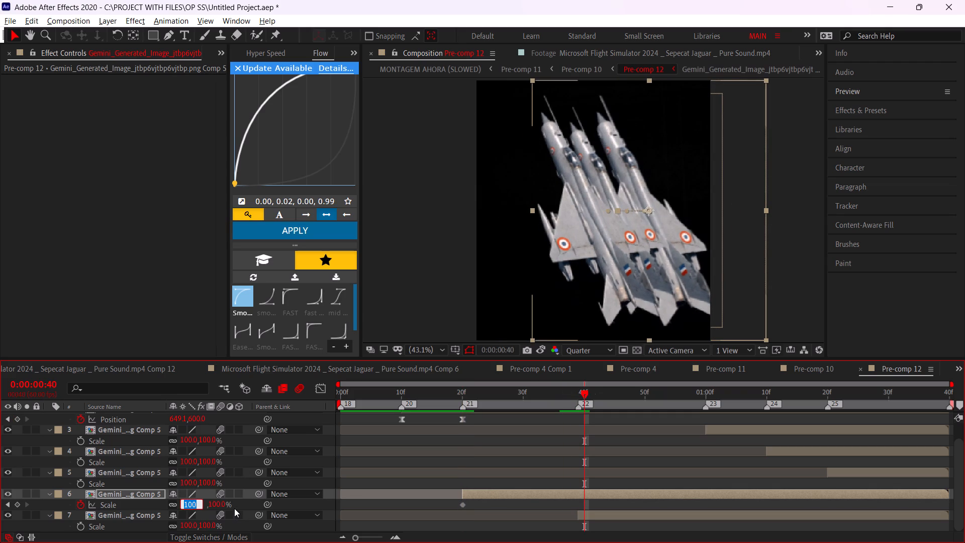
key("9")
key("0")
left_click(239, 505)
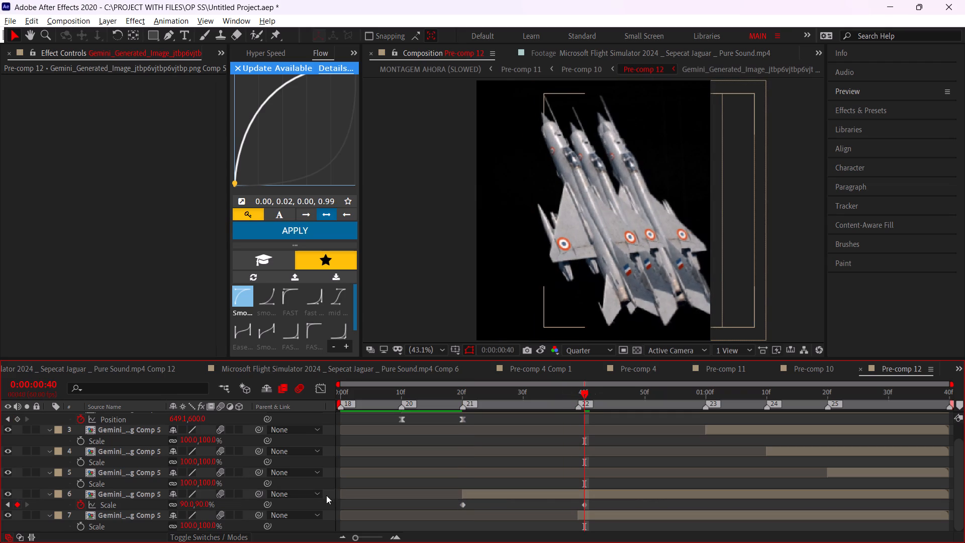
left_click(204, 502)
key("8")
key("0")
left_click(237, 504)
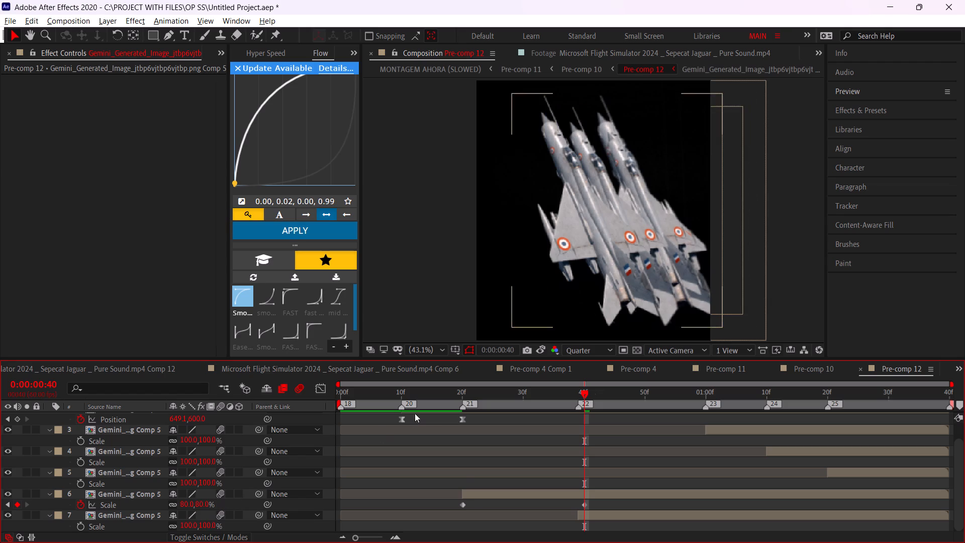
Set layer 6's Scale keyframe at 0:00:00:20 to 90% and apply the Smooth easing curve to both its Scale keyframes.
left_click(463, 395)
left_click(206, 504)
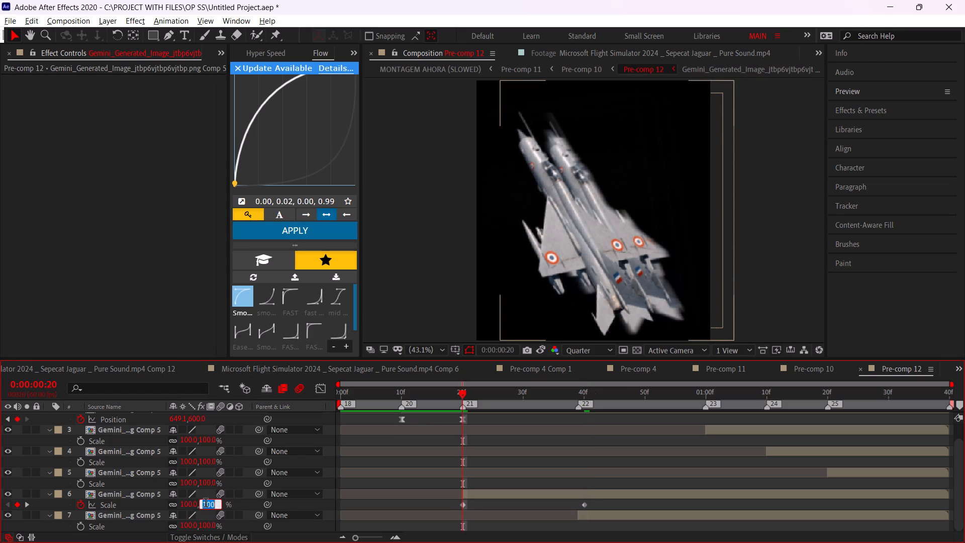
key("9")
key("0")
left_click(234, 503)
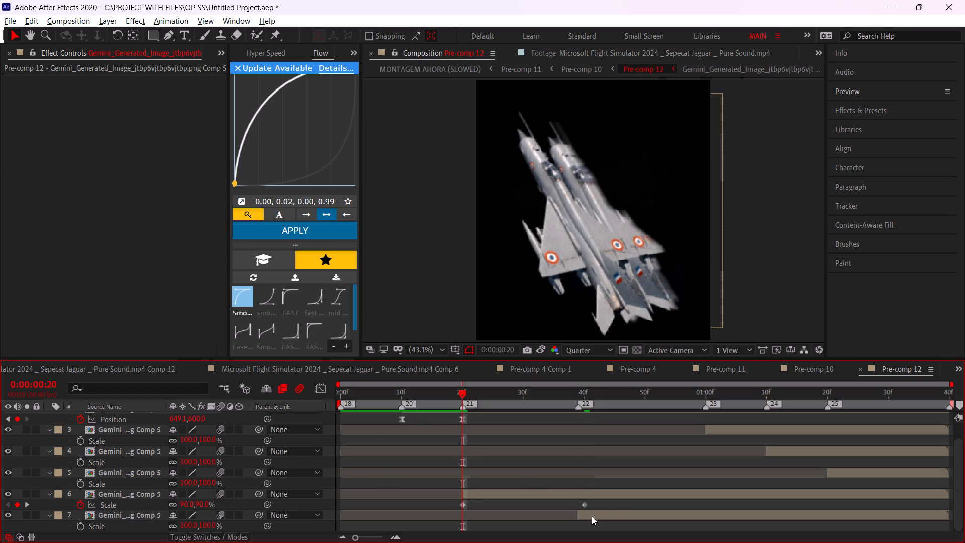
left_click_drag(595, 503, 431, 501)
left_click(305, 236)
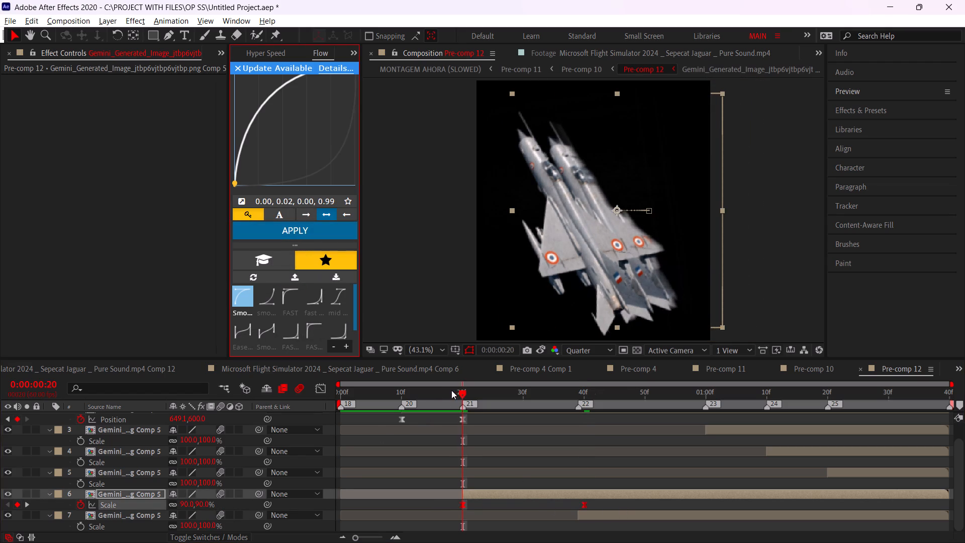
Preview Pre-comp 12 from the start and examine the jets' motion around 0:00:00:38.
left_click_drag(451, 390, 288, 405)
key("space")
left_click_drag(363, 397, 364, 397)
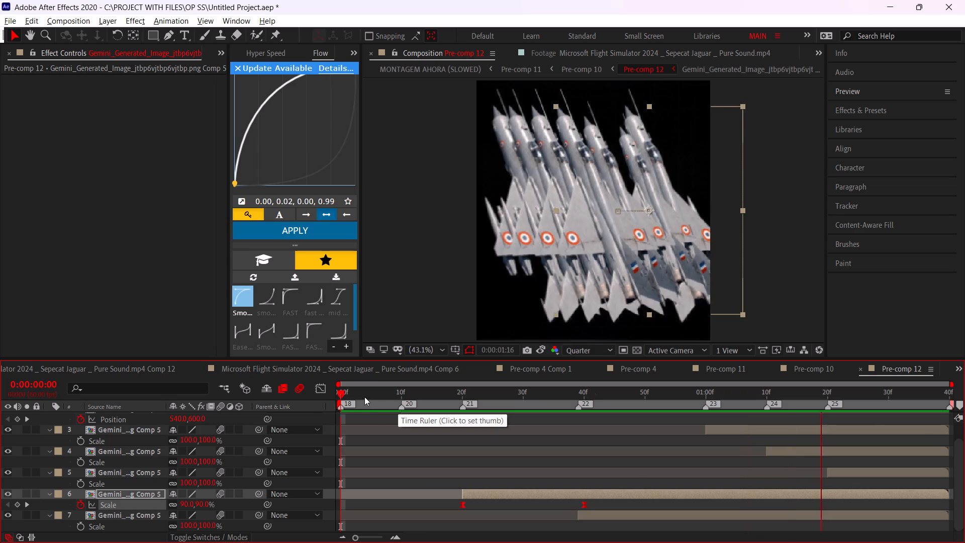
left_click_drag(364, 397, 571, 455)
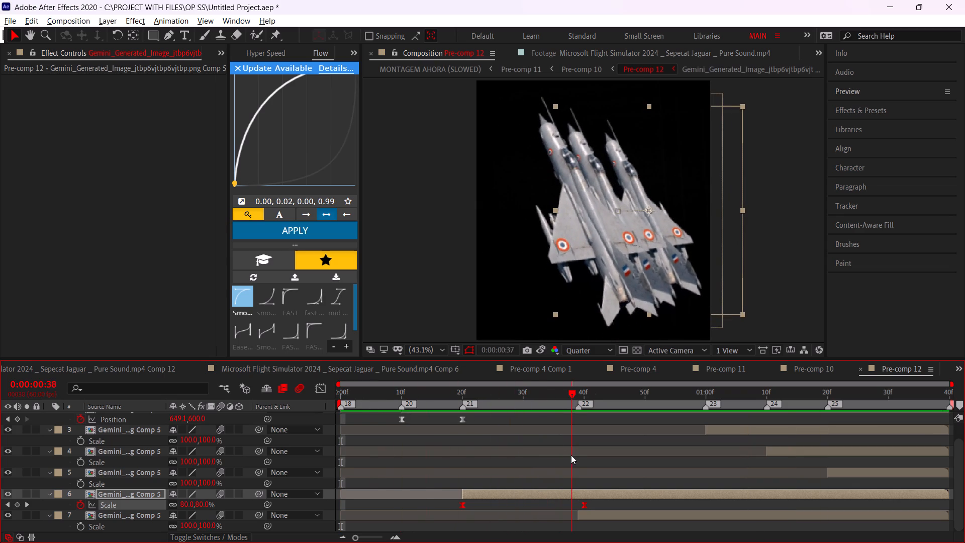
left_click_drag(571, 455, 572, 458)
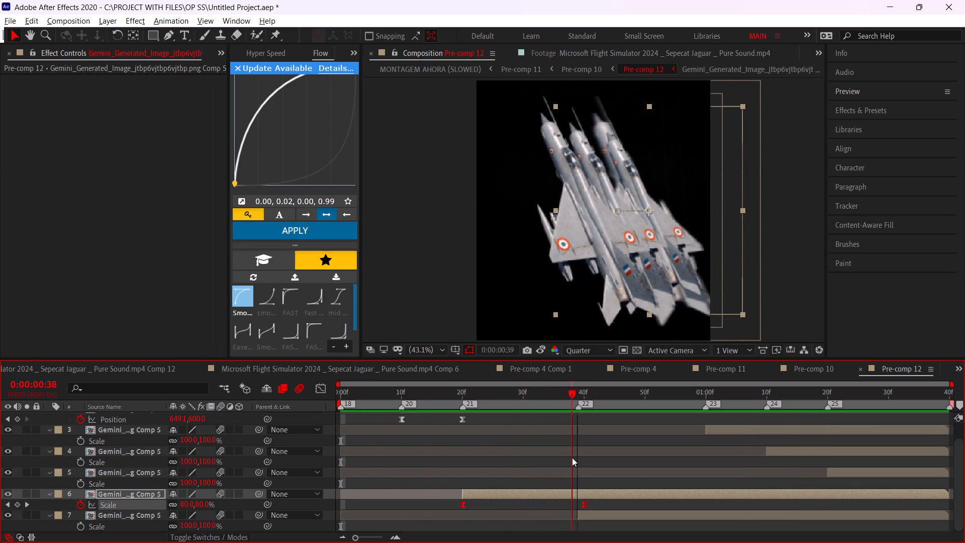
left_click_drag(572, 458, 569, 462)
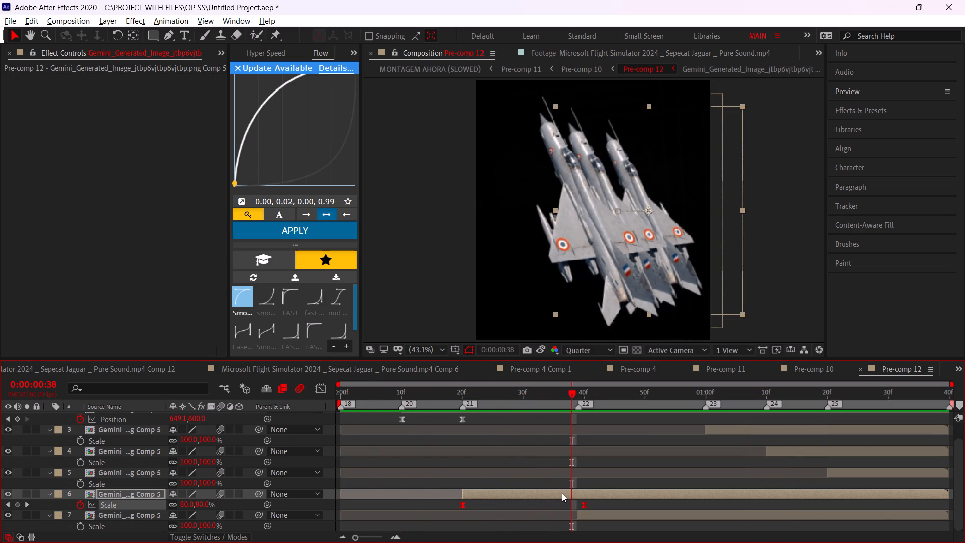
Move layer 6's 0:00:00:40 Position keyframe to 0:00:00:39 and set its value to 755.1, 600.0.
left_click(562, 493)
key("p")
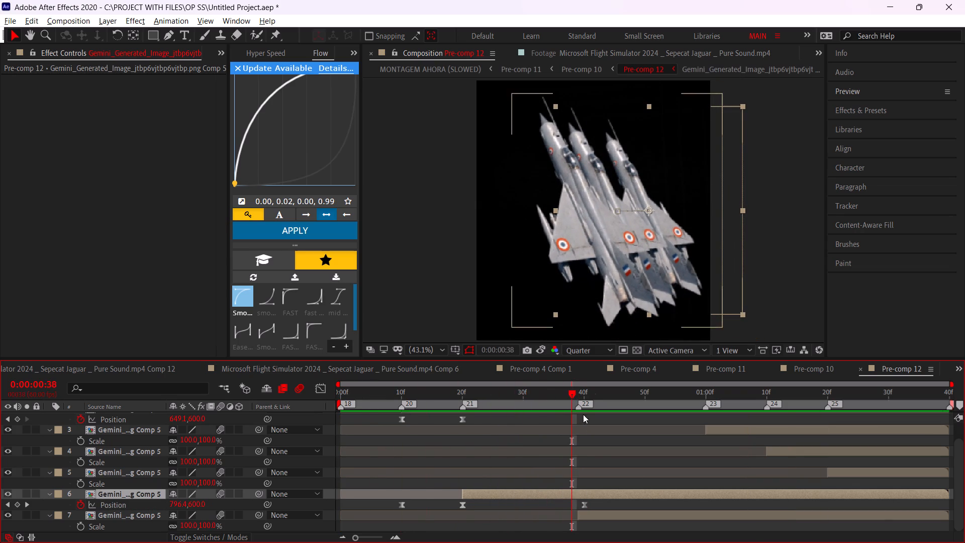
left_click_drag(573, 391, 586, 396)
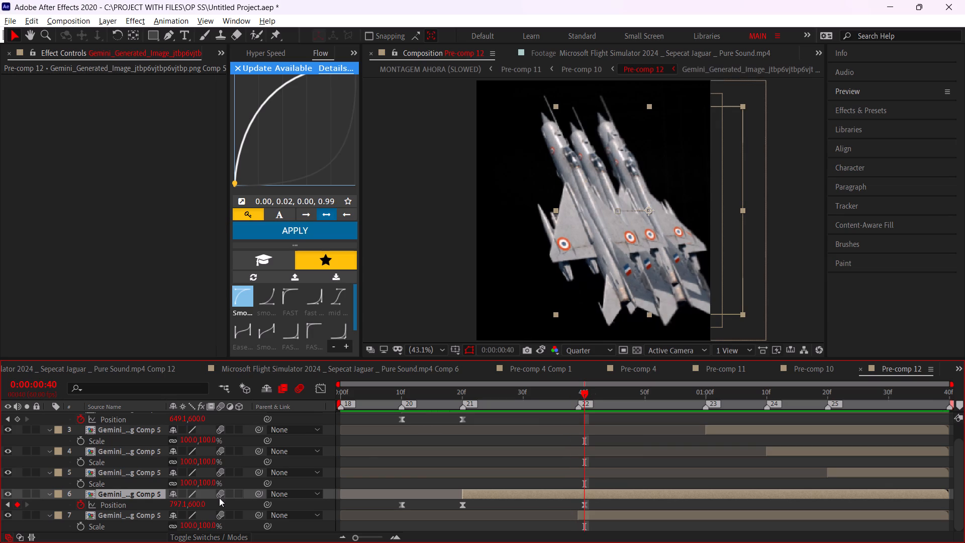
left_click(586, 520)
key("p")
scroll(583, 516, "down", 1)
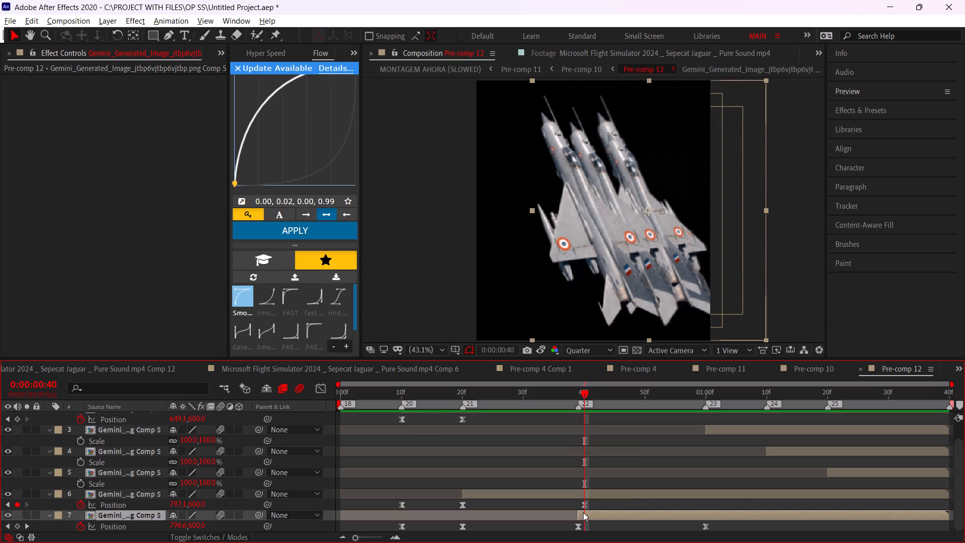
scroll(578, 520, "down", 2)
left_click_drag(585, 505, 578, 505)
left_click(578, 389)
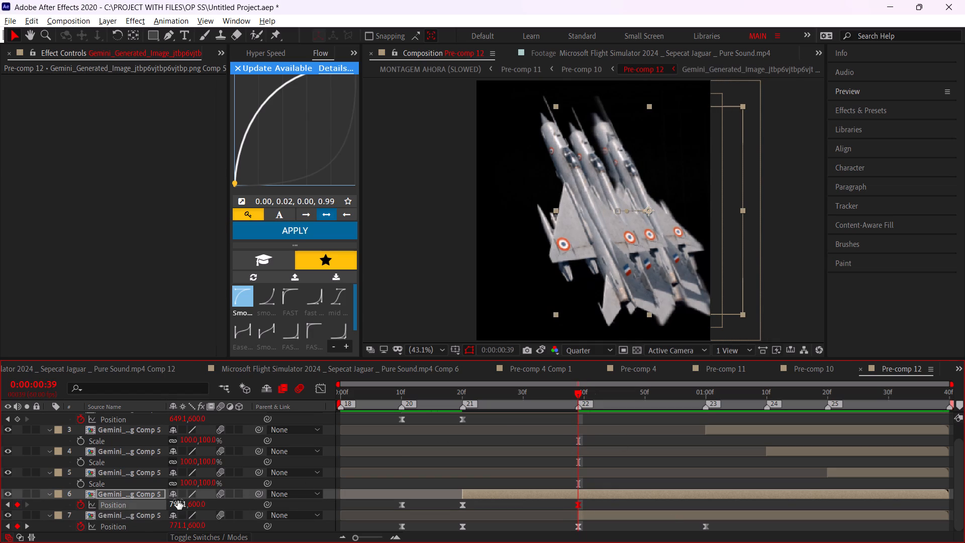
left_click_drag(178, 506, 171, 505)
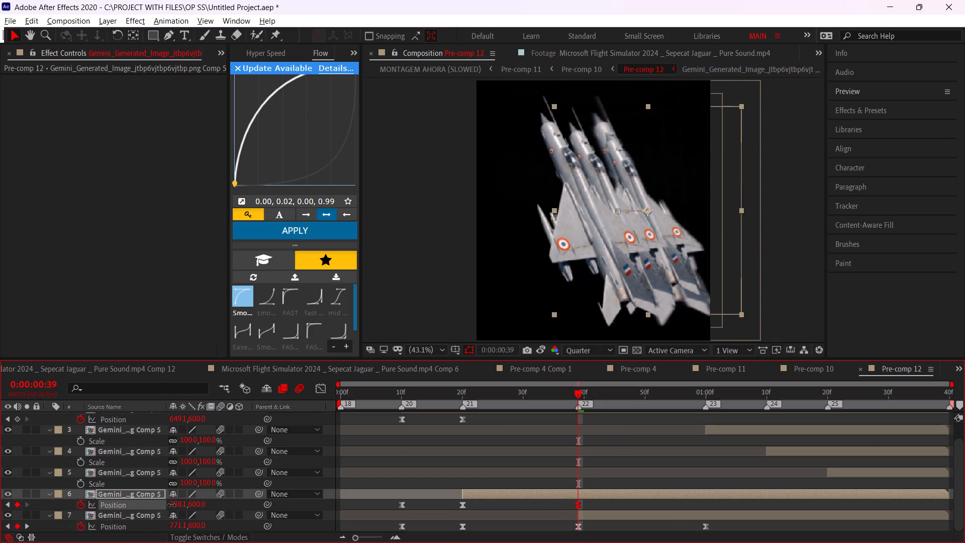
left_click_drag(171, 505, 143, 497)
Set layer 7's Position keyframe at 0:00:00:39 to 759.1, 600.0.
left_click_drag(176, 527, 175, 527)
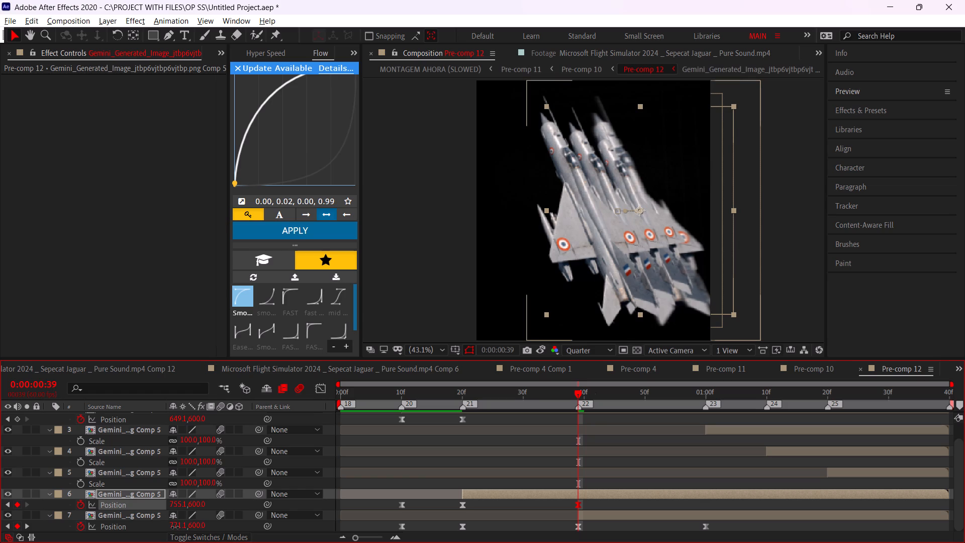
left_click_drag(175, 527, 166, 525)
Set layer 7's Scale to 80%.
key("s")
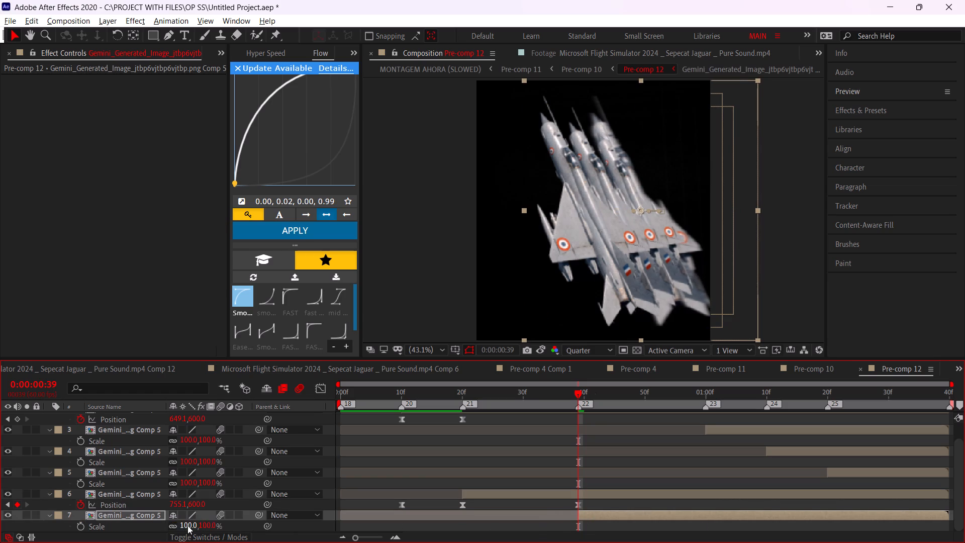
left_click(187, 525)
key("8")
key("0")
left_click(240, 521)
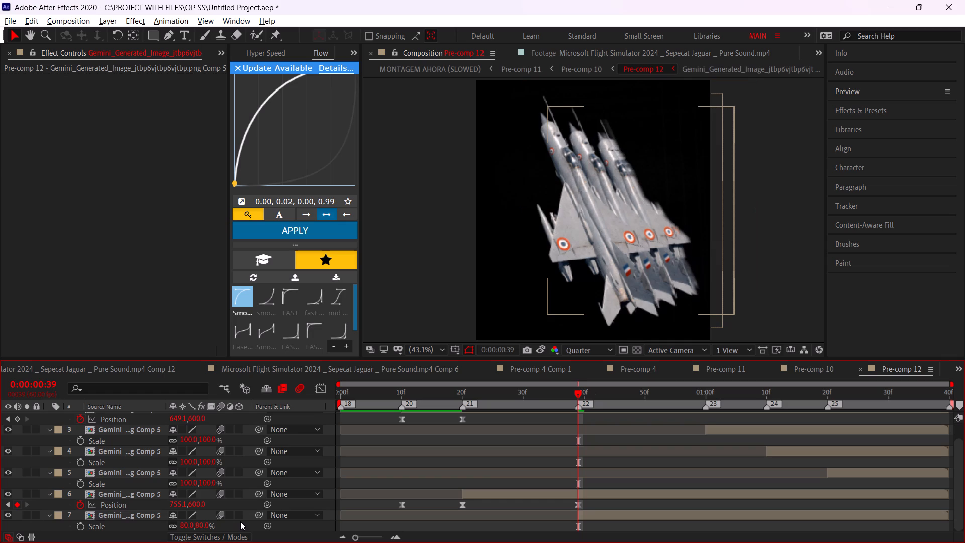
left_click(174, 506)
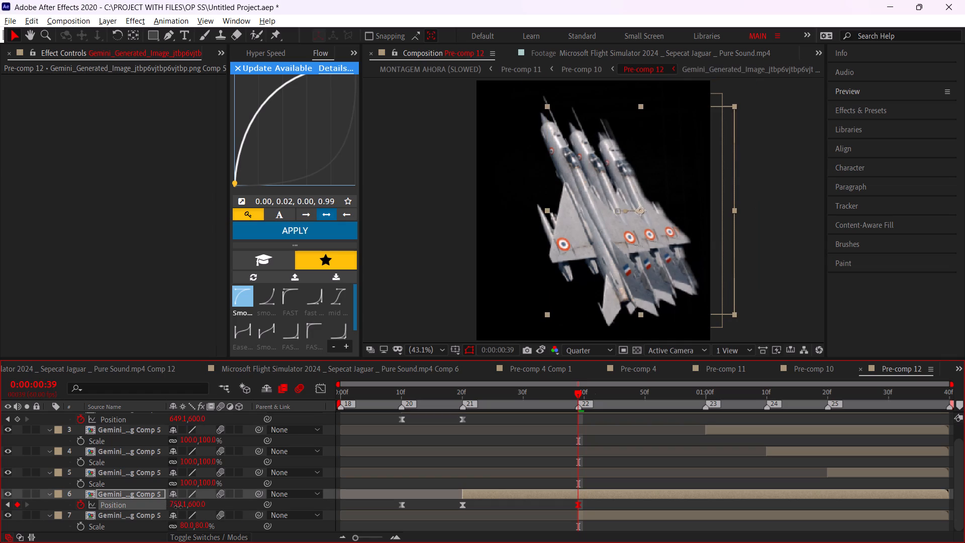
key("ctrl+z")
Set layer 7's Position keyframe at 0:00:00:39 to 731.1, 600.0.
scroll(452, 498, "down", 1)
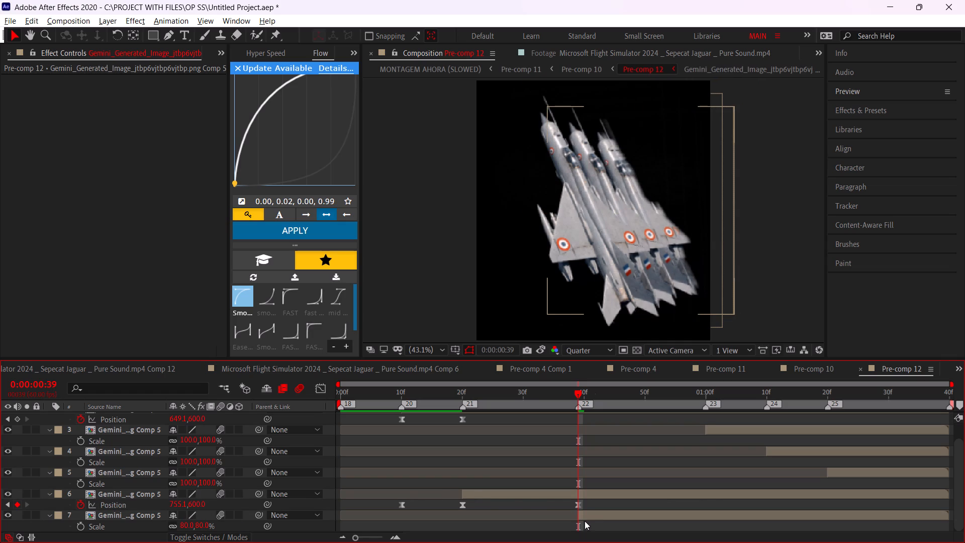
left_click(585, 521)
left_click(582, 516)
key("p")
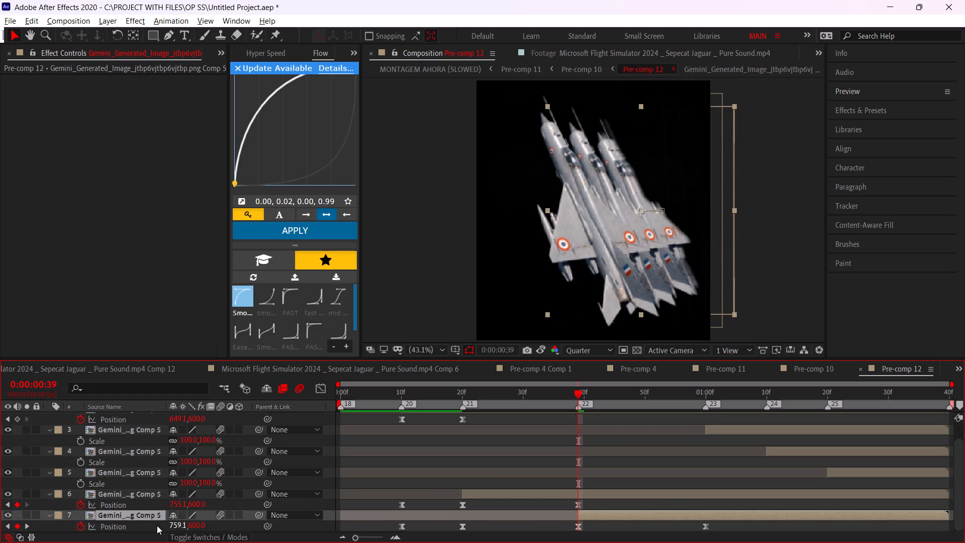
left_click_drag(177, 525, 162, 522)
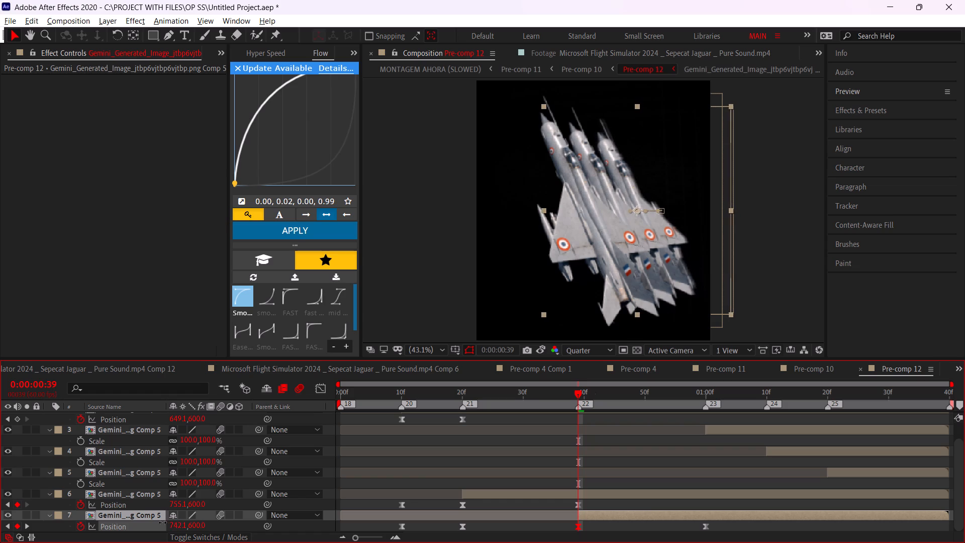
left_click_drag(162, 522, 155, 520)
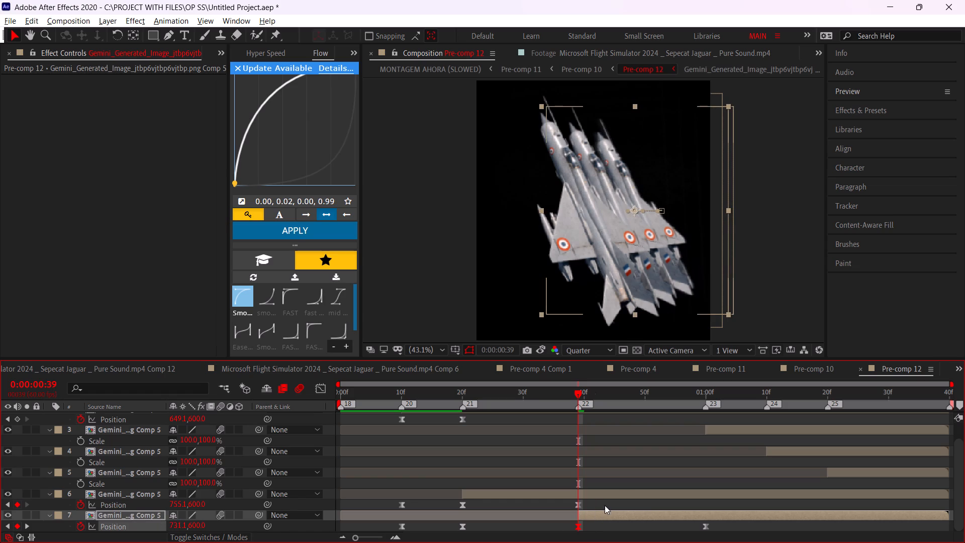
Keyframe layer 7's Scale from 80% at 0:00:00:39 to 70% at 0:00:01:00.
key("s")
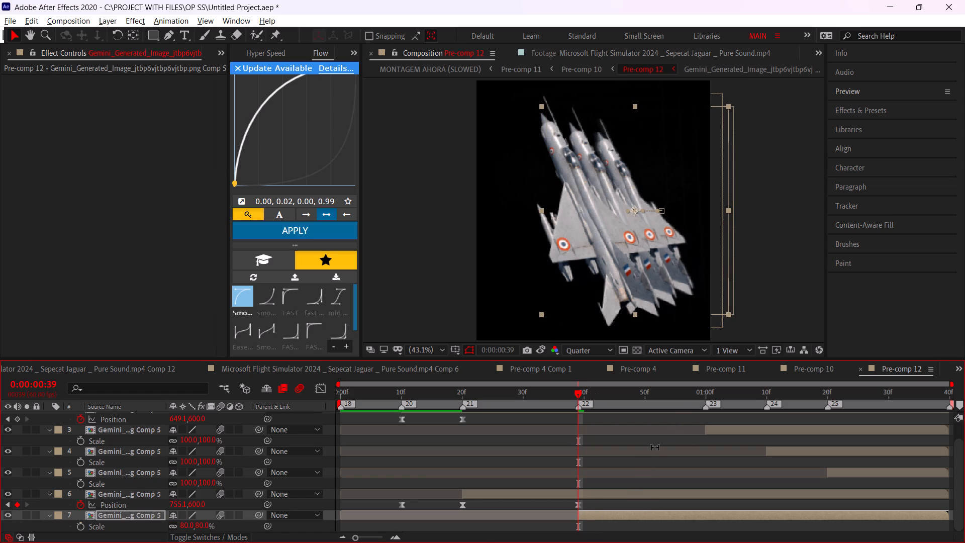
left_click_drag(673, 395, 704, 402)
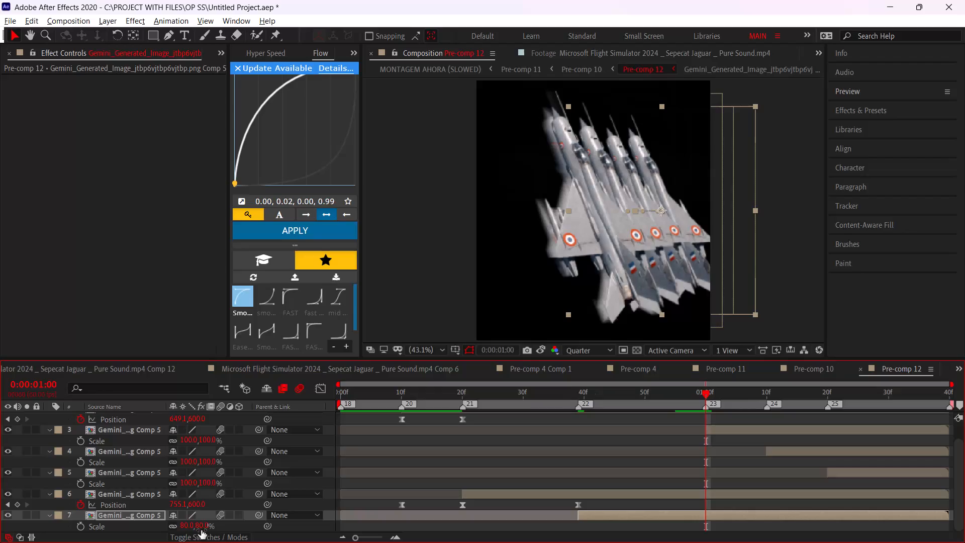
left_click(187, 526)
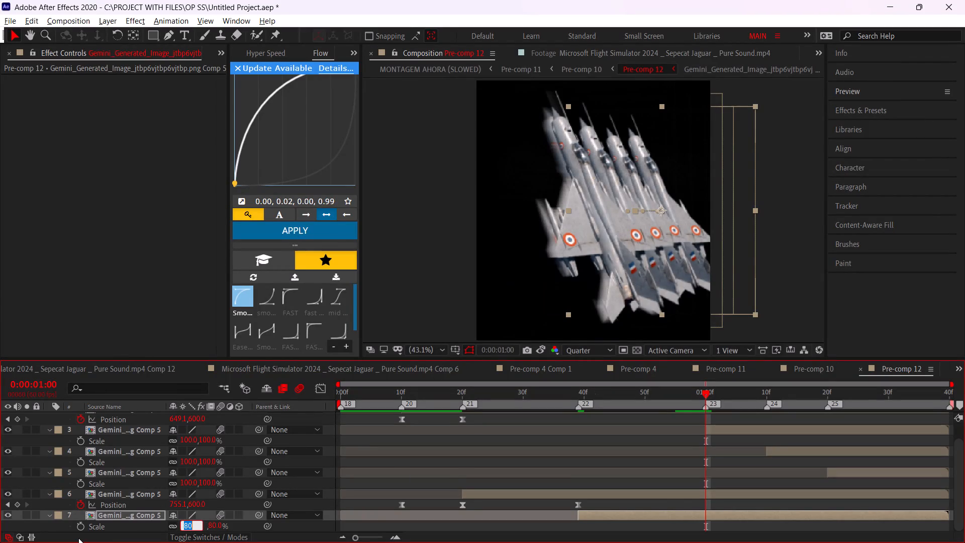
left_click(83, 526)
left_click_drag(706, 526, 588, 534)
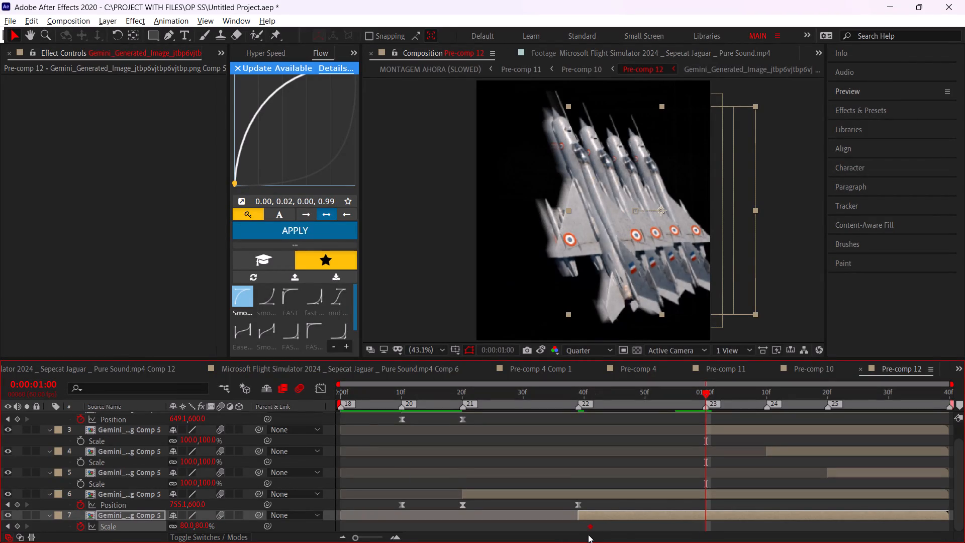
left_click_drag(588, 534, 578, 534)
left_click(204, 528)
key("7")
key("0")
left_click(253, 528)
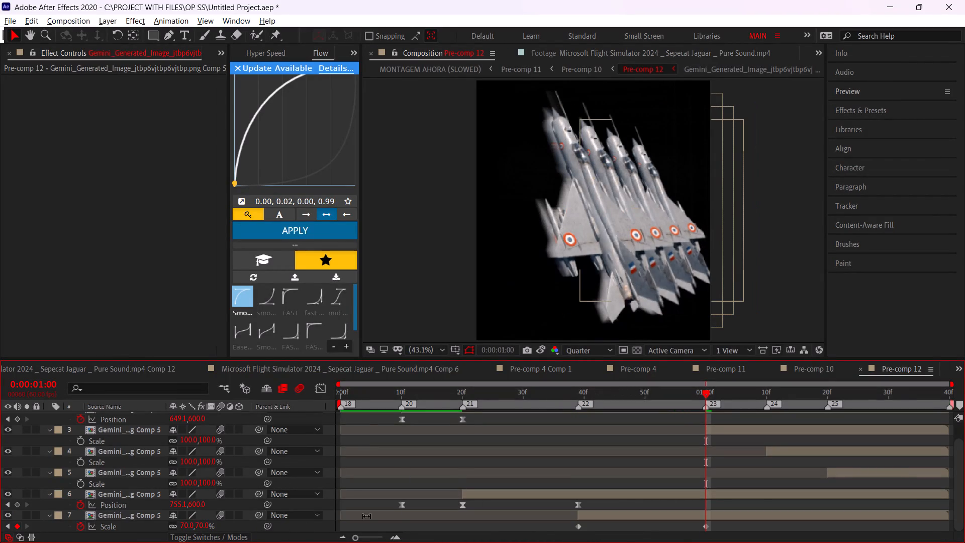
Apply the Smooth easing curve to layer 7's Scale and Position keyframes at 0:00:00:39 and 0:00:01:00.
left_click_drag(728, 522, 544, 526)
left_click(288, 232)
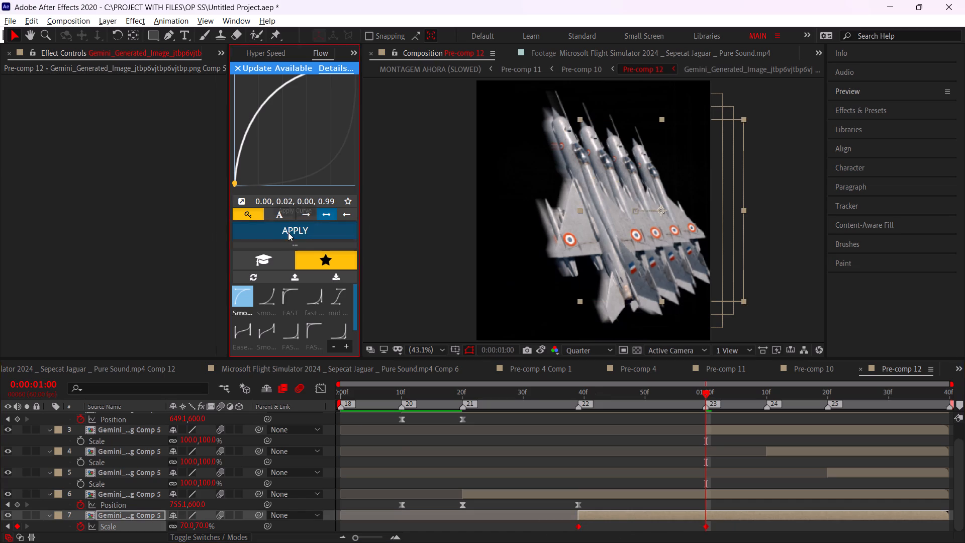
left_click(306, 223)
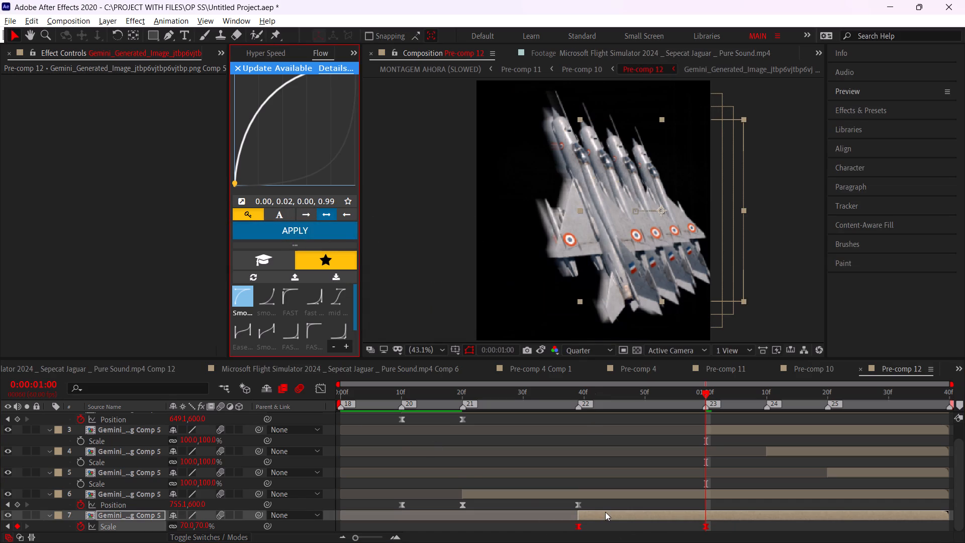
key("p")
left_click_drag(717, 525, 572, 523)
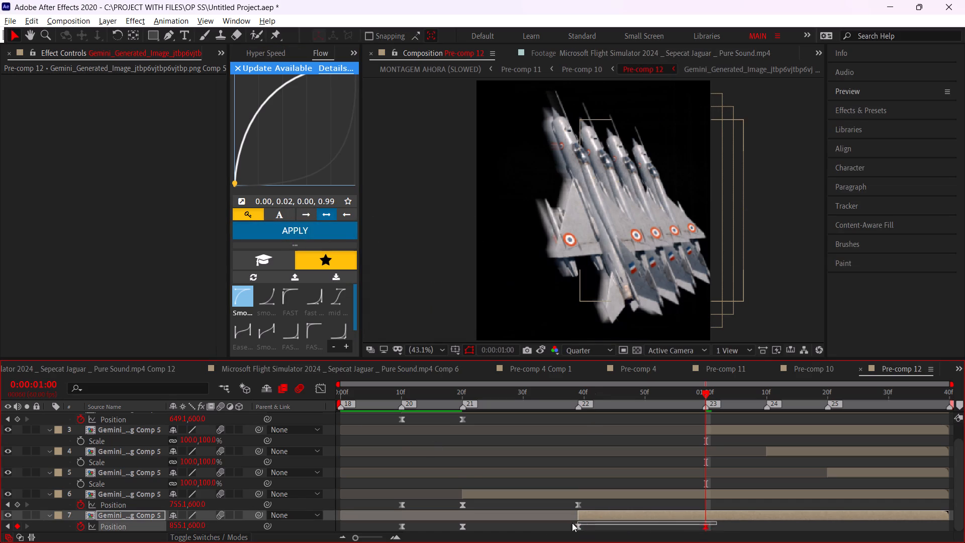
left_click_drag(572, 523, 551, 527)
left_click(292, 231)
Preview Pre-comp 12 from the start and examine the jets' motion around 0:00:00:17.
left_click_drag(534, 389, 280, 416)
key("space")
left_click(450, 478)
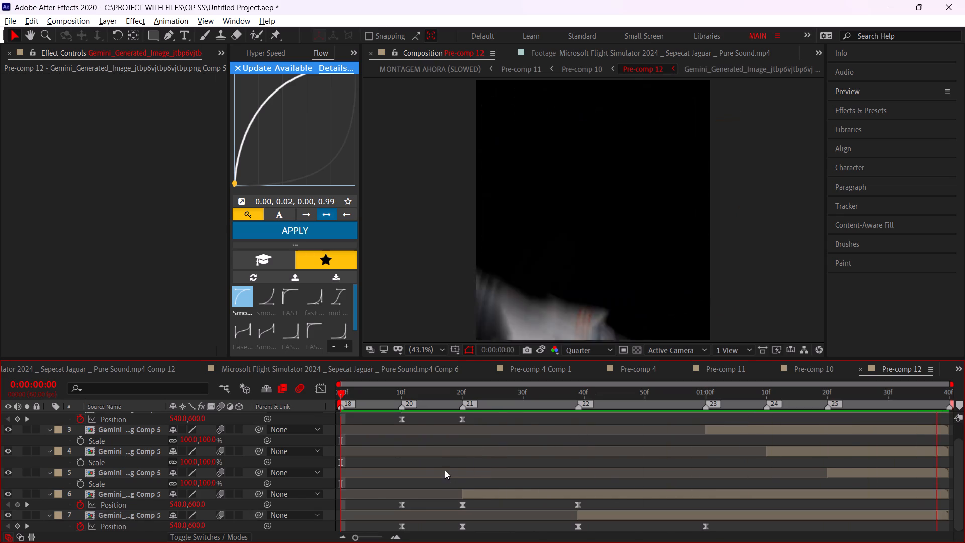
left_click(432, 408)
key("space")
left_click(444, 400)
key("space")
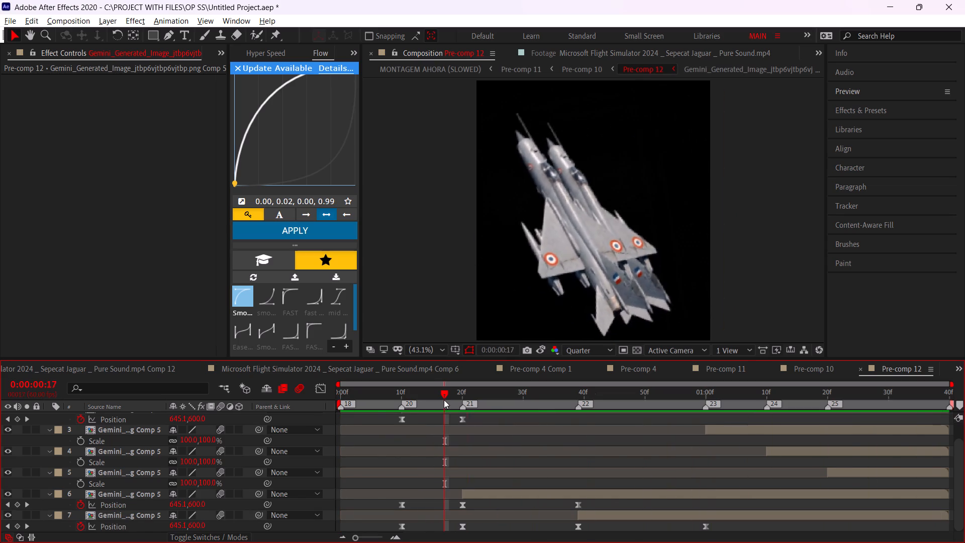
Keyframe layer 3's Scale from 100% at 0:00:01:00 to 90% at 0:00:01:10.
left_click_drag(444, 400, 662, 453)
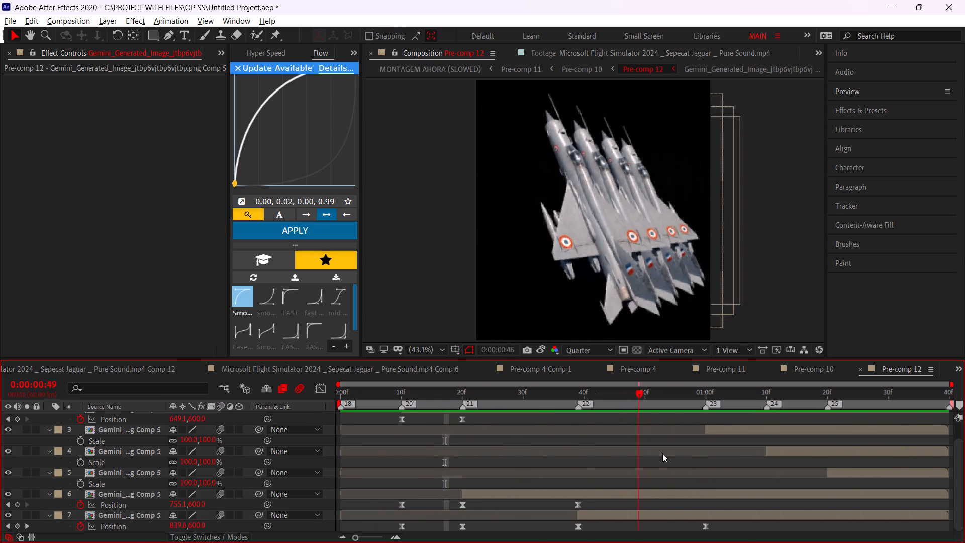
left_click_drag(662, 453, 706, 455)
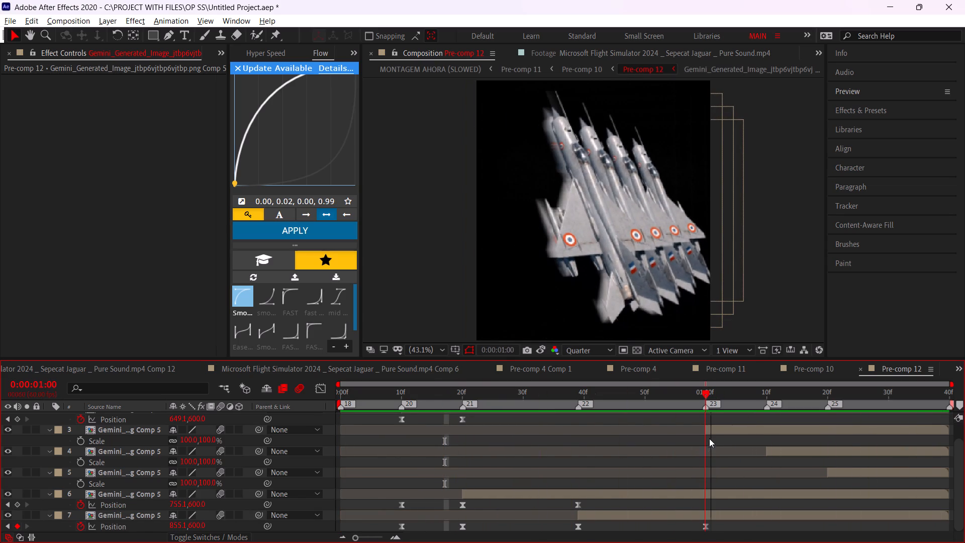
left_click(713, 435)
left_click(721, 430)
type("pS")
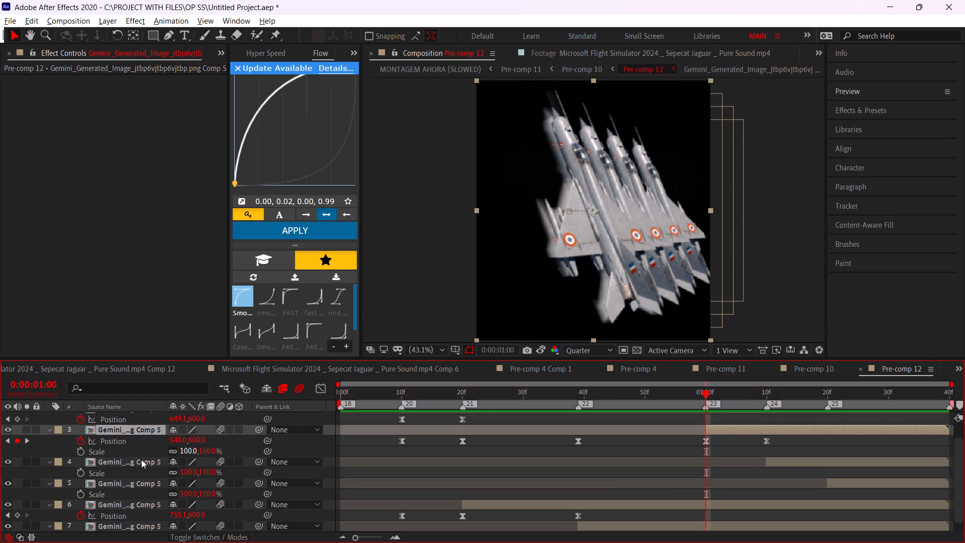
left_click(74, 448)
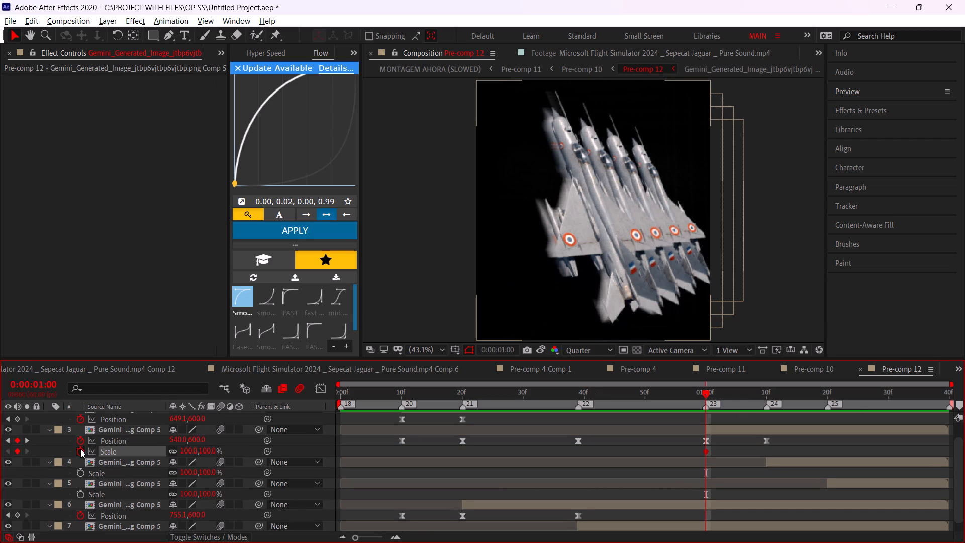
left_click(80, 449)
left_click_drag(753, 401, 766, 405)
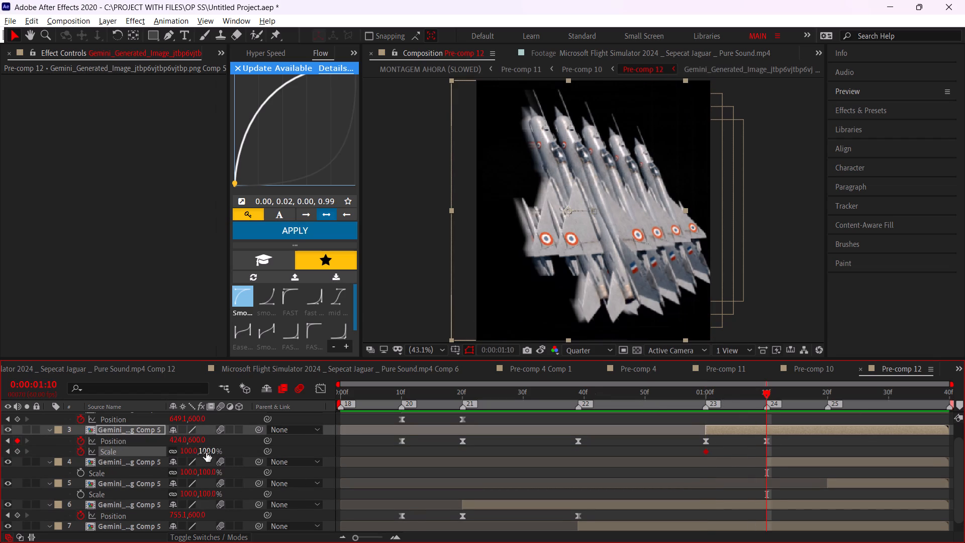
left_click(206, 452)
key("9")
key("0")
left_click(241, 454)
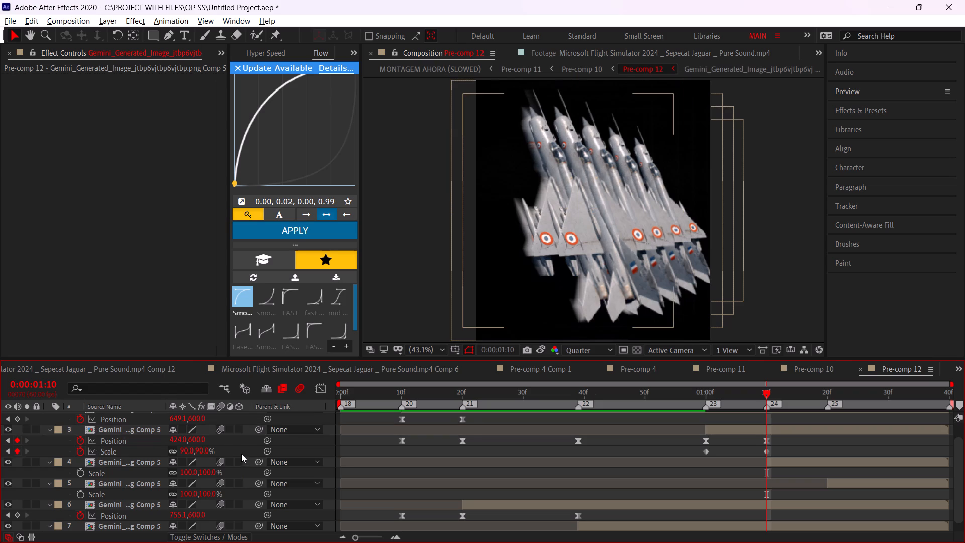
Keyframe layer 4's Scale from 90% at 0:00:01:10 to 80% at 0:00:01:20.
middle_click_drag(718, 447, 661, 453)
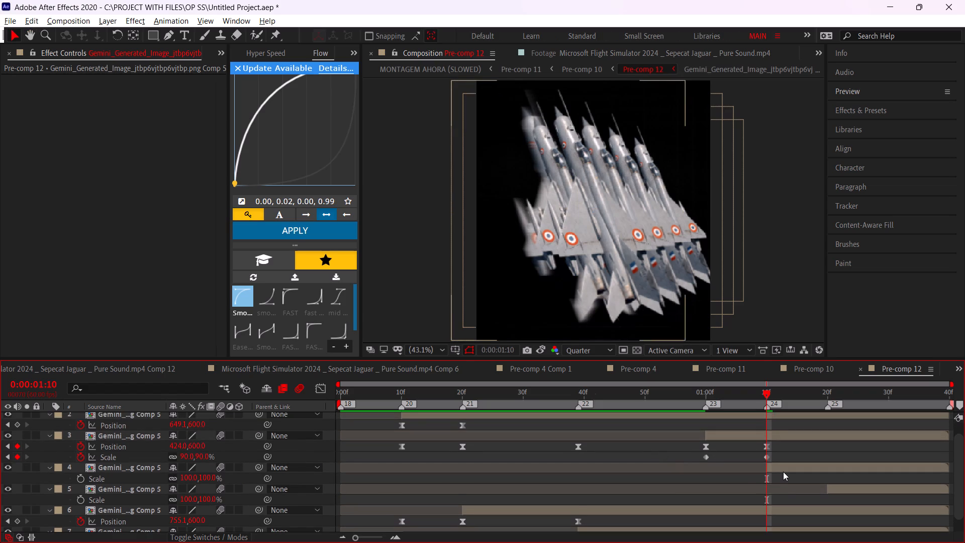
left_click(783, 472)
type("pS")
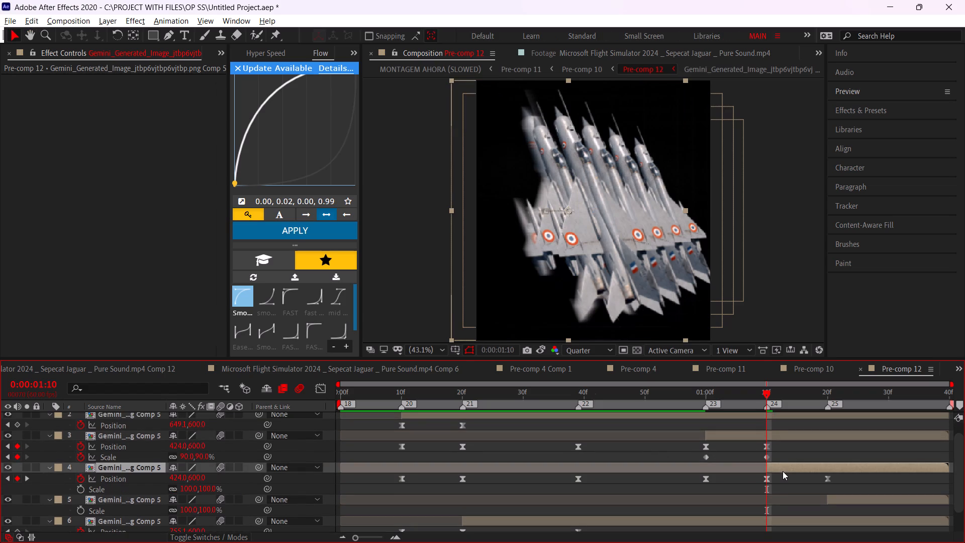
left_click(188, 488)
key("9")
key("0")
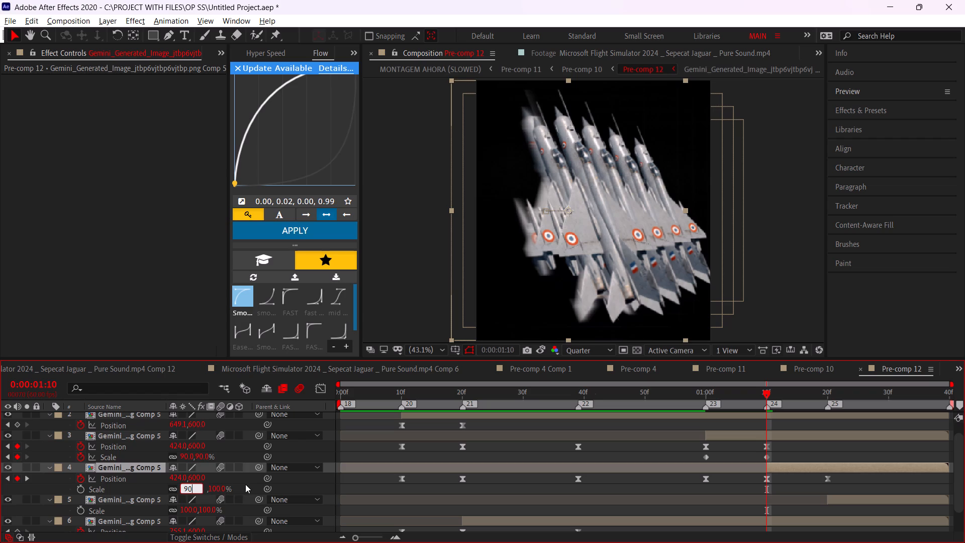
left_click(245, 484)
left_click(82, 489)
left_click_drag(816, 405, 816, 405)
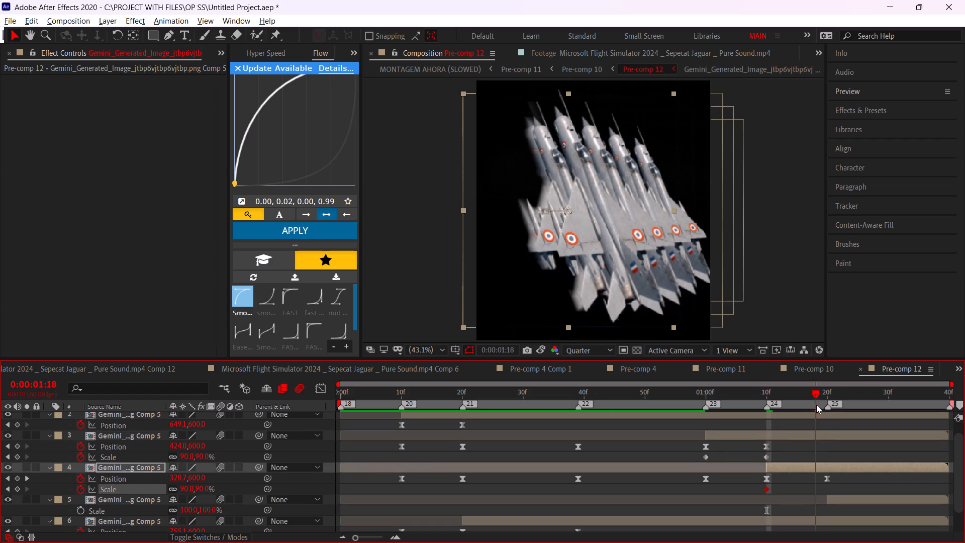
left_click_drag(816, 405, 827, 416)
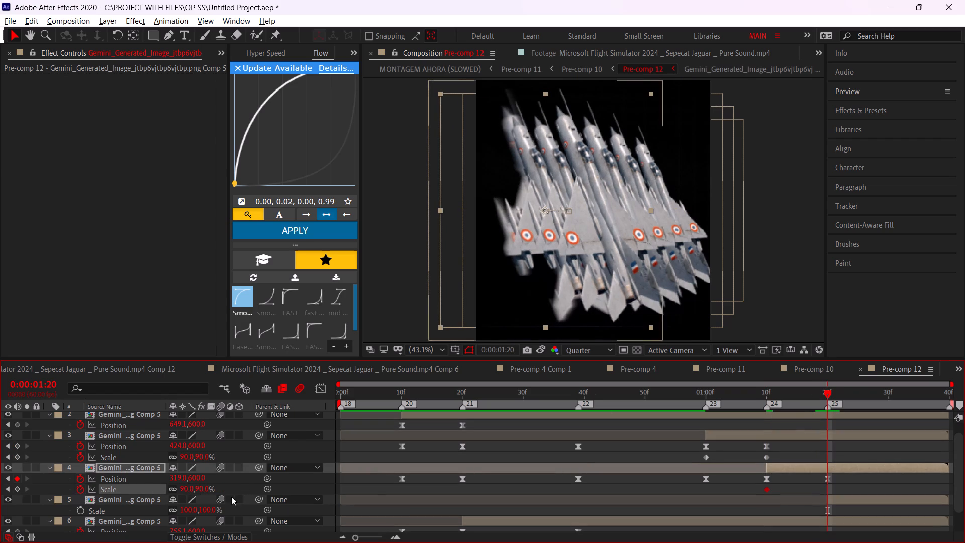
left_click(200, 491)
key("8")
key("0")
left_click(230, 487)
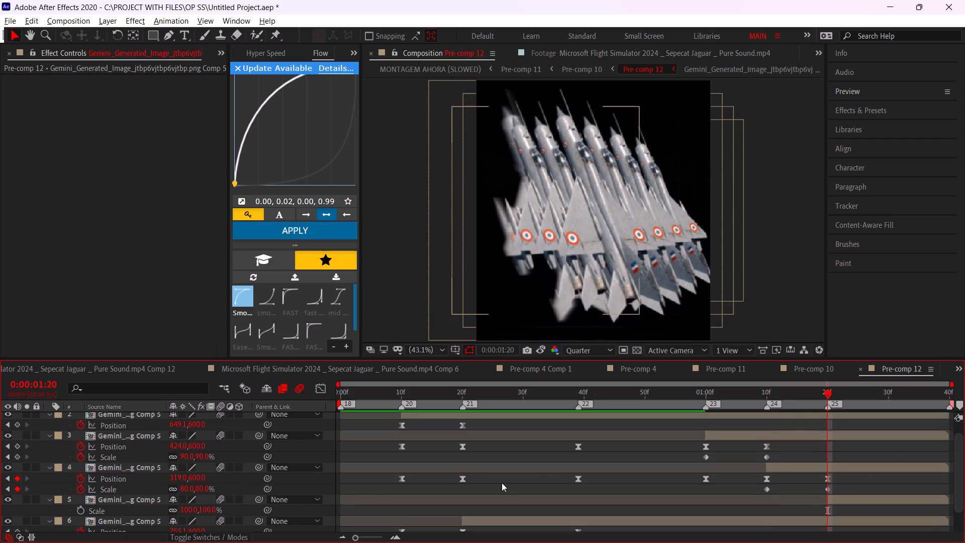
Keyframe layer 5's Scale from 80% at 0:00:01:20 to 70% at 0:00:01:39.
left_click(844, 501)
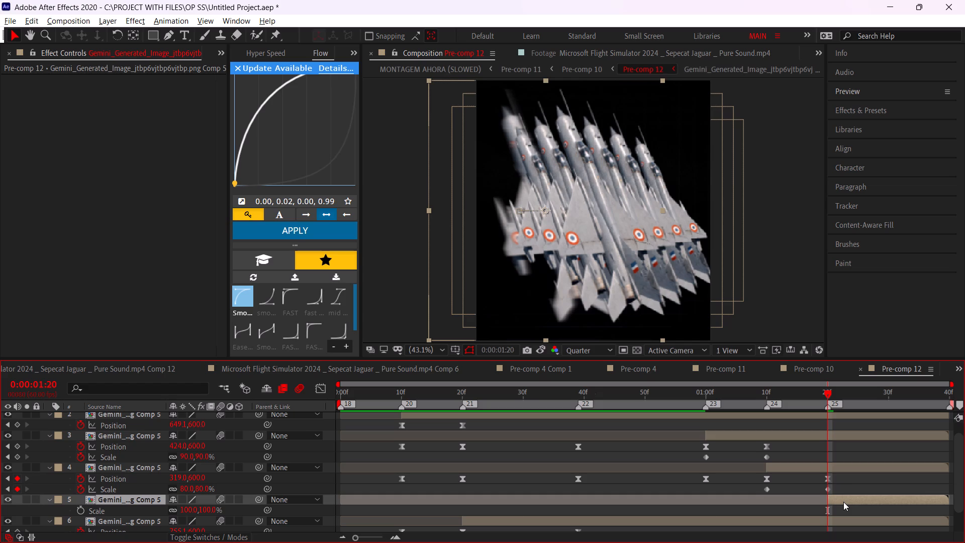
key("shift+p")
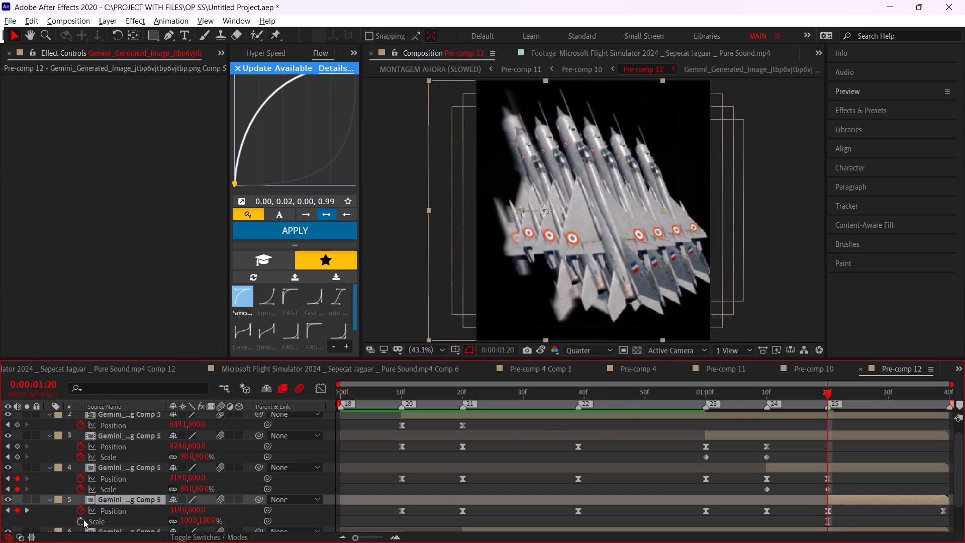
left_click(189, 524)
key("8")
key("0")
left_click(234, 509)
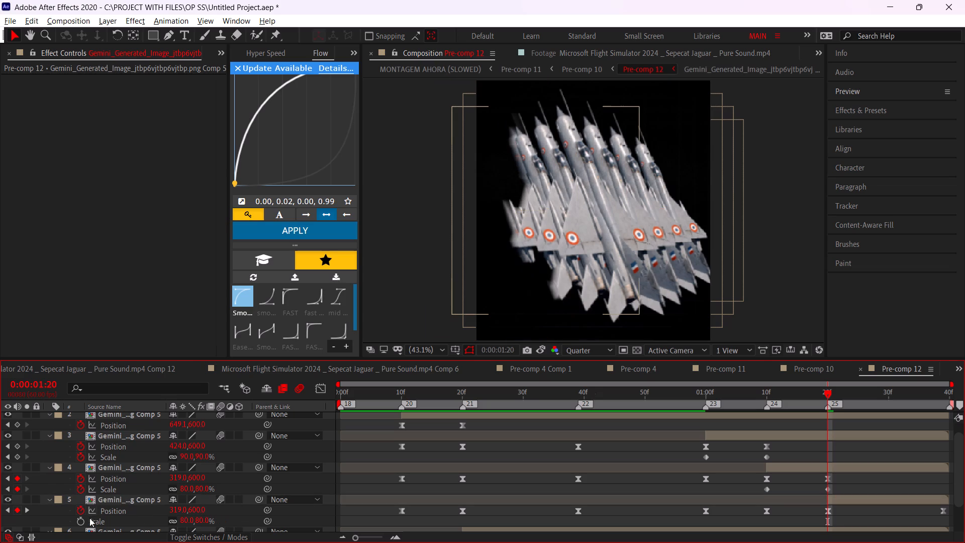
left_click(83, 518)
left_click_drag(904, 392, 956, 410)
left_click(190, 519)
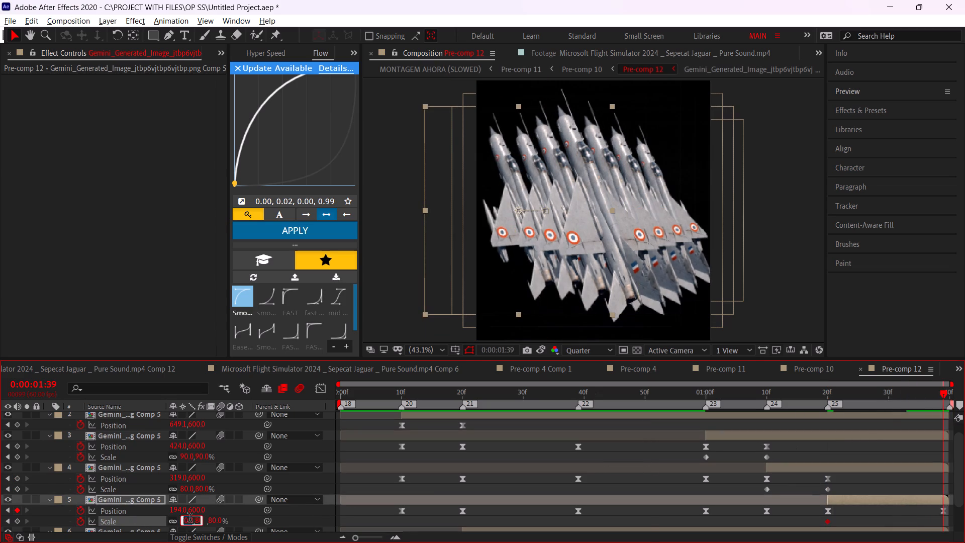
key("7")
key("0")
left_click(251, 518)
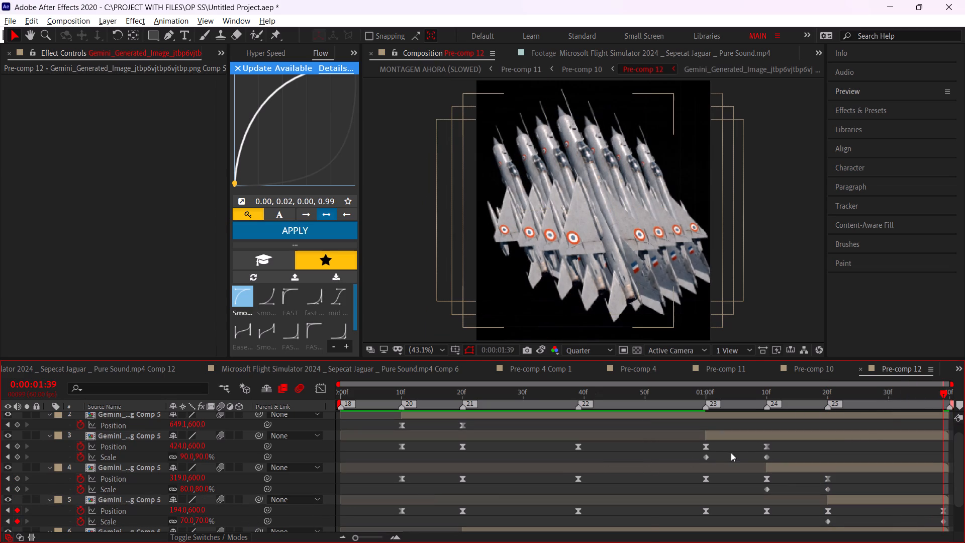
Apply the Smooth easing curve to the Position and Scale keyframes of layers 3, 4 and 5 from 0:00:01:00 onward.
left_click_drag(692, 446, 964, 531)
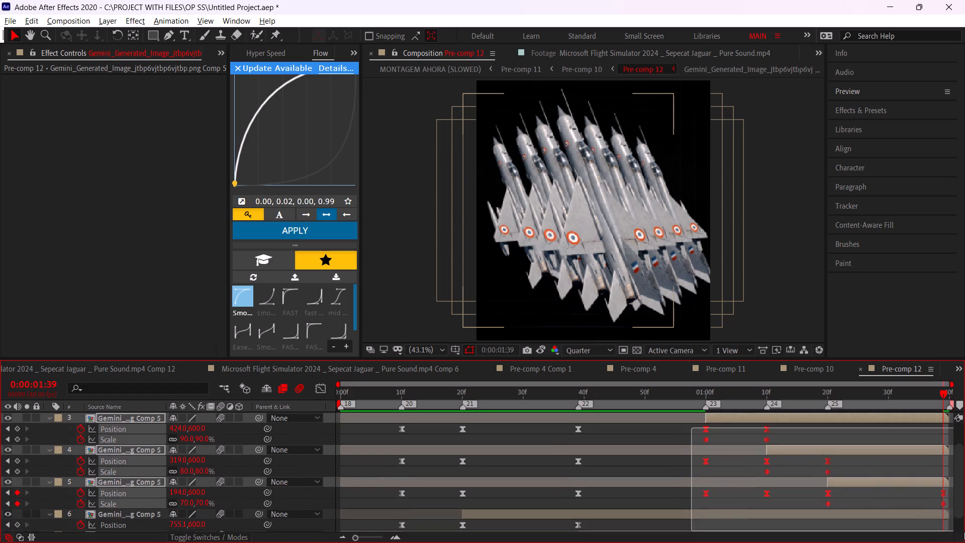
left_click_drag(964, 531, 964, 531)
left_click(270, 233)
scroll(749, 506, "down", 3, "alt")
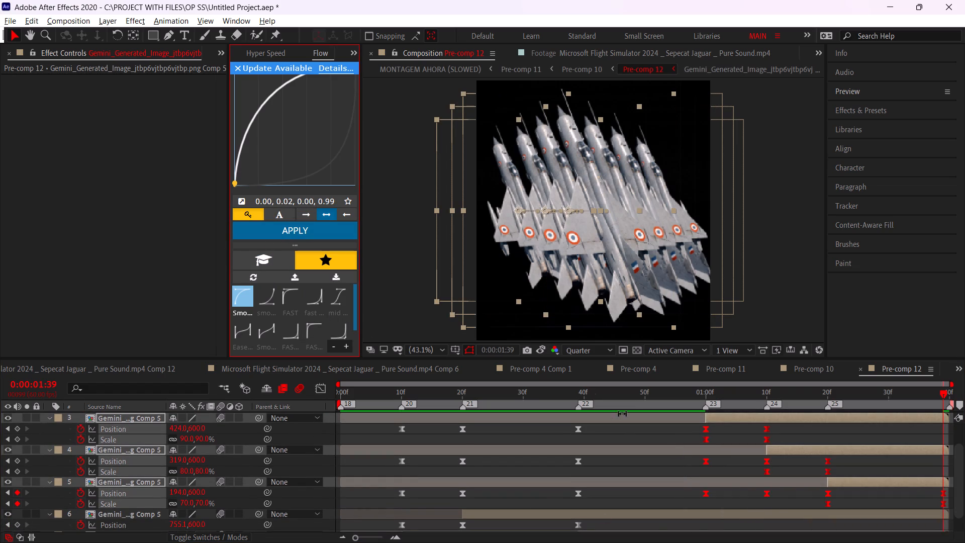
Preview Pre-comp 12 from the start and examine the jets' slide and scale motion.
left_click_drag(633, 400, 274, 437)
key("space")
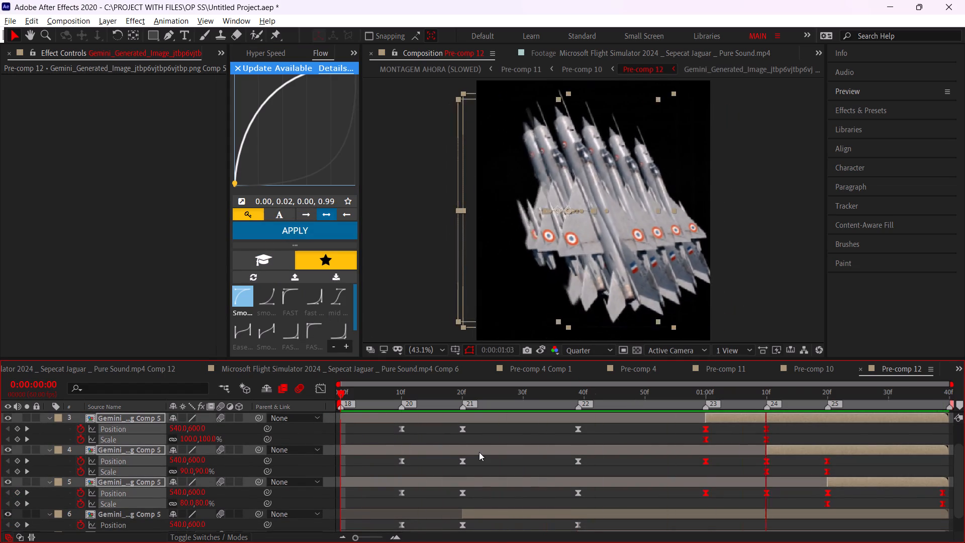
left_click(621, 435)
scroll(621, 435, "up", 3)
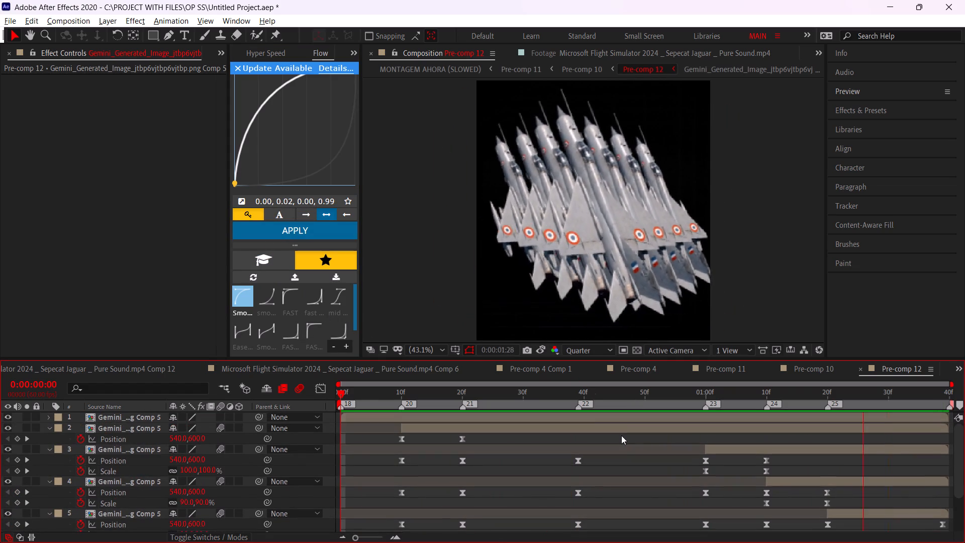
Collapse the keyframed properties of all layers in Pre-comp 12.
left_click(606, 396)
key("u")
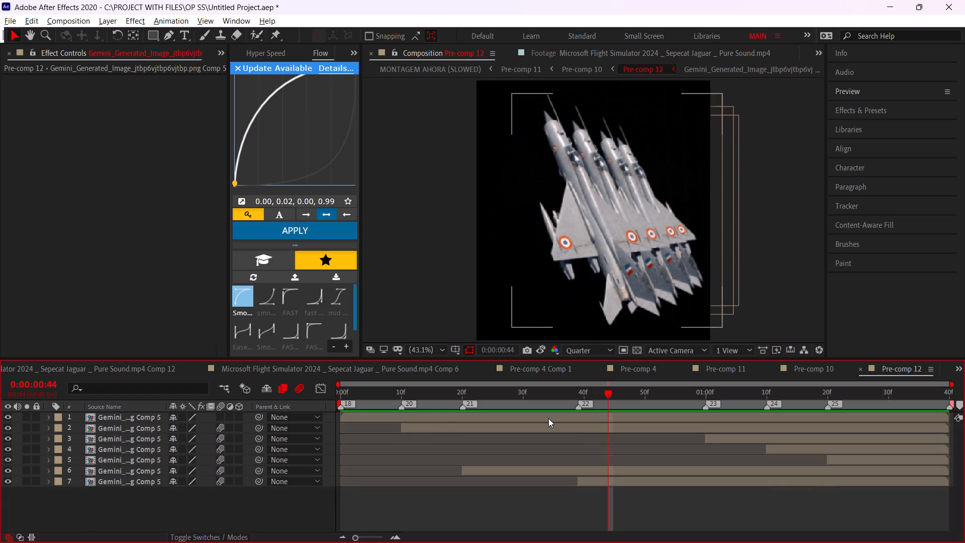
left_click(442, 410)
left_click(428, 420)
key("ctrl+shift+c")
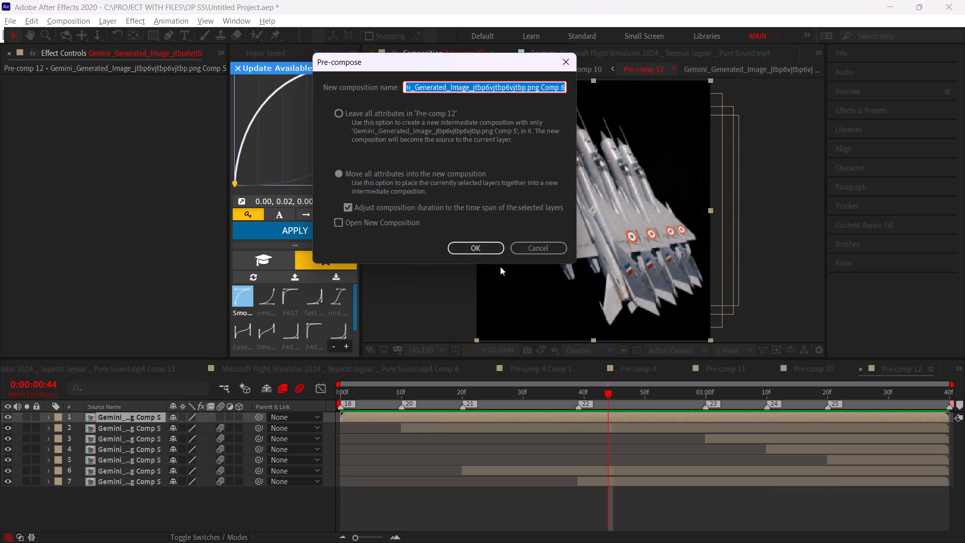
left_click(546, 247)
Pre-compose layers 2, 3 and 4 individually, moving all attributes into each new composition.
left_click(488, 428)
key("ctrl+shift+c")
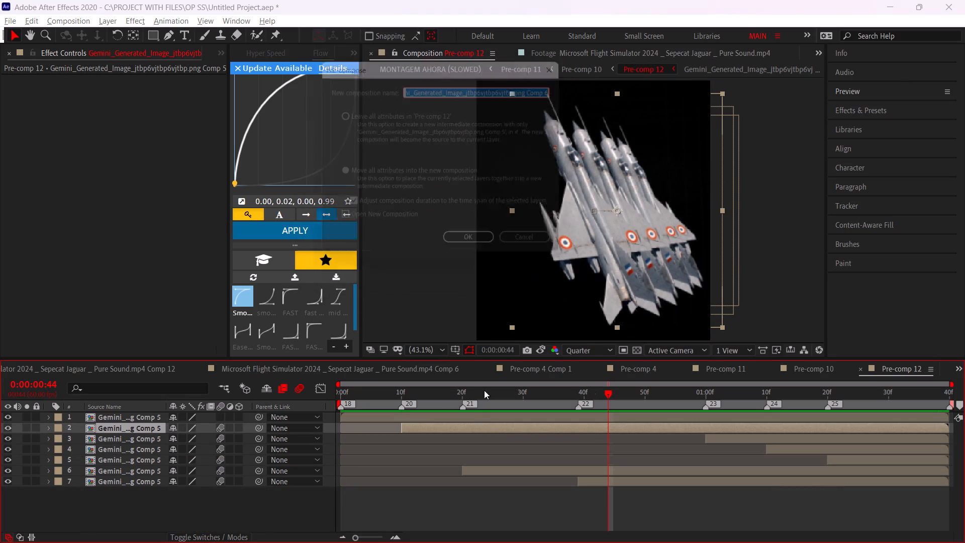
left_click(480, 248)
left_click(711, 439)
key("ctrl+shift+c")
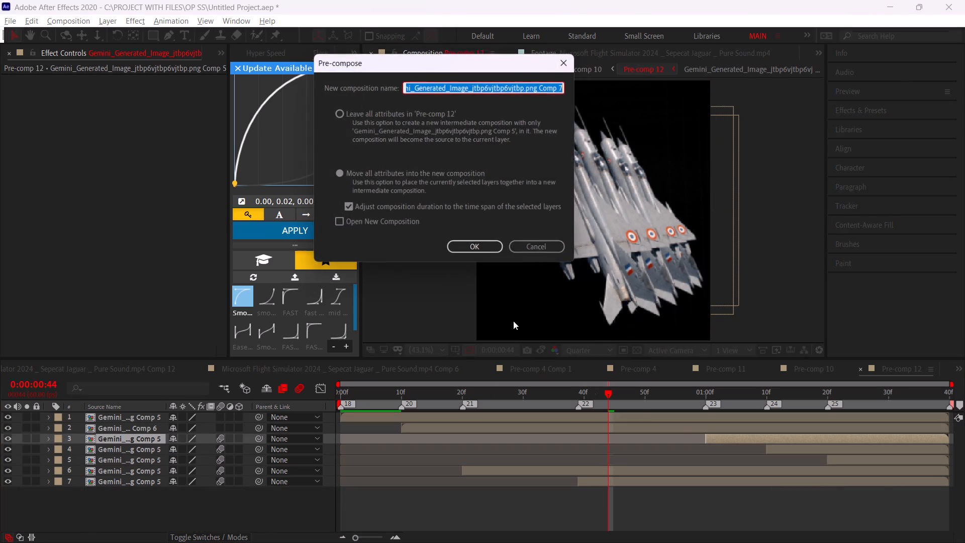
left_click(475, 248)
left_click(790, 450)
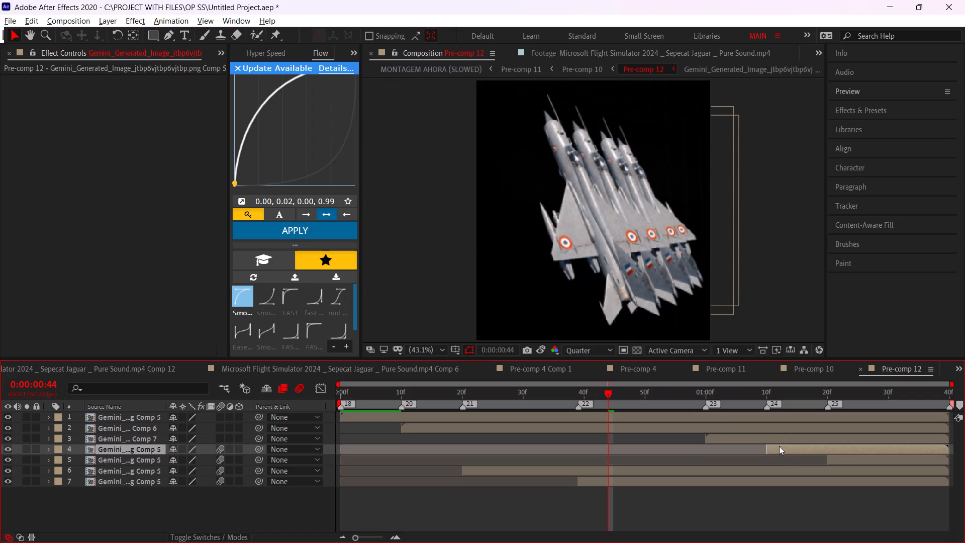
key("ctrl+shift+c")
left_click(479, 249)
Pre-compose layers 5, 6 and 7 individually, moving all attributes into each new composition.
left_click(845, 458)
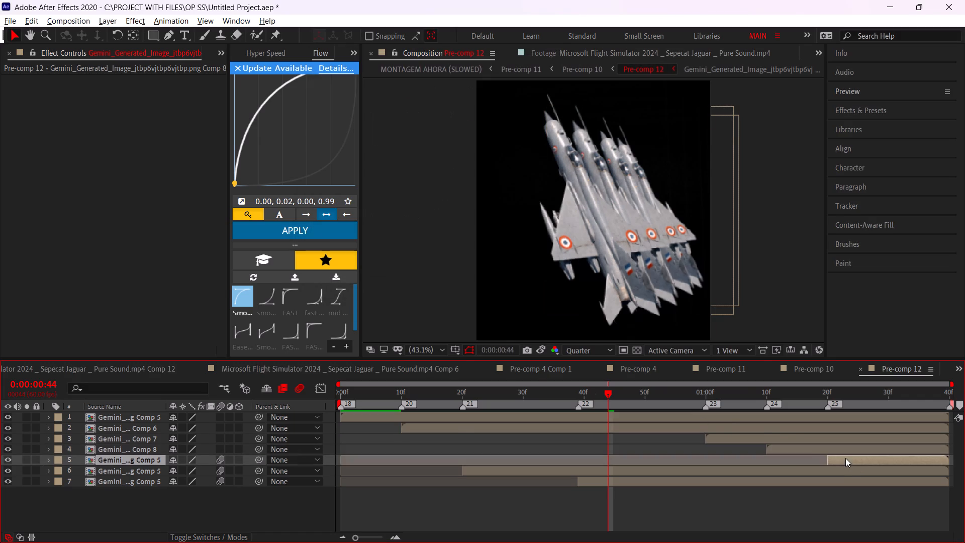
key("ctrl+shift+c")
left_click(473, 248)
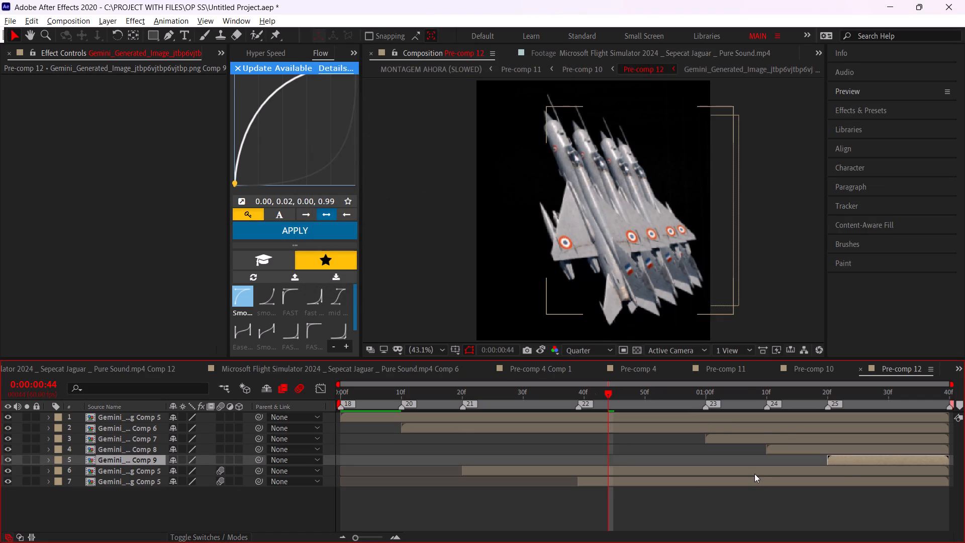
left_click(754, 474)
key("ctrl+shift+c")
left_click(468, 247)
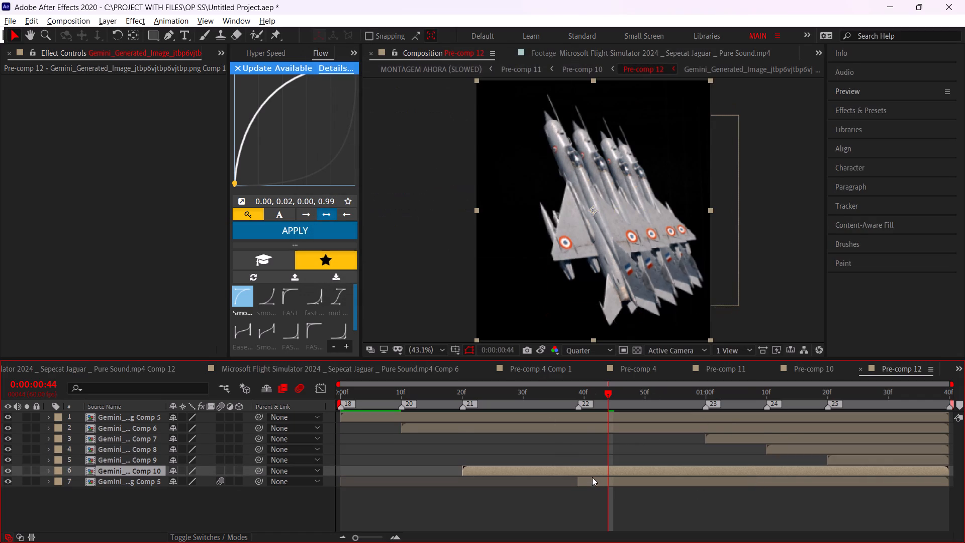
left_click(593, 480)
key("ctrl+shift+c")
left_click(484, 254)
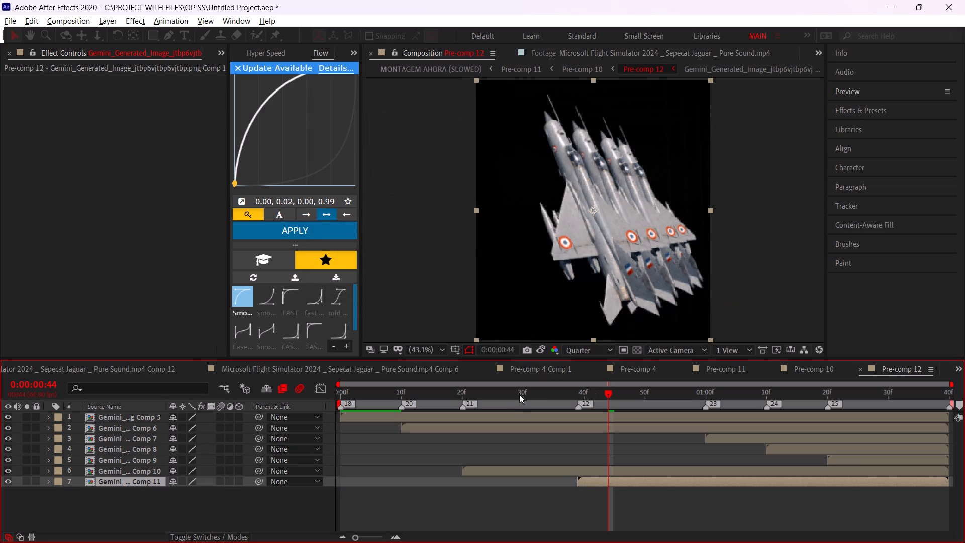
Go to 0:00:00:17 and duplicate the pre-composed jet on layer 2.
left_click_drag(517, 403, 444, 401)
left_click(434, 425)
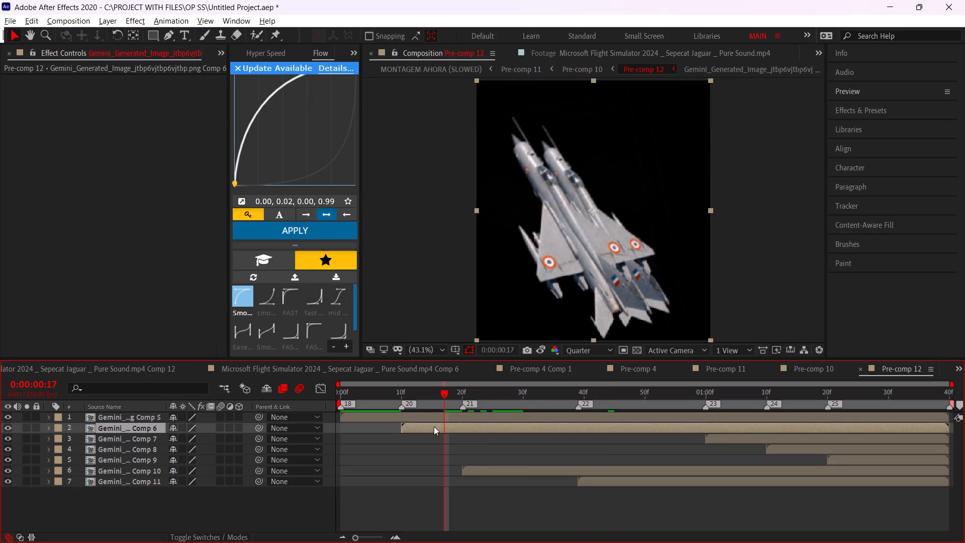
key("ctrl+f")
left_click(434, 426)
key("ctrl+d")
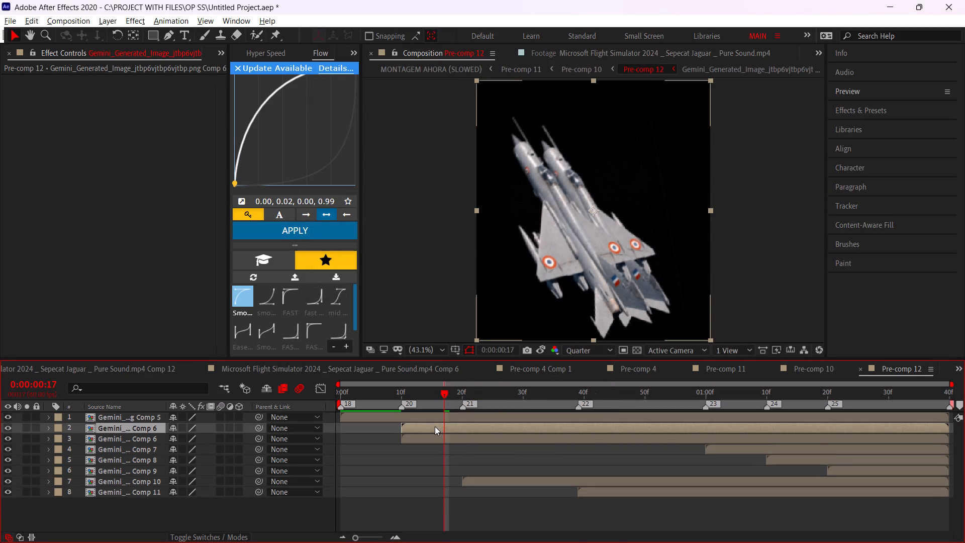
Add the Drop Shadow and Set Matte effects to the upper jet copy on layer 2.
key("ctrl+space")
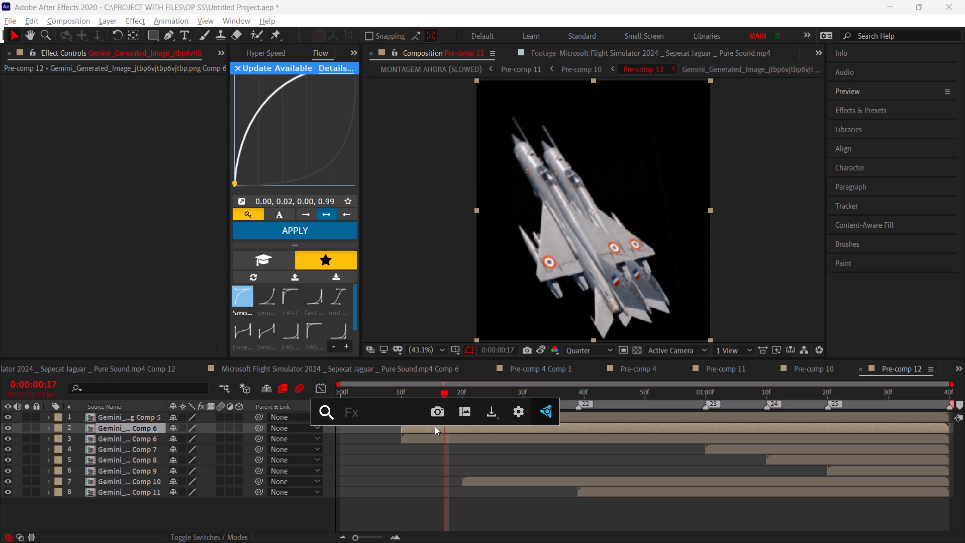
type("drop")
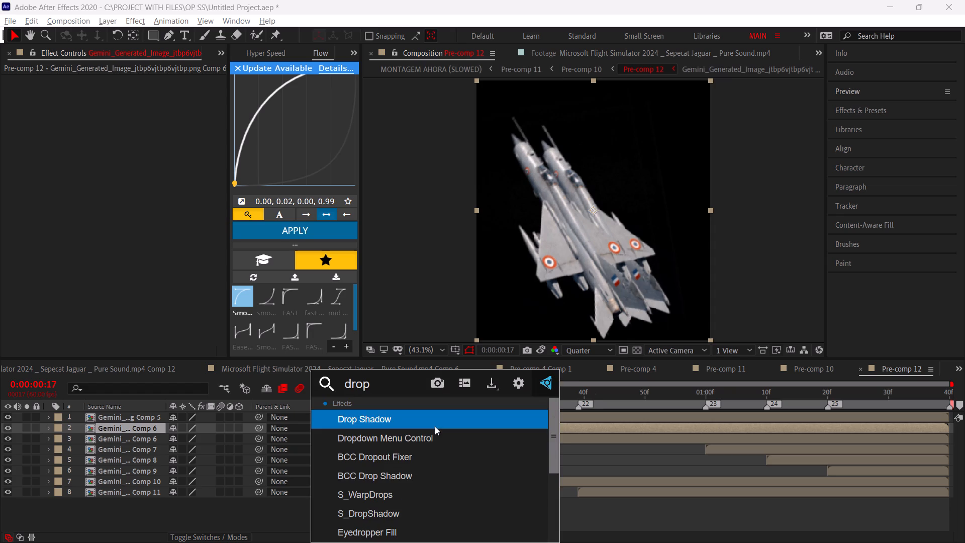
key("Return")
key("ctrl+space")
key("s")
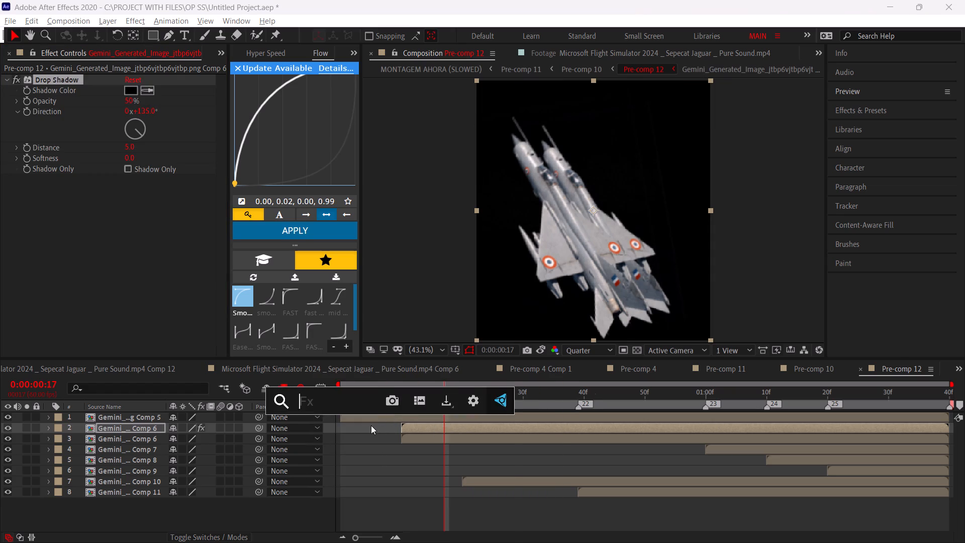
type("et")
left_click(303, 436)
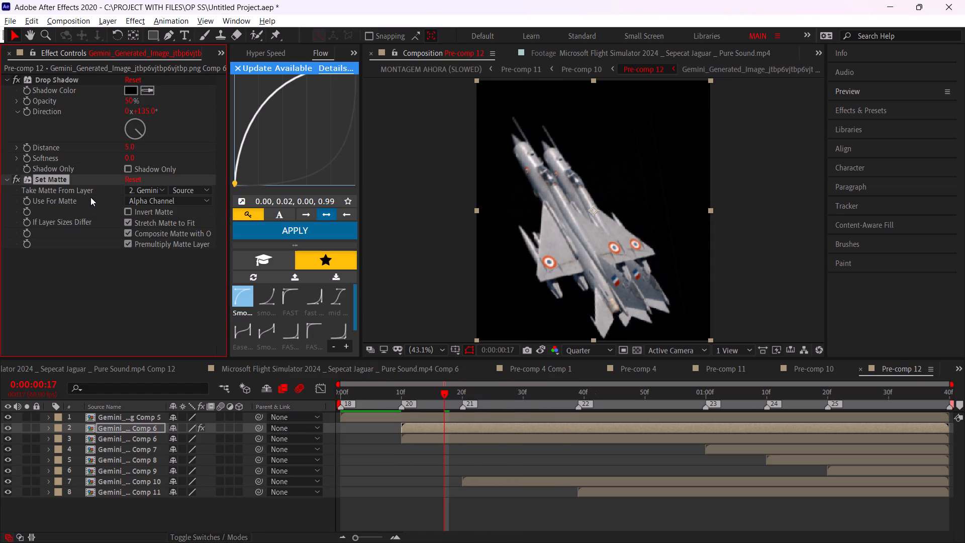
Add the CC Composite effect to layer 2 and set Composite Original to Multiply.
key("ctrl+space")
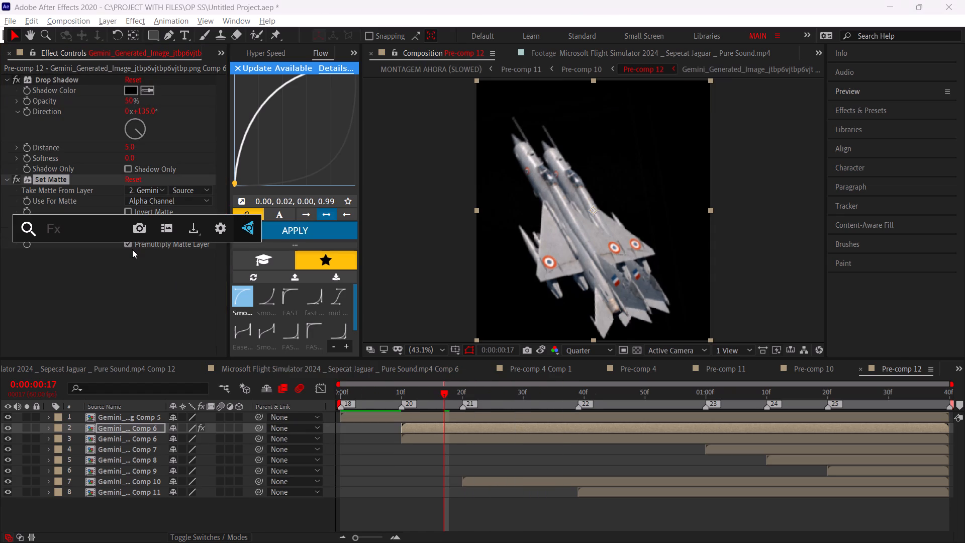
type("cc c")
left_click(101, 306)
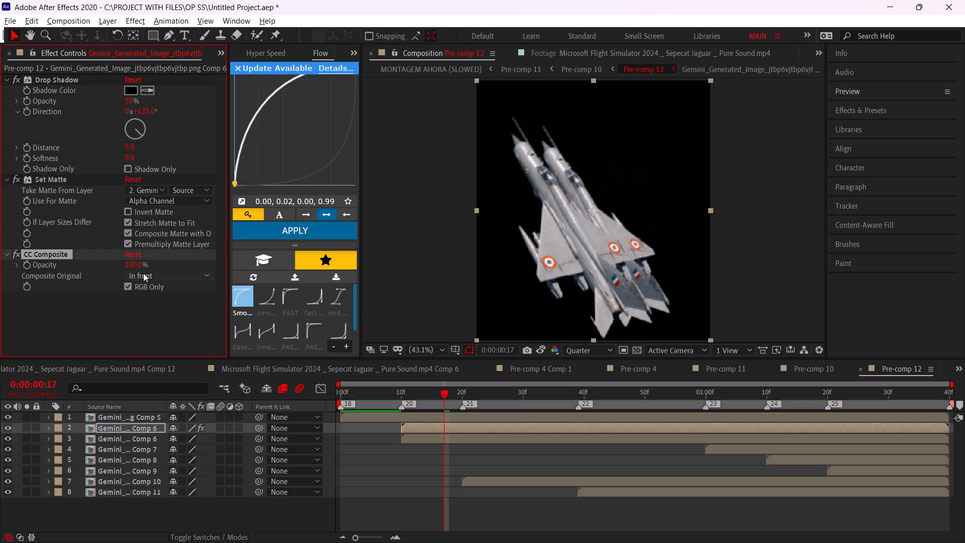
left_click(145, 277)
left_click(210, 125)
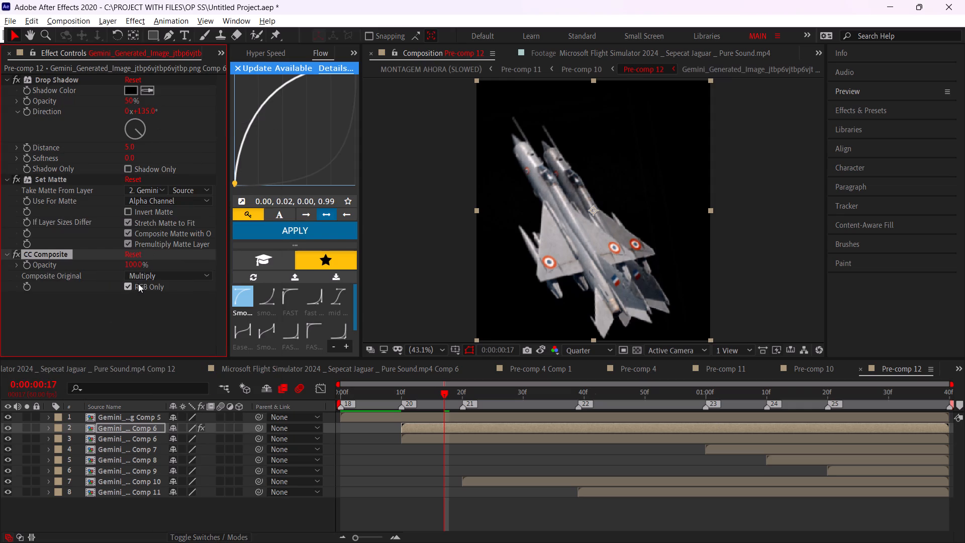
Turn off RGB Only in layer 2's CC Composite effect and add the Tritone effect.
left_click(137, 286)
key("ctrl+space")
key("t")
key("r")
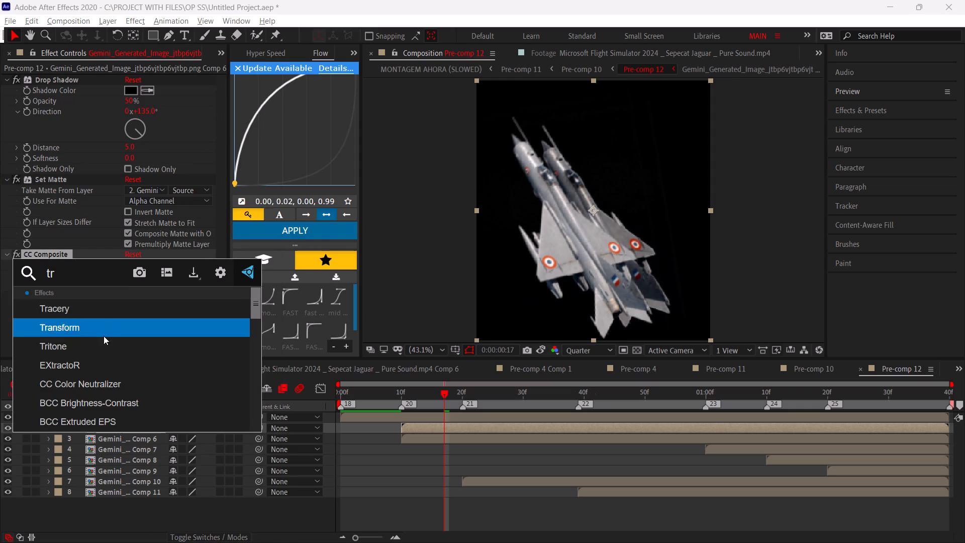
left_click(101, 340)
left_click(129, 319)
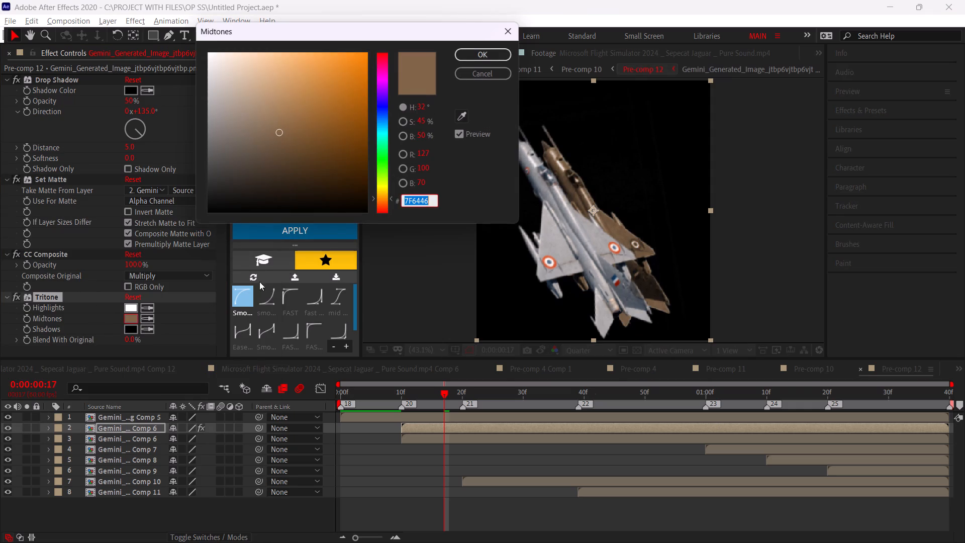
left_click(496, 72)
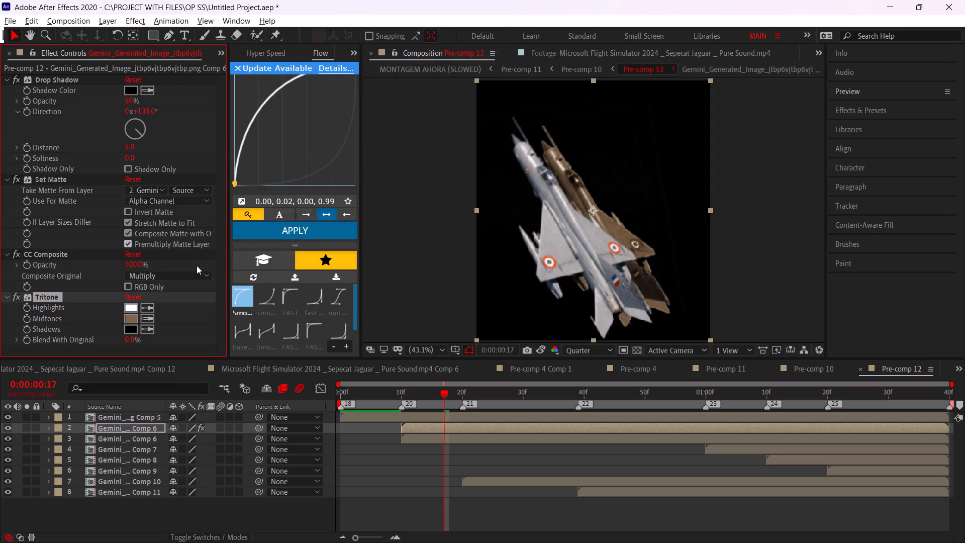
Set layer 2's Drop Shadow to Shadow Only, with Opacity 100% and Distance 24.
left_click(129, 170)
left_click_drag(131, 101, 342, 113)
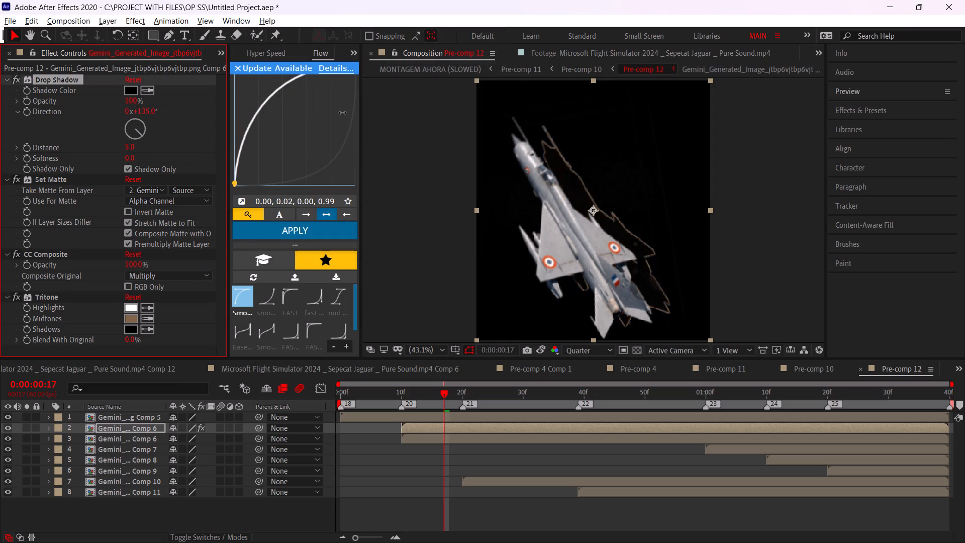
left_click_drag(342, 113, 441, 118)
left_click_drag(130, 151, 136, 147)
left_click_drag(136, 147, 138, 147)
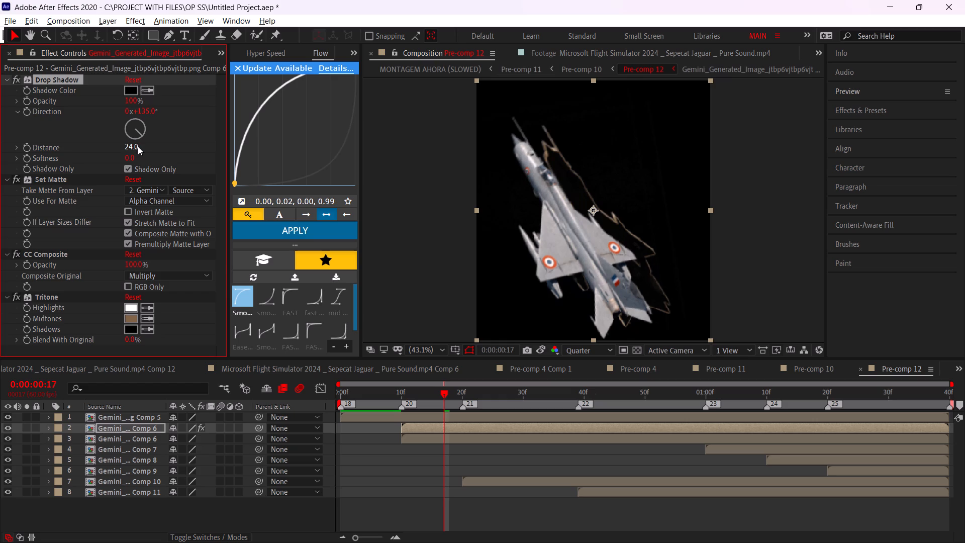
Set the Tritone midtones colour on layer 2 to orange FF8600.
left_click(79, 182)
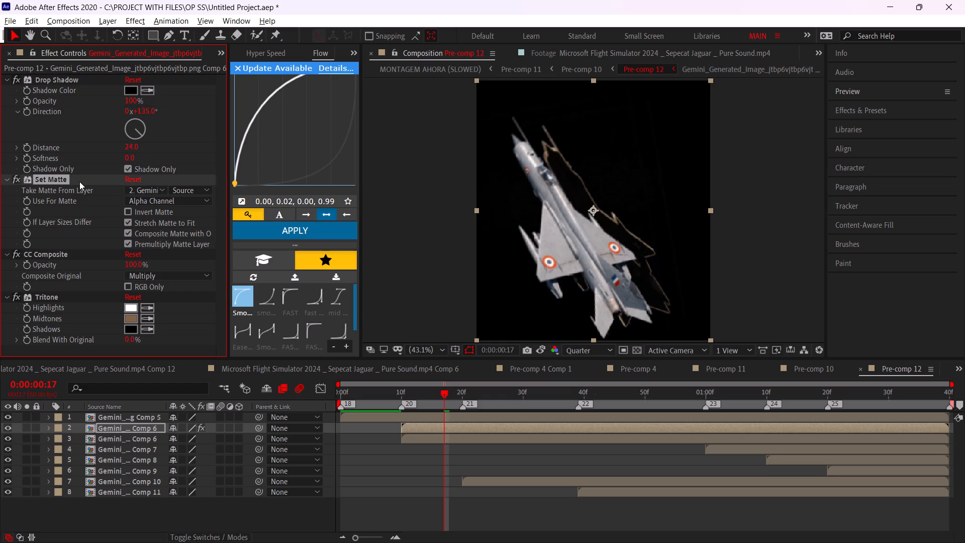
left_click(127, 318)
left_click_drag(343, 139, 474, 0)
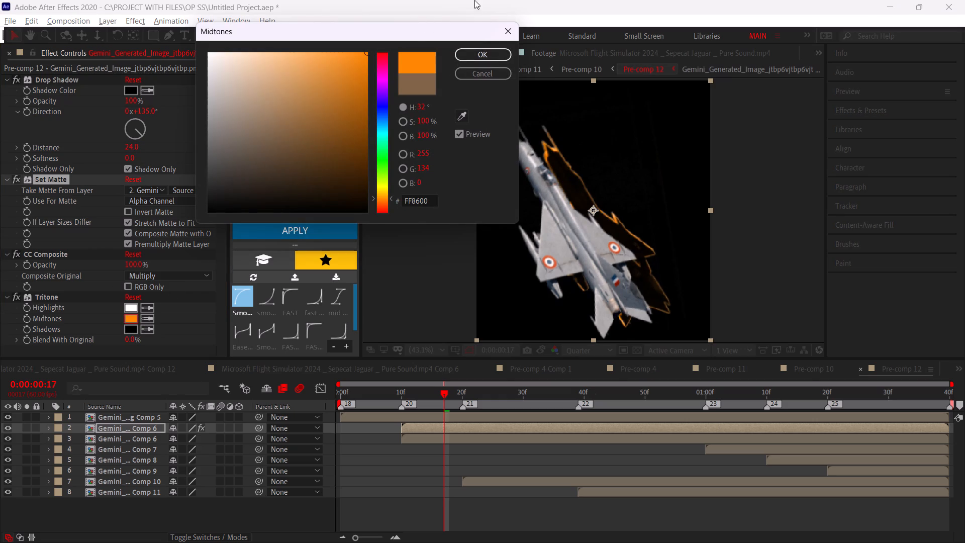
left_click(477, 57)
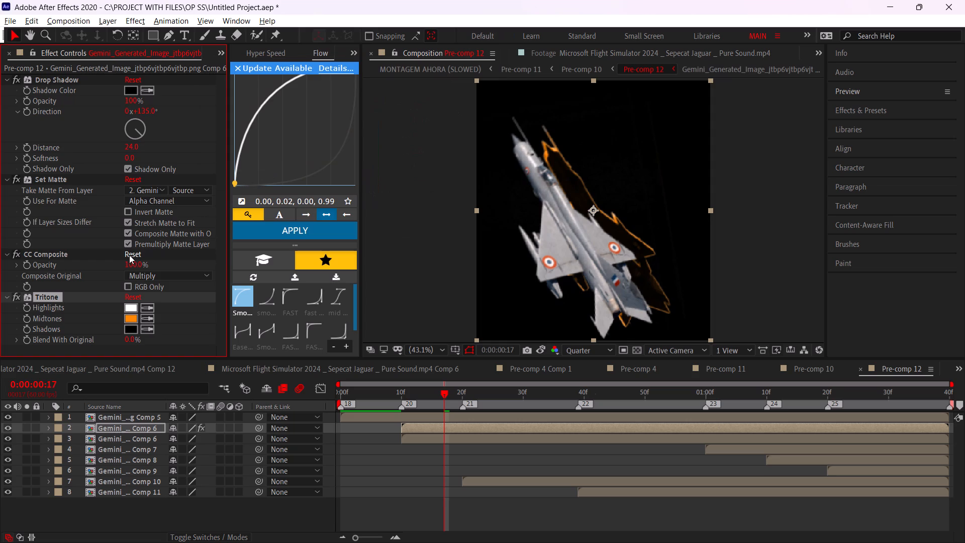
Add the Deep Glow 2 effect to layer 2 and set its Exposure to 0.3.
key("ctrl+space")
type("dee")
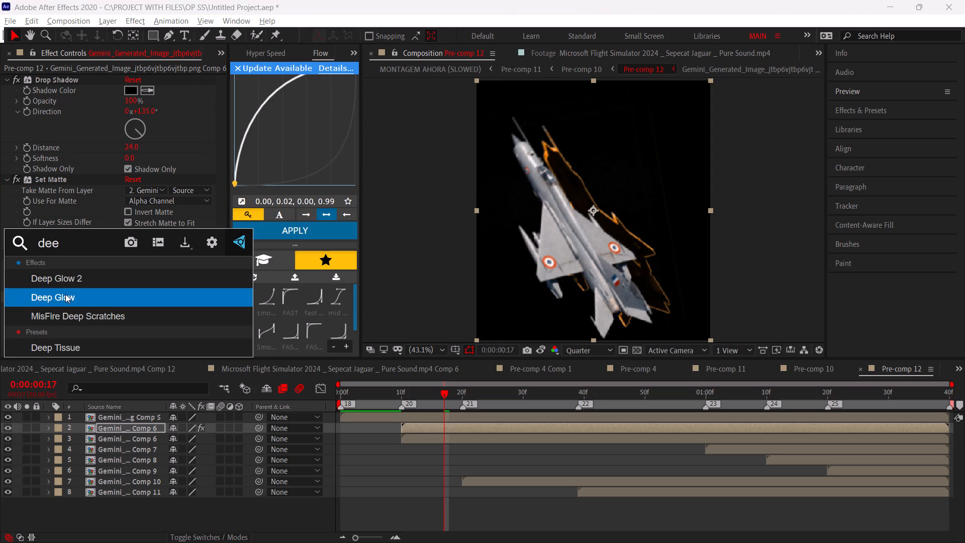
left_click(75, 279)
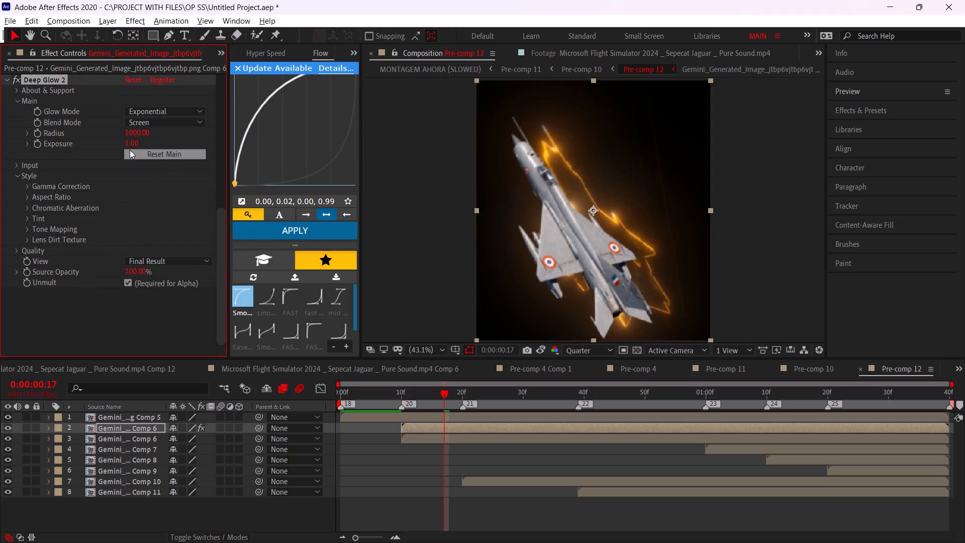
left_click(134, 143)
type("0.")
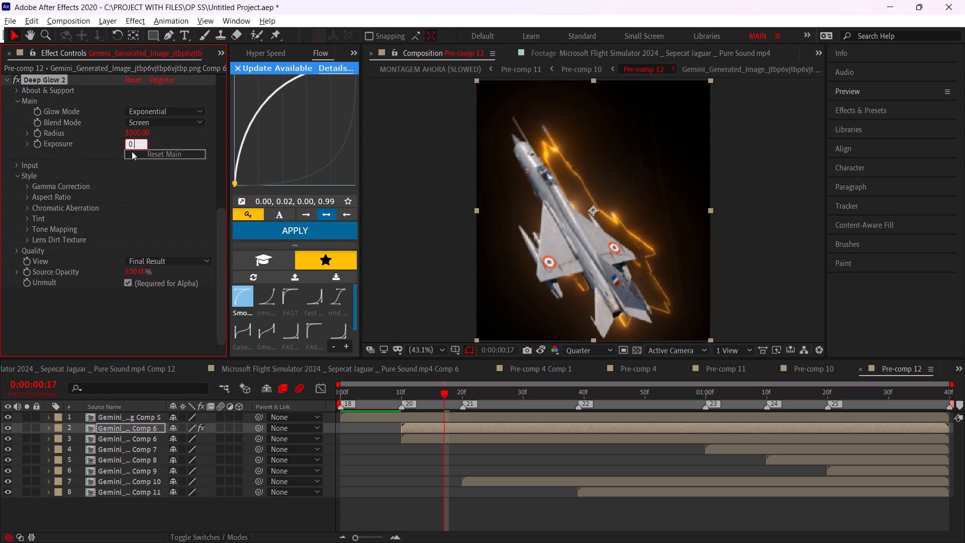
key("3")
left_click(146, 220)
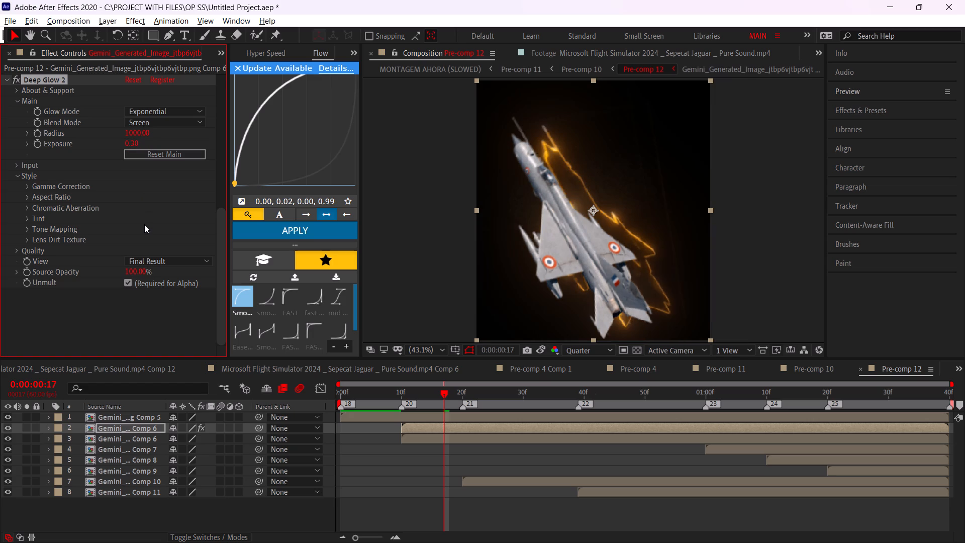
Set the blending mode of the jet copy on layer 2 to Screen.
right_click(419, 424)
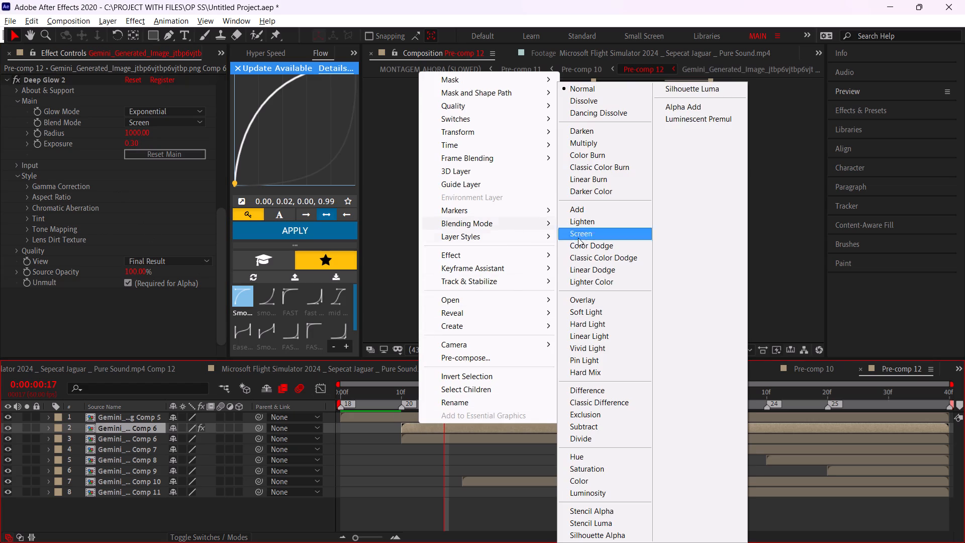
left_click(605, 236)
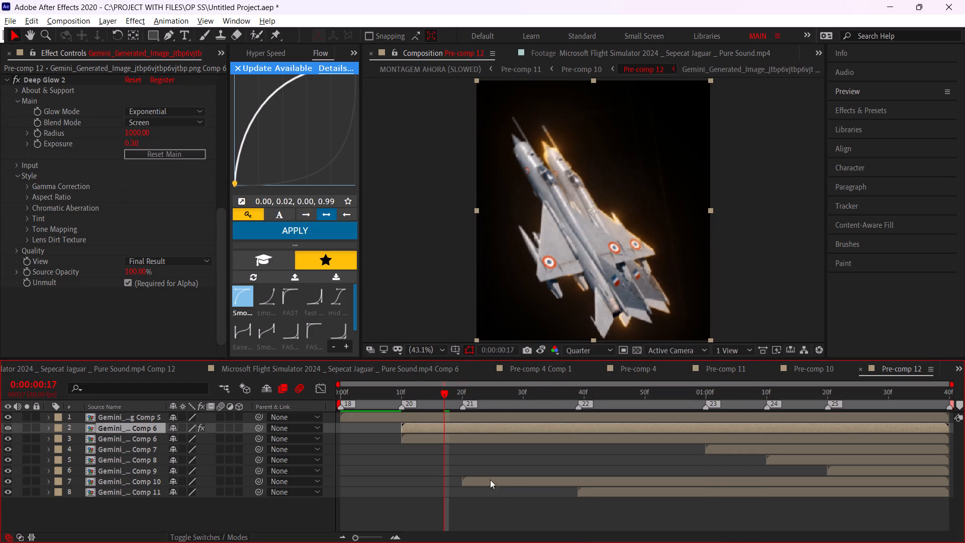
left_click(466, 429)
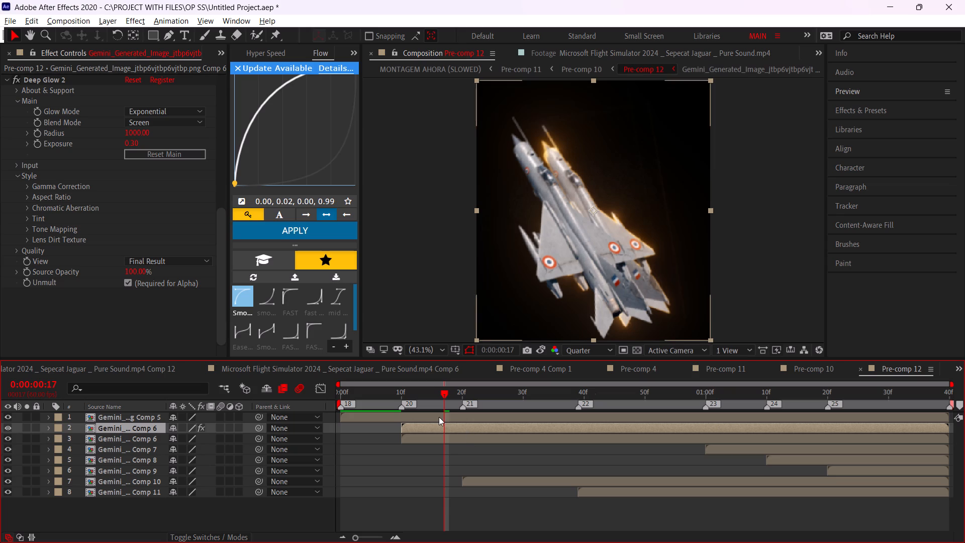
Duplicate the Comp 5 jet on layer 1 and copy all effects from layer 3 onto the upper copy.
left_click(439, 417)
key("ctrl+d")
left_click(436, 445)
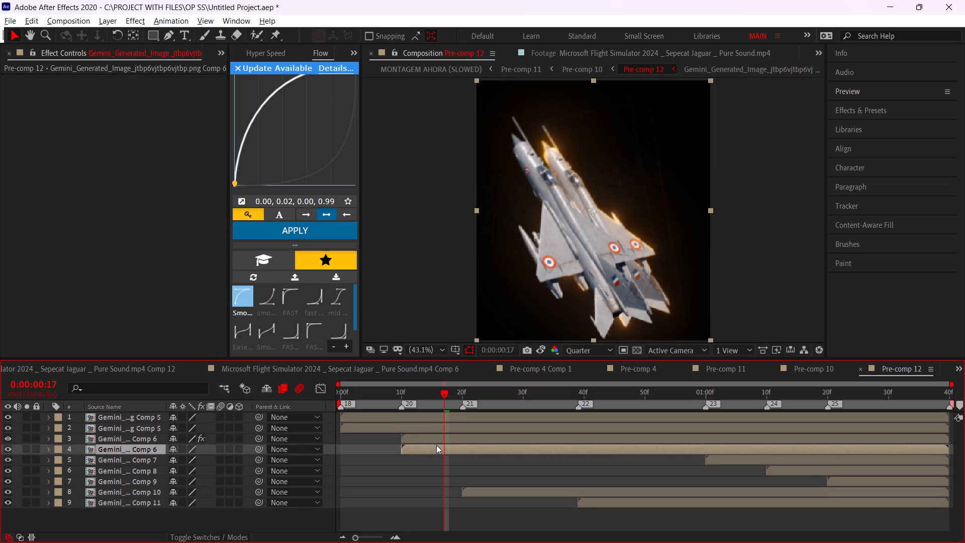
left_click(433, 443)
left_click(52, 79)
key("ctrl+a")
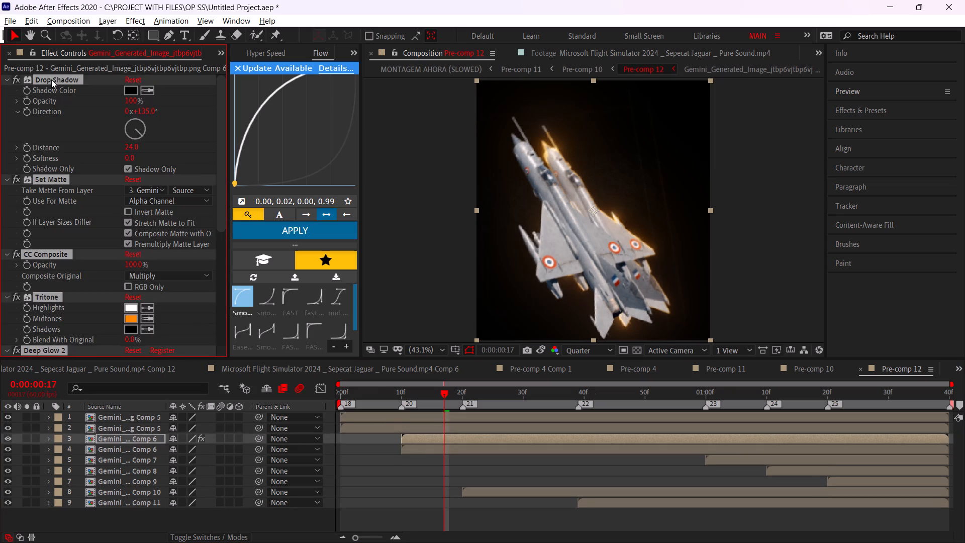
key("ctrl+c")
key("ctrl+x")
key("ctrl+z")
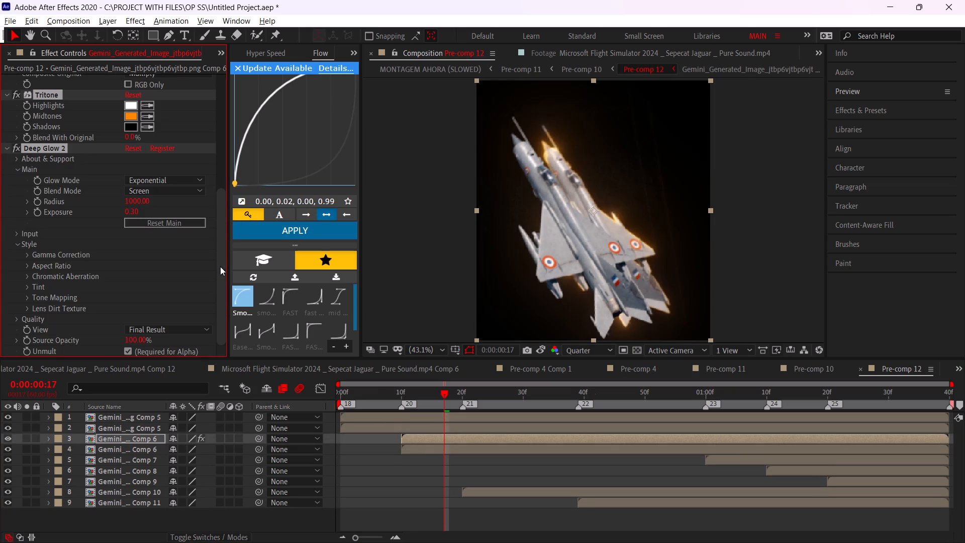
key("ctrl+c")
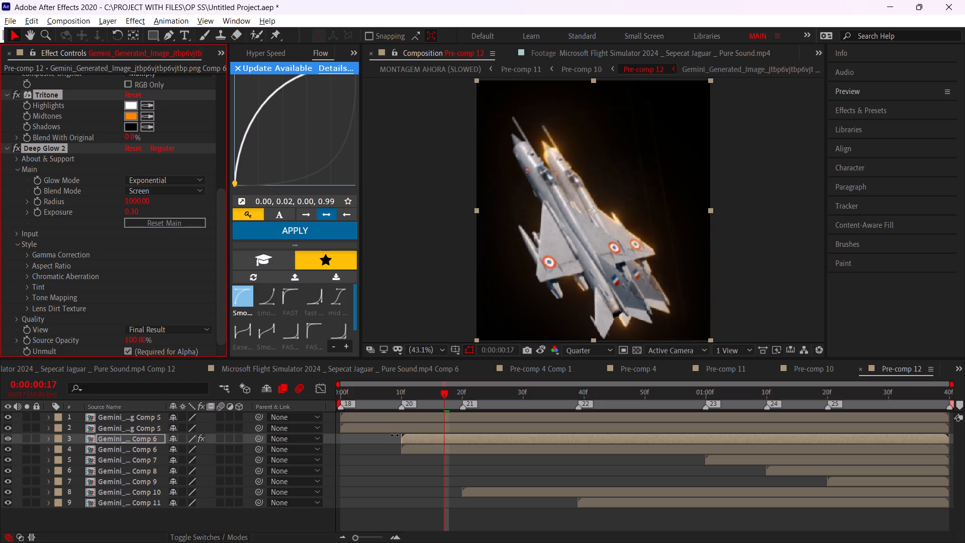
left_click(392, 423)
left_click(387, 415)
key("ctrl+v")
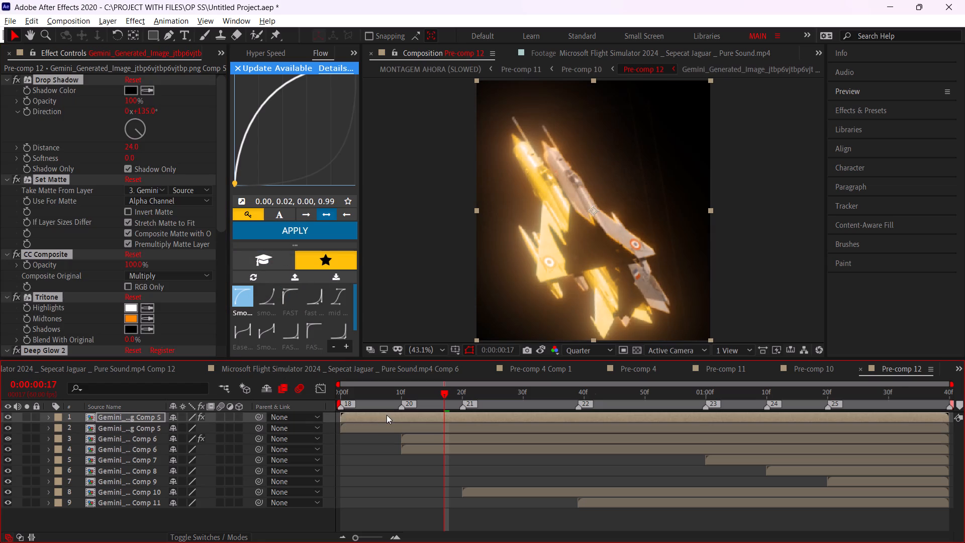
Make layer 1's Set Matte take its matte from layer 1 itself, and set the layer's blending mode to Screen.
left_click(109, 279)
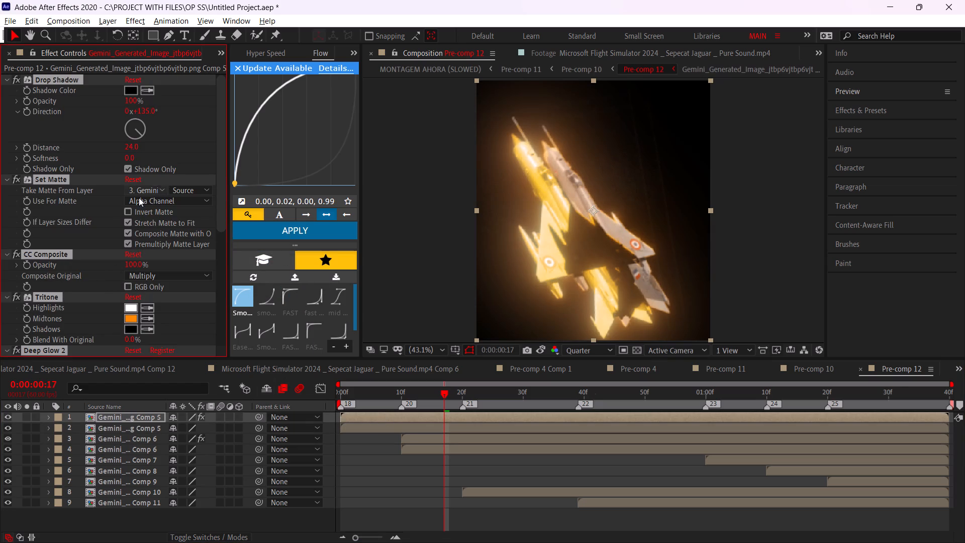
left_click(114, 215)
left_click(158, 187)
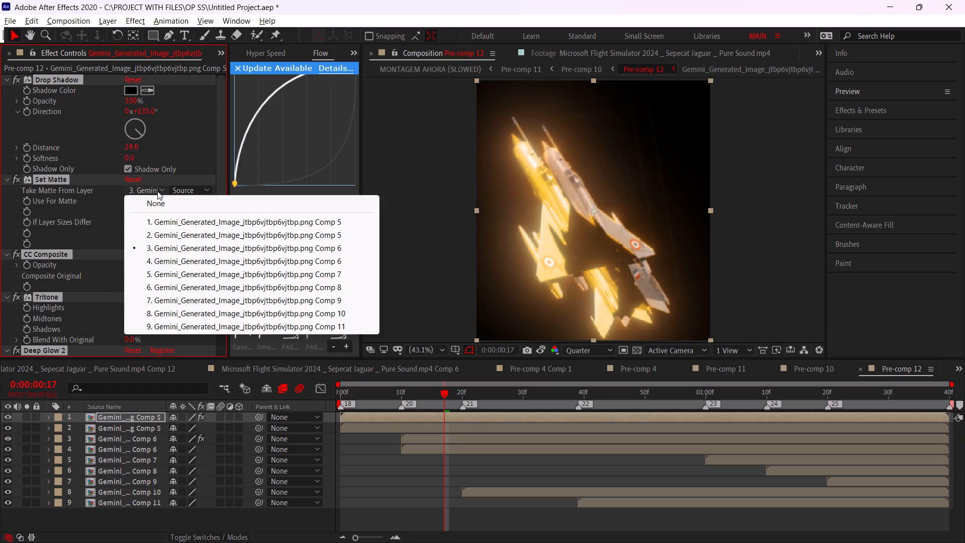
left_click(158, 220)
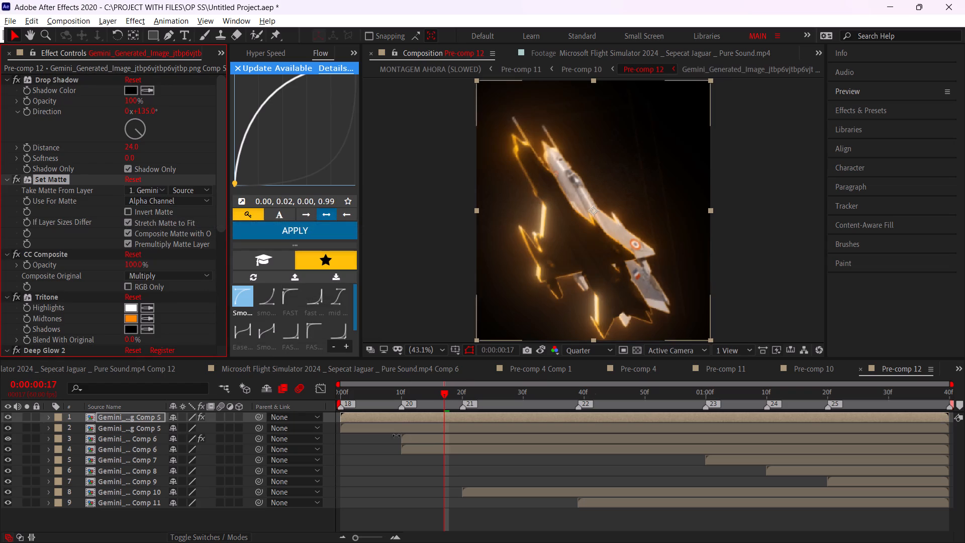
right_click(397, 417)
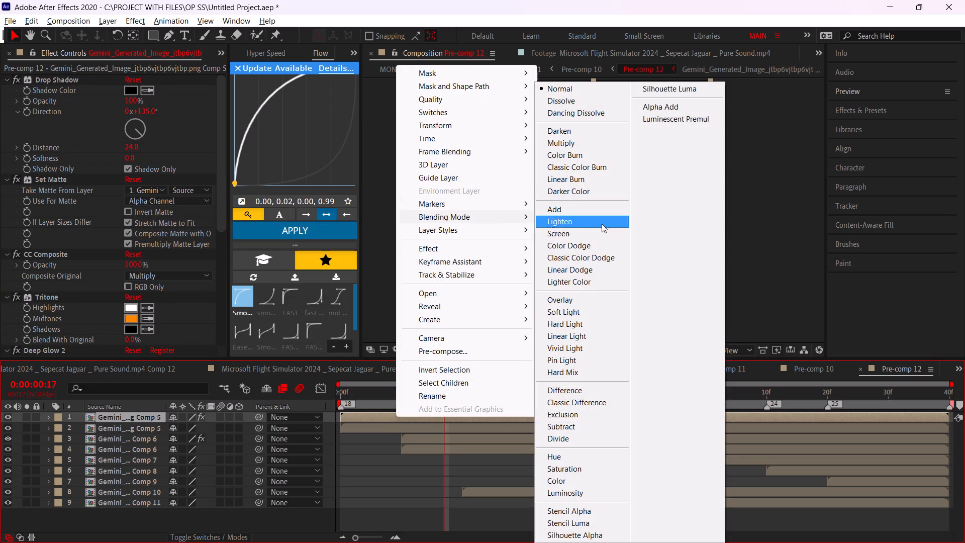
left_click(597, 234)
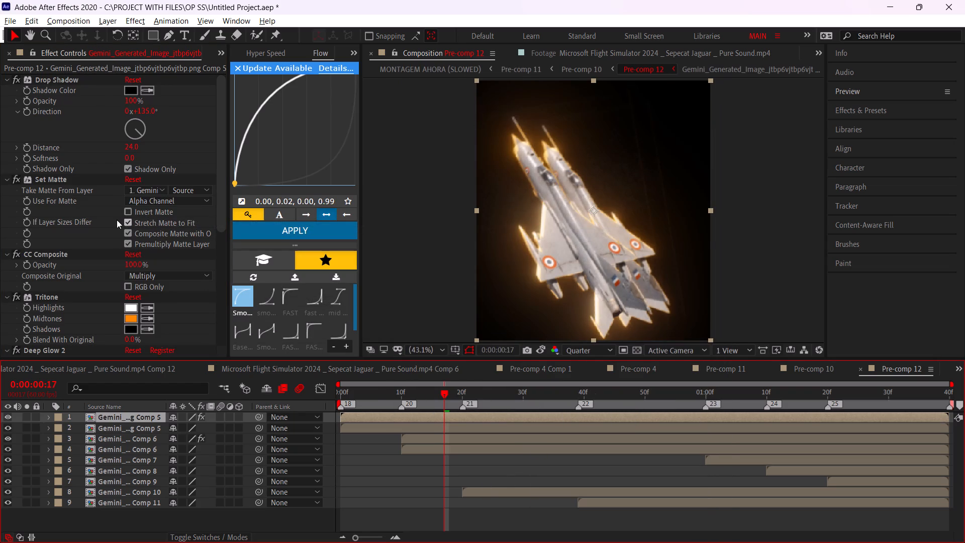
Set the Tritone midtones colour on layer 1 to white FFFFFF.
left_click(117, 220)
left_click(132, 317)
left_click_drag(284, 124, 53, 0)
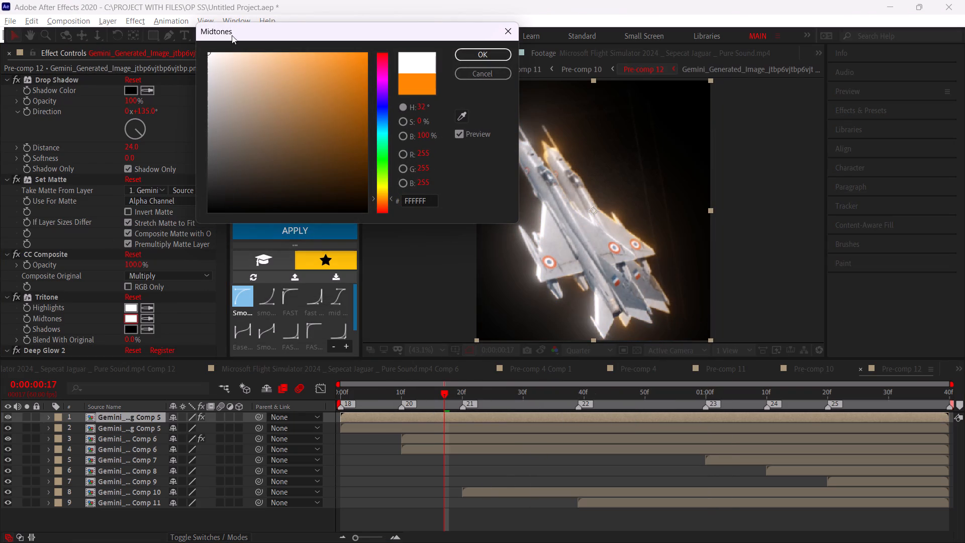
left_click(508, 59)
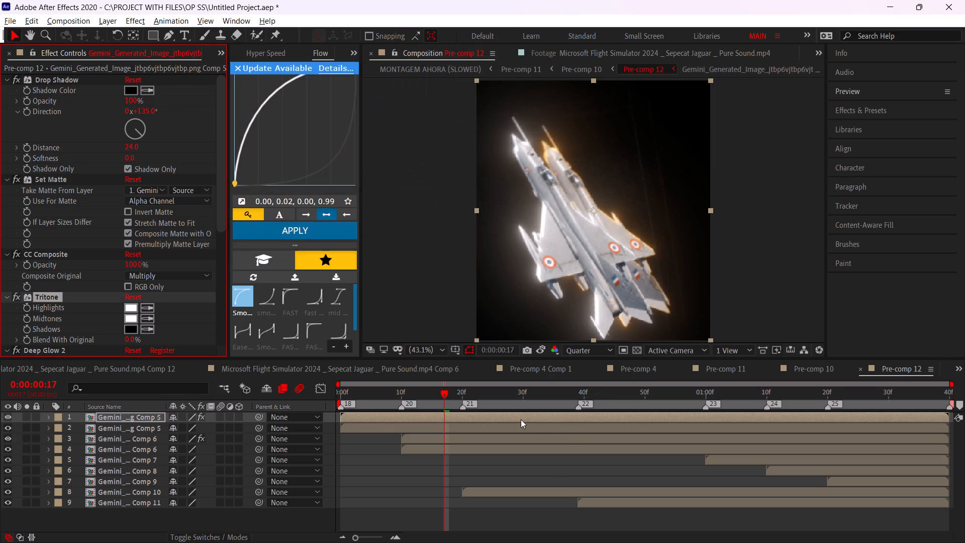
Go to 0:00:00:33, duplicate the Comp 10 jet on layer 8, and paste the copied effects onto the upper copy.
left_click_drag(501, 404, 551, 436)
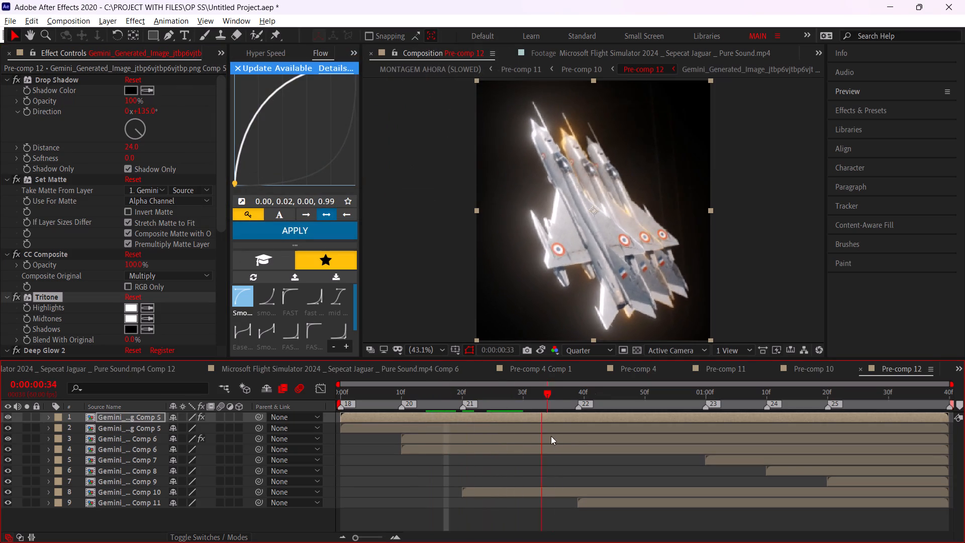
left_click_drag(551, 436, 544, 452)
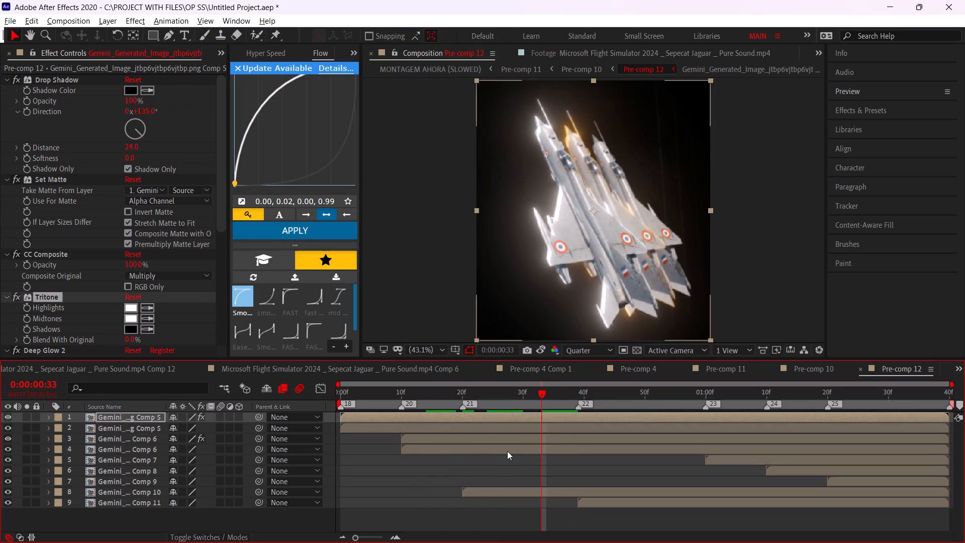
left_click(510, 450)
left_click(550, 491)
key("ctrl+d")
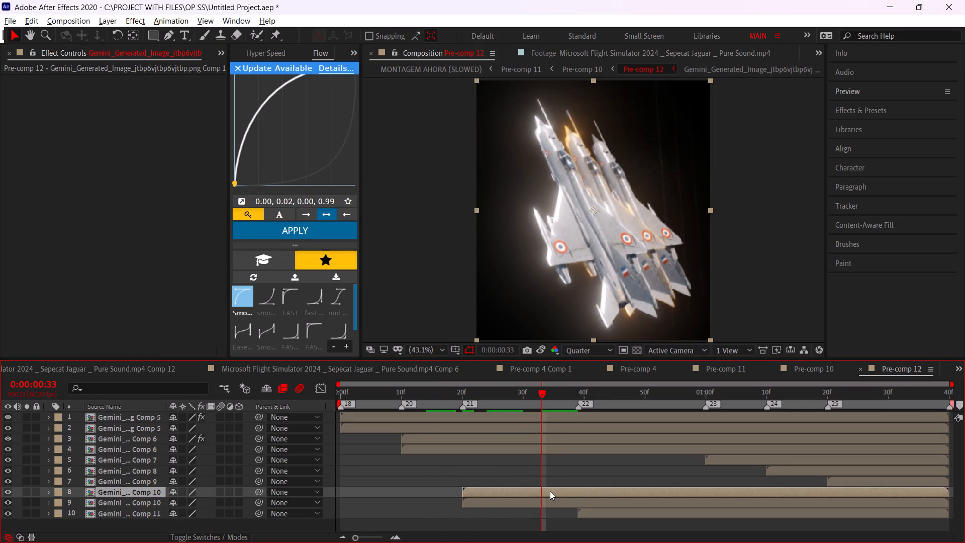
key("ctrl+v")
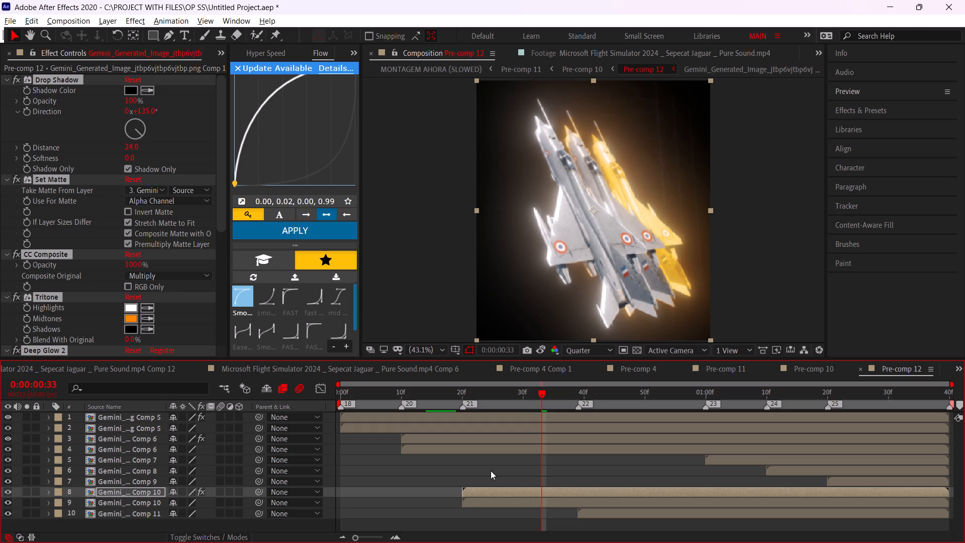
Make layer 8's Set Matte take its matte from layer 8, the upper Comp 10 copy.
left_click(114, 220)
left_click(158, 192)
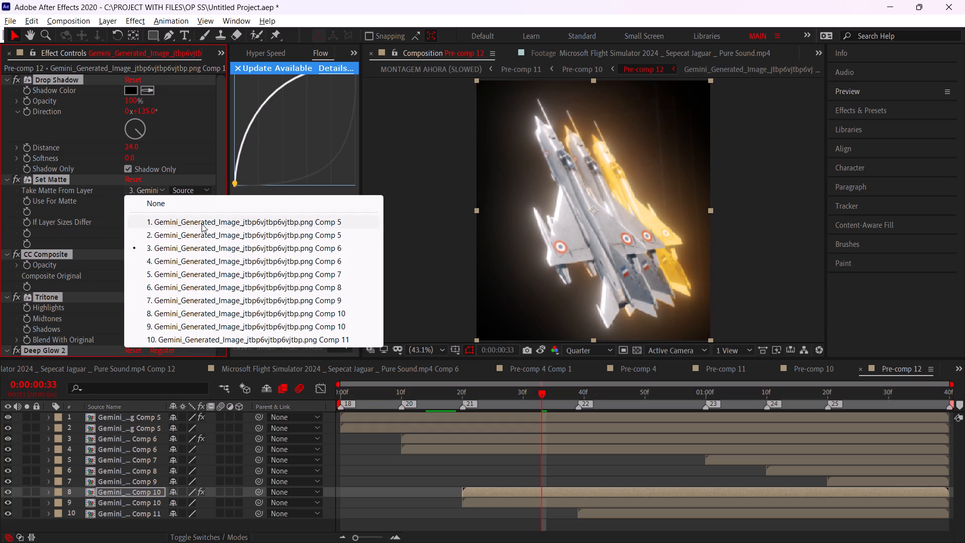
left_click(169, 313)
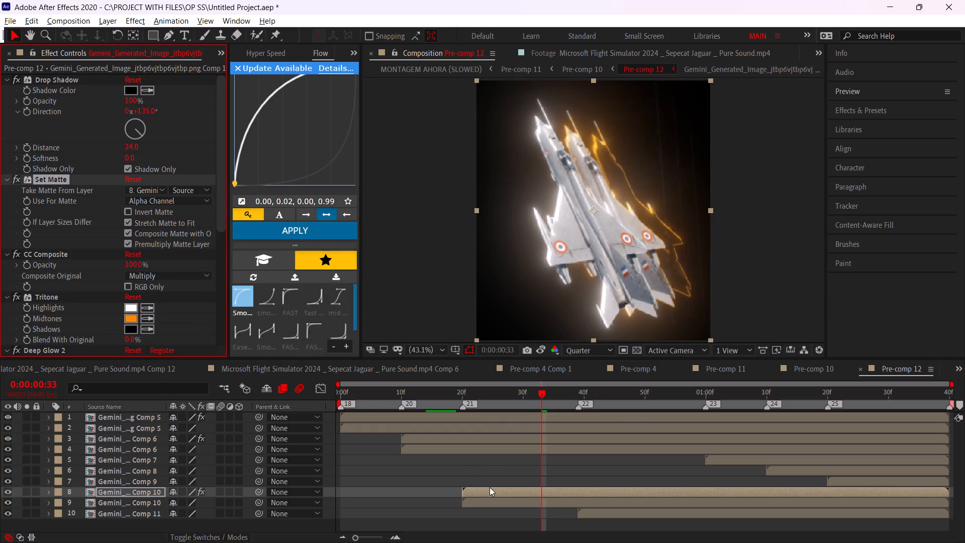
Set the blending mode of layer 8, the upper Comp 10 copy, to Screen.
right_click(493, 493)
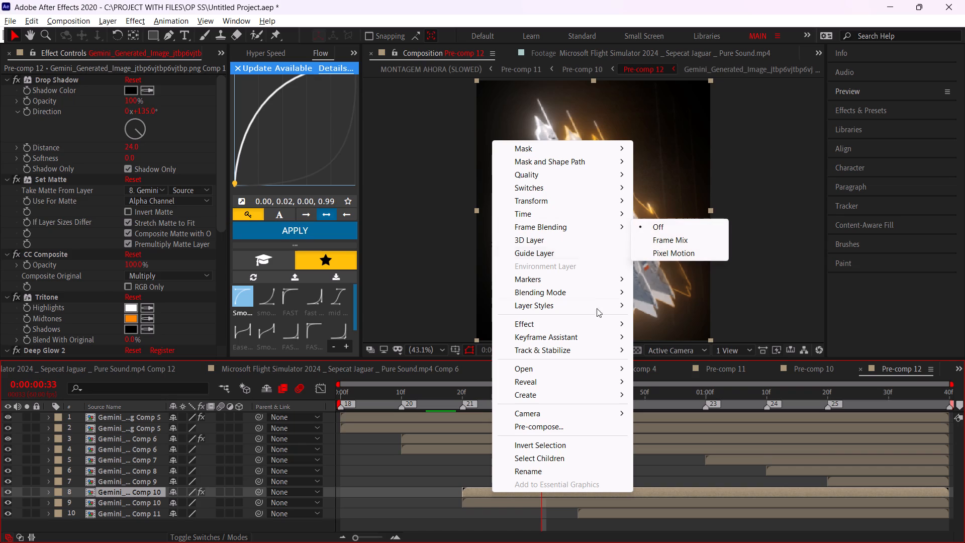
left_click(679, 232)
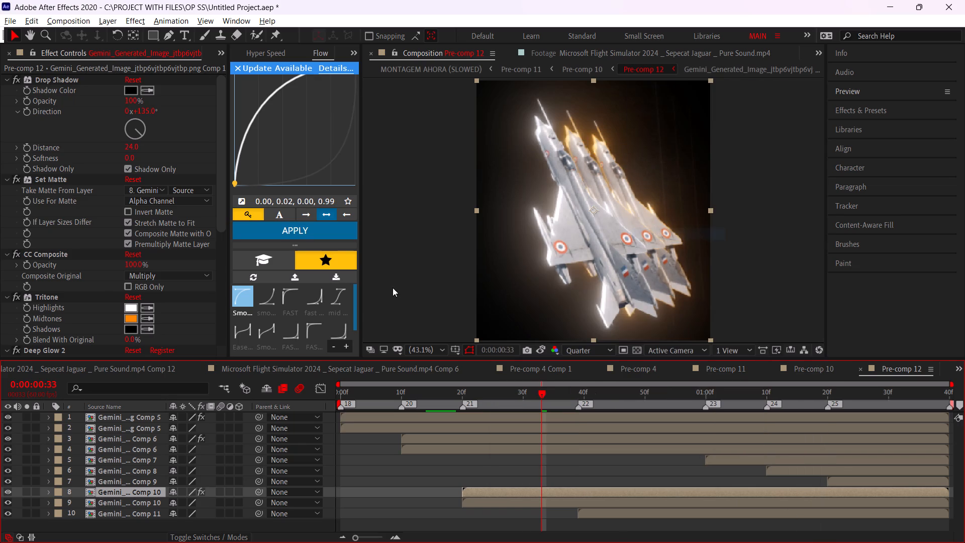
Set the Tritone midtones colour on layer 8 to cyan 00D9FF.
left_click(128, 319)
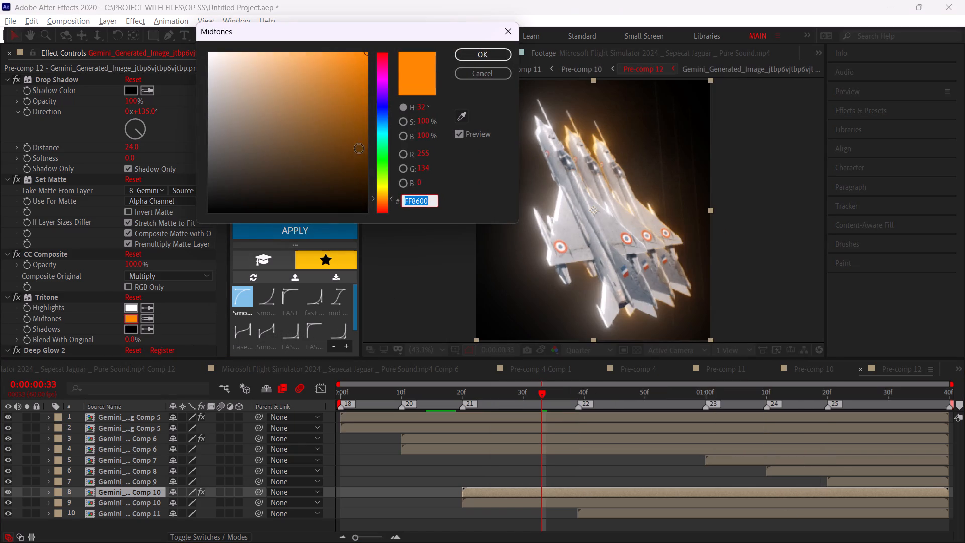
left_click_drag(383, 103, 387, 128)
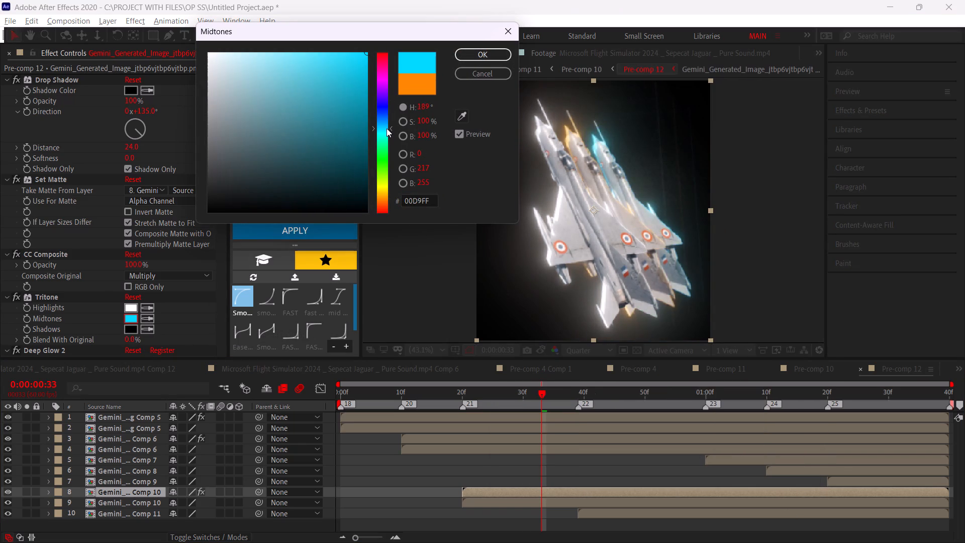
left_click(487, 57)
Duplicate the Comp 11 jet on layer 10, paste the copied effects onto the upper copy, and point its Set Matte at layer 10.
left_click(615, 509)
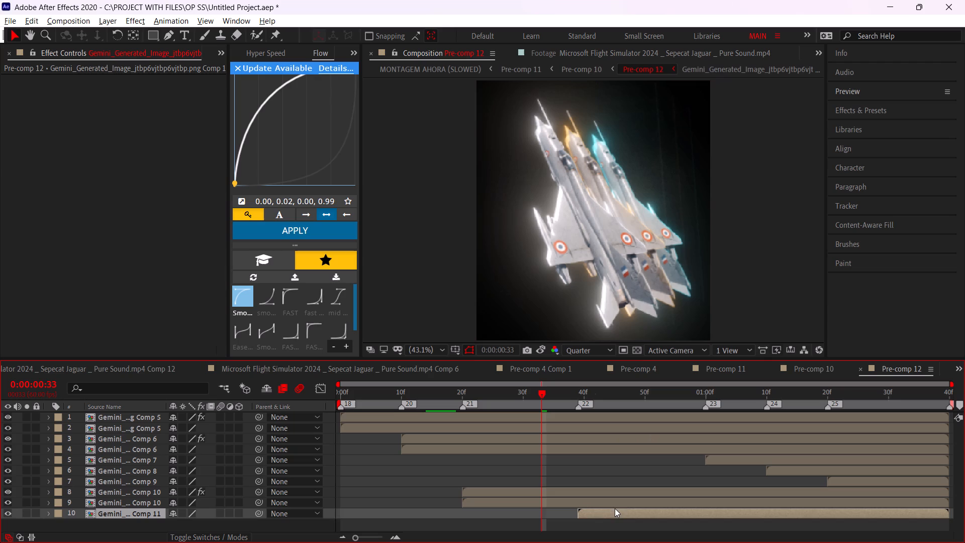
key("ctrl+d")
key("ctrl+v")
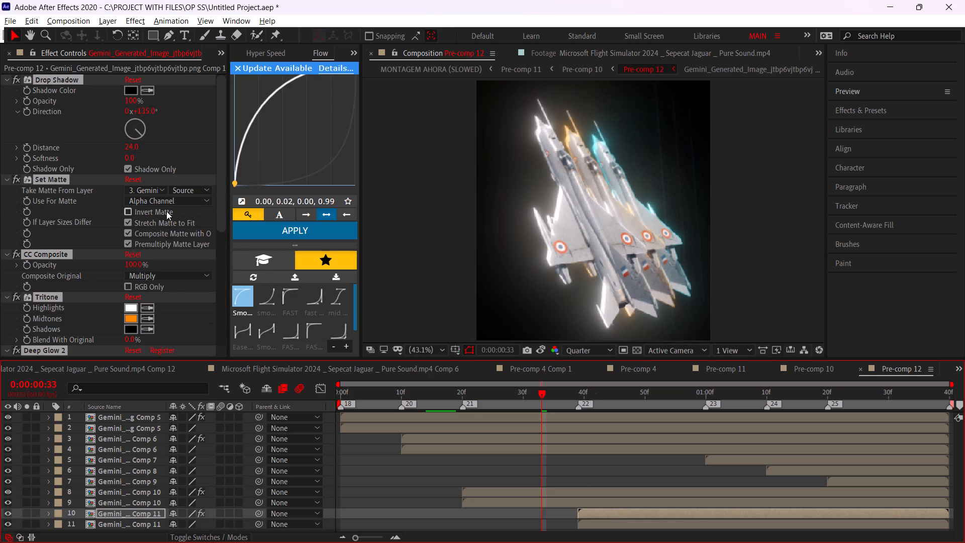
left_click(155, 191)
left_click(169, 344)
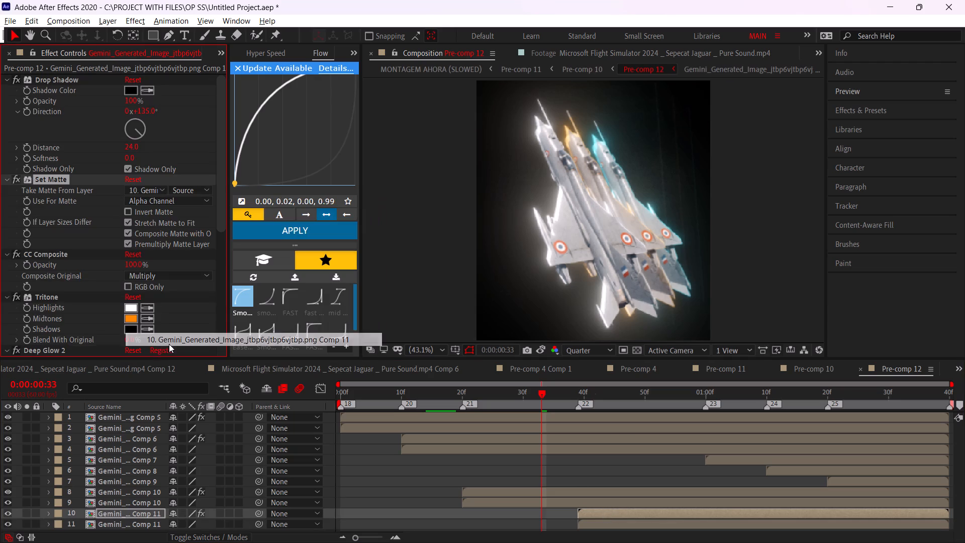
Set the Tritone midtones colour on layer 10, the upper Comp 11 copy, to green 65FF00.
left_click(108, 311)
left_click(131, 321)
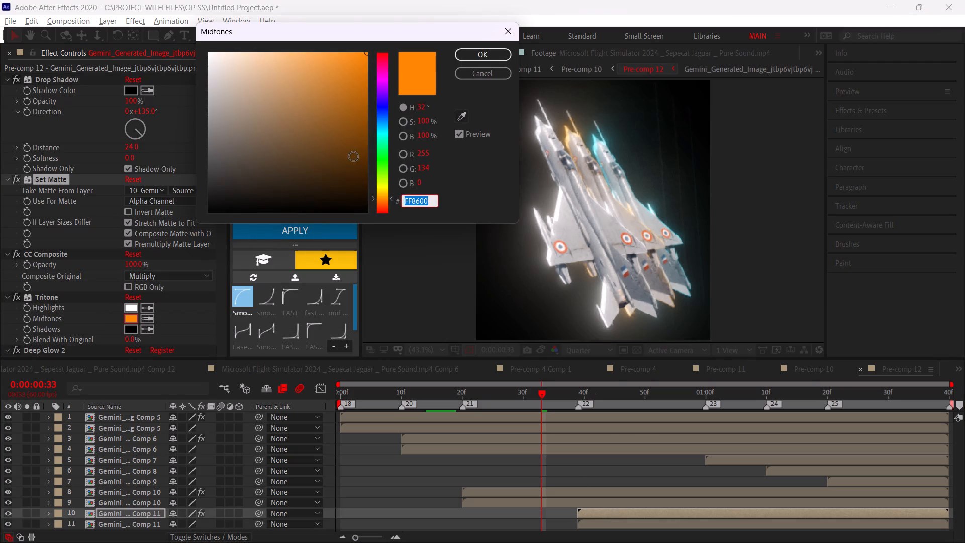
left_click_drag(386, 157, 387, 169)
left_click_drag(340, 147, 488, 6)
left_click(486, 50)
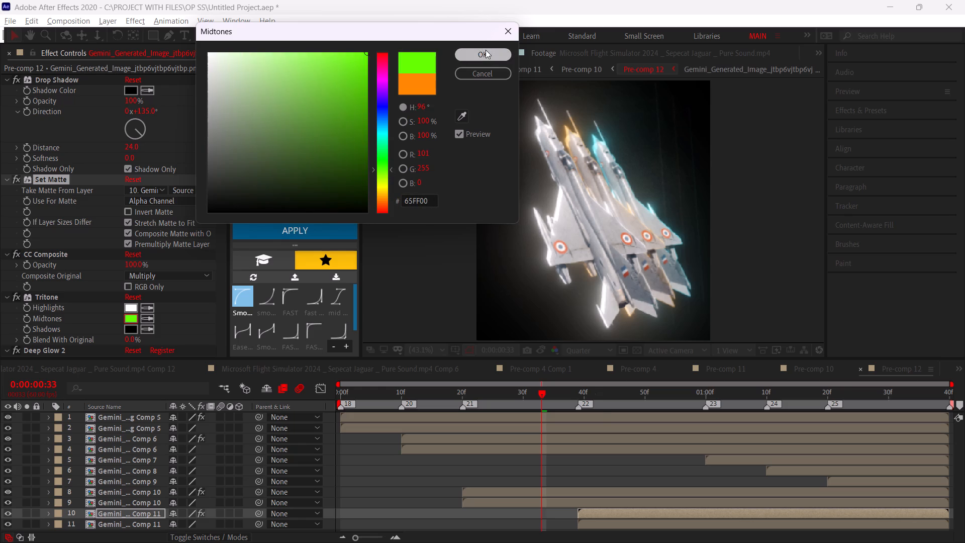
Go to 0:00:00:44 and set layer 10's blending mode to Screen.
left_click(608, 397)
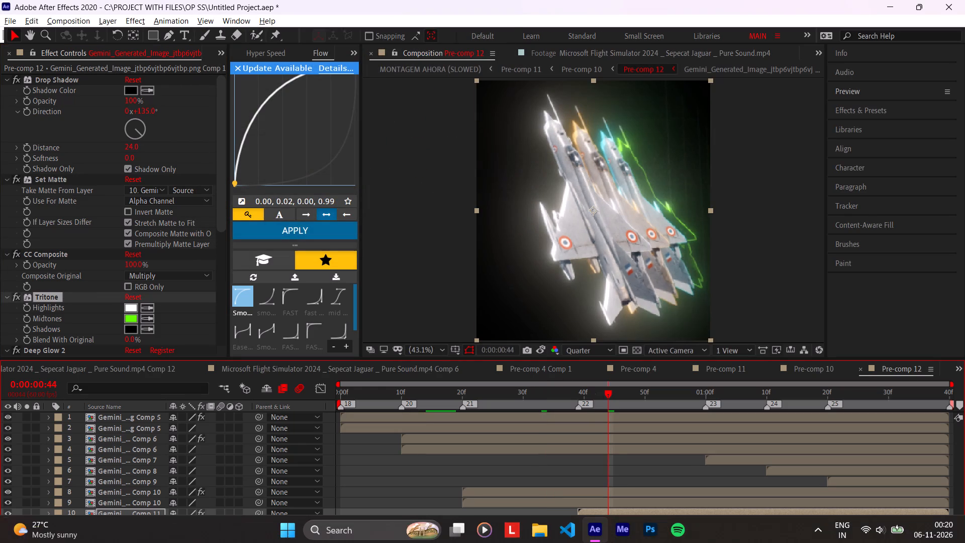
right_click(604, 510)
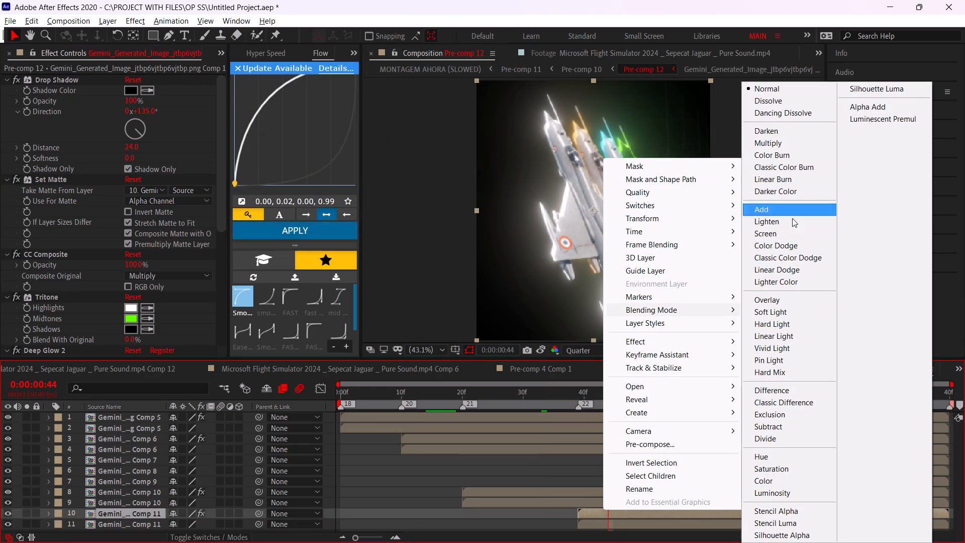
left_click(788, 232)
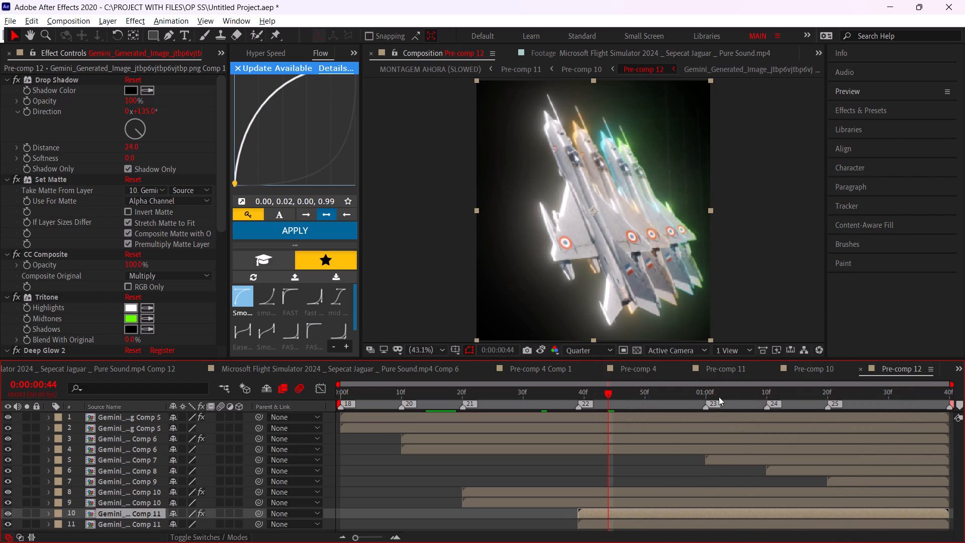
Go to 0:00:01:03, duplicate the Comp 7 jet on layer 5, and paste the copied effects onto the upper copy.
left_click_drag(719, 397, 726, 398)
left_click(722, 462)
key("ctrl+d")
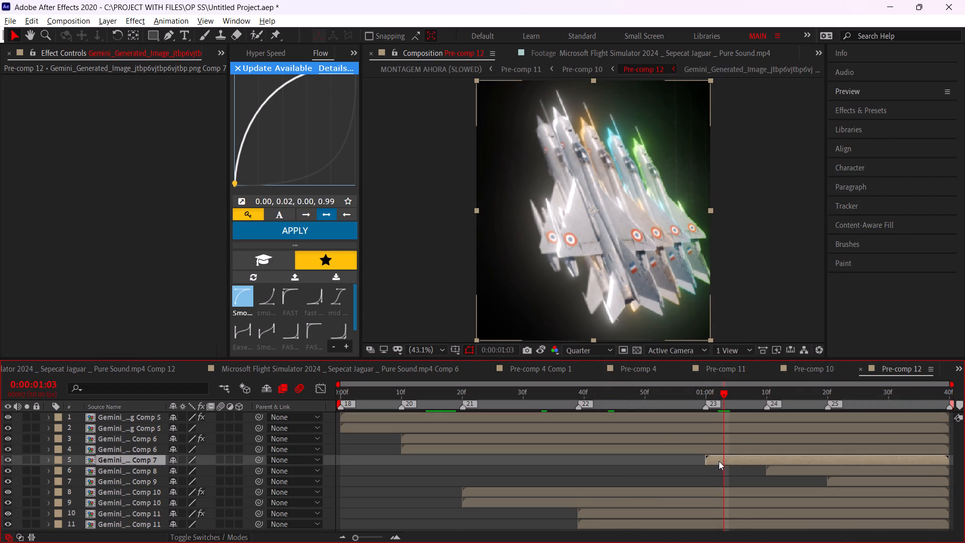
key("ctrl+v")
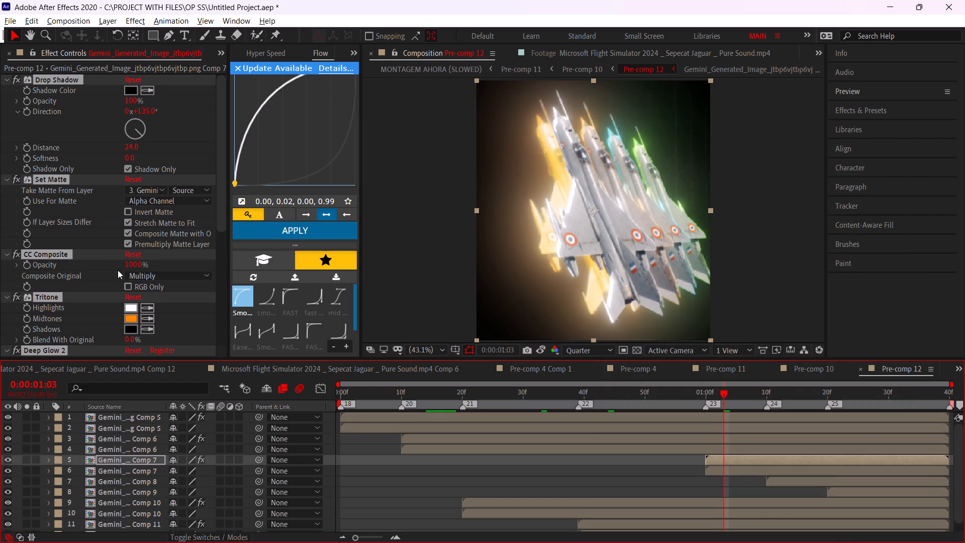
Make layer 5's Set Matte take its matte from layer 5 itself, and set the layer's blending mode to Screen.
left_click(114, 271)
left_click(163, 190)
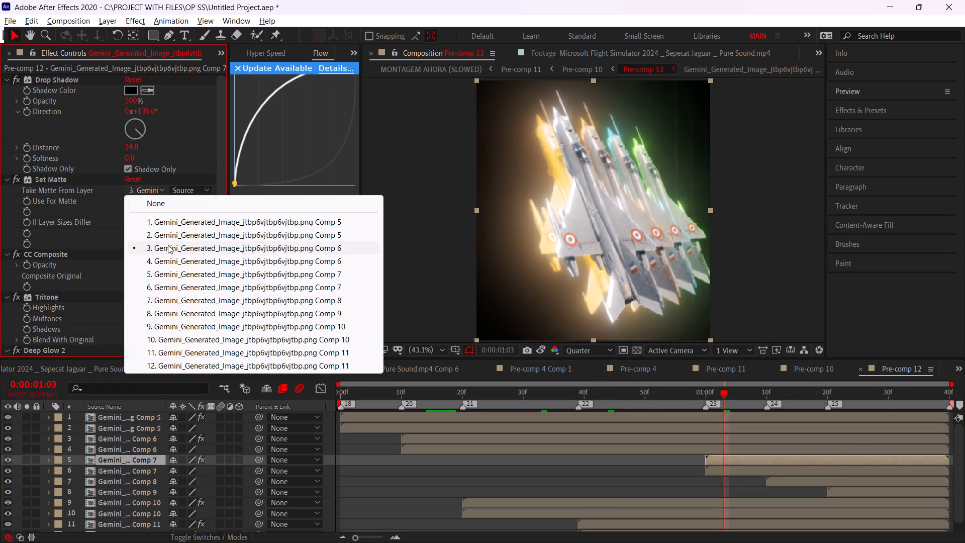
left_click(166, 270)
right_click(757, 462)
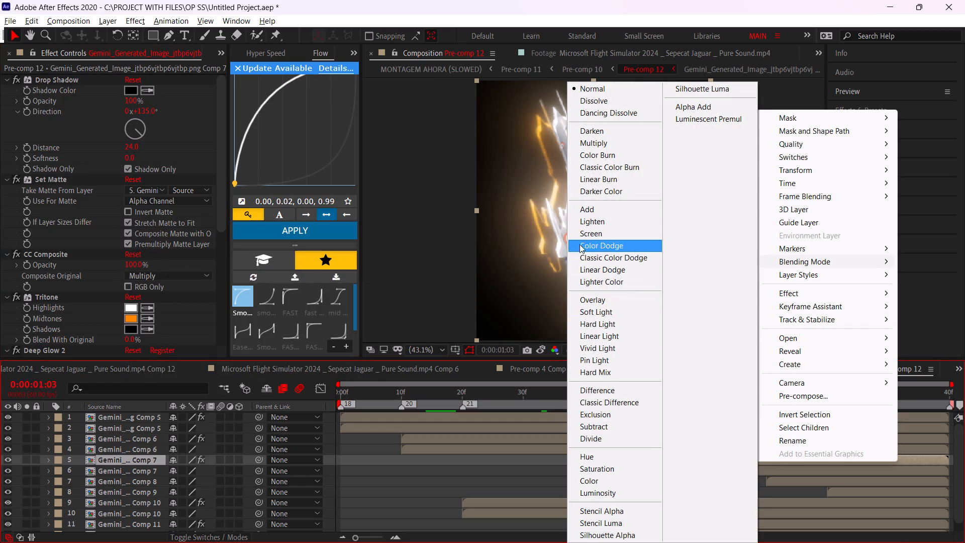
left_click(578, 234)
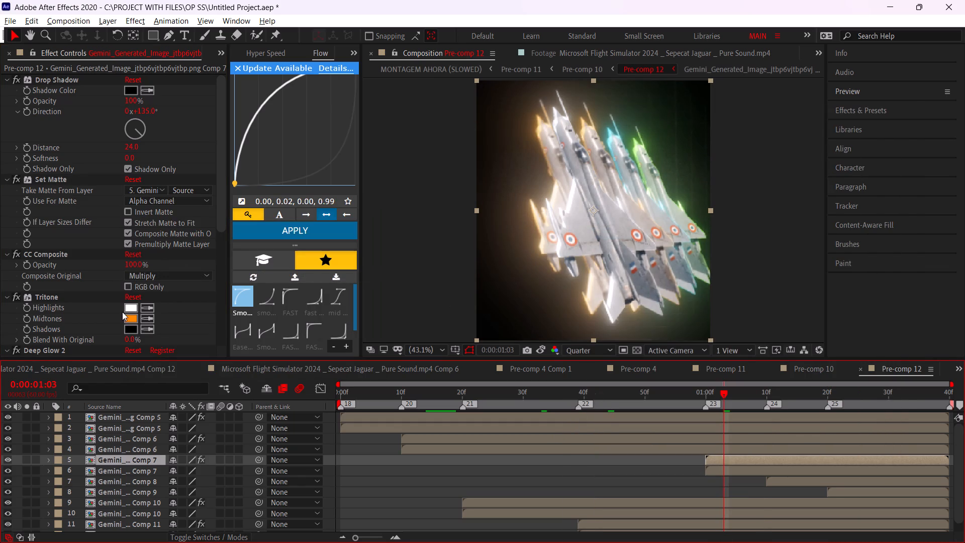
Set the Tritone midtones colour on layer 5, the upper Comp 7 copy, to a saturated blue.
left_click(131, 318)
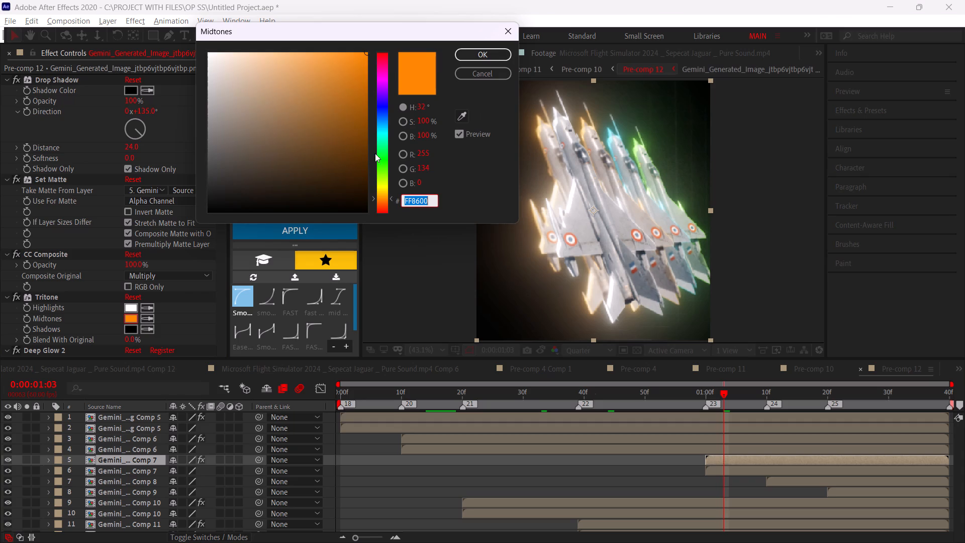
left_click_drag(379, 168, 390, 149)
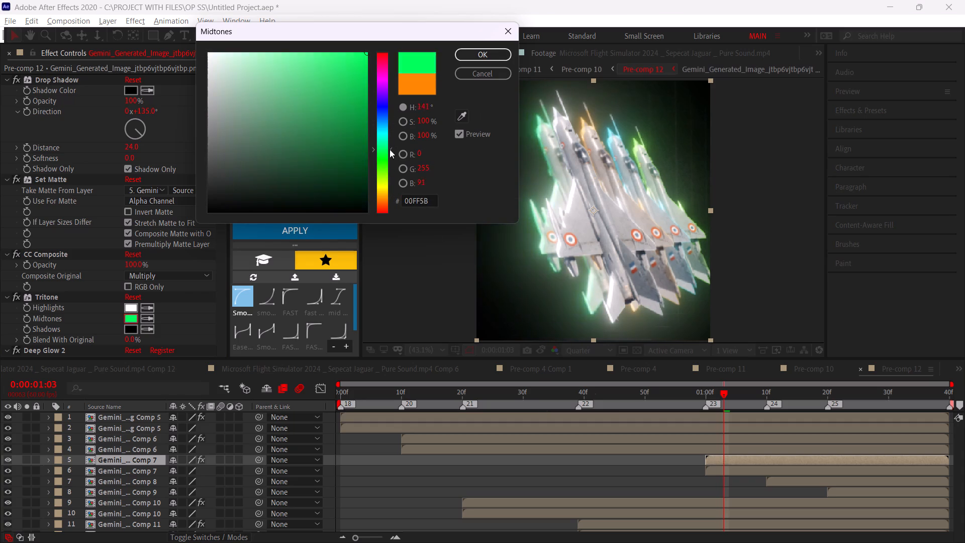
left_click_drag(390, 149, 394, 125)
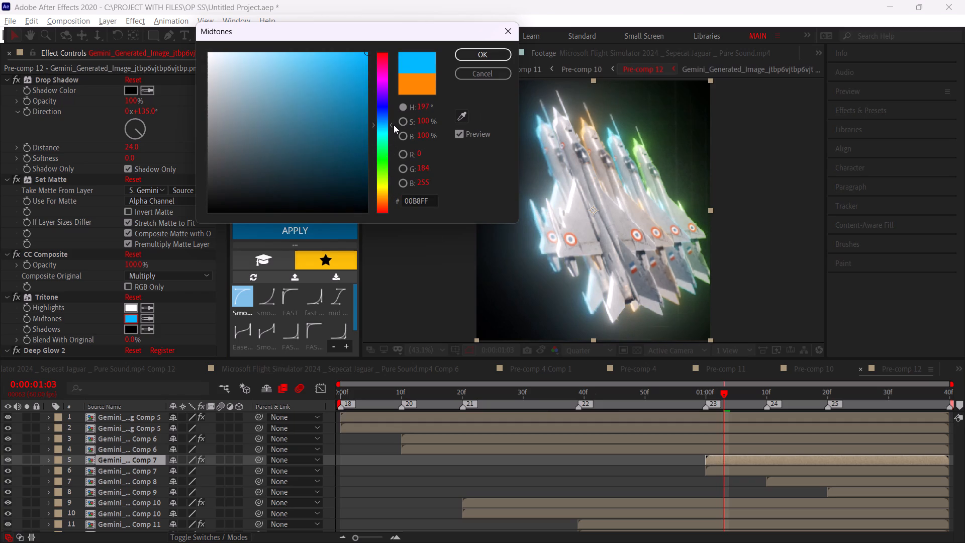
left_click_drag(394, 125, 388, 116)
left_click(465, 49)
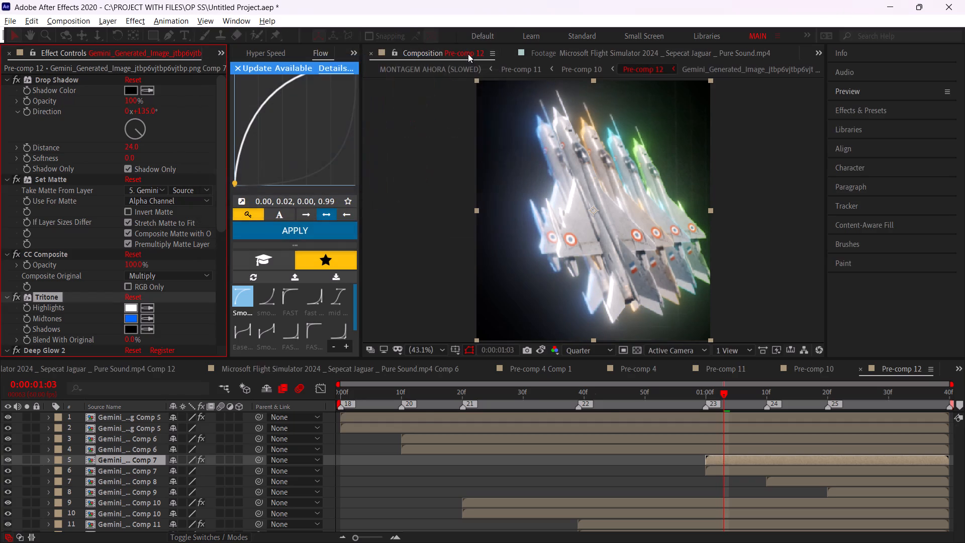
Duplicate the Comp 8 jet on layer 7, paste the copied effects onto the upper copy, and go to 0:00:01:14.
left_click(787, 480)
key("ctrl+d")
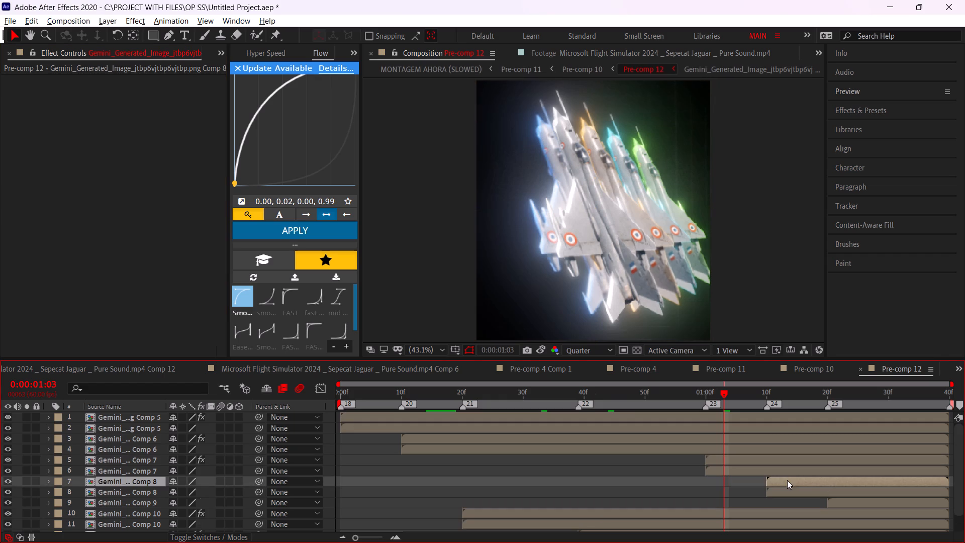
key("ctrl+v")
left_click(792, 394)
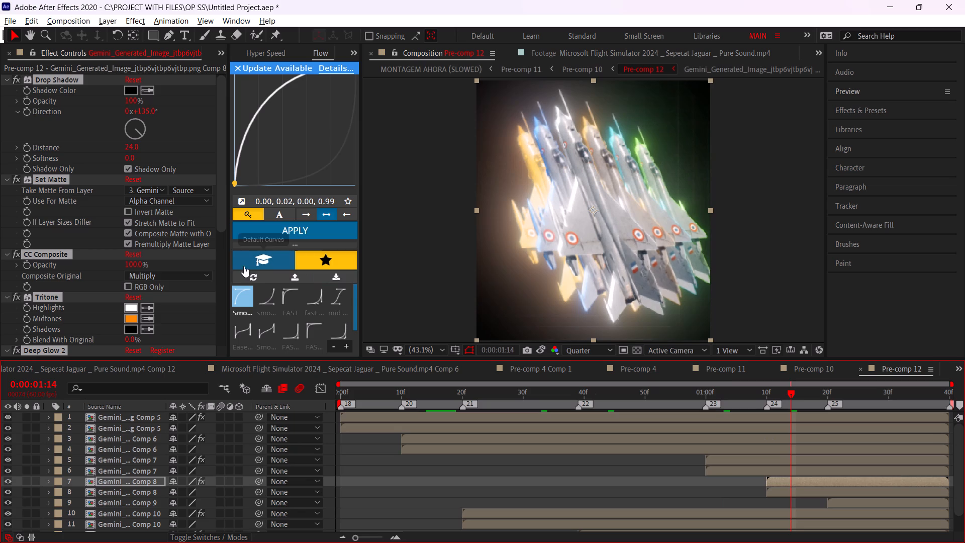
Make layer 7's Set Matte take its matte from layer 7 itself, and set the layer's blending mode to Screen.
left_click(91, 319)
left_click(145, 189)
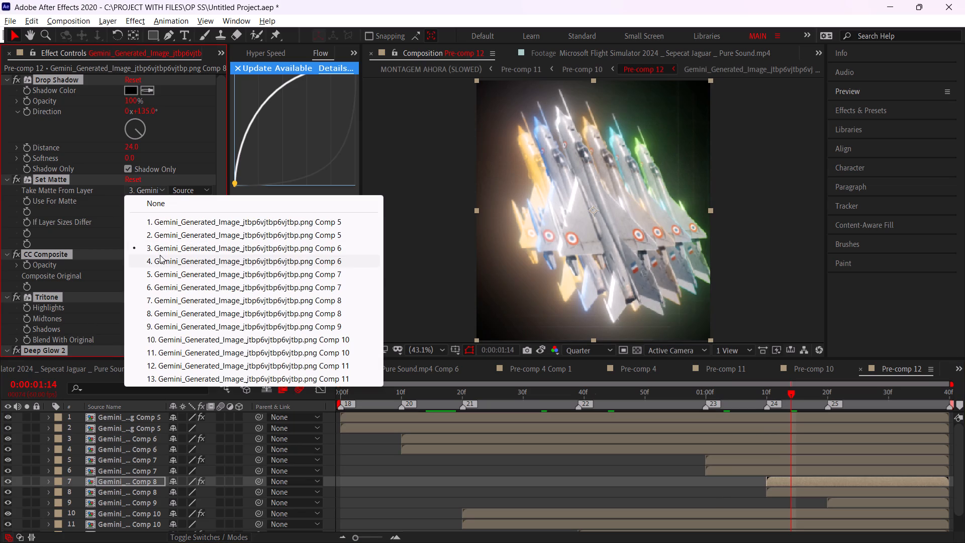
left_click(166, 299)
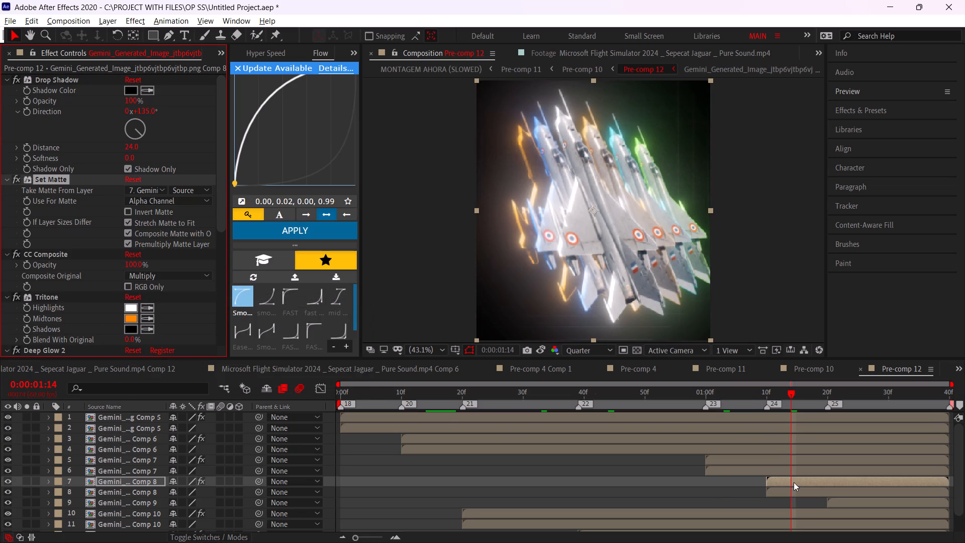
right_click(794, 481)
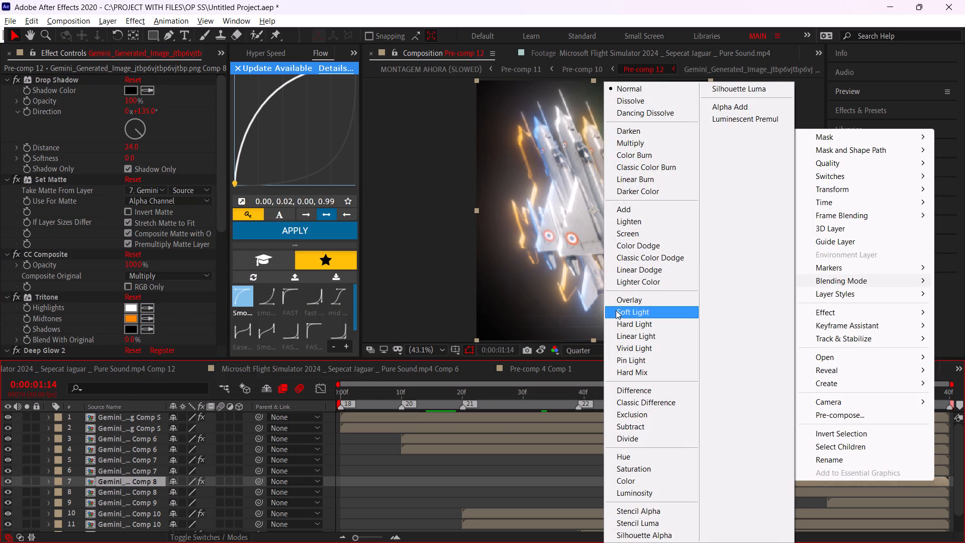
left_click(630, 230)
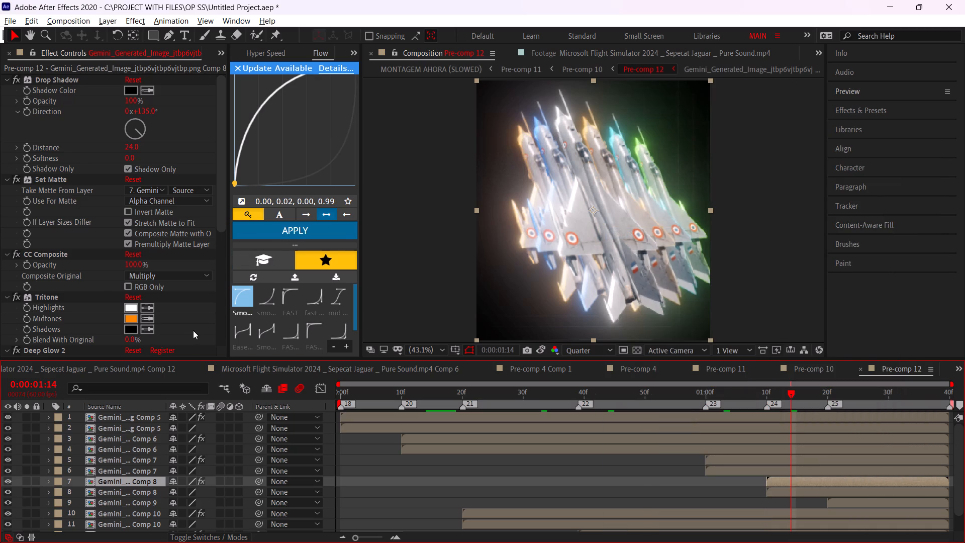
Set the Tritone midtones colour on layer 7, the upper Comp 8 copy, to red FF0000.
left_click(168, 324)
left_click(145, 319)
left_click(130, 319)
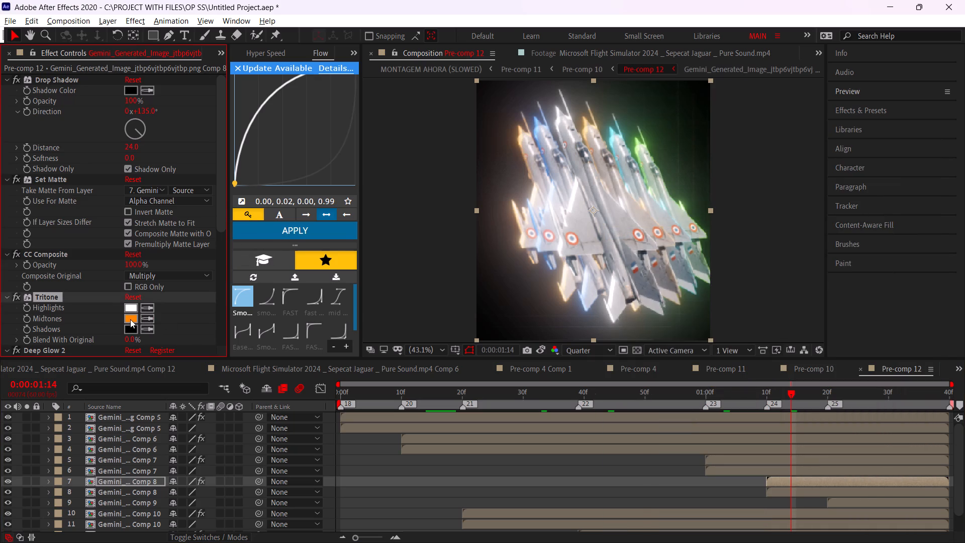
left_click(130, 319)
left_click_drag(383, 198, 397, 147)
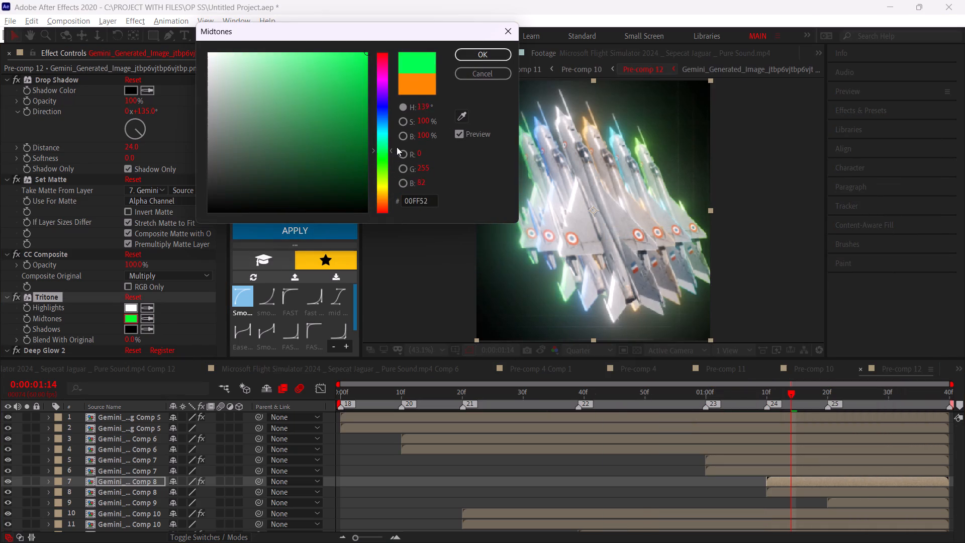
left_click_drag(397, 147, 408, 70)
left_click_drag(393, 68, 422, 0)
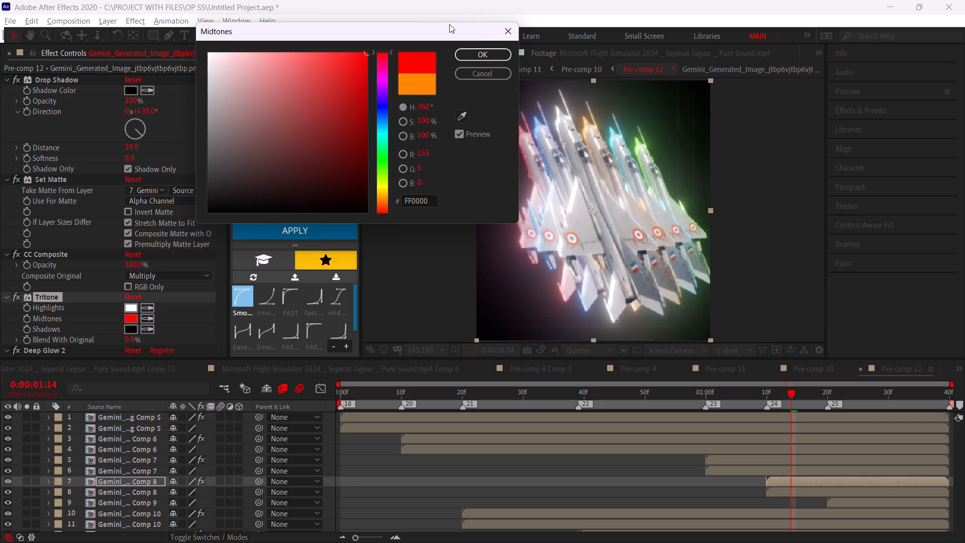
left_click(479, 56)
Duplicate the Comp 9 jet on layer 9, paste the copied effects onto the upper copy, and go to 0:00:01:26.
left_click(841, 505)
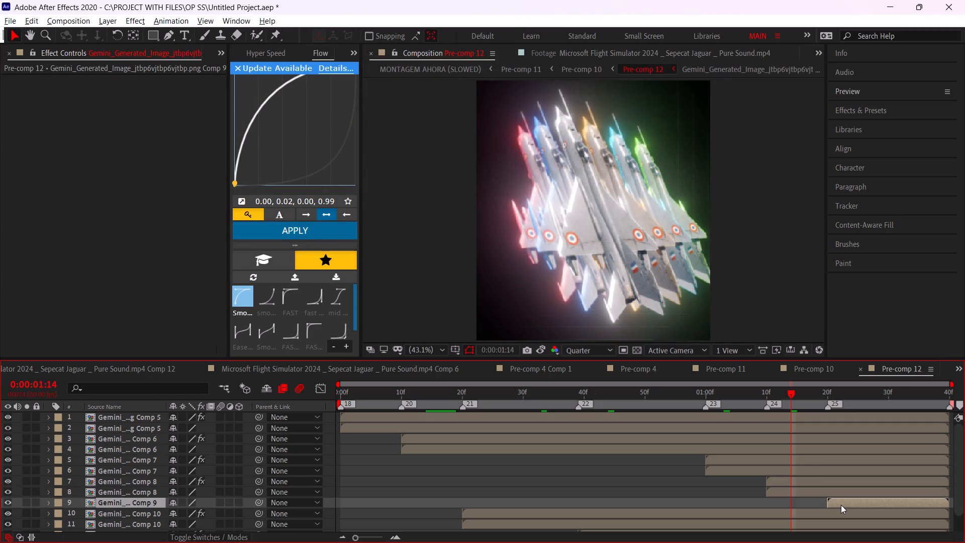
key("ctrl+d")
key("ctrl+v")
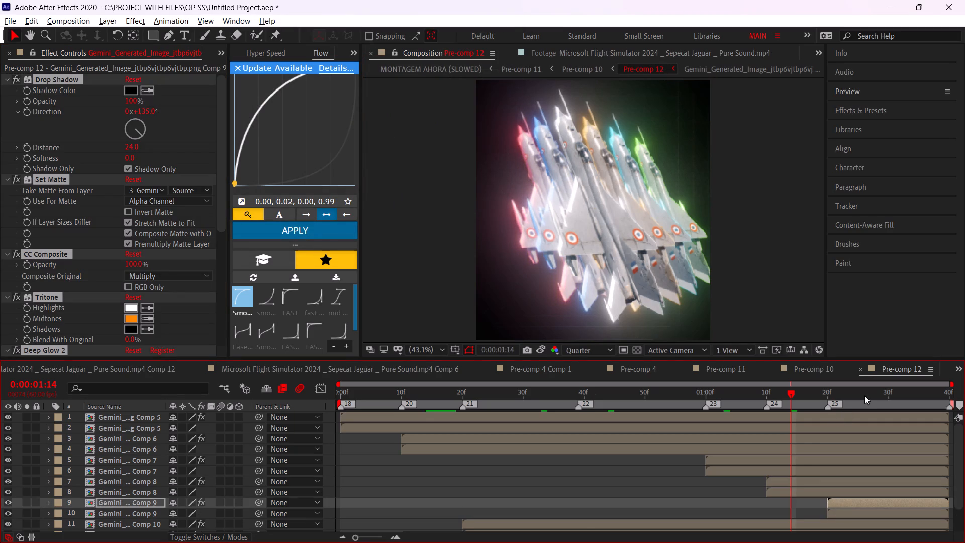
left_click(865, 395)
Make layer 9's Set Matte take its matte from layer 9, the upper Comp 9 copy.
left_click(176, 278)
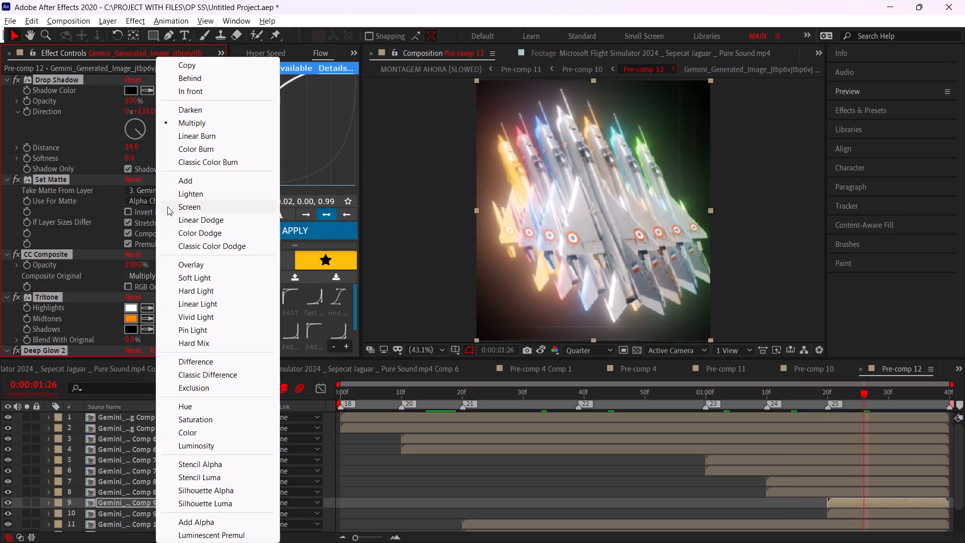
left_click(147, 194)
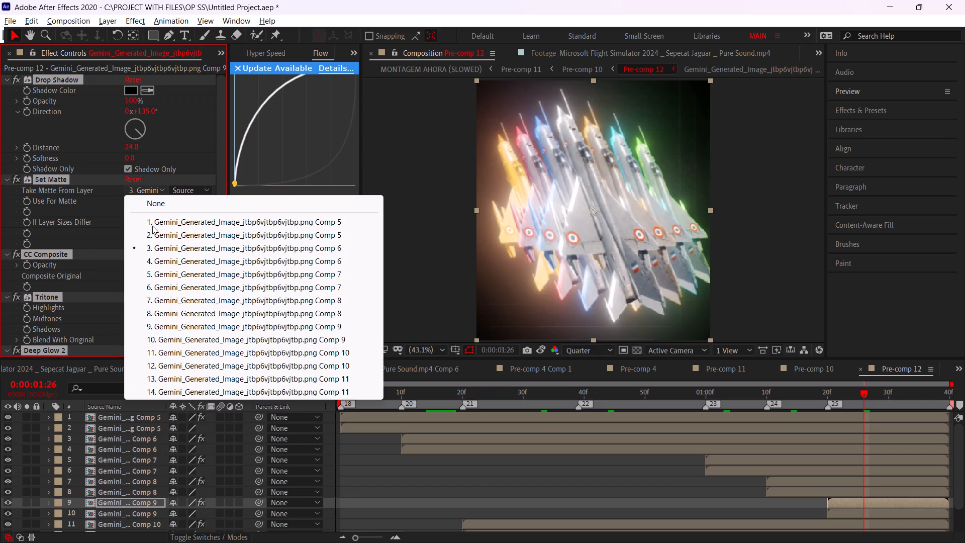
left_click(164, 329)
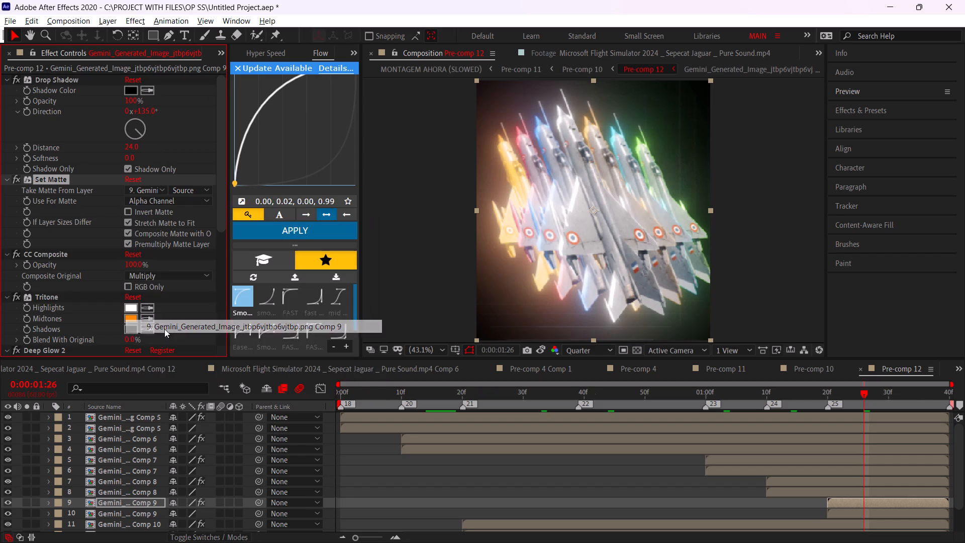
Set the blending mode of layer 9, the upper Comp 9 copy, to Screen.
right_click(865, 499)
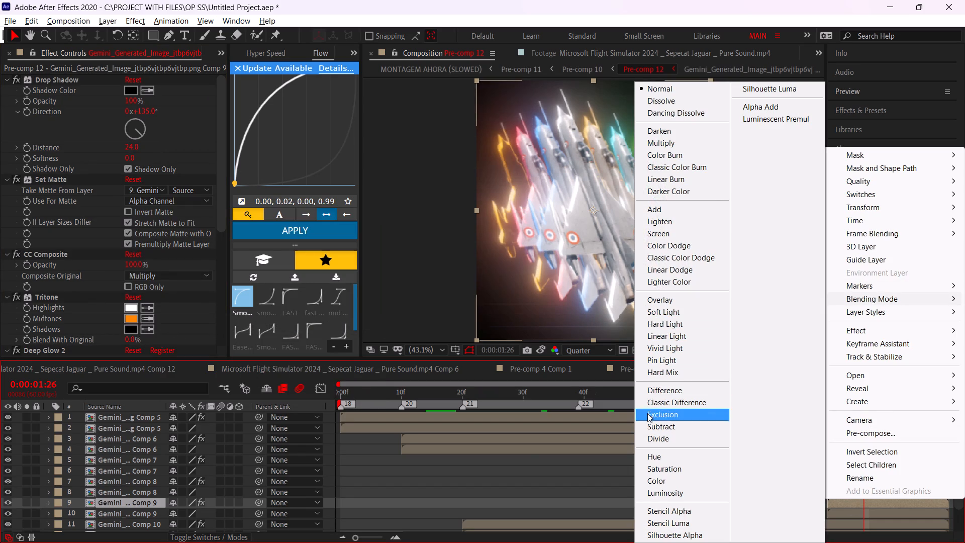
left_click(660, 235)
Change the Tritone midtones colour on layer 9, the upper Comp 9 copy, to turquoise.
left_click(180, 320)
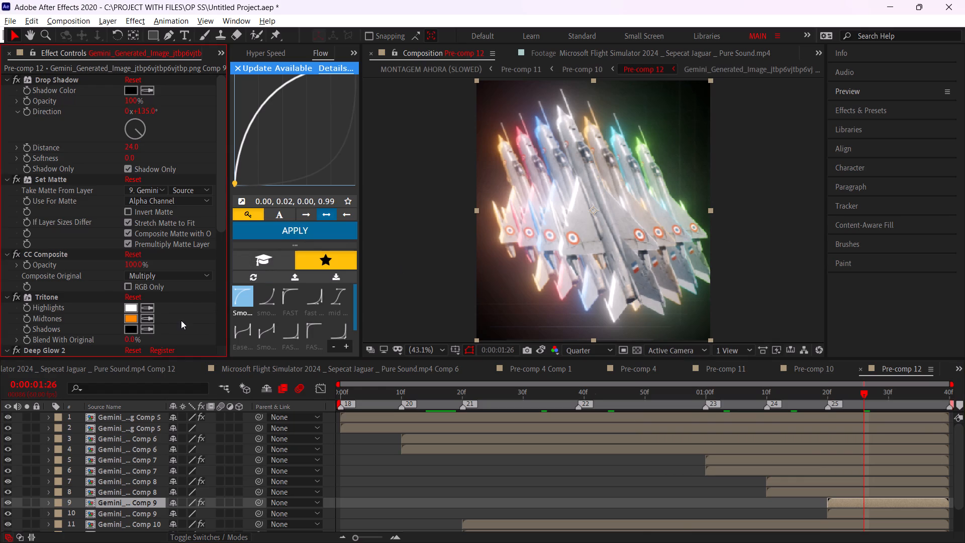
scroll(86, 324, "down", 3)
left_click(132, 230)
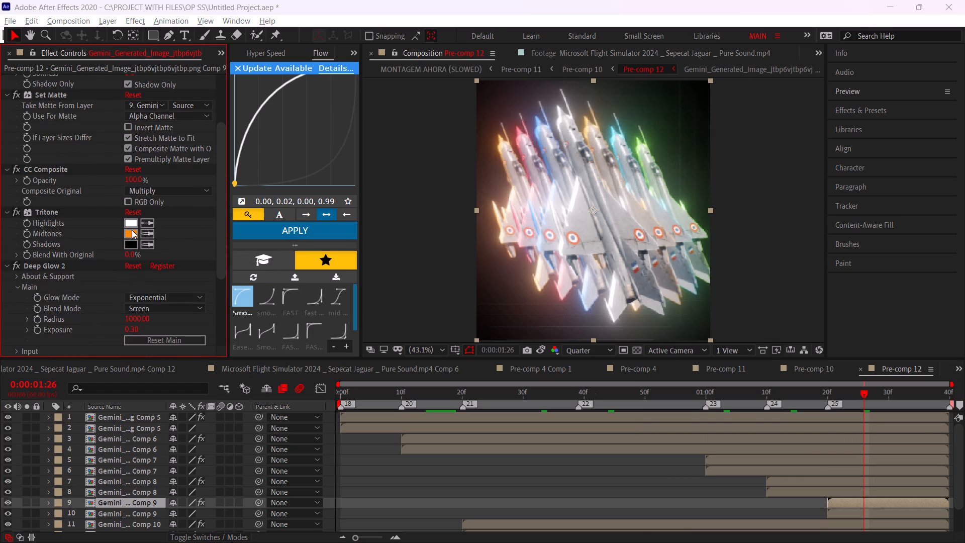
left_click_drag(385, 181, 393, 123)
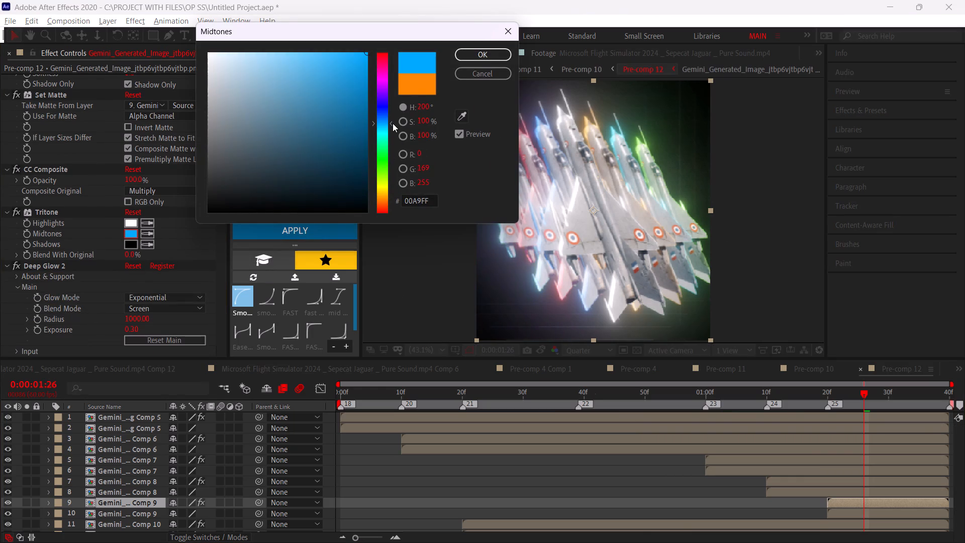
left_click_drag(393, 123, 395, 135)
left_click(501, 57)
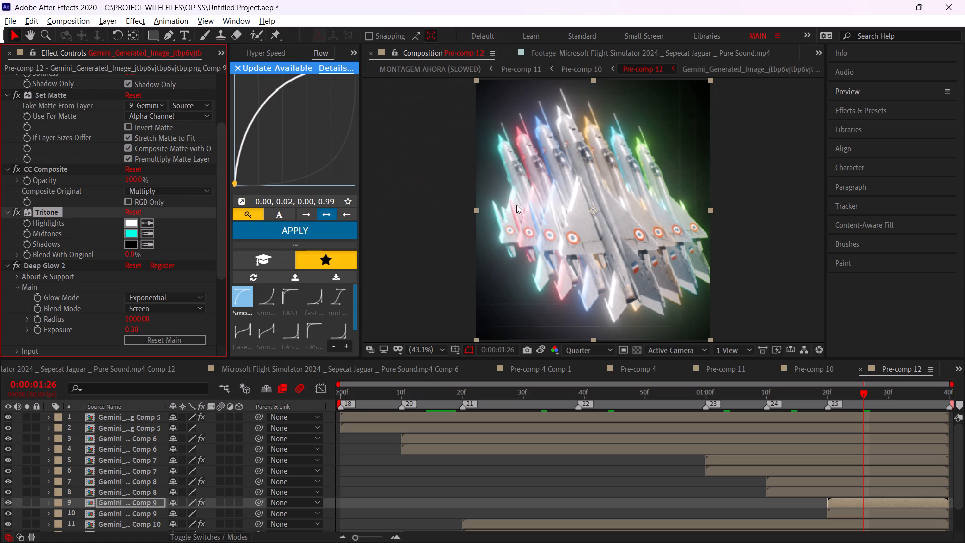
Open the nested jet compositions from Comp 5 down to Comp 3 and raise the jet image's Keylight Screen Gain to 113.
left_click(412, 419)
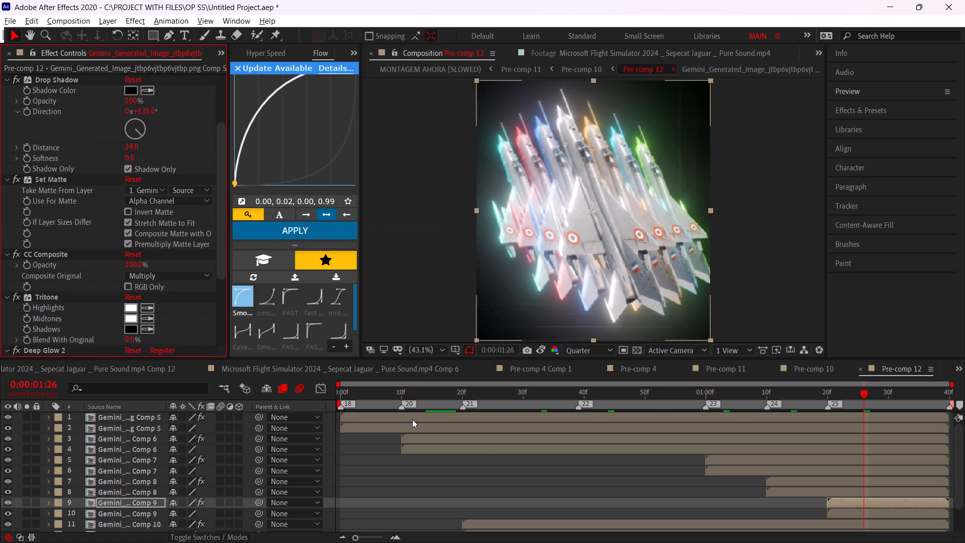
left_click(403, 432, "shift")
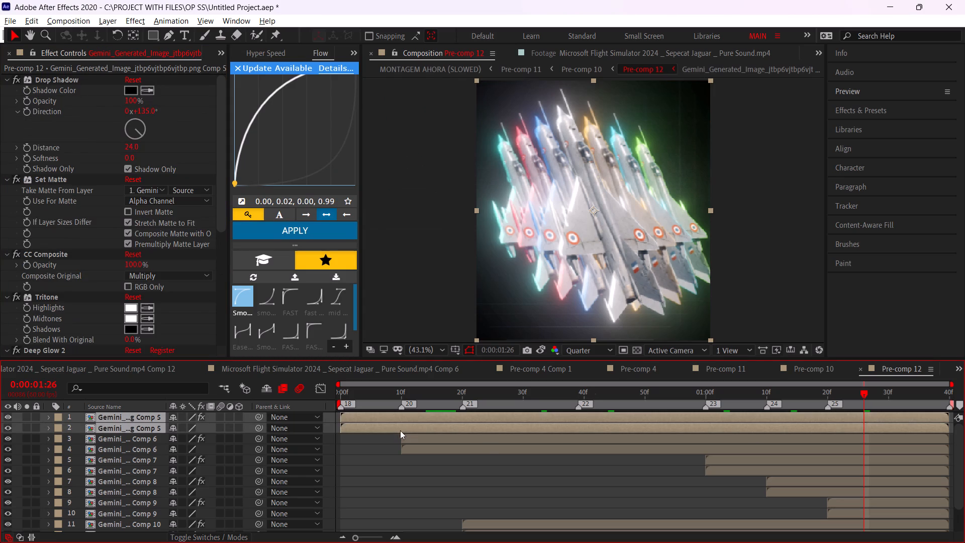
double_click(410, 416)
left_click(410, 416)
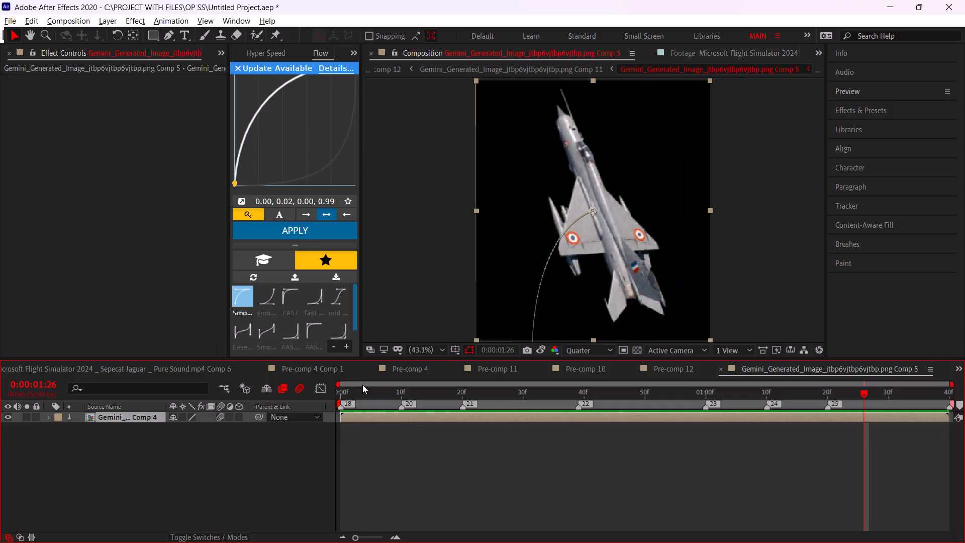
double_click(393, 414)
left_click(393, 413)
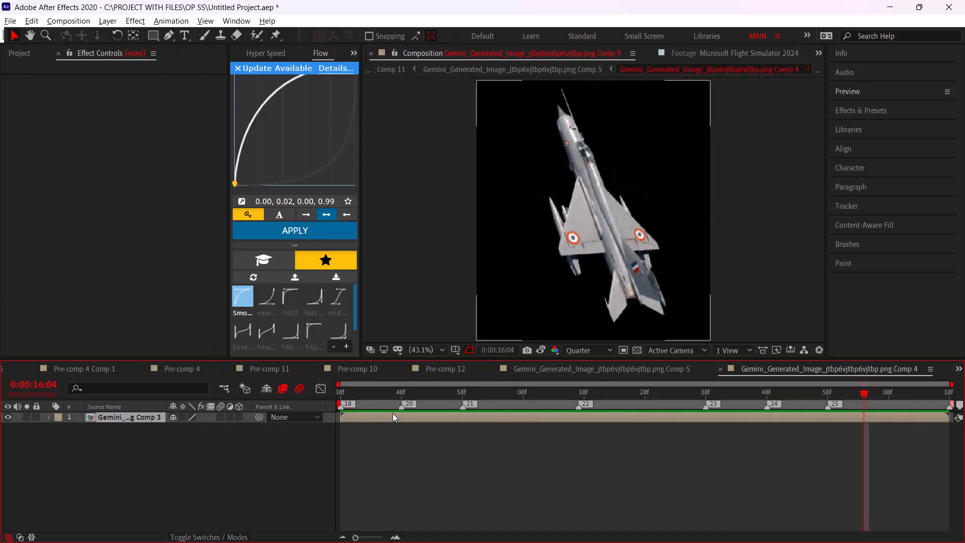
double_click(393, 413)
left_click(390, 414)
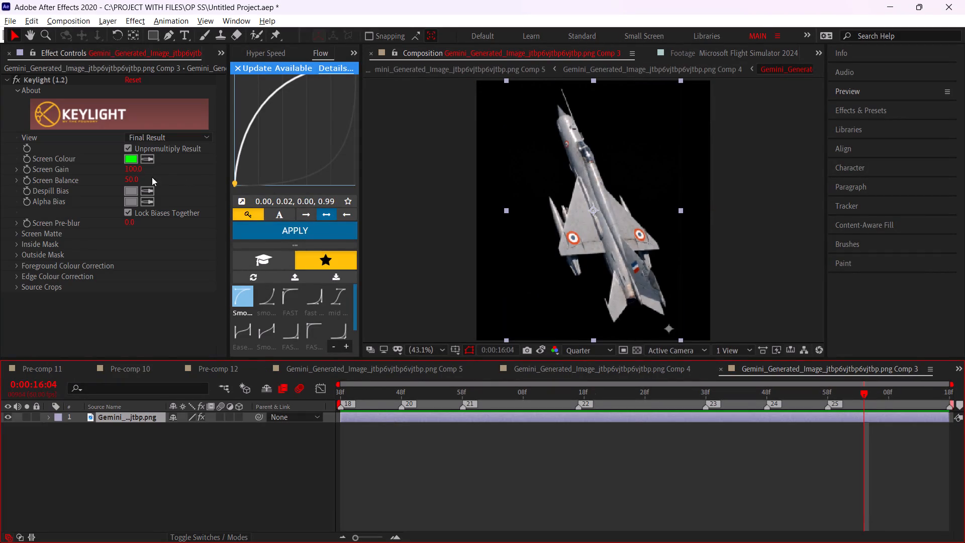
left_click(513, 394)
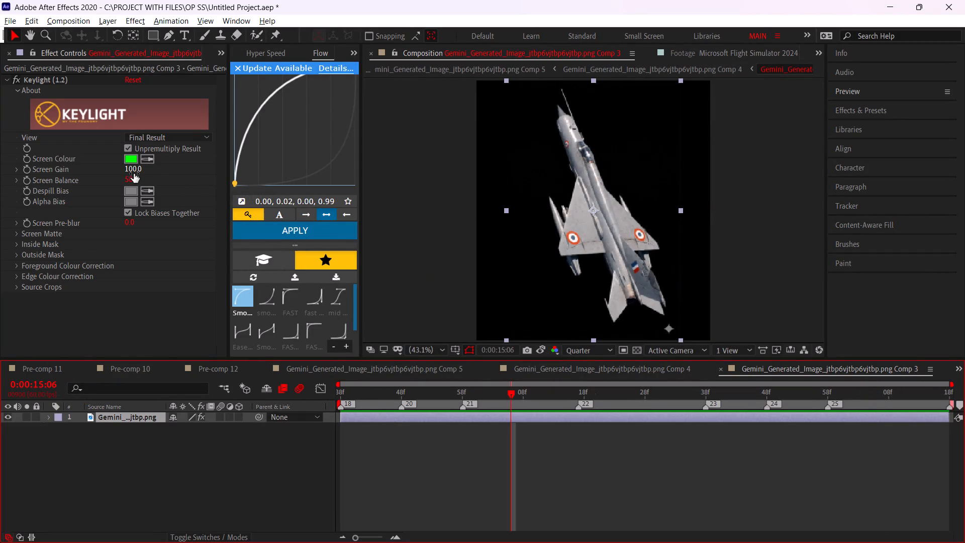
left_click_drag(133, 173, 154, 171)
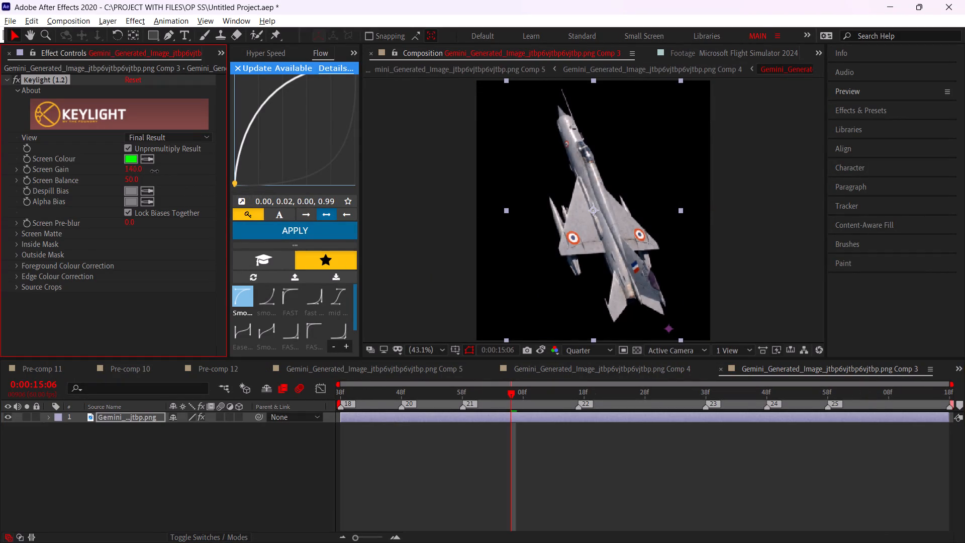
left_click_drag(154, 171, 143, 163)
left_click_drag(143, 163, 119, 159)
left_click_drag(119, 159, 133, 164)
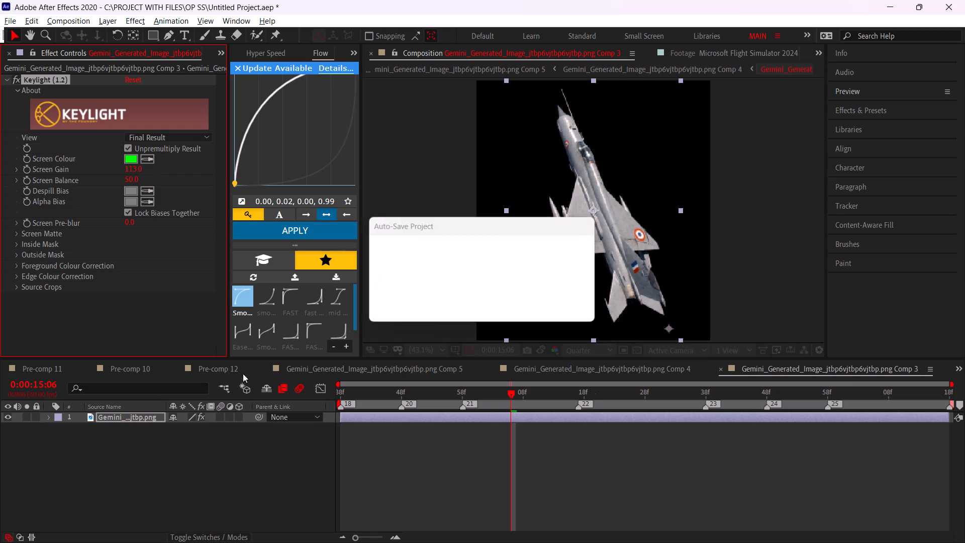
Return to Pre-comp 12, go to 0:00:01:34 and pre-compose the two Comp 5 layers together, moving all attributes into the new composition.
scroll(208, 367, "up", 5)
scroll(208, 367, "down", 1)
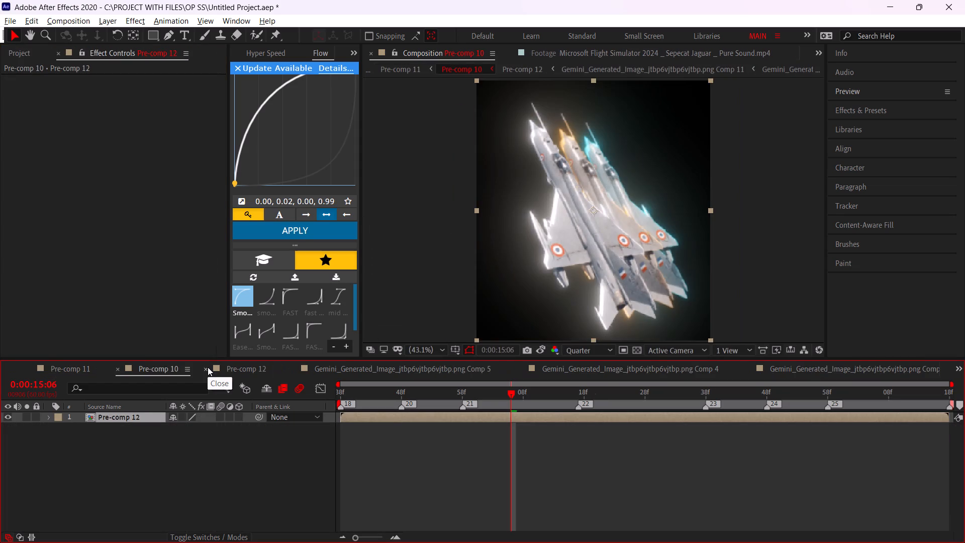
scroll(208, 367, "down", 1)
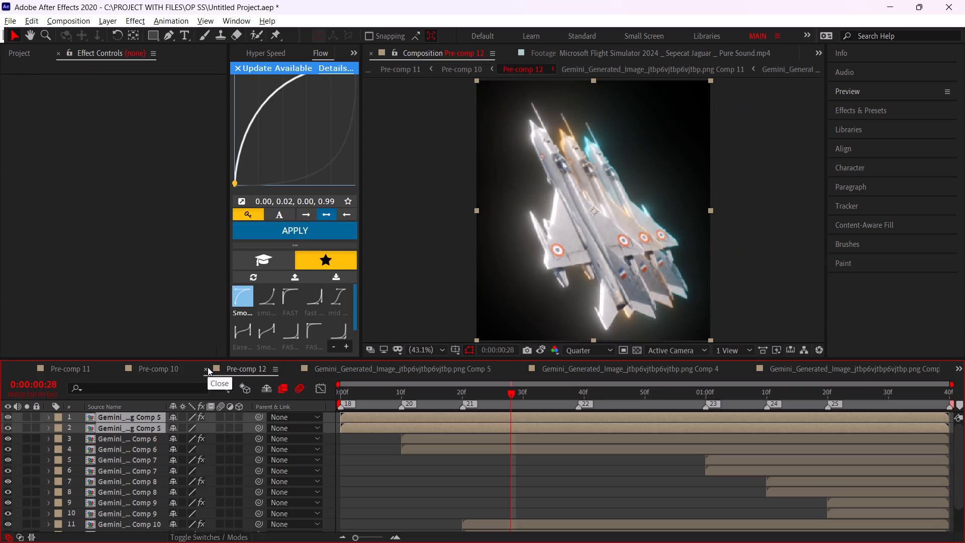
left_click_drag(526, 405, 528, 405)
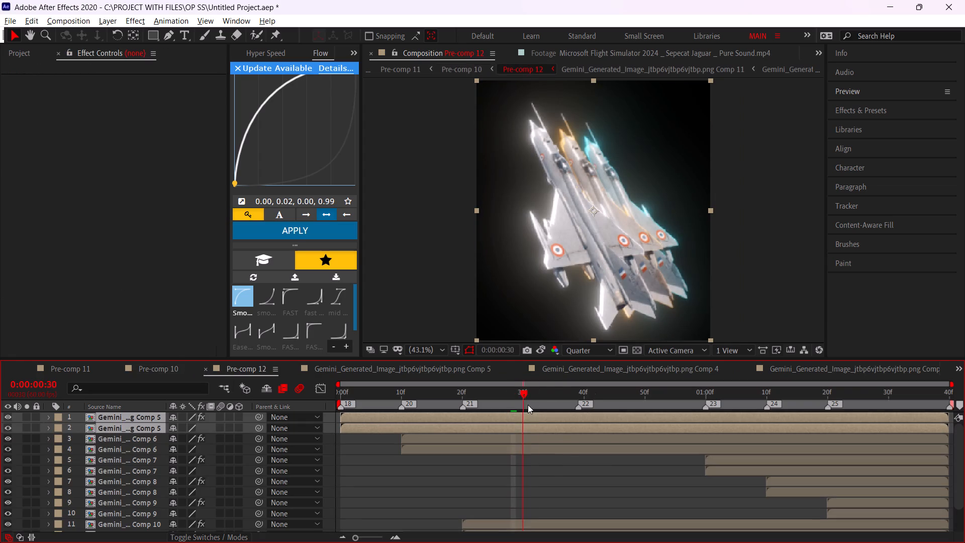
left_click_drag(528, 405, 910, 461)
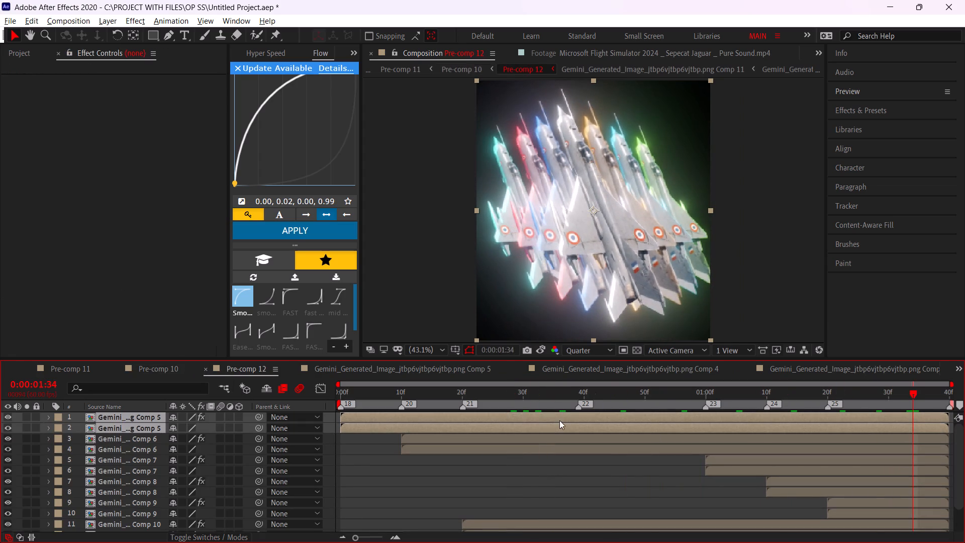
key("ctrl+shift+c")
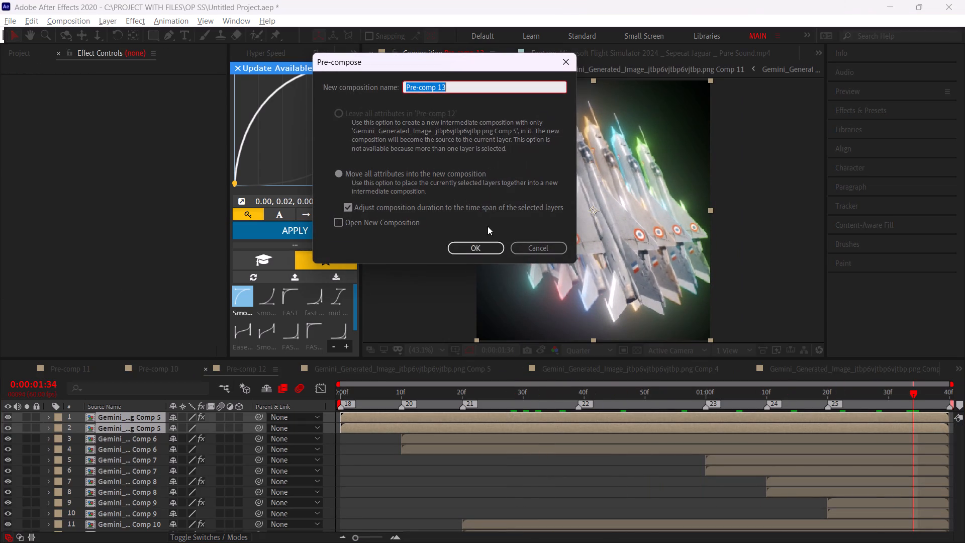
left_click(485, 249)
Pre-compose the two Comp 6 layers together and the two Comp 7 layers together, as separate compositions.
left_click(423, 426)
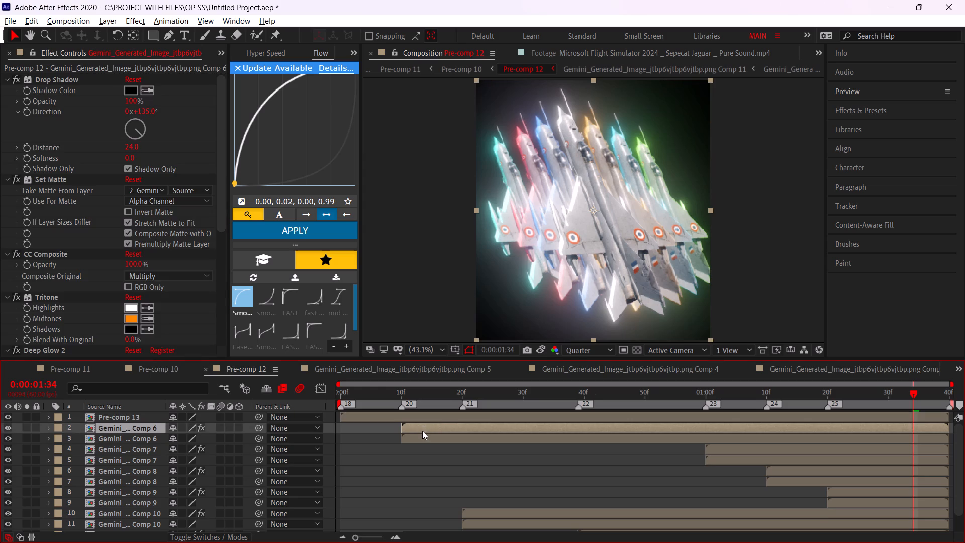
left_click(421, 436, "shift")
key("ctrl+shift+c")
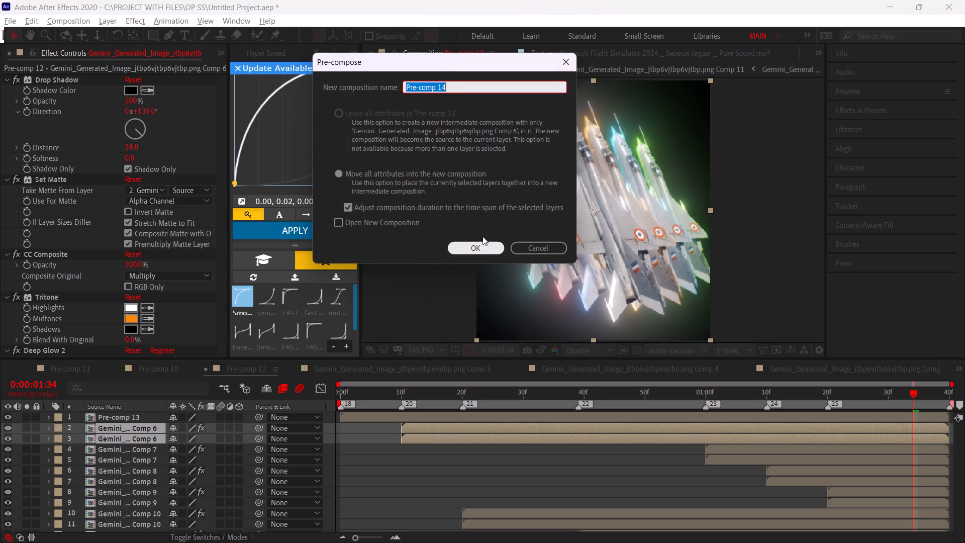
left_click(482, 250)
left_click(748, 434)
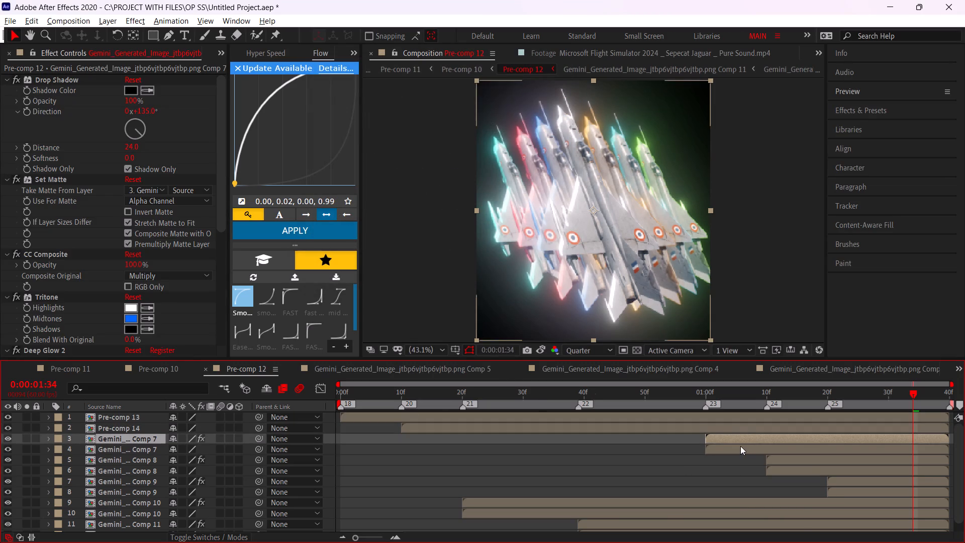
left_click(740, 446, "shift")
key("ctrl+shift+c")
left_click(454, 245)
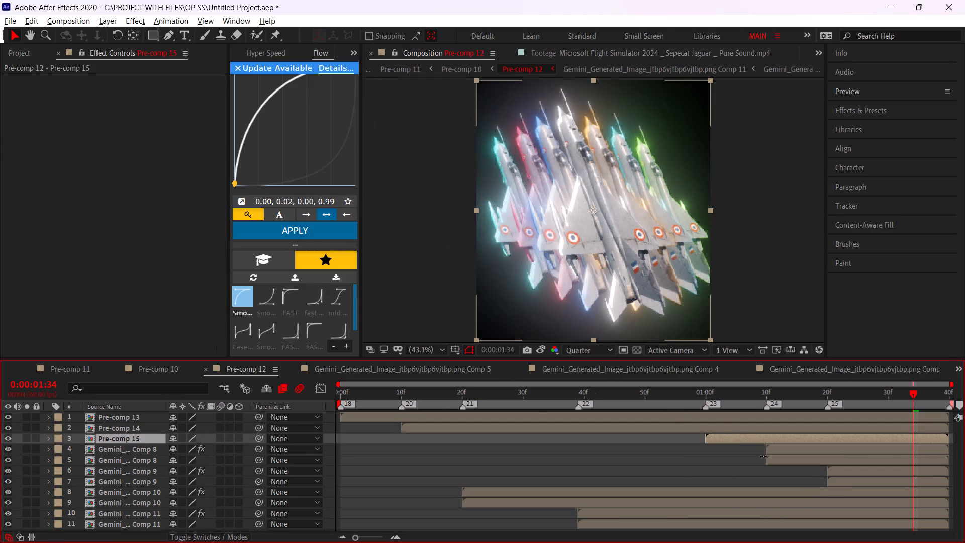
Pre-compose the Comp 8 pair and the Comp 9 pair of layers, each into its own composition.
left_click(793, 453)
left_click(783, 455, "shift")
key("ctrl+shift+c")
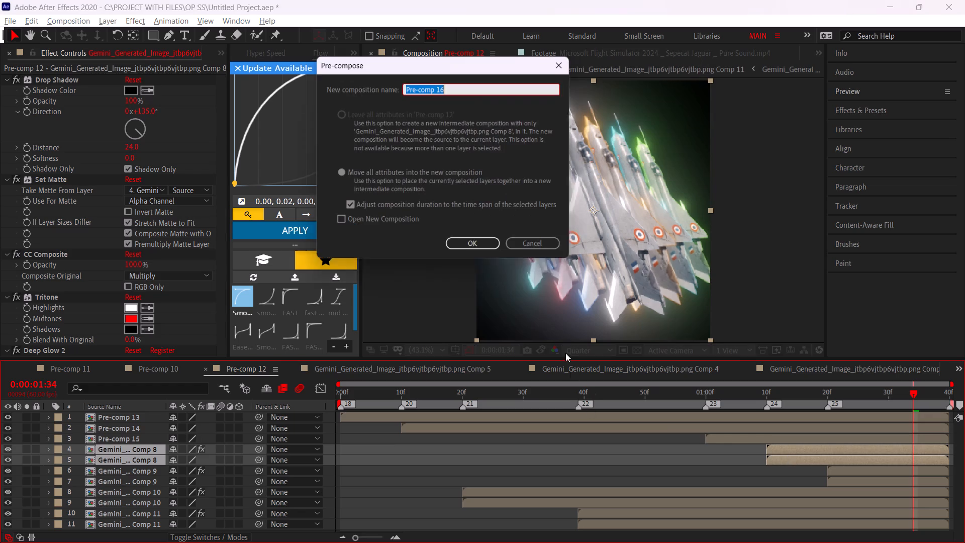
left_click(466, 242)
left_click(852, 459)
left_click(847, 466, "shift")
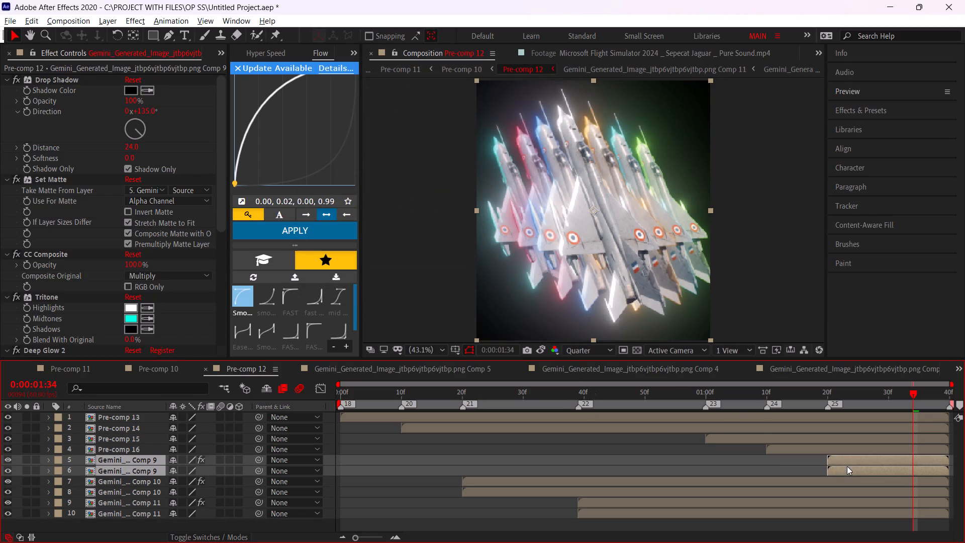
key("ctrl+shift+c")
left_click(464, 251)
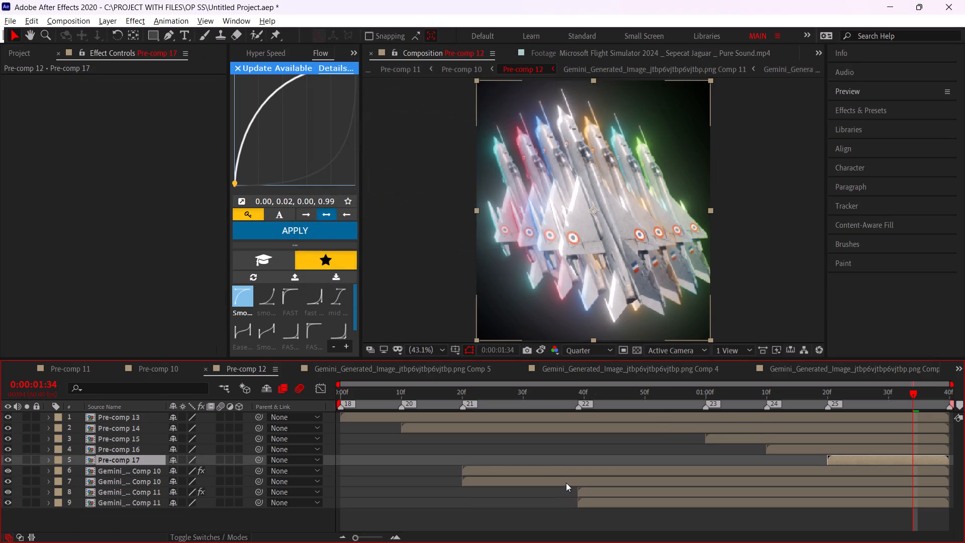
Pre-compose the Comp 10 pair and the Comp 11 pair of layers, each into its own composition.
left_click(563, 473)
left_click(556, 479, "shift")
key("ctrl+shift+c")
left_click(463, 253)
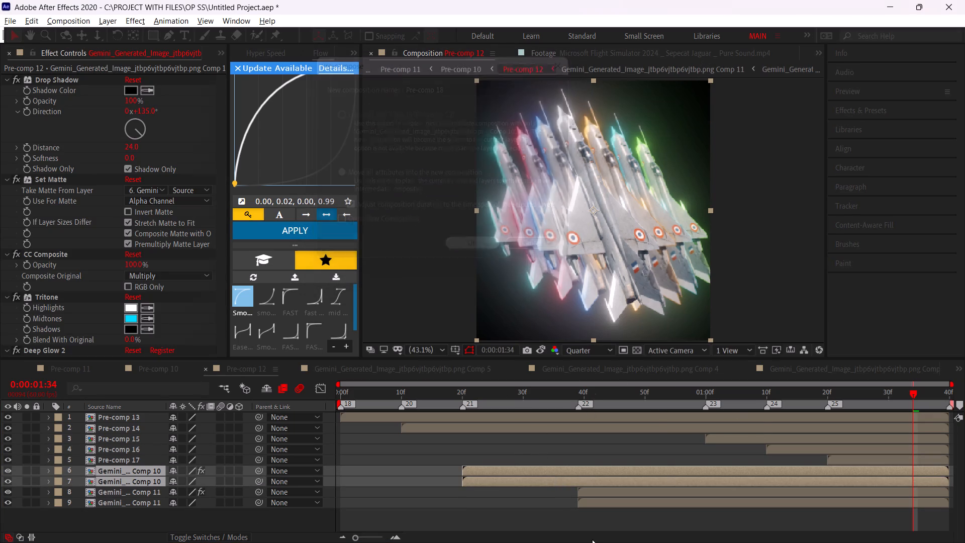
left_click(613, 487)
left_click(599, 484, "shift")
key("ctrl+shift+c")
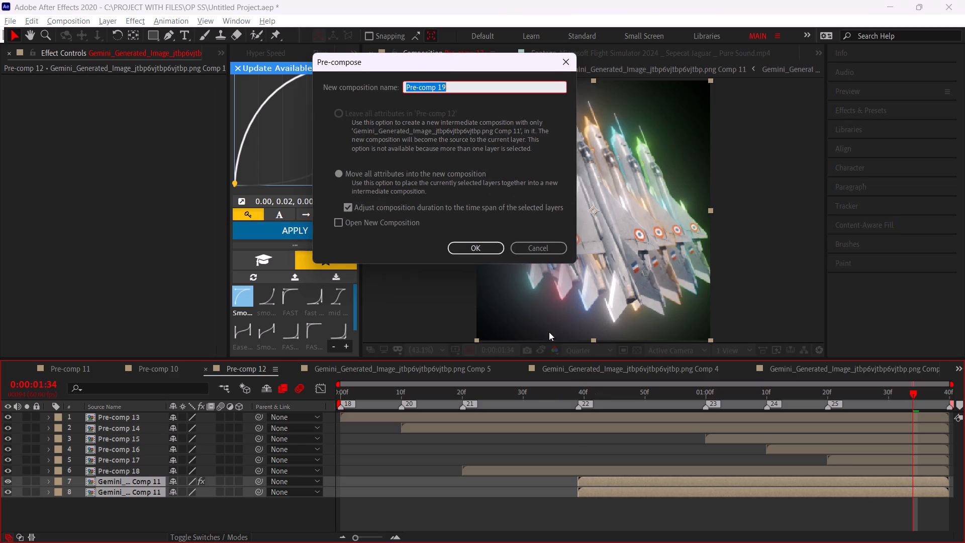
left_click(493, 244)
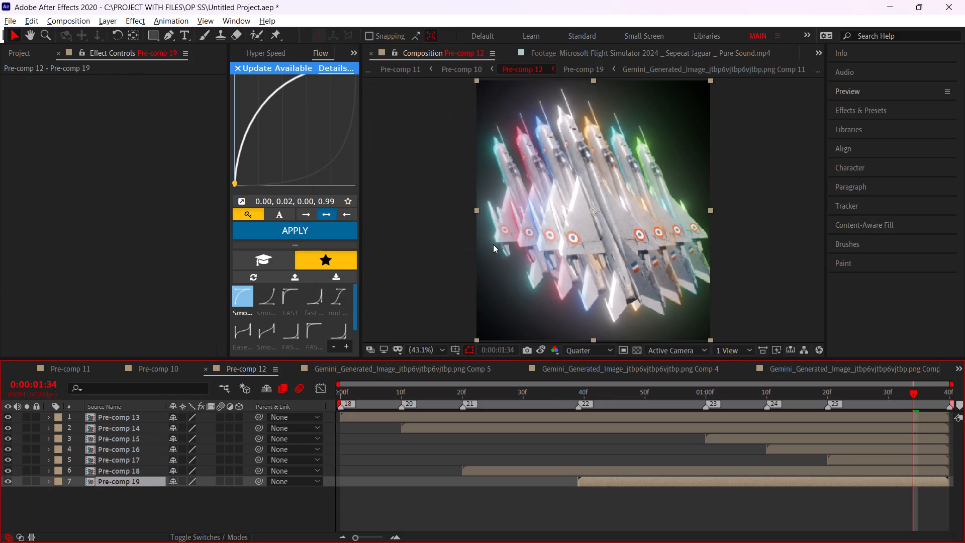
At 0:00:00:14, apply S_DropShadow to the Pre-comp 13 layer and set its Shadow Blur to 53.
left_click(390, 404)
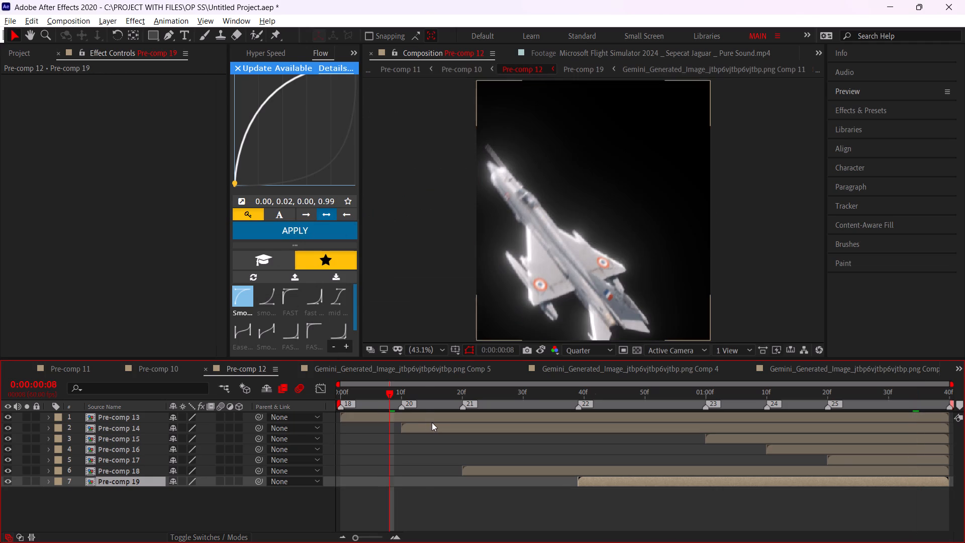
left_click(425, 408)
left_click(429, 416)
key("ctrl+space")
type("dr")
left_click(401, 525)
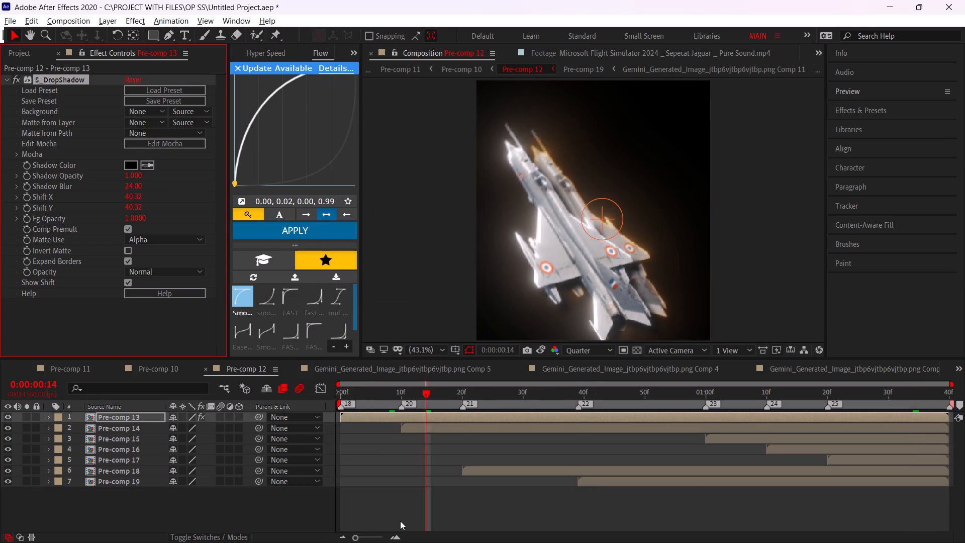
left_click(134, 195)
left_click(176, 182)
left_click_drag(138, 186, 156, 186)
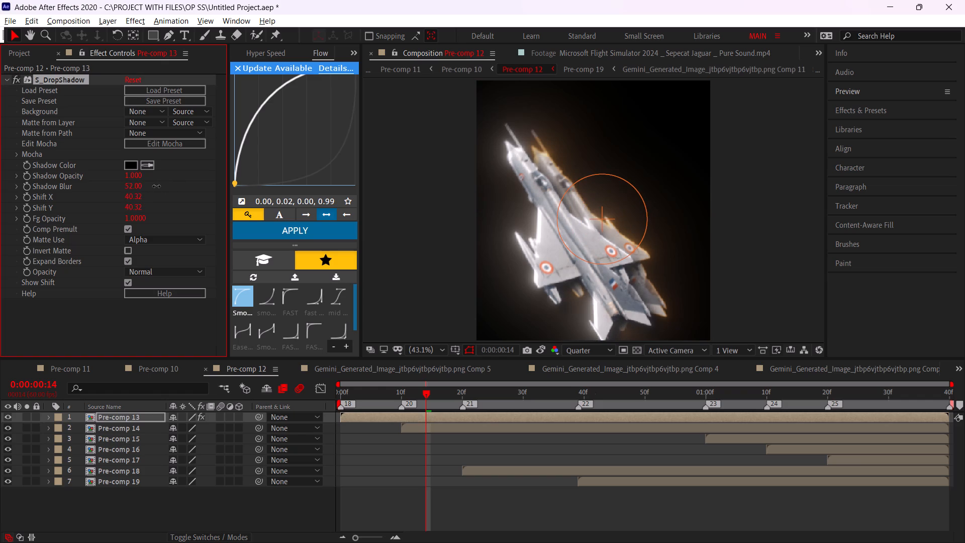
left_click_drag(156, 186, 156, 186)
Copy the S_DropShadow effect from Pre-comp 13 onto the Pre-comp 14 and Pre-comp 18 layers.
left_click(65, 79)
key("ctrl+c")
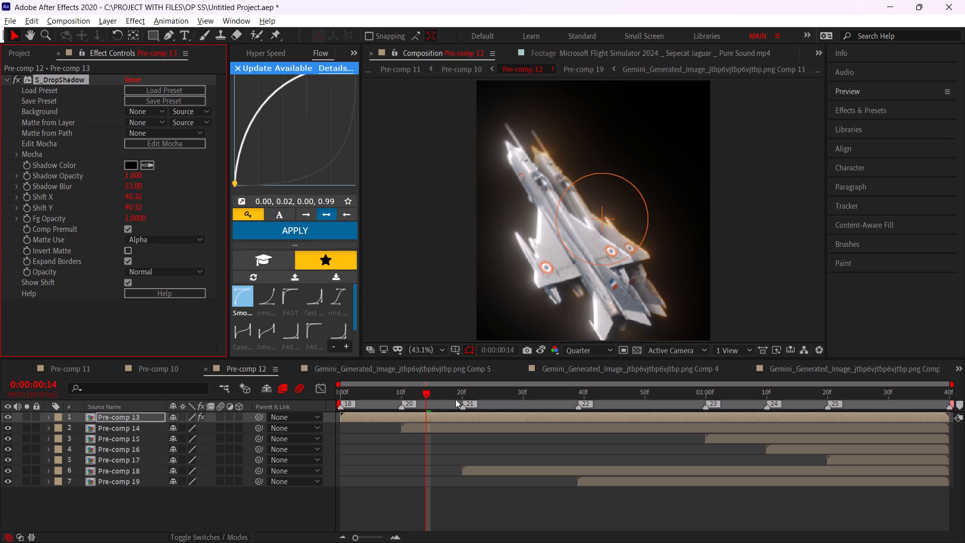
left_click_drag(450, 392, 514, 412)
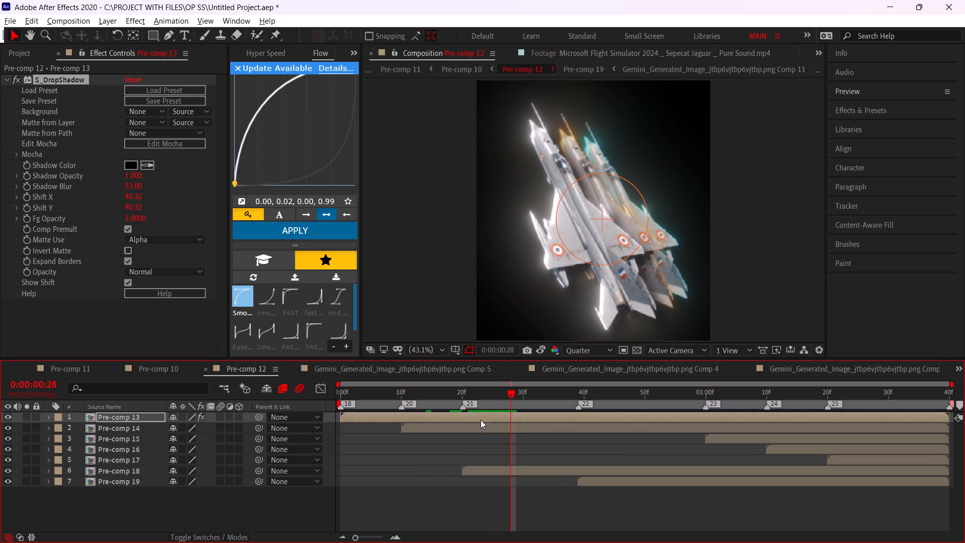
left_click(522, 428)
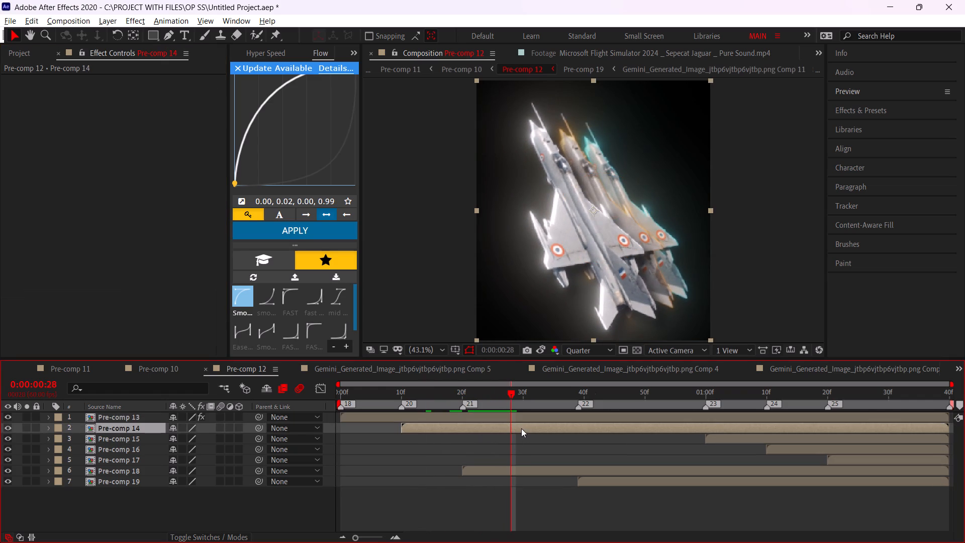
key("ctrl+v")
left_click_drag(565, 394, 608, 406)
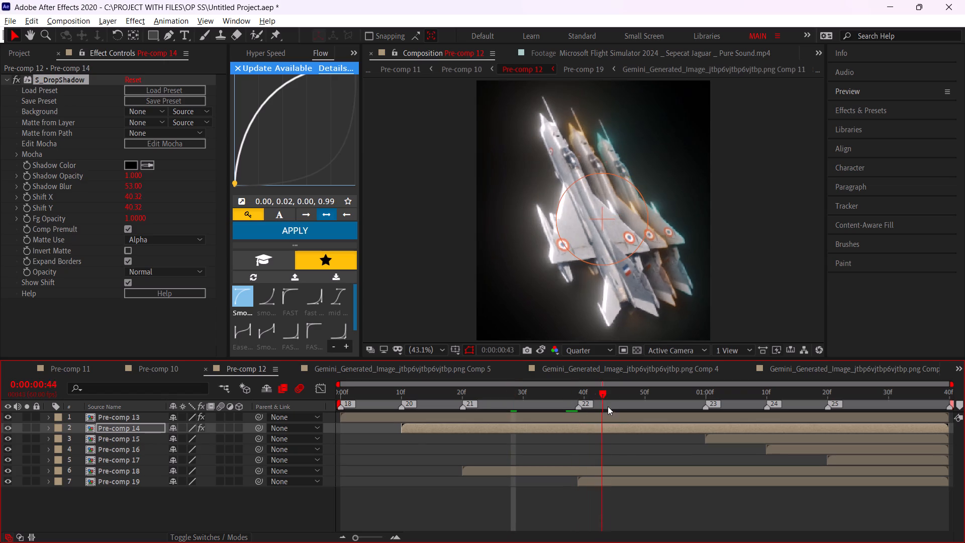
left_click_drag(608, 406, 623, 414)
left_click(622, 468)
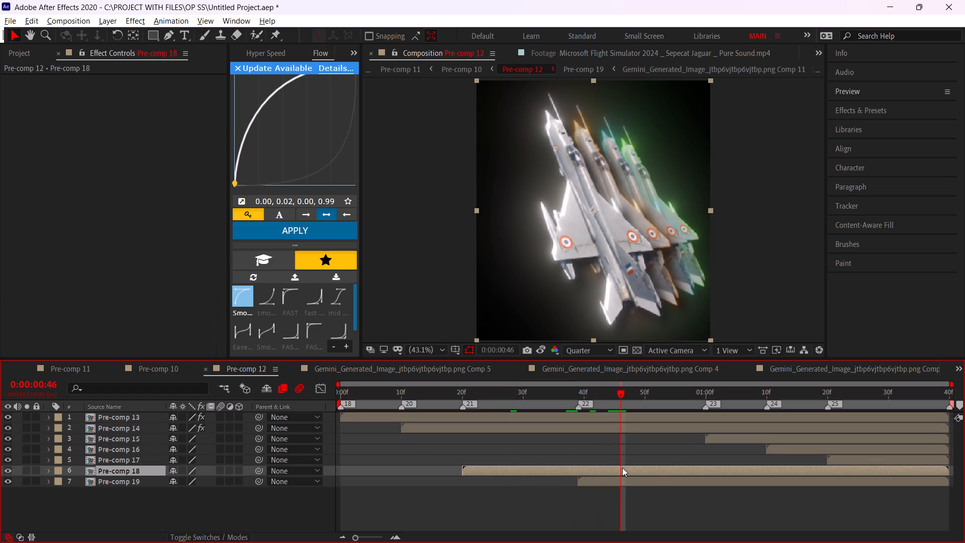
key("ctrl+v")
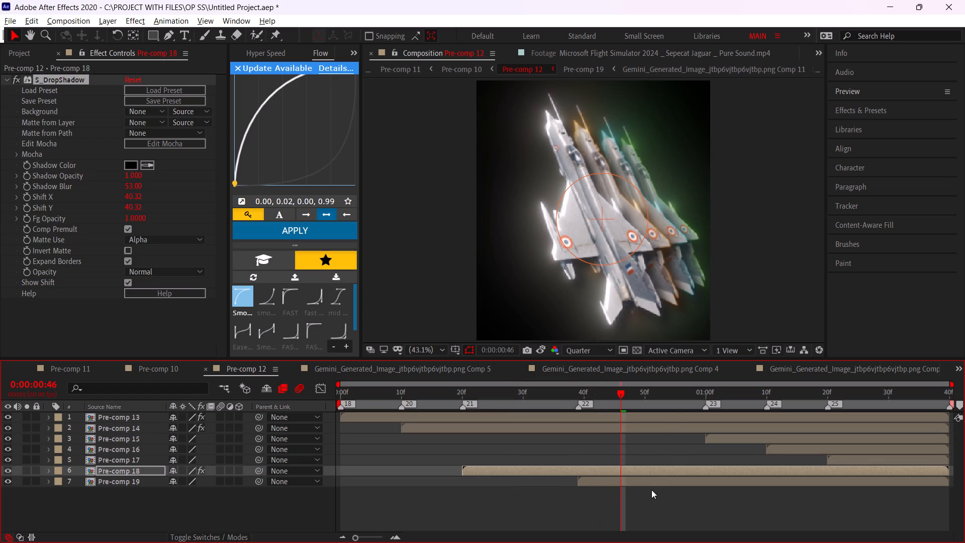
Paste the same S_DropShadow effect onto the Pre-comp 15 and Pre-comp 16 layers.
left_click_drag(673, 407, 733, 420)
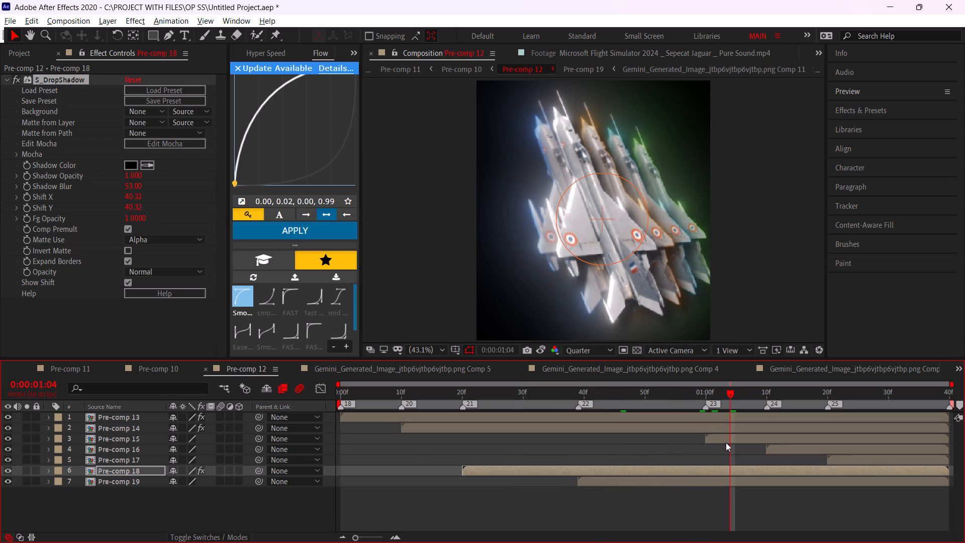
left_click(727, 440)
key("ctrl+v")
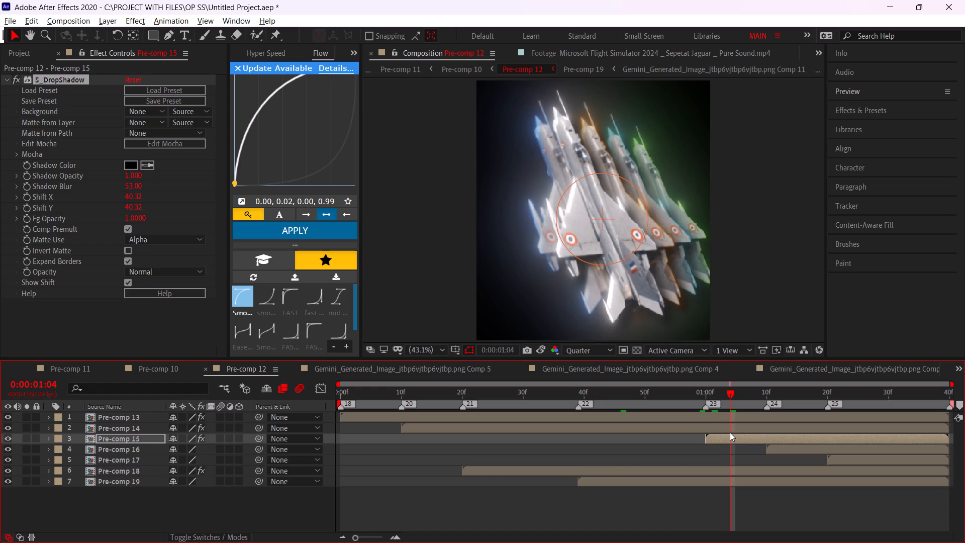
left_click_drag(744, 388, 822, 423)
left_click(839, 446)
left_click_drag(845, 397, 846, 397)
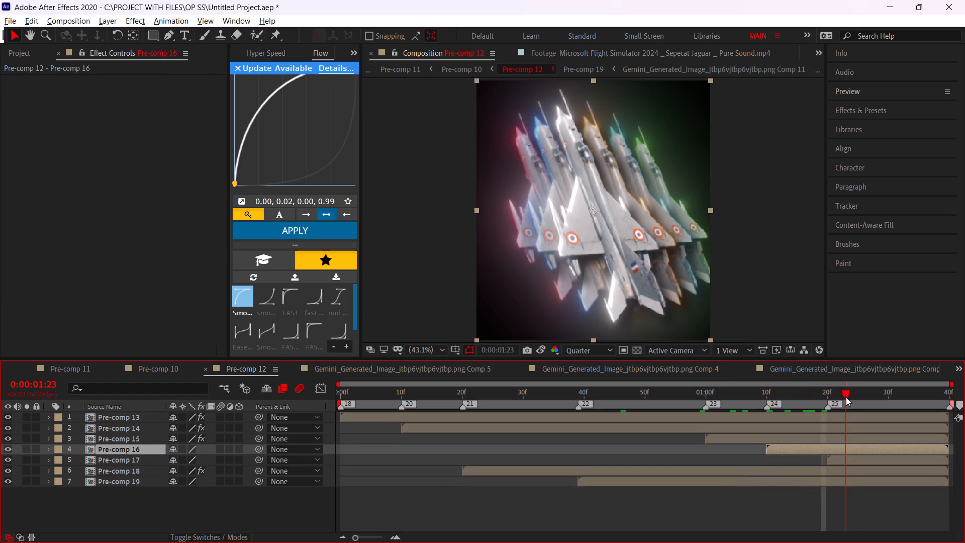
left_click_drag(846, 397, 852, 399)
key("ctrl+v")
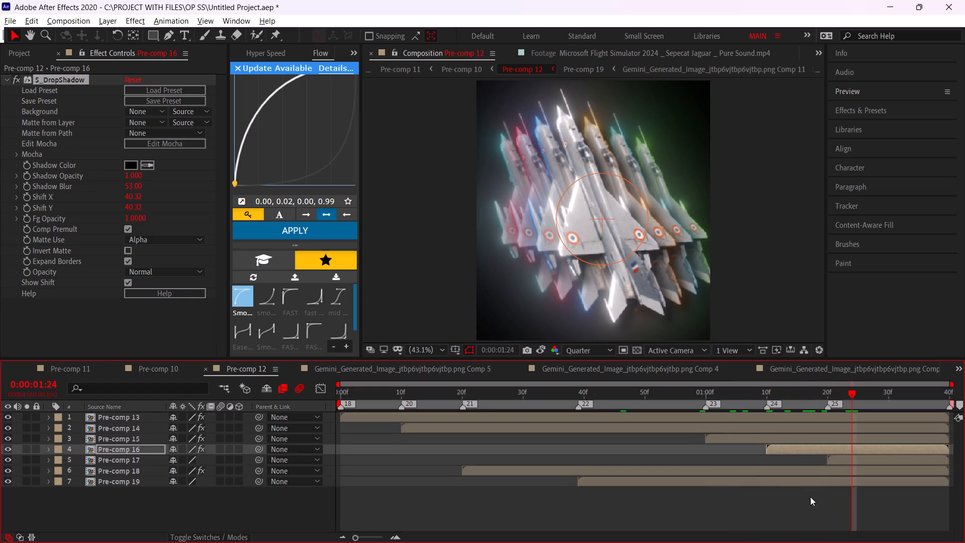
left_click(775, 511)
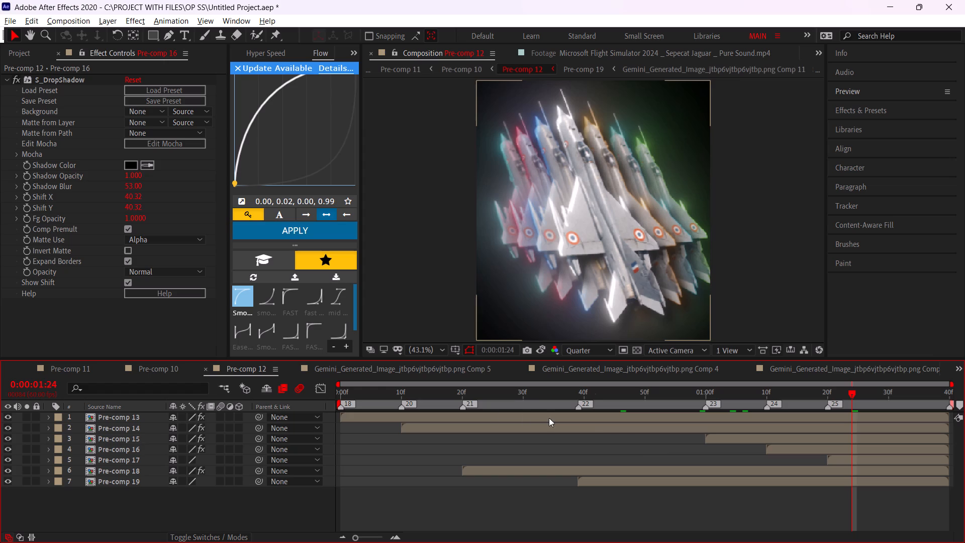
Return to the MONTAGEM AHORA (SLOWED) composition and preview the montage from 0:00:00:00.
scroll(249, 370, "up", 17)
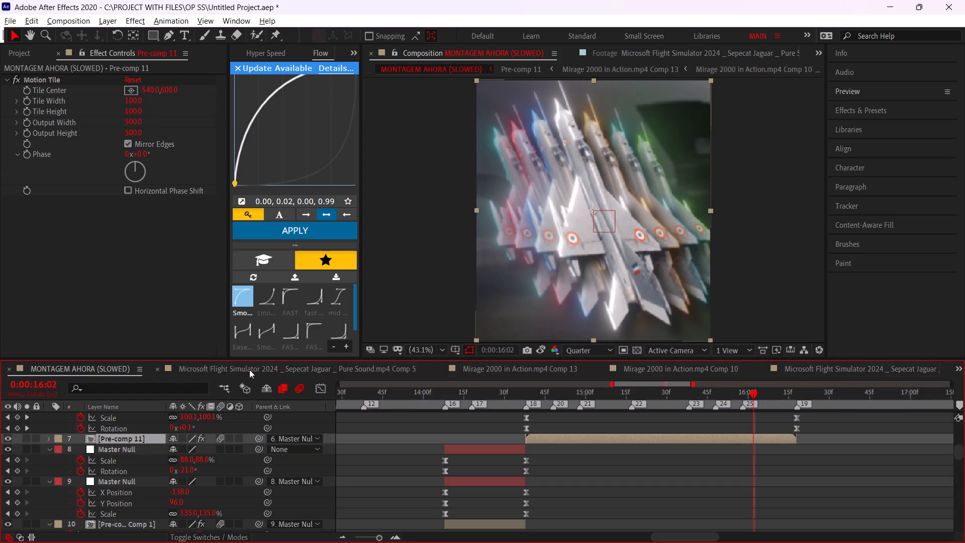
scroll(249, 370, "up", 2)
scroll(722, 498, "down", 8, "alt")
left_click_drag(438, 393, 259, 424)
key("space")
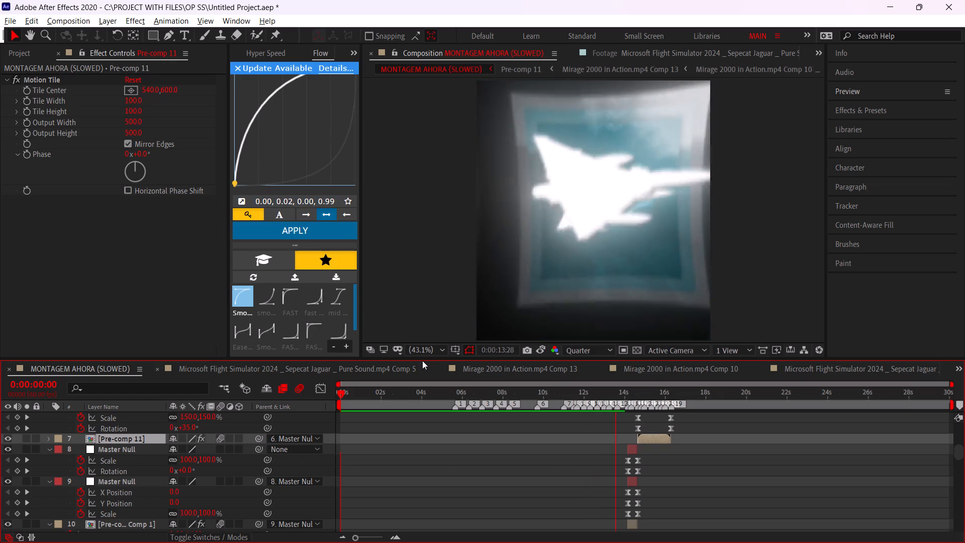
left_click_drag(402, 403, 280, 431)
key("space")
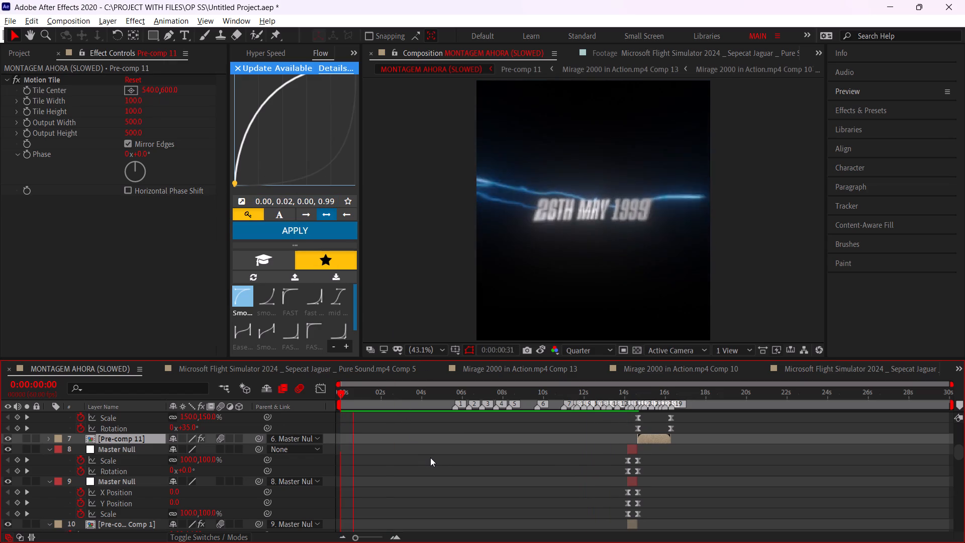
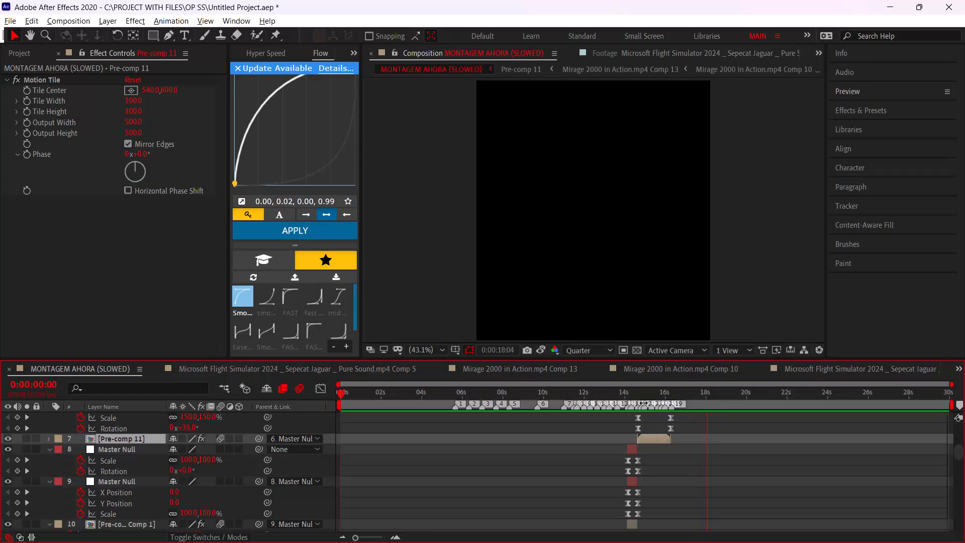
Preview the sequence from about 0:00:14:33 and examine the frames around marker 18, at 0:00:14:38 to 0:00:14:40.
left_click(645, 391)
key("space")
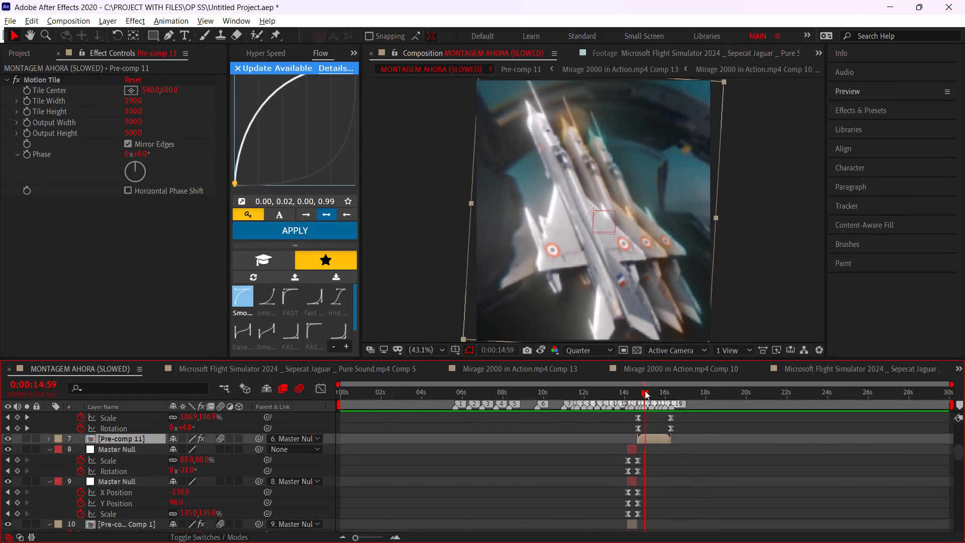
left_click(594, 437)
left_click(637, 390)
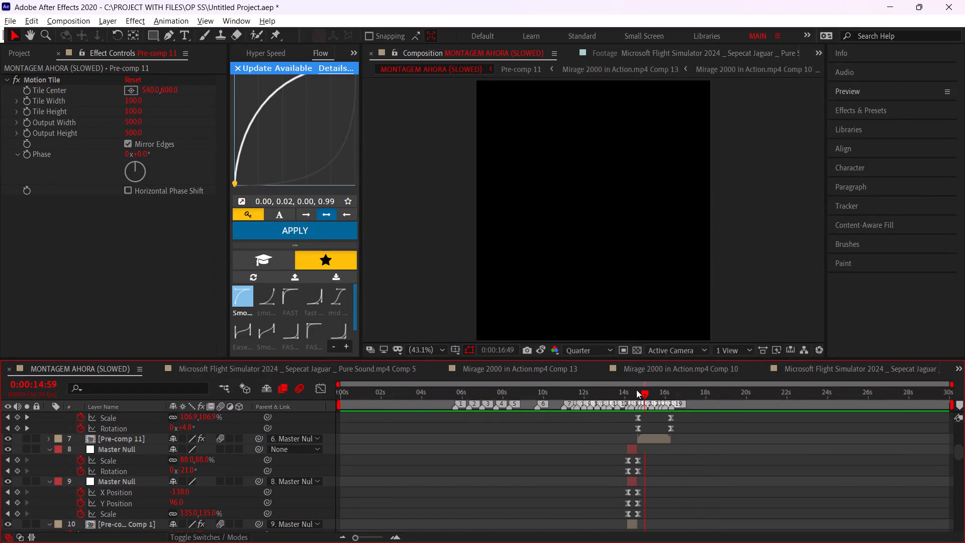
key("space")
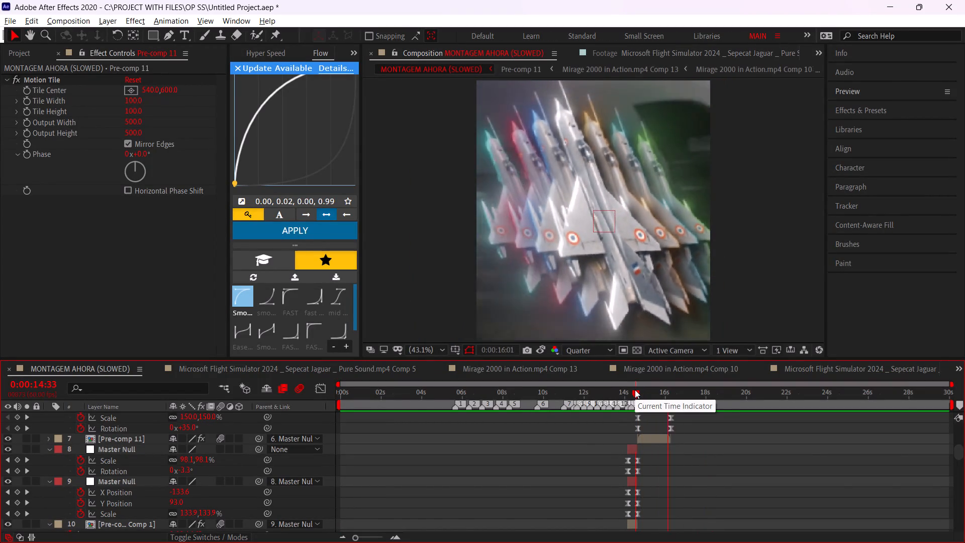
scroll(632, 424, "up", 3, "alt")
left_click_drag(653, 391, 675, 396)
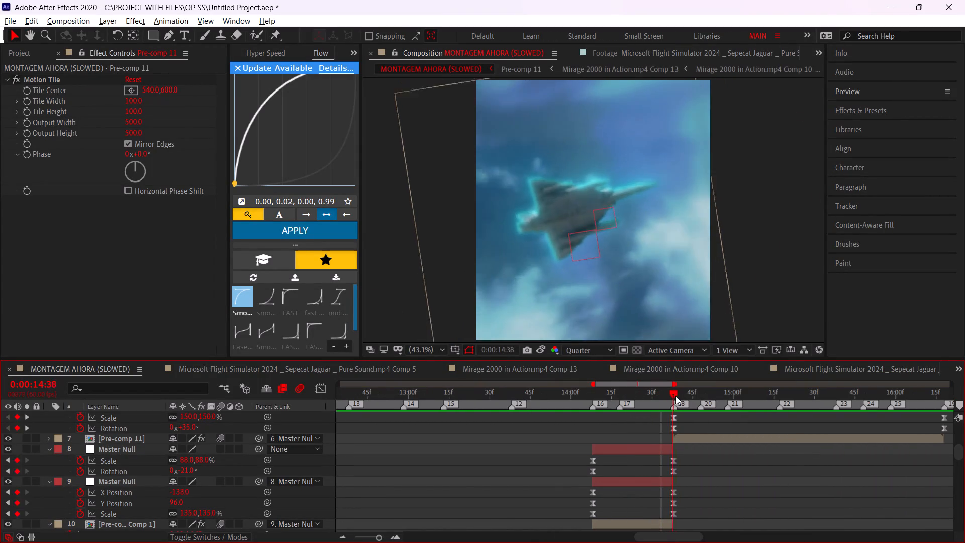
left_click_drag(675, 396, 681, 424)
scroll(683, 449, "up", 7)
Move Adjustment Layer 14 to the top of the layer stack.
left_click(703, 510)
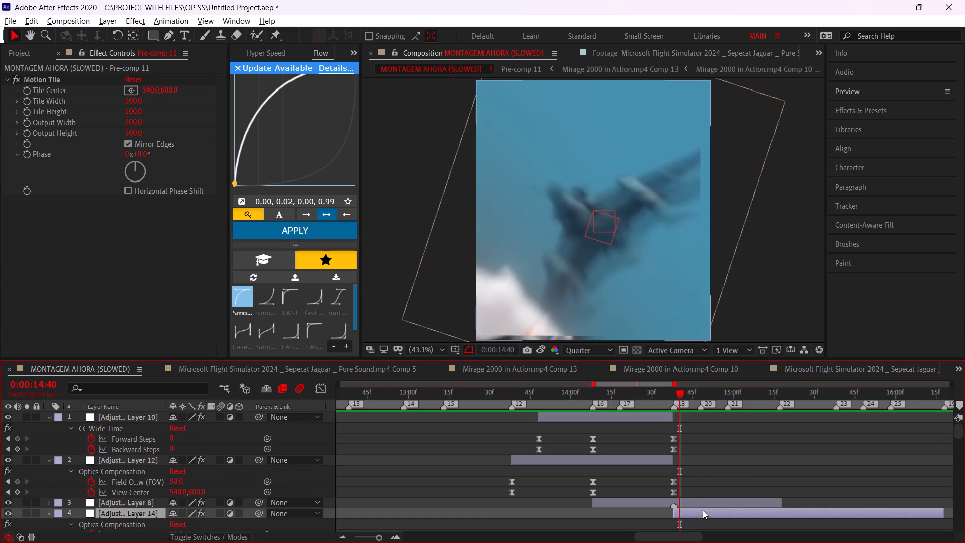
left_click_drag(150, 514, 131, 413)
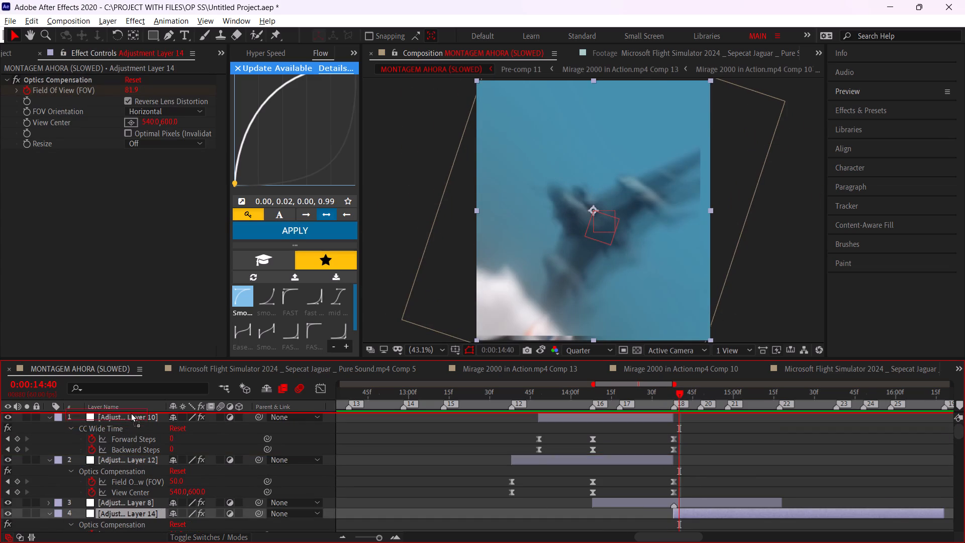
left_click_drag(131, 413, 131, 412)
Play back the edit from the start, from 0:00:10:42 and from 0:00:12:35 to review the transitions.
scroll(771, 489, "down", 3, "alt")
left_click_drag(617, 398, 249, 418)
key("space")
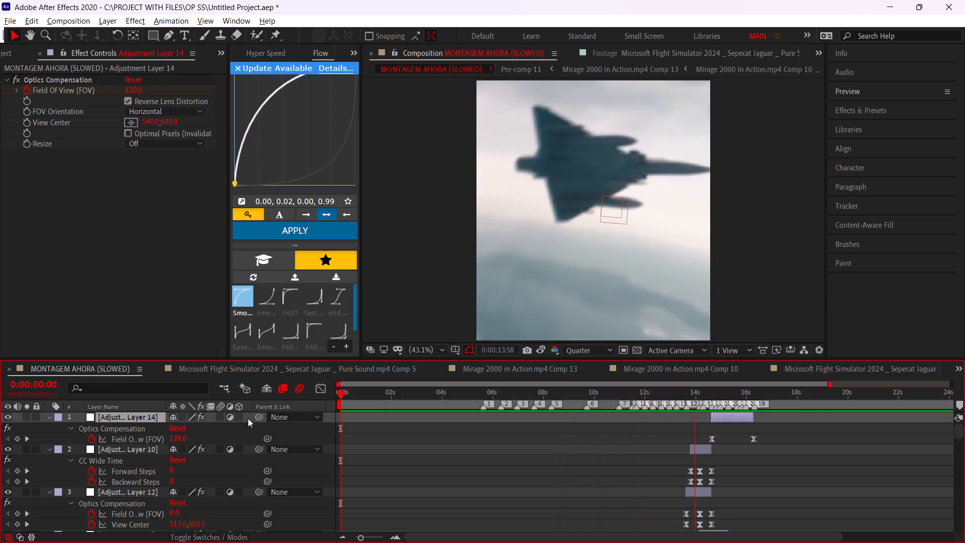
left_click(612, 393)
key("space")
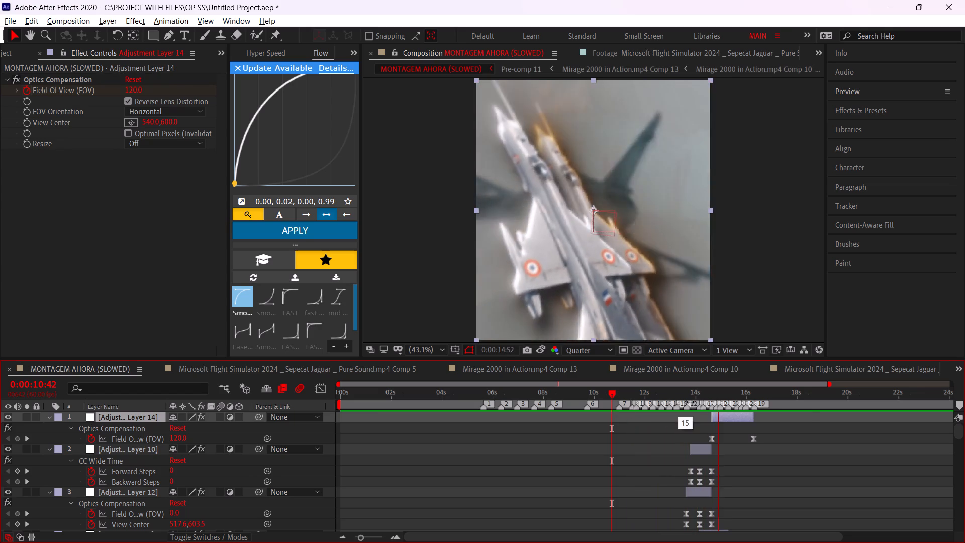
left_click(660, 391)
key("space")
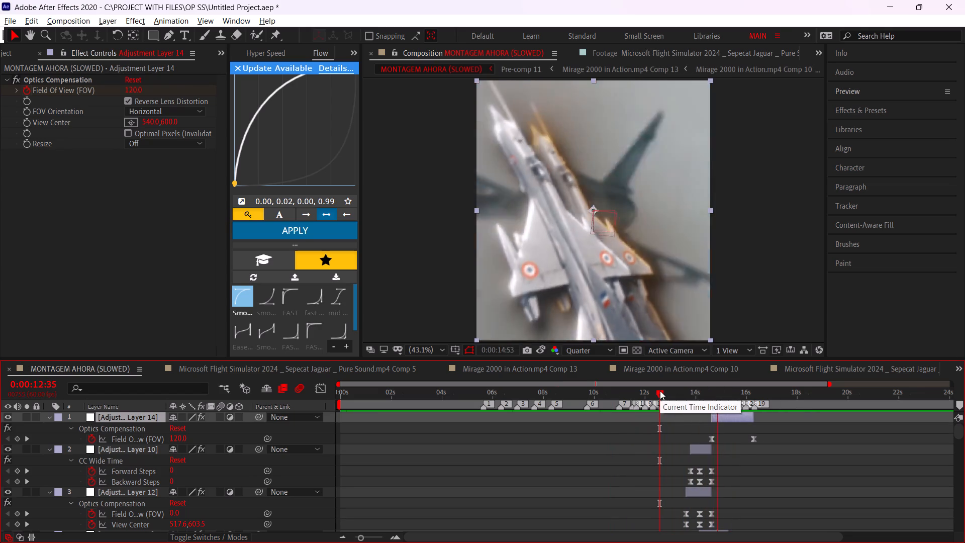
Duplicate Adjustment Layer 14.
scroll(705, 406, "up", 2, "alt")
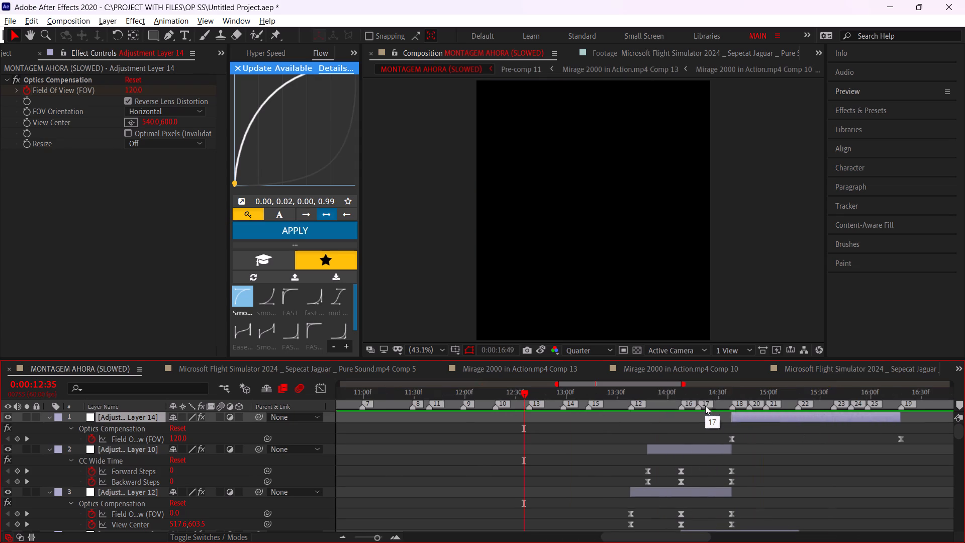
left_click_drag(727, 390, 734, 389)
left_click(744, 411)
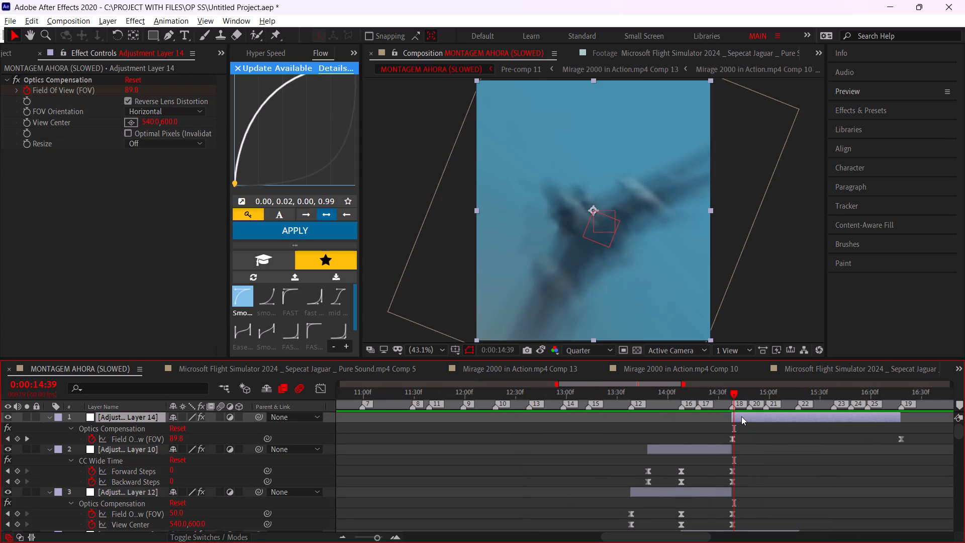
key("ctrl+d")
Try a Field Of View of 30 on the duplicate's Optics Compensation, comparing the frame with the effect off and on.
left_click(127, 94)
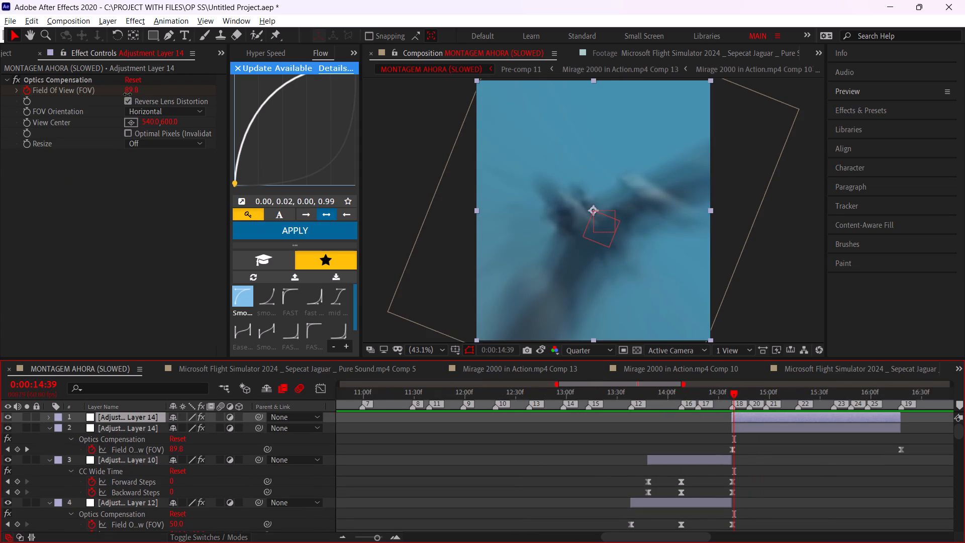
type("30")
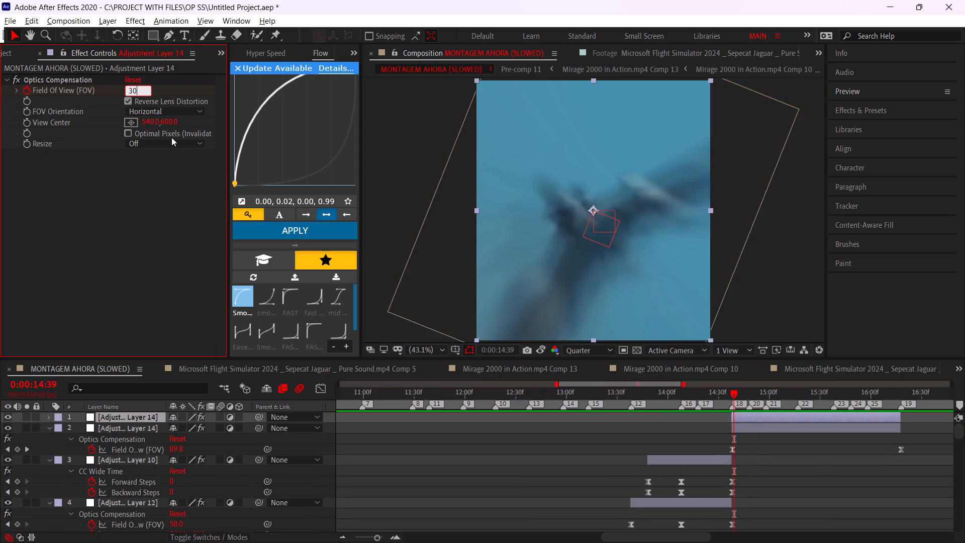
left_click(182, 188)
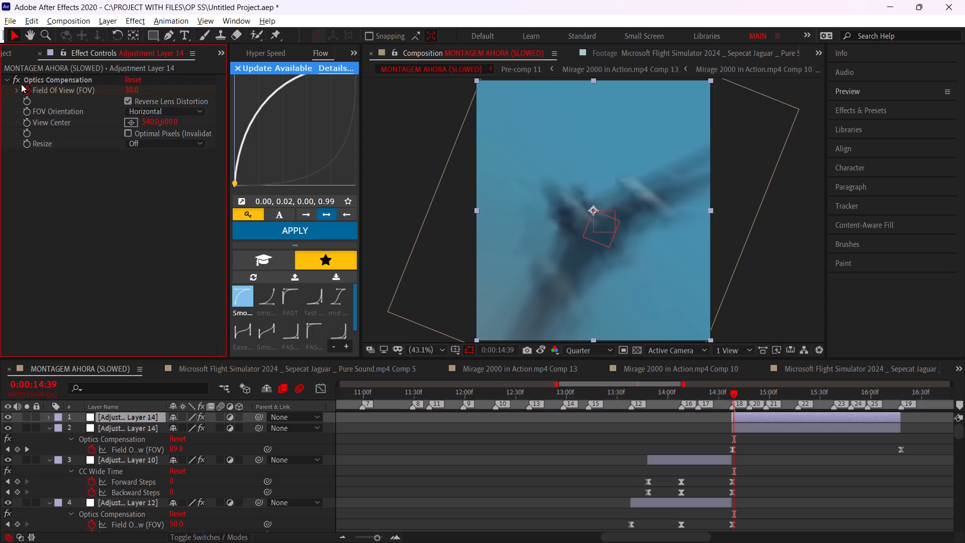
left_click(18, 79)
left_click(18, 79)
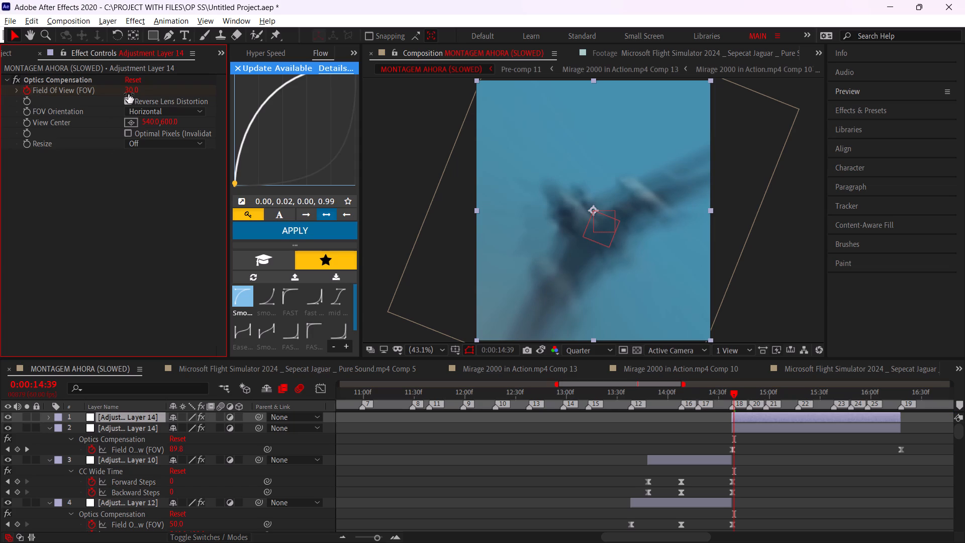
Set the duplicate's Field Of View to 50 and remove all keyframes from that property.
left_click(129, 90)
type("50")
left_click(165, 191)
key("u")
scroll(749, 436, "up", 2, "alt")
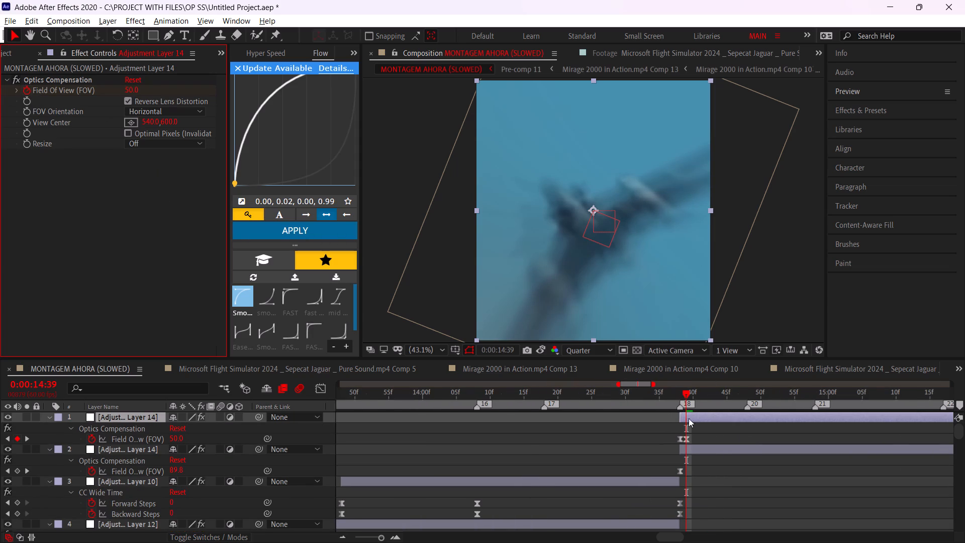
left_click(91, 442)
Add a Field Of View keyframe of 50 on the top Adjustment Layer 14 and position it at marker 20, 0:00:14:48.
middle_click_drag(708, 455, 577, 465)
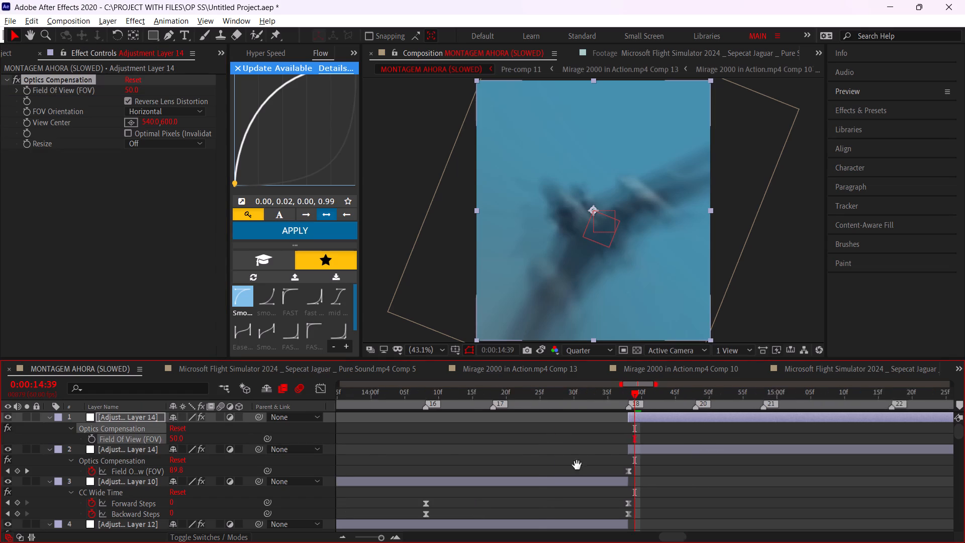
middle_click_drag(577, 465, 564, 467)
left_click_drag(556, 399, 536, 412)
left_click(93, 433)
left_click(91, 437)
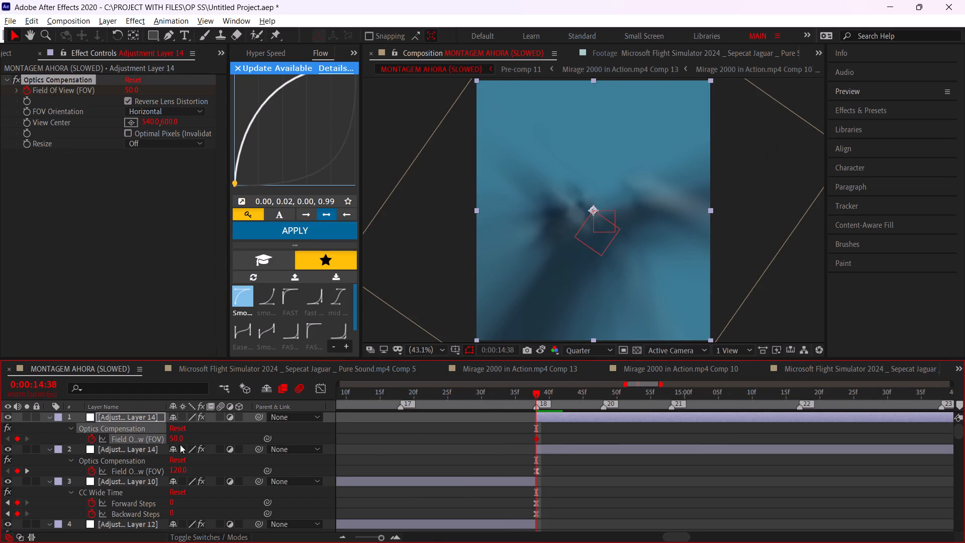
left_click(179, 440)
left_click(213, 442)
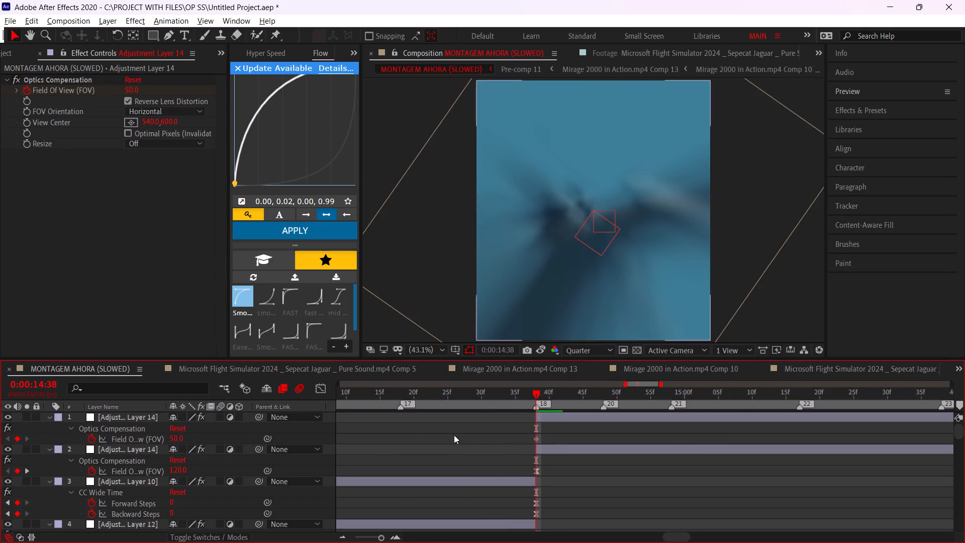
left_click_drag(536, 441, 604, 452)
Keyframe the top layer's Field Of View to 0 at 0:00:14:38 and at marker 21, 0:00:14:58.
left_click(179, 434)
key("0")
left_click(226, 434)
left_click_drag(625, 402, 671, 407)
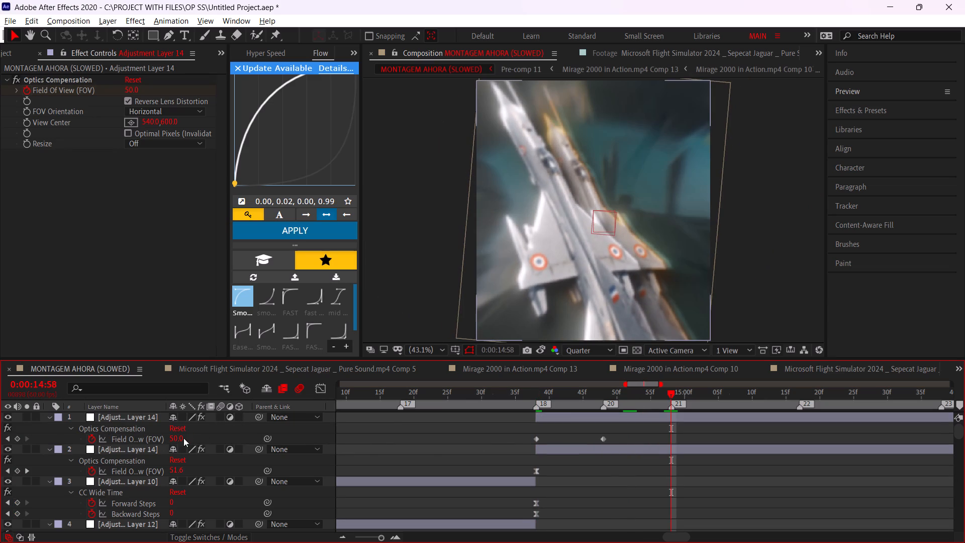
left_click(179, 439)
key("0")
left_click(218, 441)
Split the top Adjustment Layer 14 at 0:00:14:58 and delete the part after the cut.
left_click(679, 415)
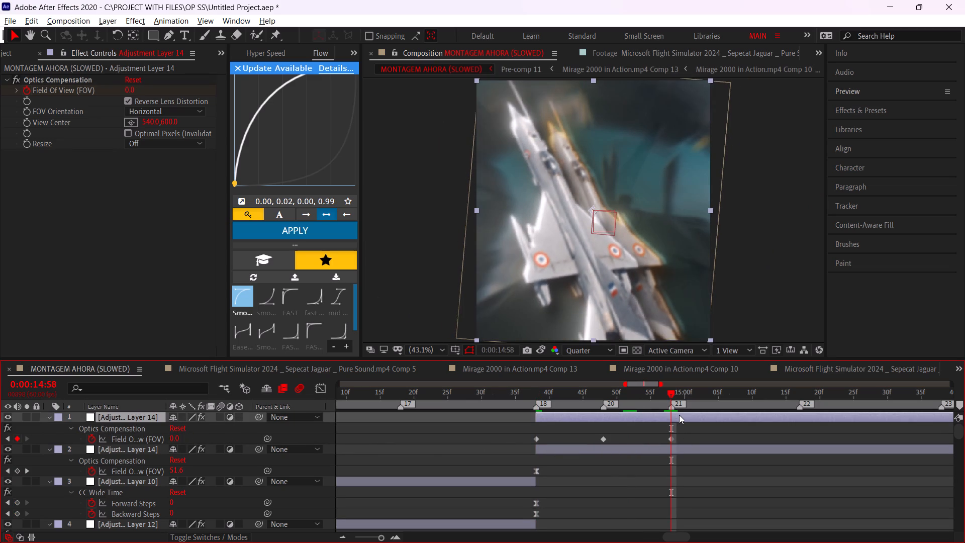
key("ctrl+d")
key("ctrl+z")
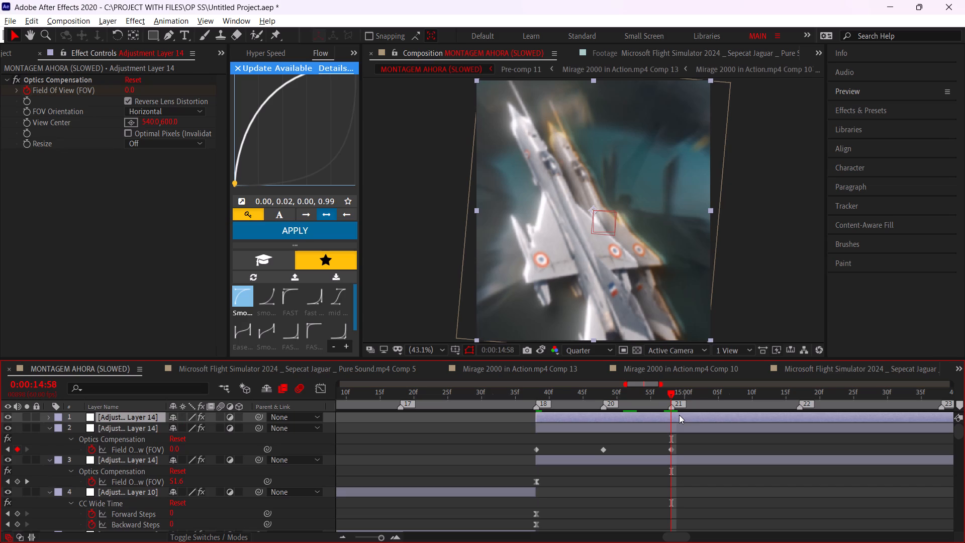
key("ctrl+shift+d")
key("Delete")
Apply Easy Ease to the top layer's three Field Of View keyframes.
left_click_drag(704, 423, 695, 429)
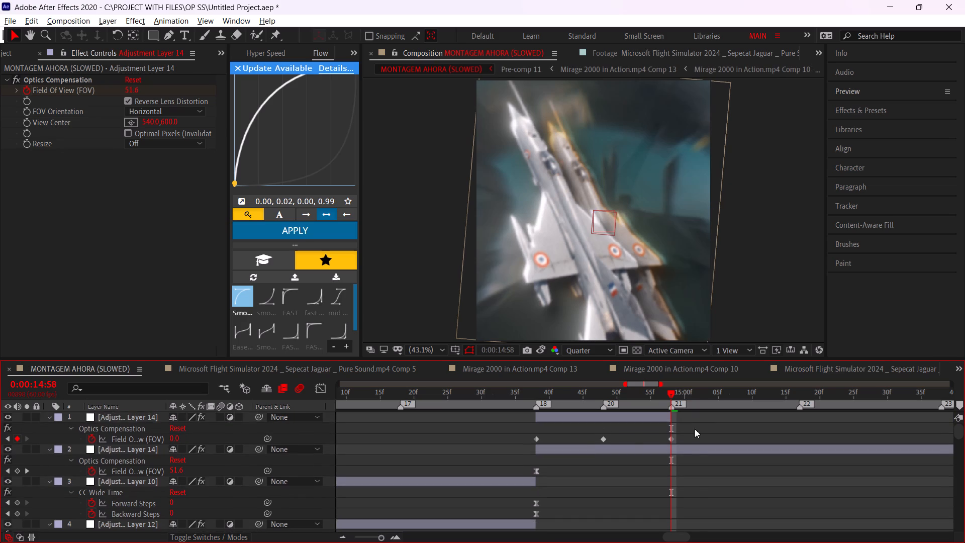
left_click_drag(695, 429, 494, 436)
key("F9")
Apply the Flow curve 0.98, 0.00, 1.00, 1.00 to the first two Field Of View keyframes and 0.00, 0.02, 0.00, 0.99 to the last two.
left_click_drag(626, 435, 495, 440)
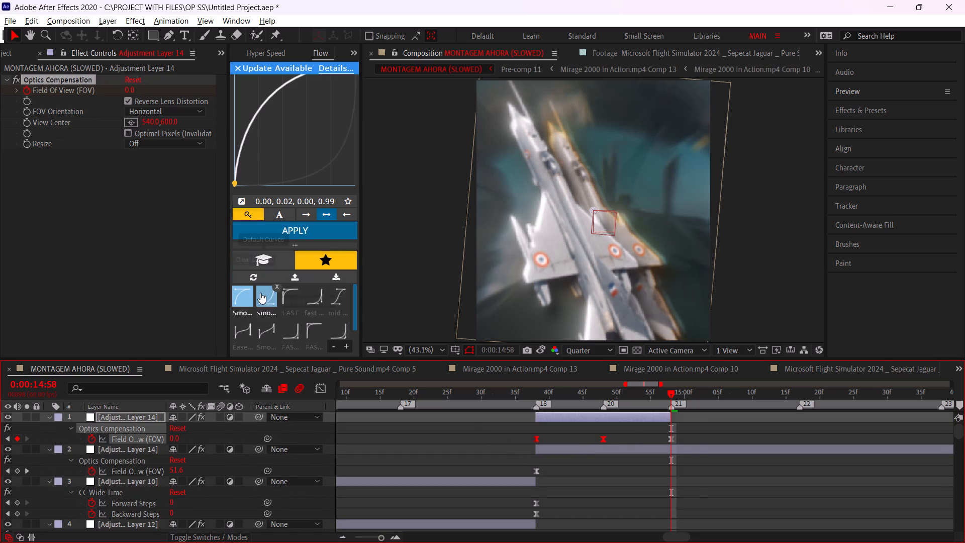
left_click(264, 303)
left_click(289, 233)
left_click_drag(689, 437, 569, 432)
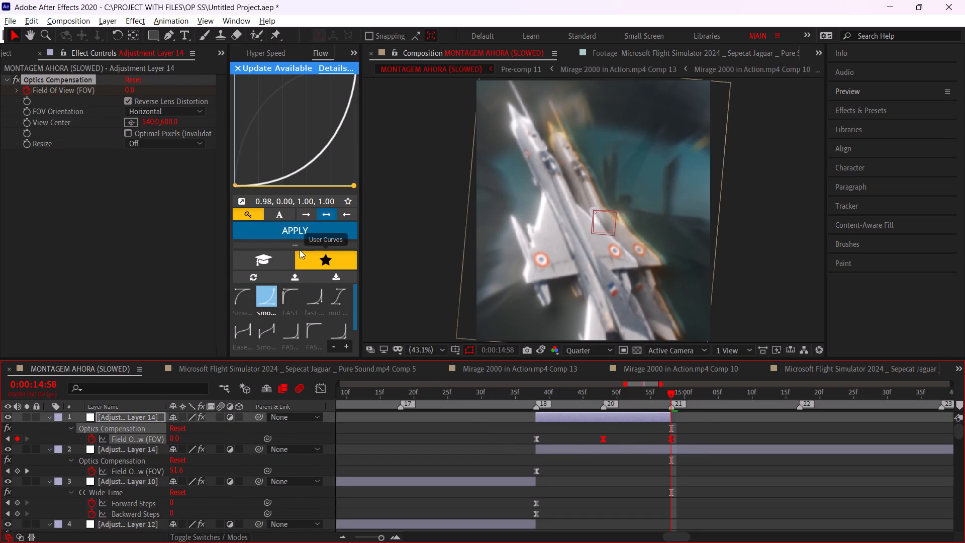
left_click(237, 298)
left_click(264, 226)
key("Delete")
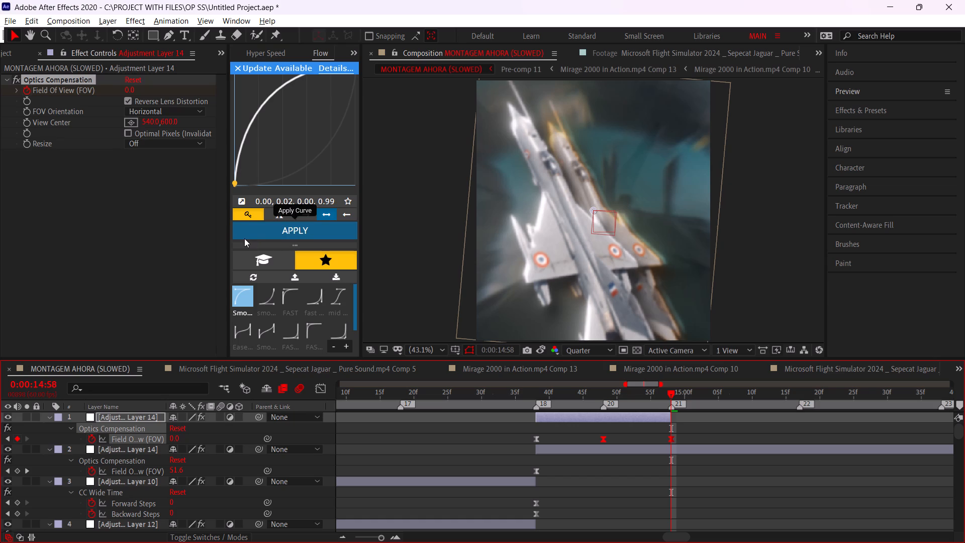
Add a layer marker to the trimmed adjustment layer at its middle keyframe, 0:00:14:48.
left_click_drag(616, 403, 603, 401)
key("asterisk")
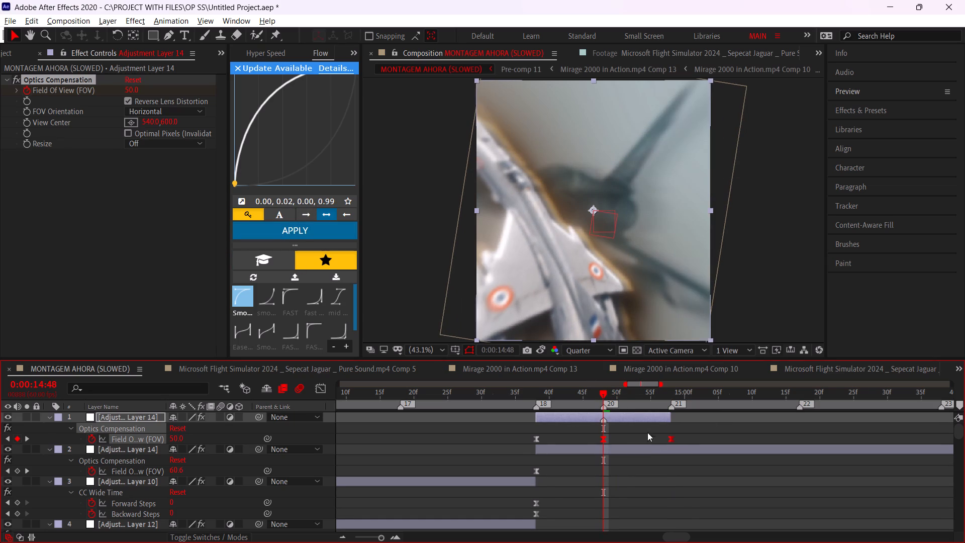
Duplicate the trimmed adjustment layer twice, aligning the copies' layer markers with composition markers 21 and 22.
left_click(634, 418)
key("ctrl+d")
left_click_drag(634, 418, 709, 431)
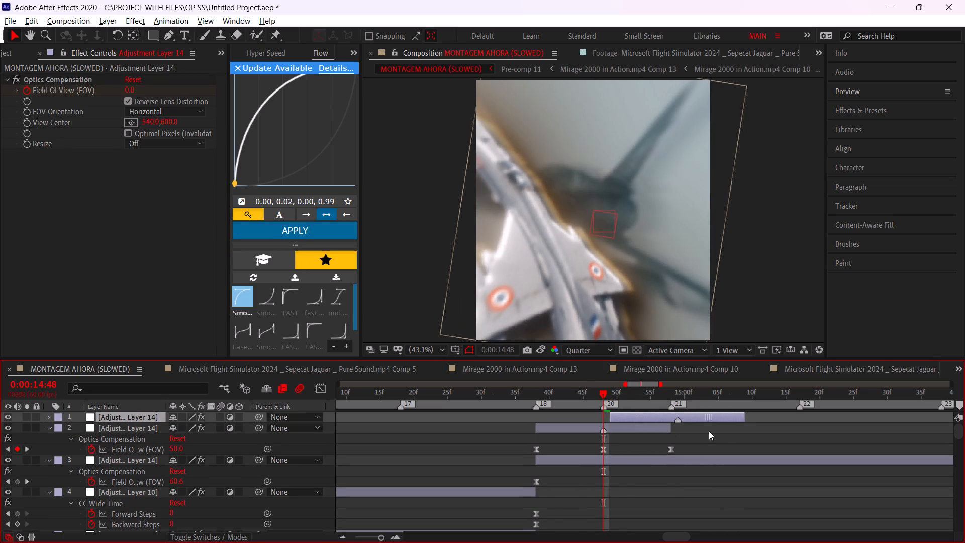
left_click_drag(709, 431, 702, 430)
key("ctrl+d")
left_click_drag(699, 418, 829, 436)
middle_click_drag(827, 439, 667, 428)
Duplicate the trimmed adjustment layer three more times, aligning the copies' layer markers with composition markers 23, 24 and 25.
key("ctrl+d")
scroll(628, 444, "up", 2)
left_click_drag(665, 420, 800, 430)
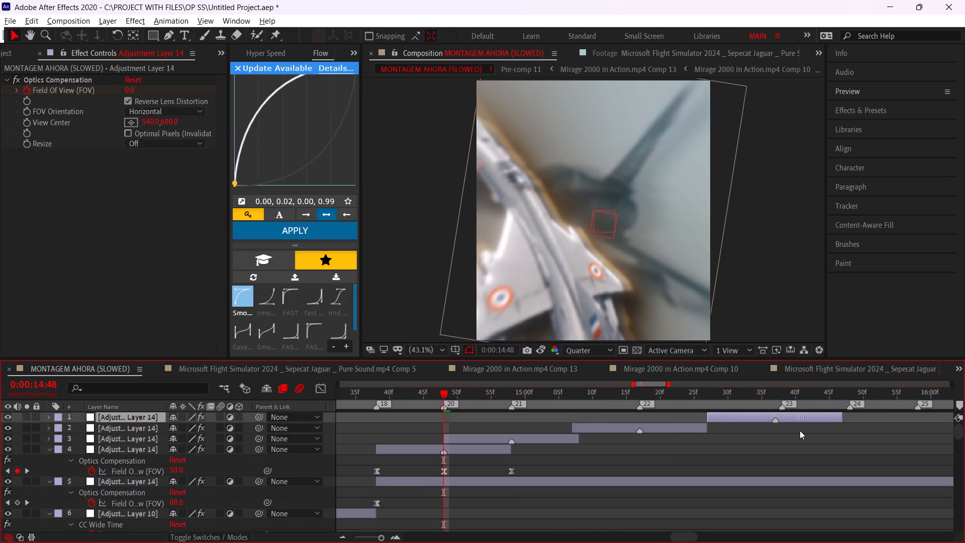
left_click_drag(800, 430, 806, 430)
middle_click_drag(790, 436, 656, 463)
key("ctrl+d")
left_click_drag(684, 417, 772, 410)
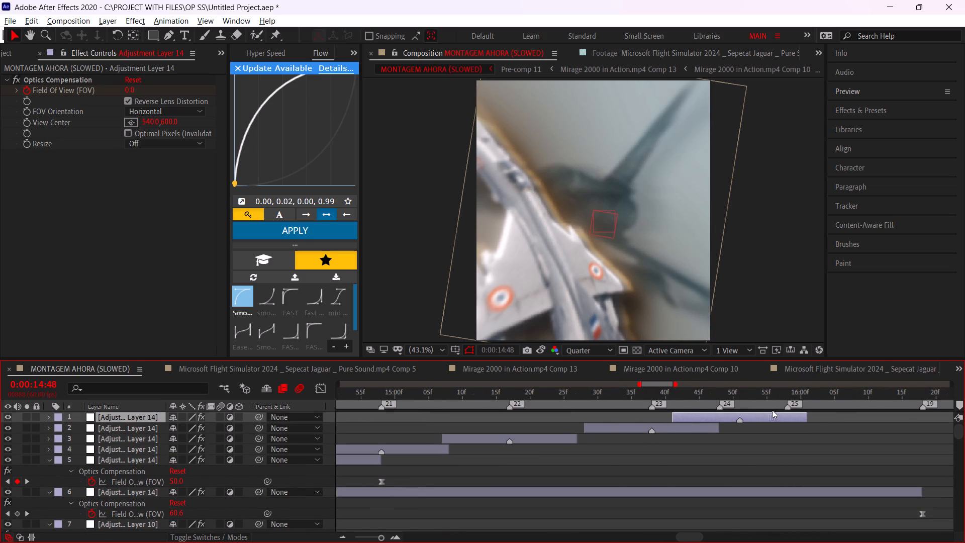
left_click_drag(772, 410, 750, 402)
key("ctrl+d")
left_click_drag(748, 417, 817, 419)
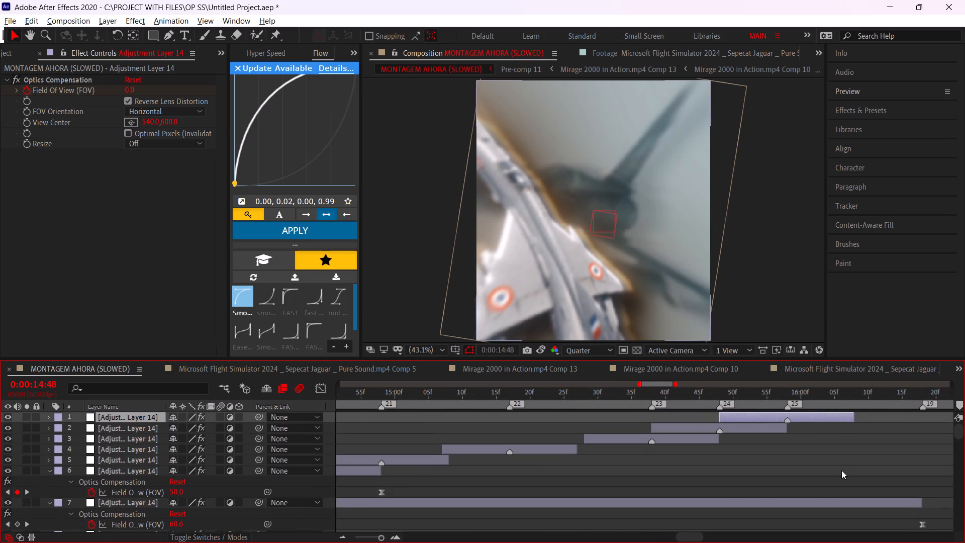
Play back the edit from 0:00:11:42 to review the repeated lens pulses on the beat markers.
middle_click_drag(841, 470, 795, 479)
scroll(795, 480, "down", 3, "alt")
left_click(636, 397)
key("space")
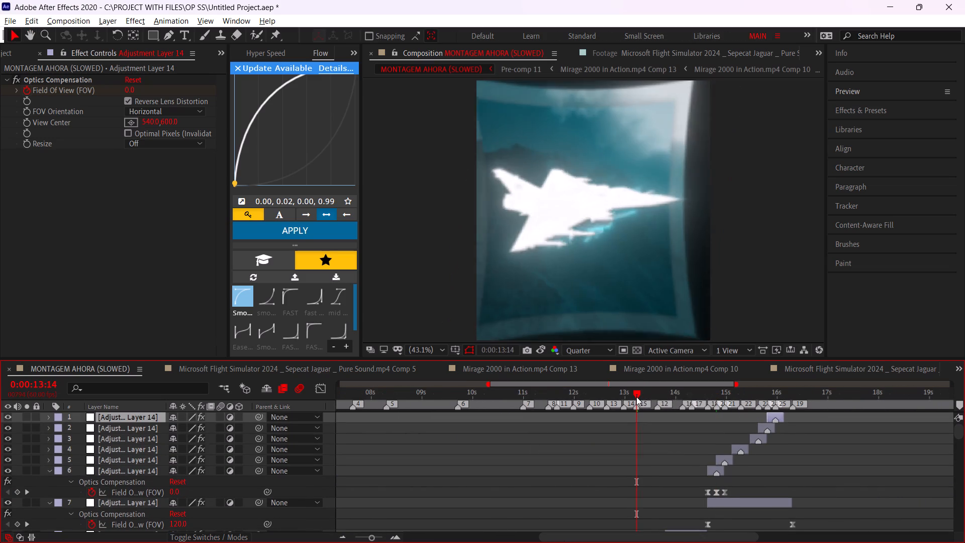
left_click_drag(653, 393, 559, 404)
key("space")
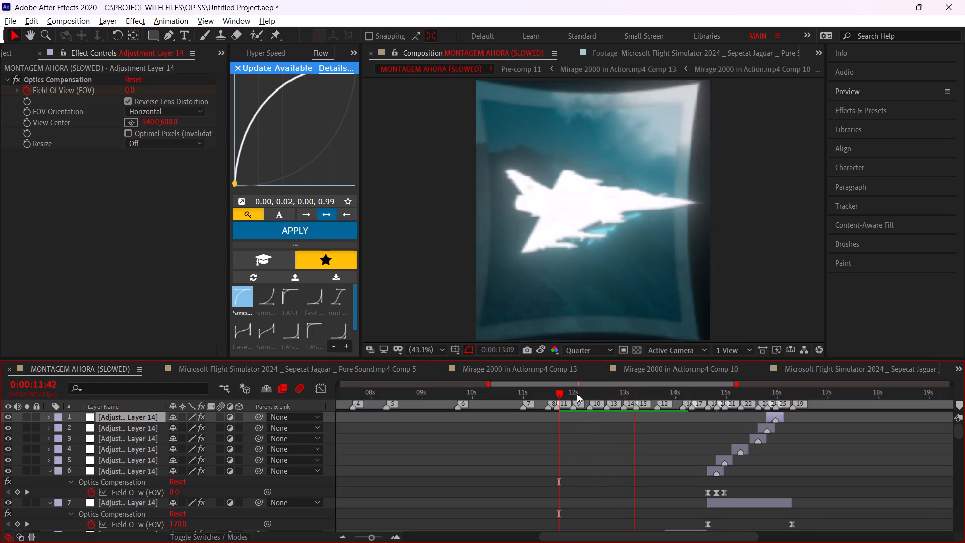
left_click(562, 391)
key("space")
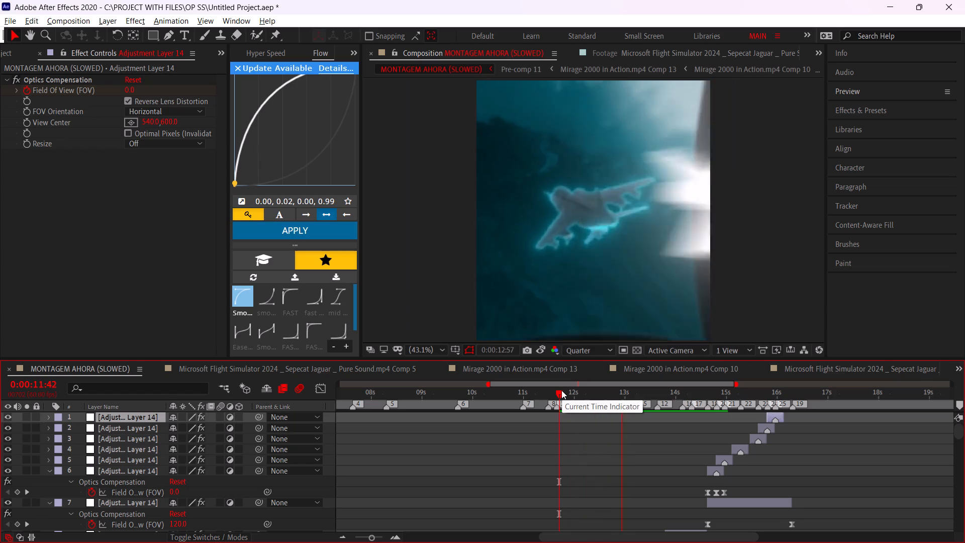
left_click(561, 390)
key("space")
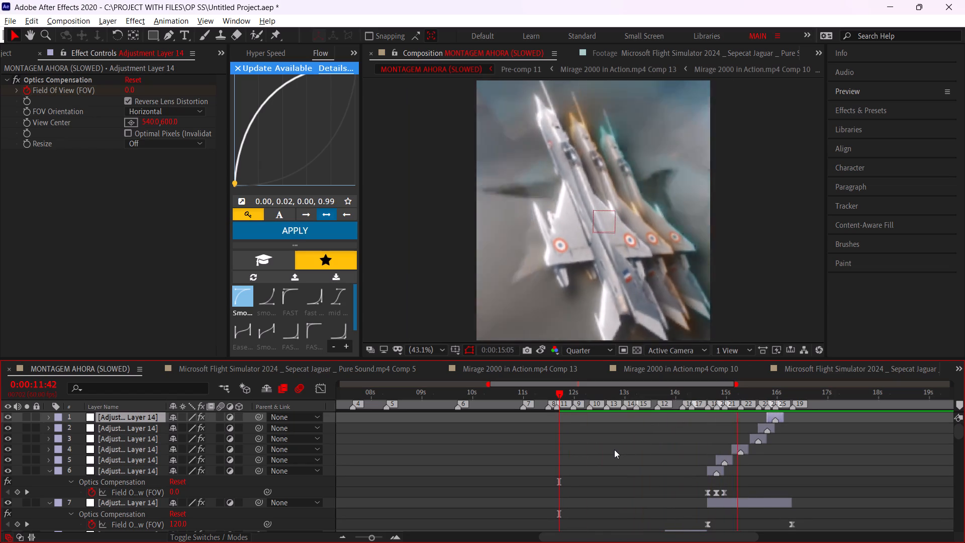
Inspect the frame at 0:00:14:41, just after composition marker 18.
scroll(704, 446, "up", 2, "alt")
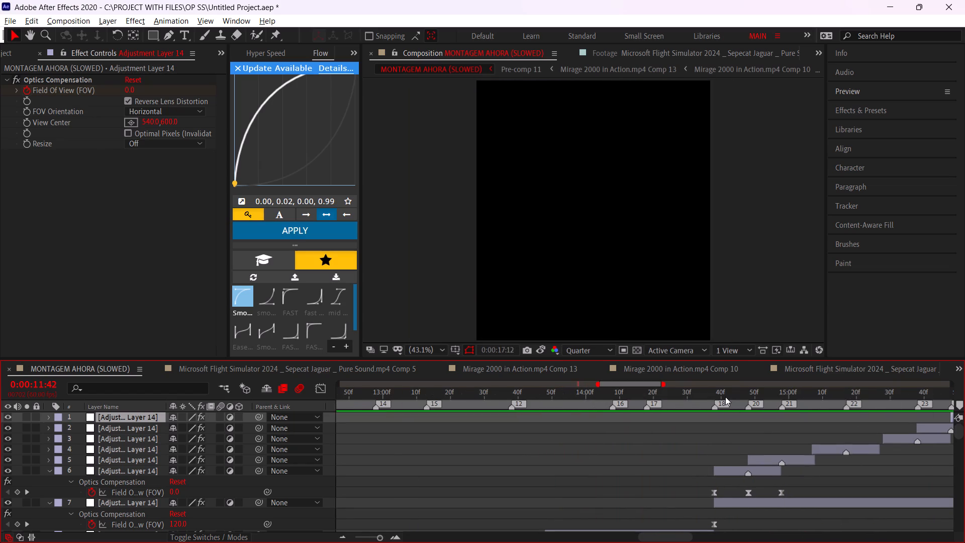
left_click(725, 397)
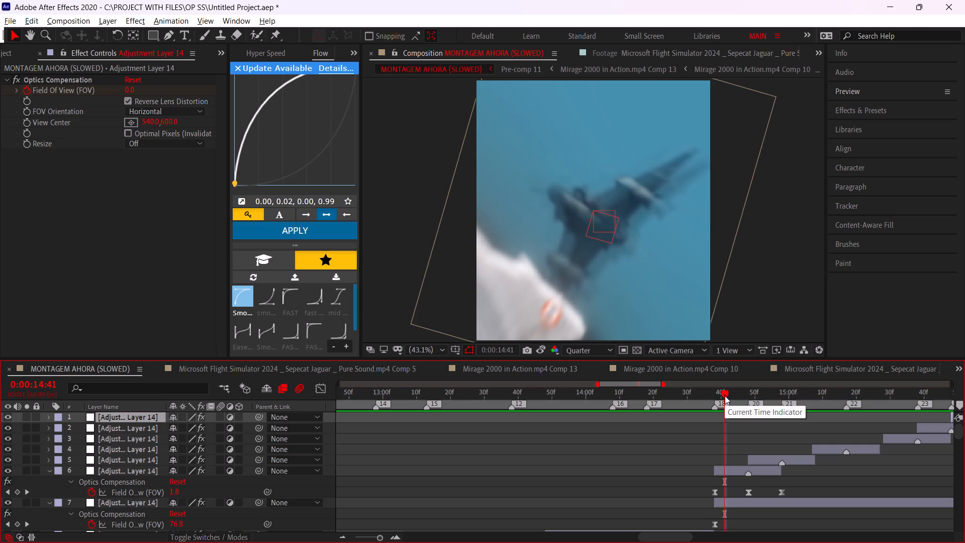
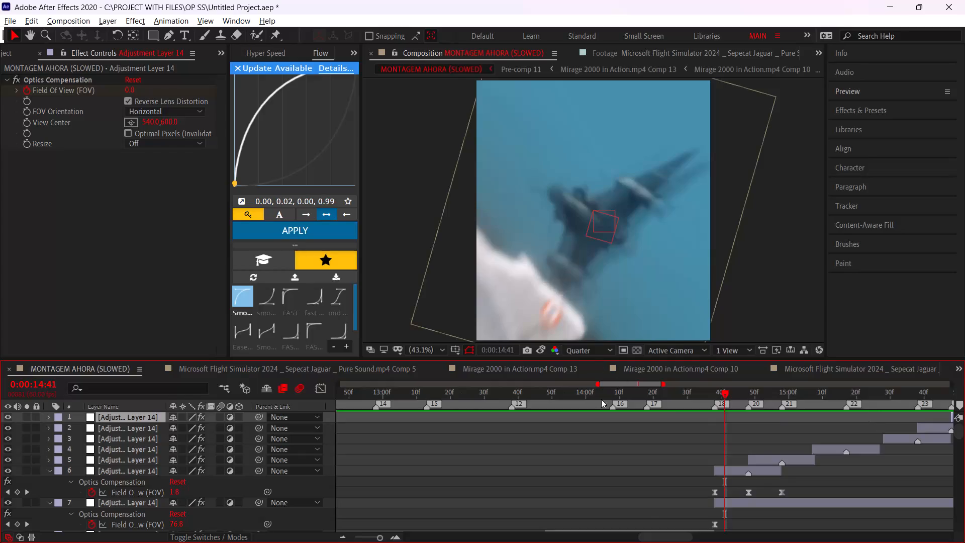
Play back the edit from the beginning to review the repeated lens pulses up to past 16 seconds.
scroll(611, 457, "down", 3, "alt")
left_click_drag(493, 394, 102, 352)
key("space")
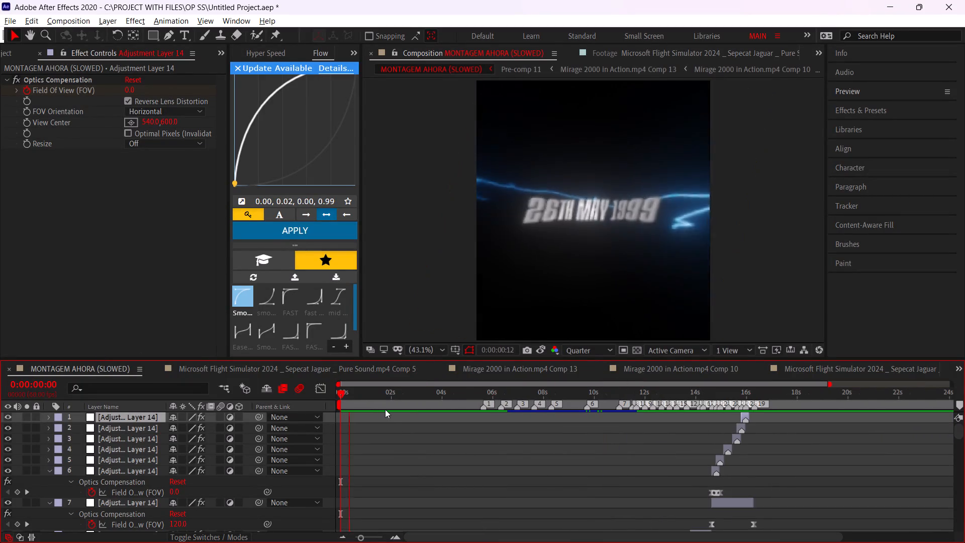
scroll(392, 411, "down", 1, "alt")
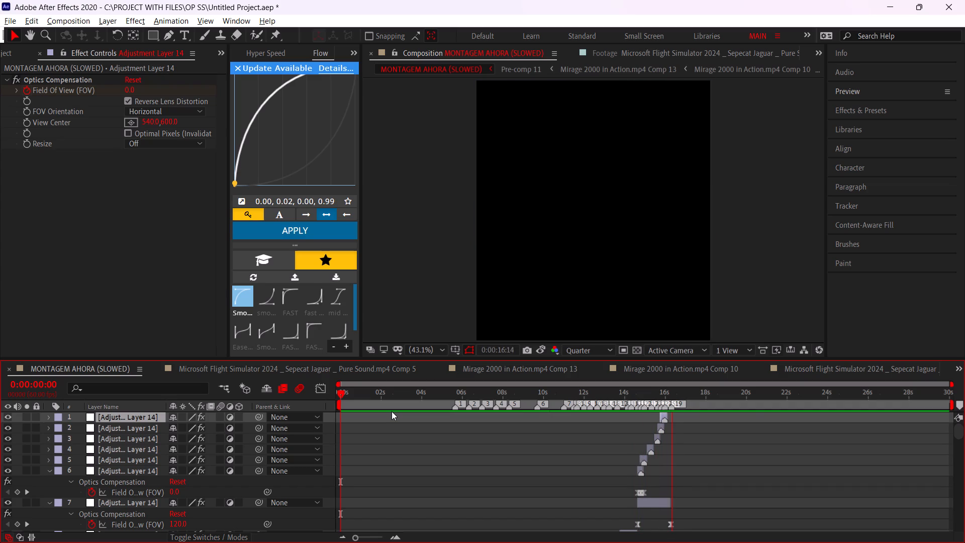
Move the first short adjustment layer's last Field Of View keyframe to about 0:00:15:20, just after composition marker 22, and extend the layer's end to match.
scroll(652, 466, "up", 3, "alt")
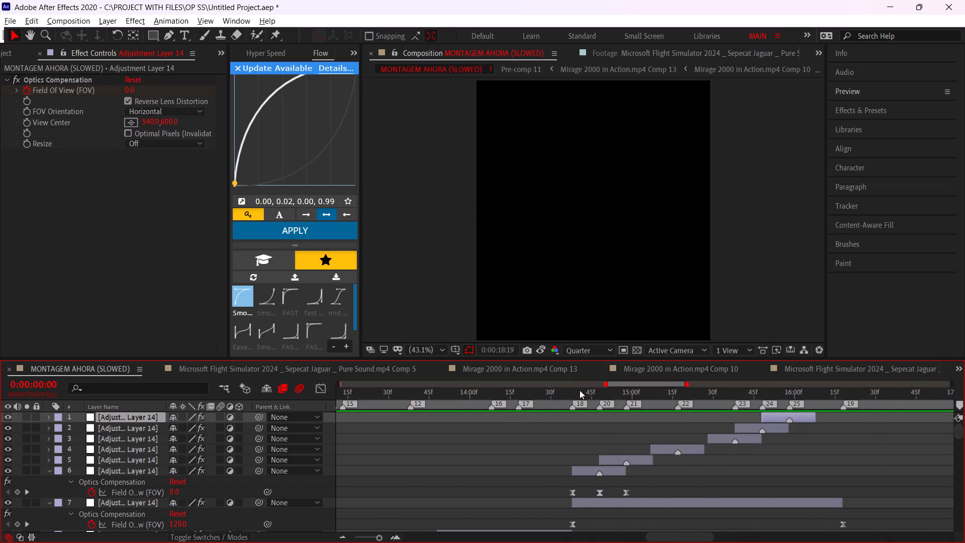
left_click_drag(593, 395, 600, 397)
left_click_drag(648, 489, 632, 495)
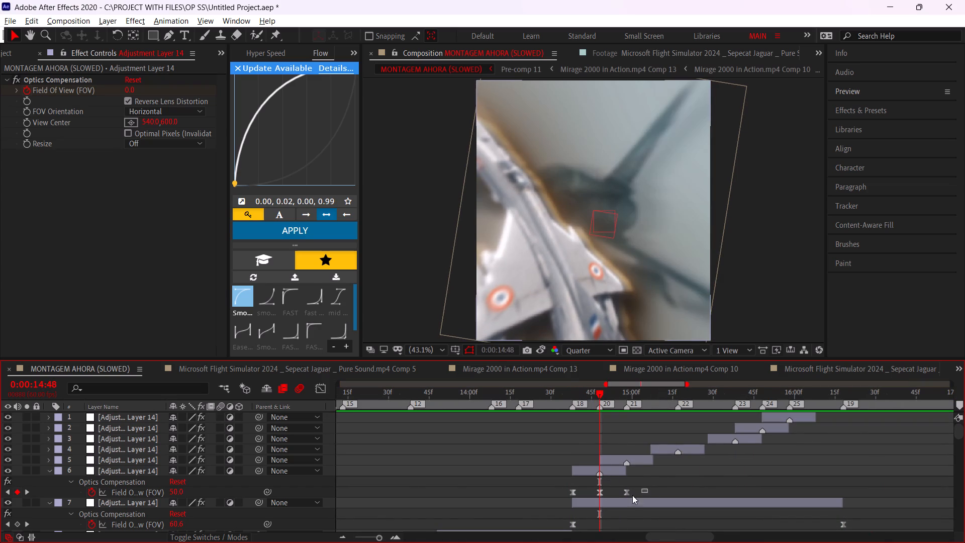
left_click_drag(632, 495, 591, 502)
left_click_drag(626, 493, 686, 497, "alt")
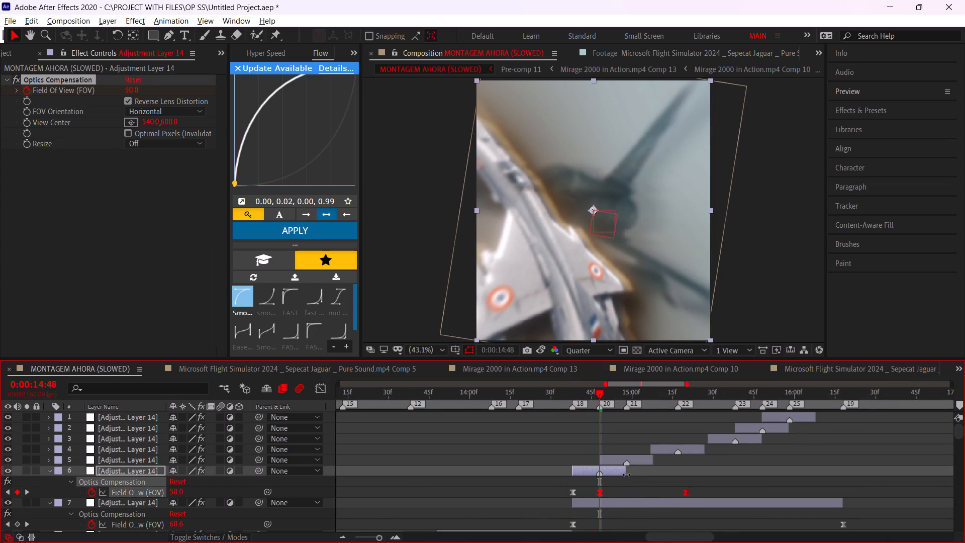
left_click_drag(628, 473, 687, 484)
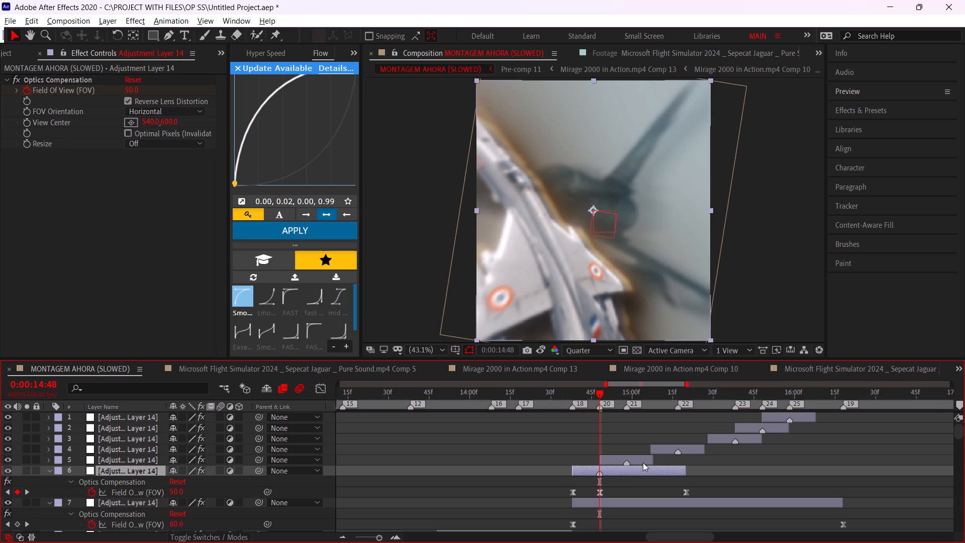
Delete the five shorter adjustment layer copies placed at composition markers 21 to 25, keeping the extended layer.
left_click(643, 463)
key("Delete")
left_click(686, 449)
key("Delete")
left_click(719, 441)
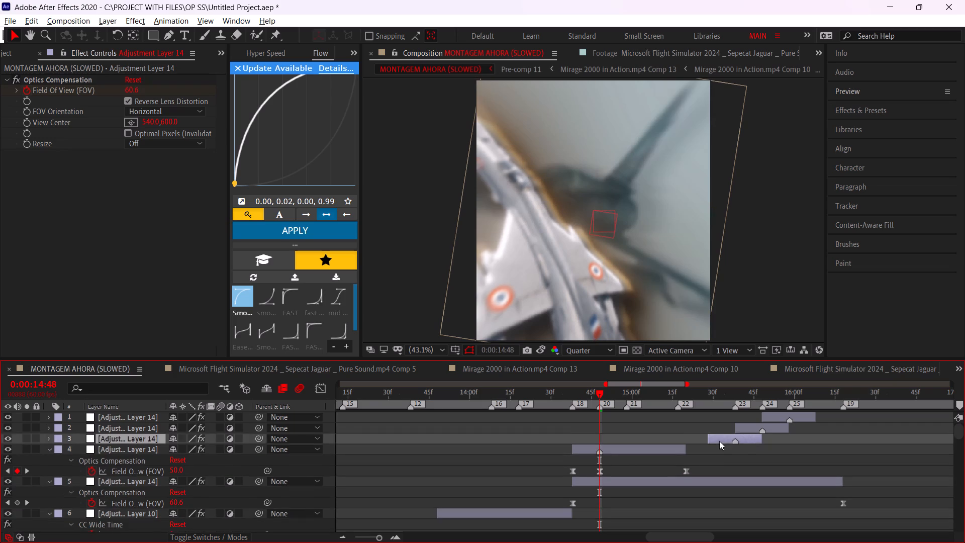
key("Delete")
left_click(743, 430)
key("Delete")
left_click(772, 418)
key("Delete")
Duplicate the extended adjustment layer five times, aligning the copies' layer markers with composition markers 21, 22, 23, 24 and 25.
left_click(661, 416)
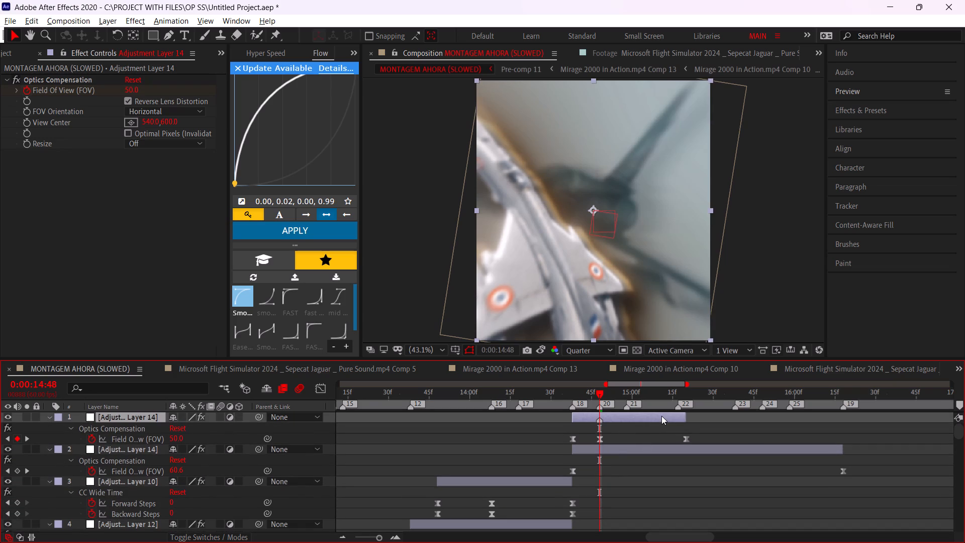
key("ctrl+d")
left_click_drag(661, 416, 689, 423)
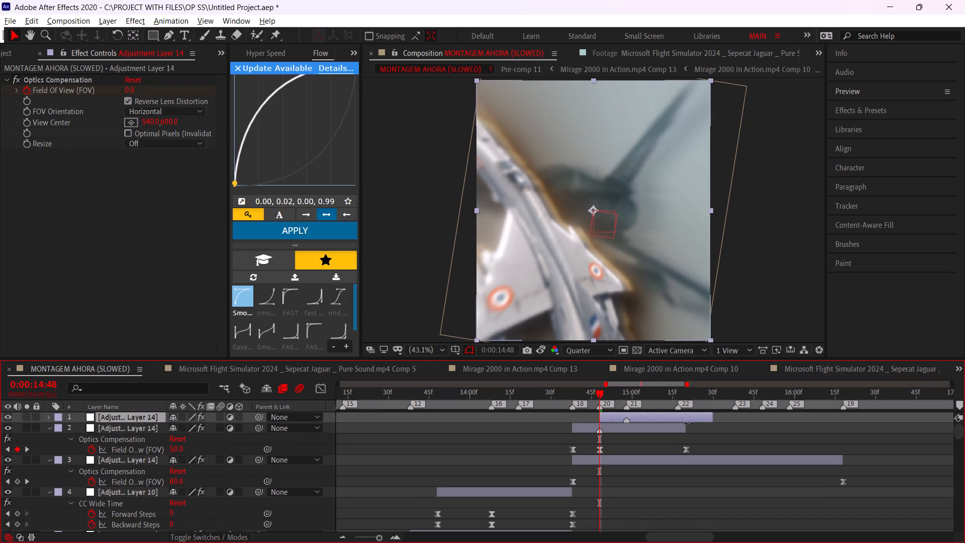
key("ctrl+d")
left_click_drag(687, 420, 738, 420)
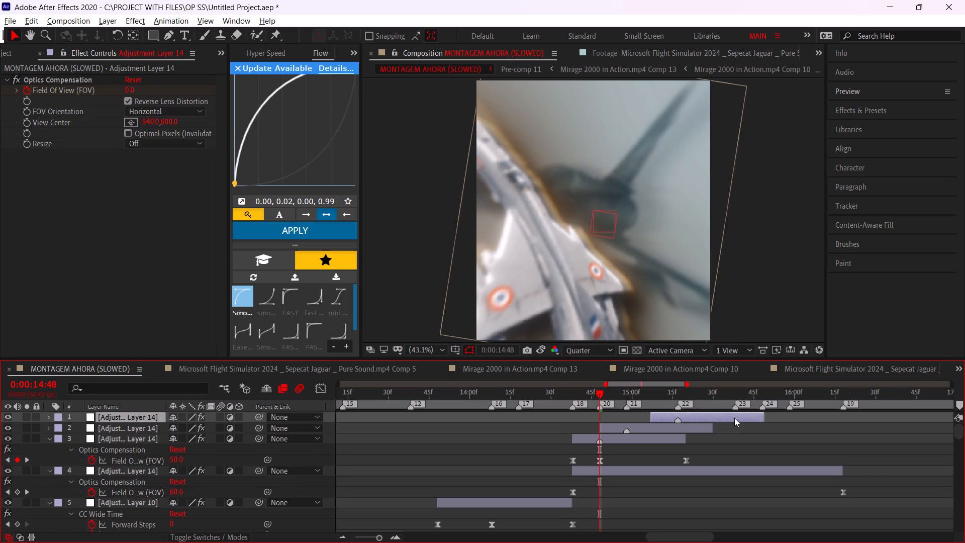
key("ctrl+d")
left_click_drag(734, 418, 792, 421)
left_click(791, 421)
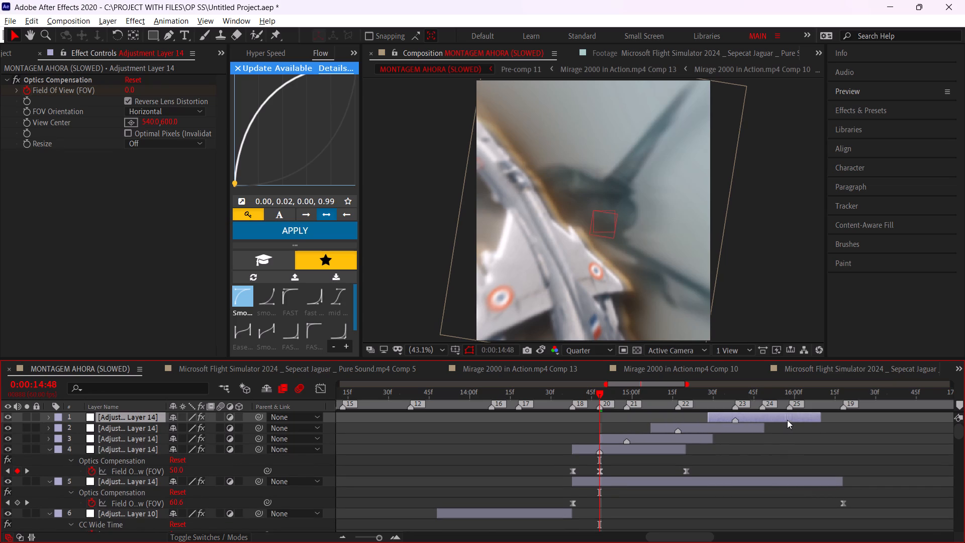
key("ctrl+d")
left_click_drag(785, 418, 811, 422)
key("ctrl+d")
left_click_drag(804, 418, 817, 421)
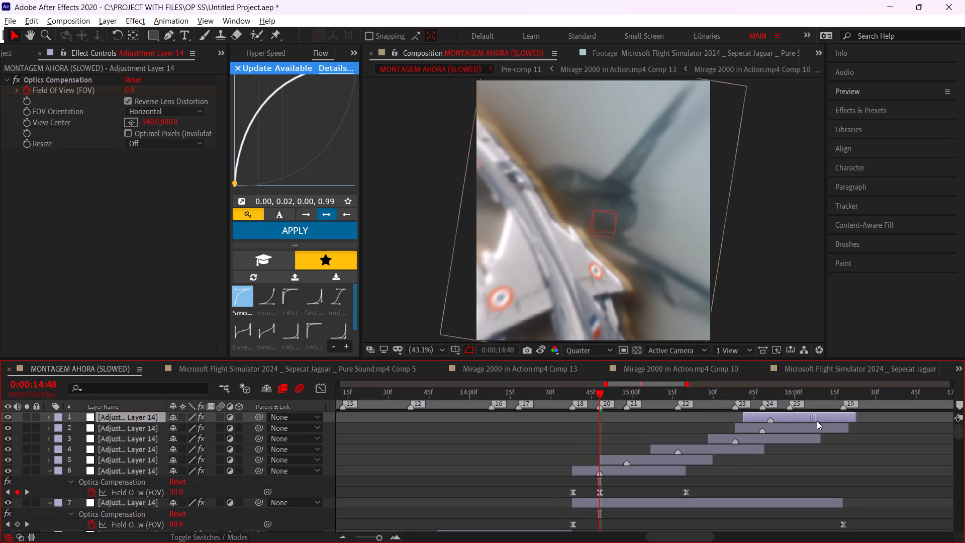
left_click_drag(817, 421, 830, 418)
Play back the edit from near the beginning and again from 0:00:11:51 to review the longer lens pulses.
scroll(815, 430, "down", 3, "alt")
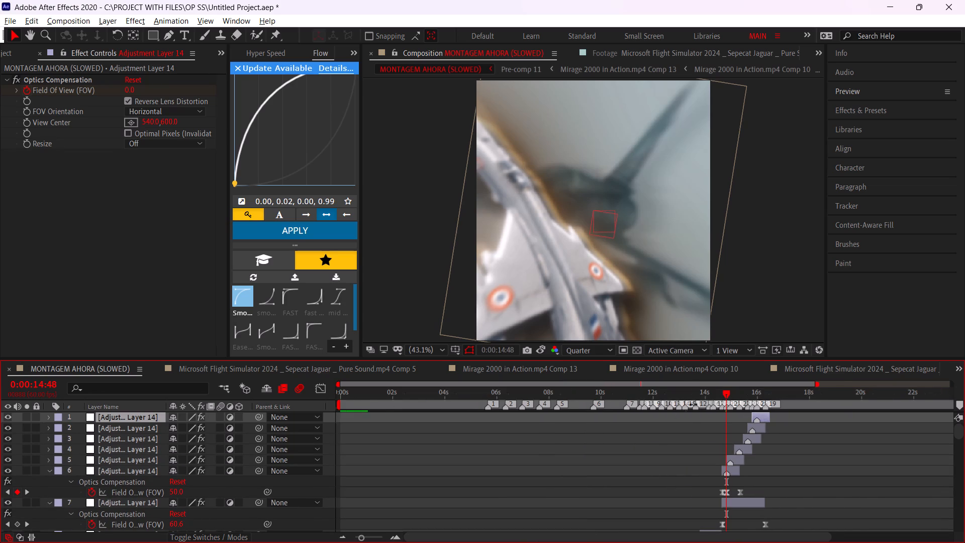
left_click_drag(697, 399, 433, 419)
key("ctrl+z")
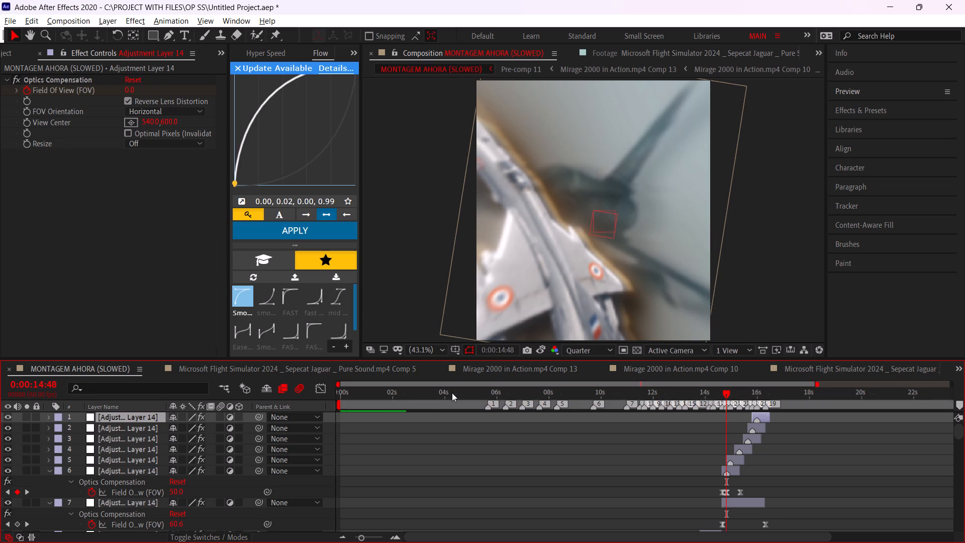
left_click_drag(452, 392, 292, 417)
key("space")
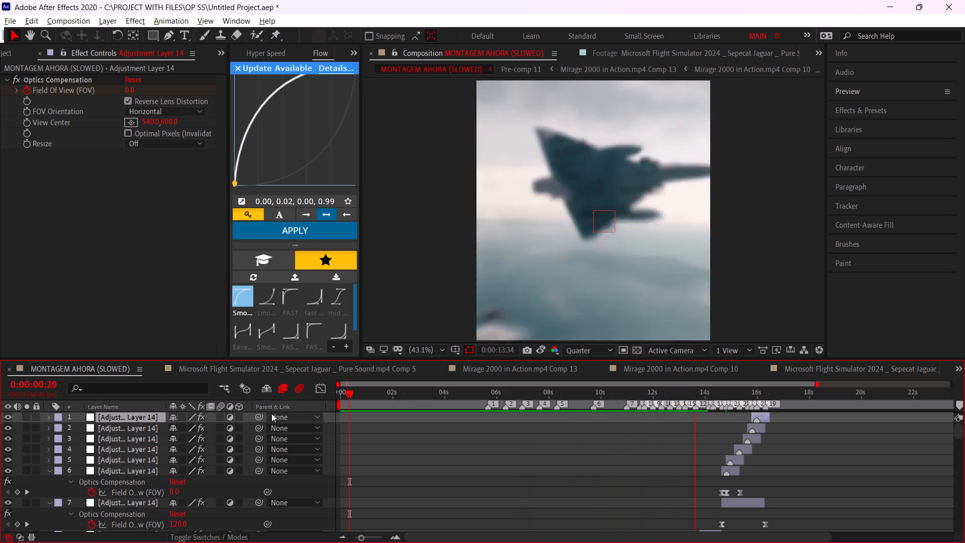
key("space")
left_click(649, 393)
key("space")
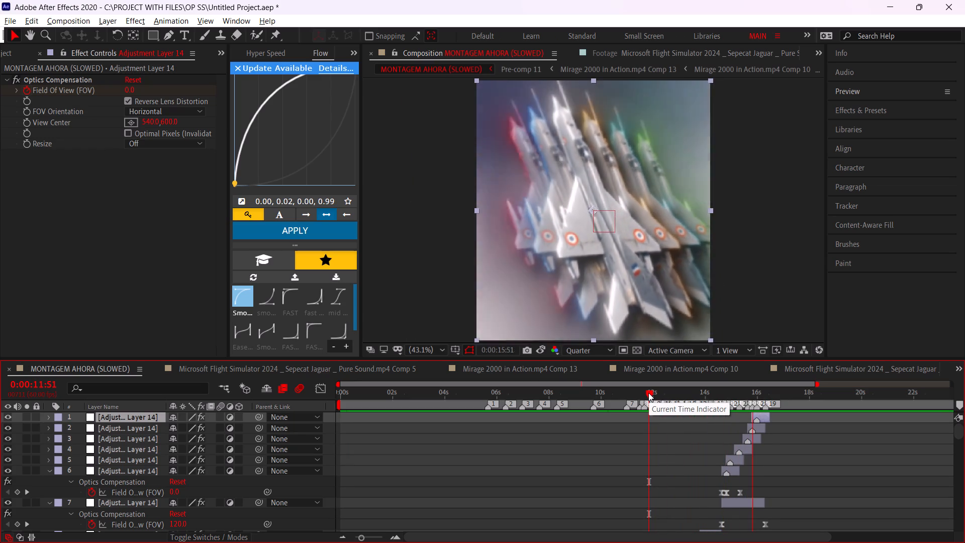
Examine the frames between composition markers 18 and 20 and how the extended adjustment layer copies overlap.
scroll(729, 437, "up", 3, "alt")
left_click_drag(730, 398, 708, 398)
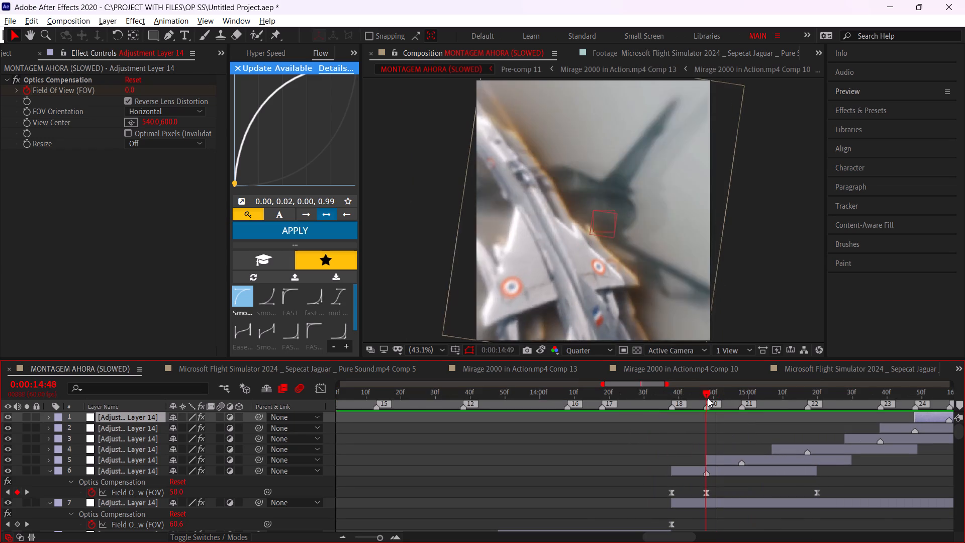
left_click_drag(708, 398, 687, 401)
left_click(728, 473)
middle_click_drag(729, 474, 627, 507)
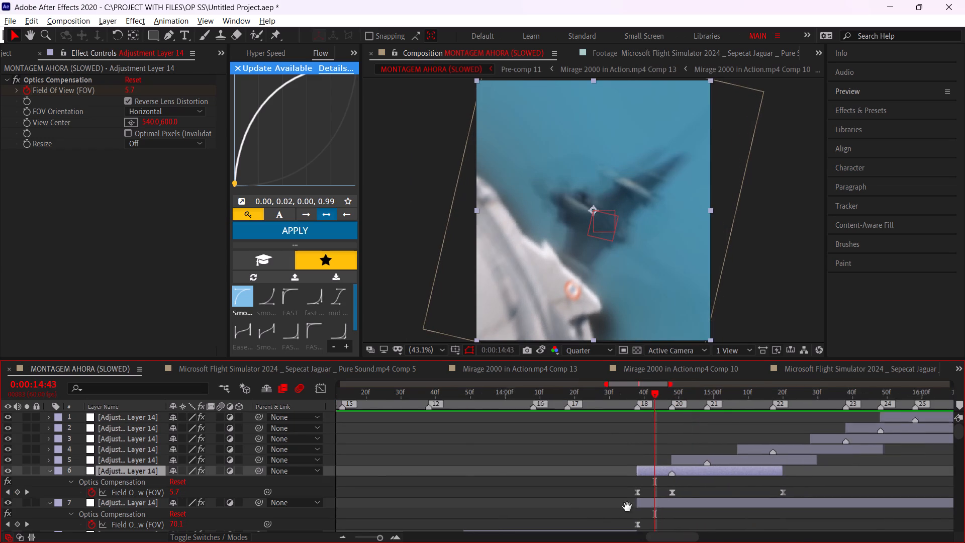
middle_click_drag(627, 507, 609, 512)
scroll(767, 470, "down", 1, "shift")
left_click(825, 422)
left_click(826, 421)
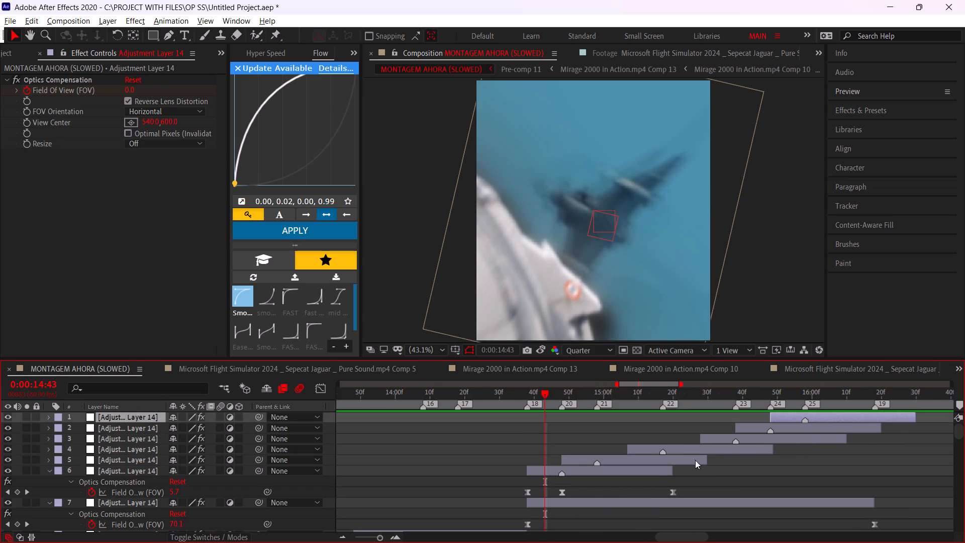
left_click(655, 472, "shift")
left_click(752, 477)
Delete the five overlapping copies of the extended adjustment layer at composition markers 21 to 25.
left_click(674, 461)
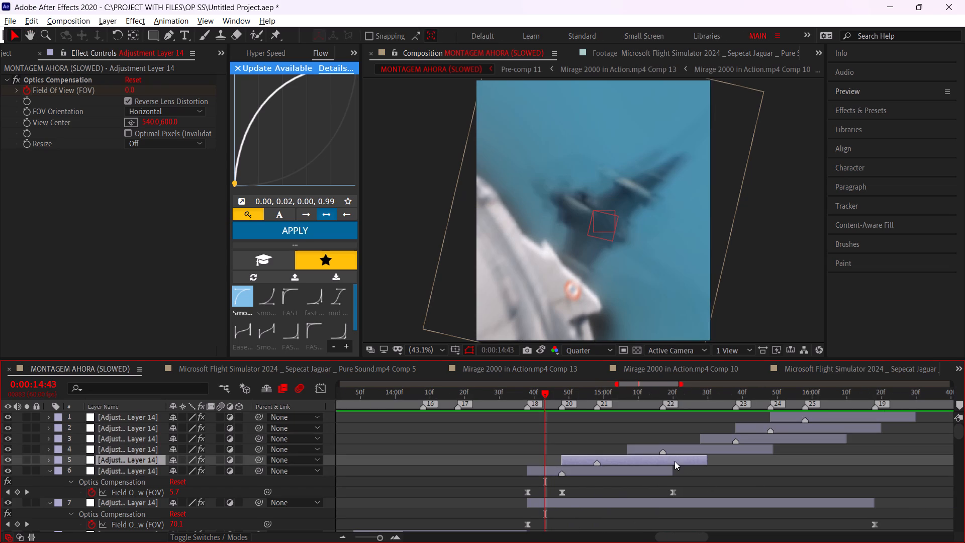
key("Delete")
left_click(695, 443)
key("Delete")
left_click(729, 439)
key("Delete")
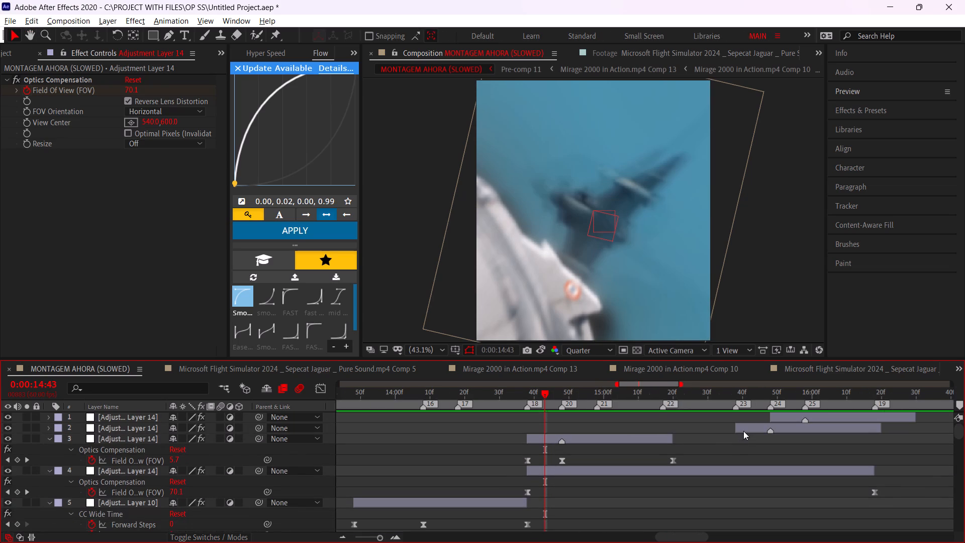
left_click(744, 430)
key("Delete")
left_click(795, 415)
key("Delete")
Remove the Optics Compensation effect from the remaining short adjustment layer, with the playhead at 0:00:14:38.
left_click(591, 396)
left_click(594, 420)
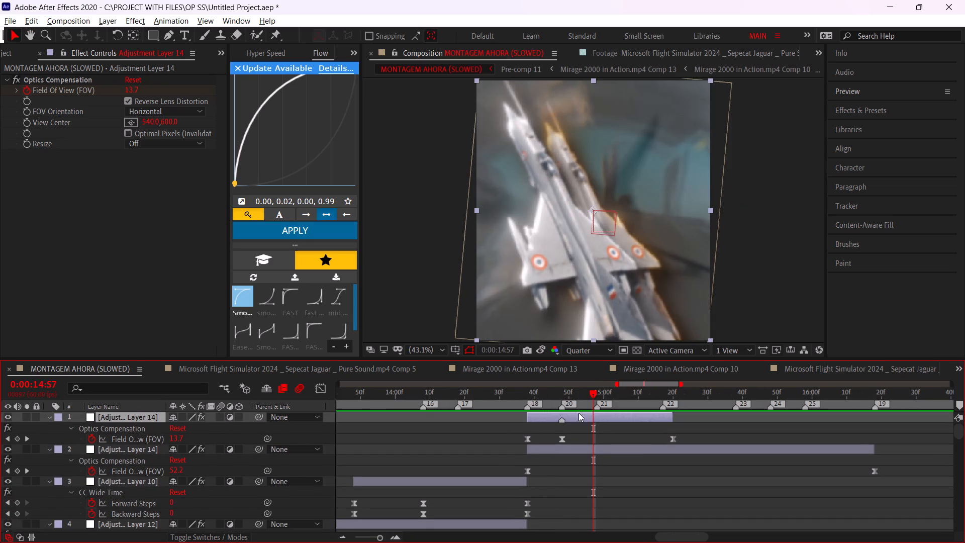
left_click_drag(559, 398, 528, 406)
left_click(542, 412)
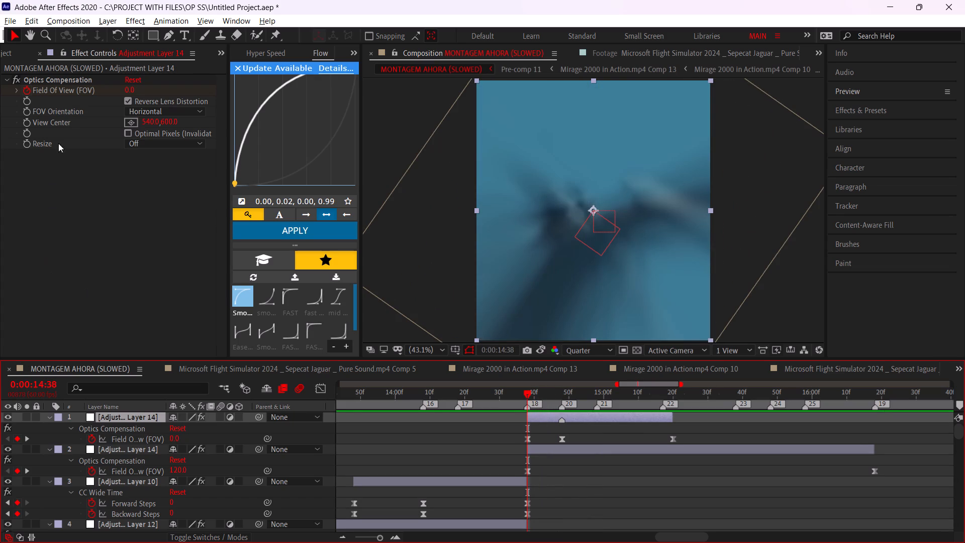
left_click(67, 83)
key("Delete")
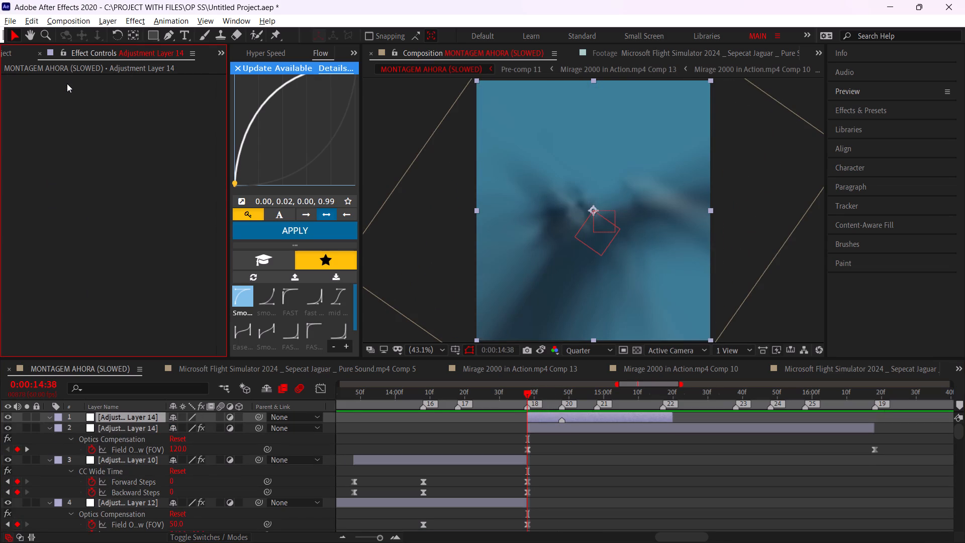
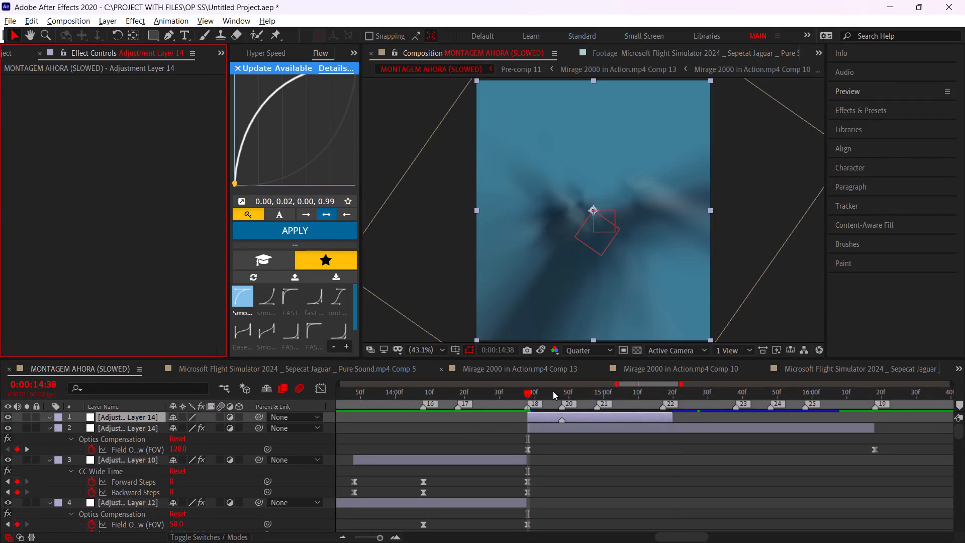
Apply the Exposure and BCC Lens Blur OBS effects to the short adjustment layer starting at 0:00:14:38.
key("ctrl+space")
type("expo")
key("Return")
key("ctrl+space")
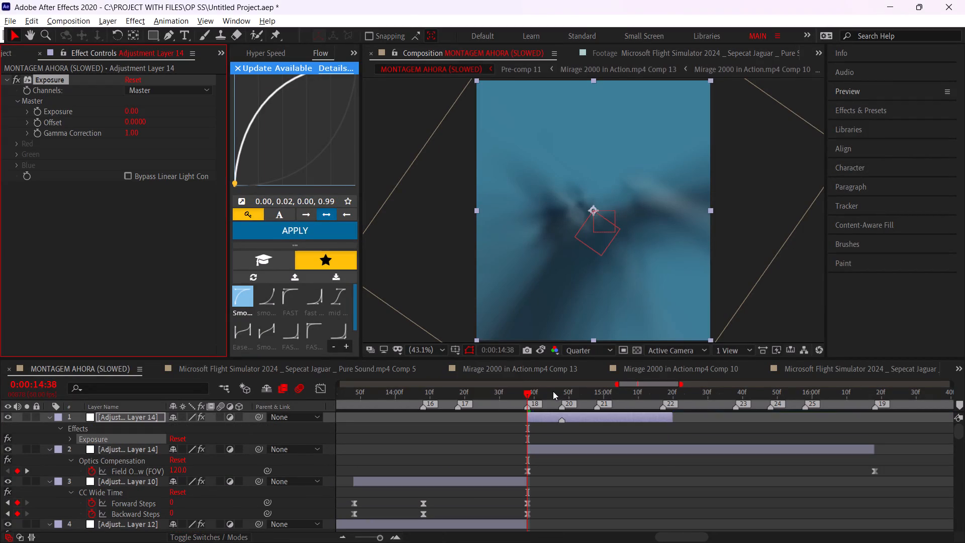
type("bcc lens")
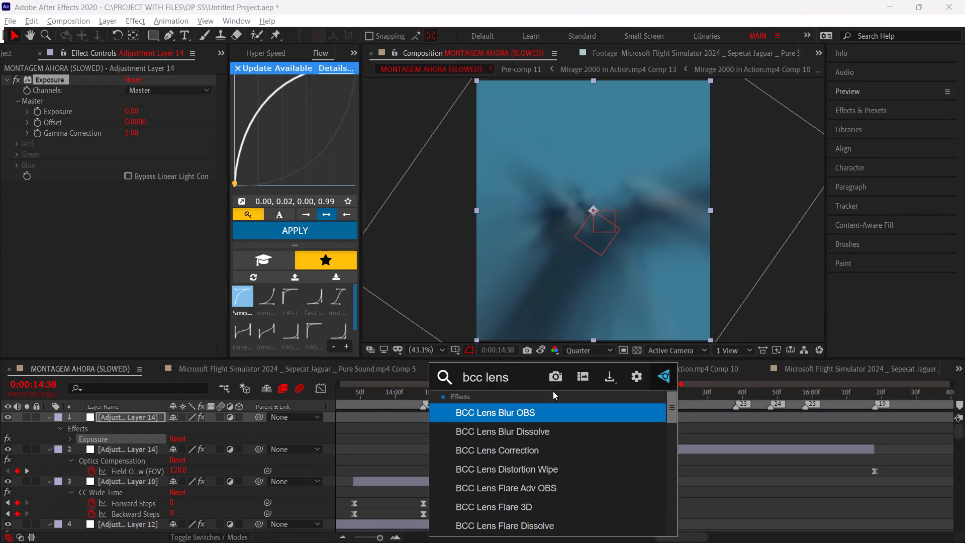
key("Return")
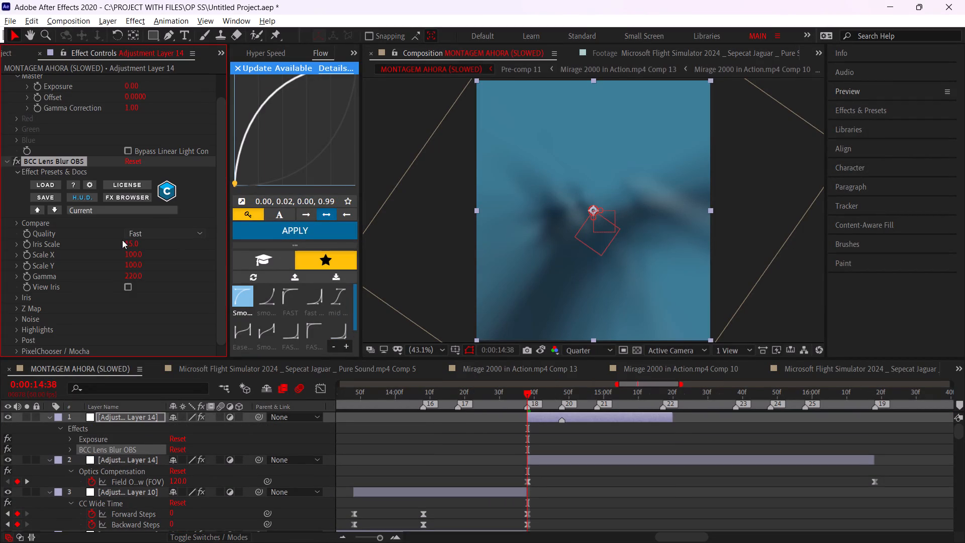
Set the lens blur's Iris Scale to 10 and its Gamma to 1000.
left_click(130, 247)
key("1")
key("0")
left_click(164, 261)
left_click(134, 271)
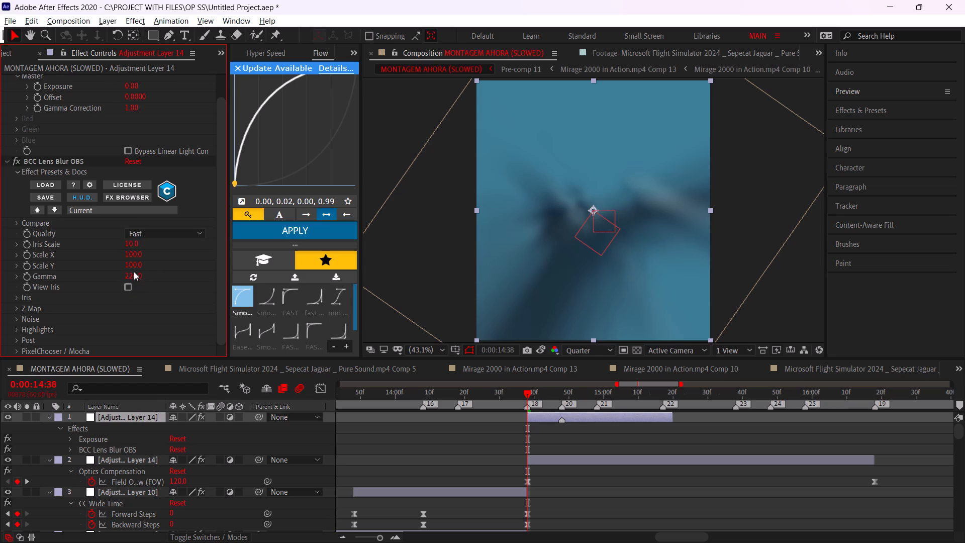
left_click_drag(133, 278, 914, 378)
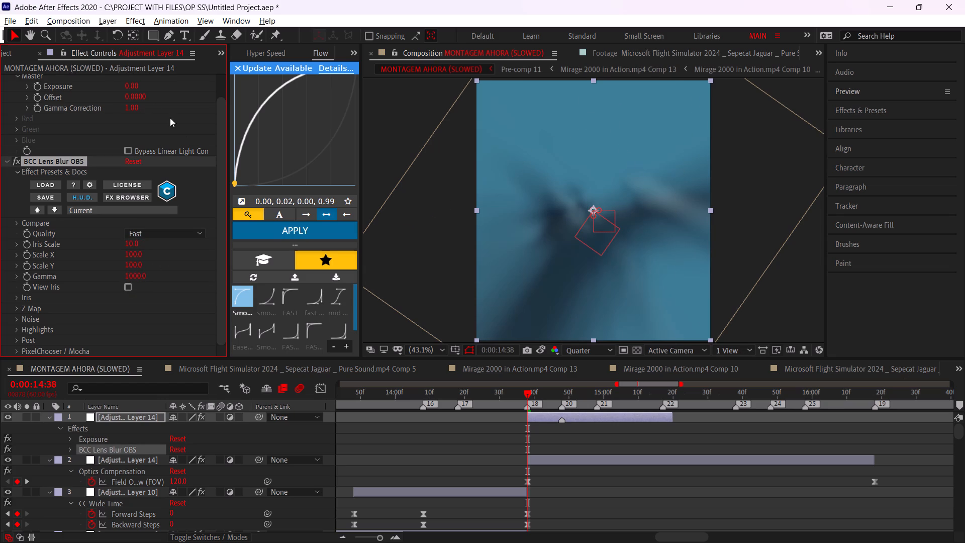
Keyframe the lens blur's Iris Scale at 10 on 0:00:14:48, 0 on 0:00:14:38 and 9 on 0:00:15:20.
scroll(104, 122, "up", 3)
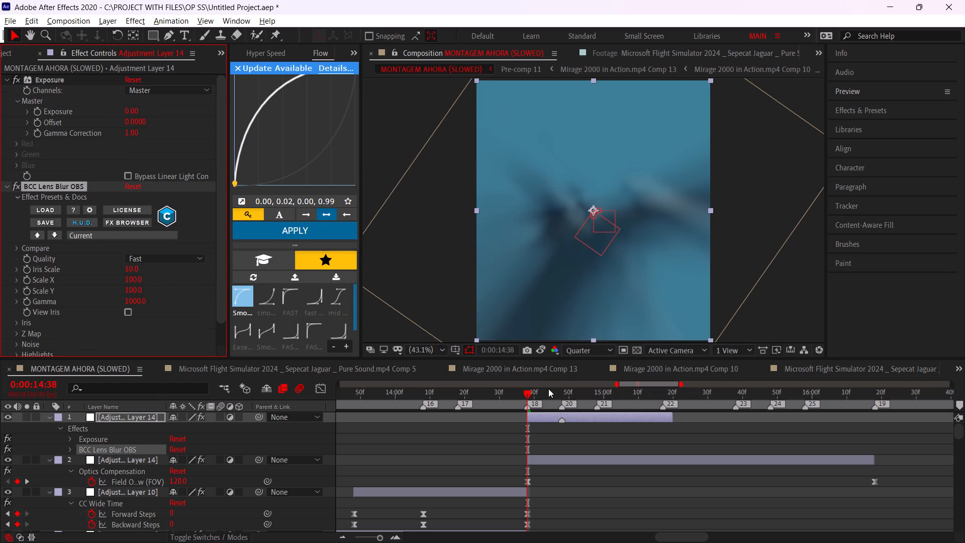
left_click(562, 396)
left_click(27, 266)
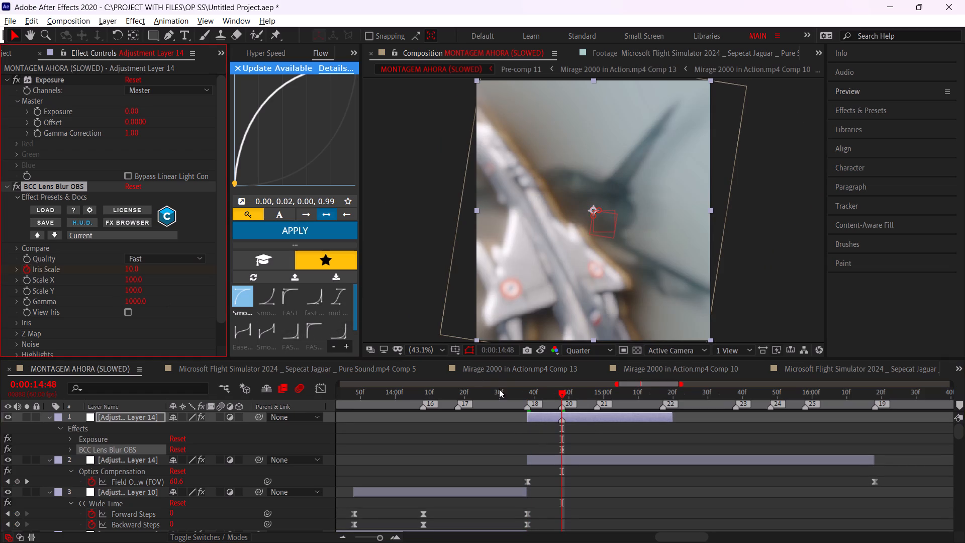
left_click(529, 400)
left_click(525, 398)
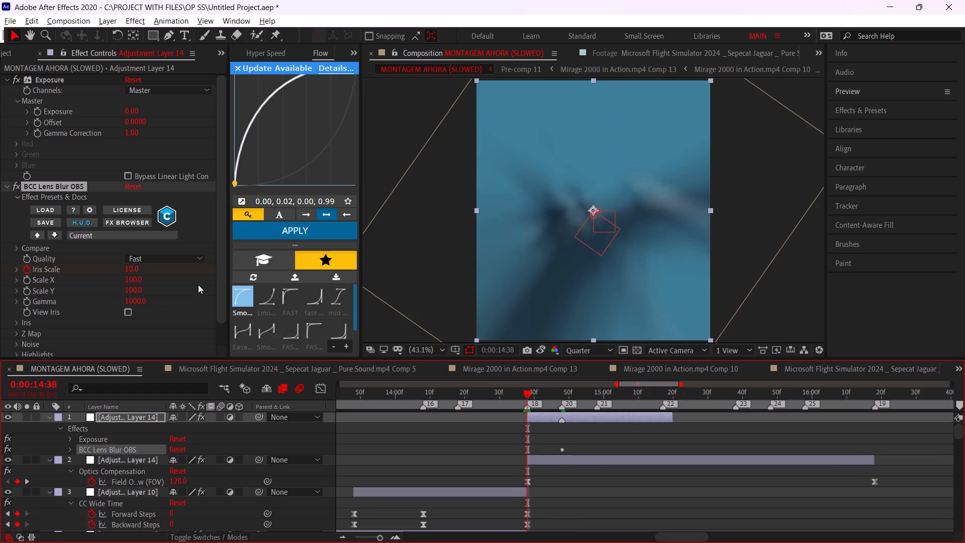
left_click_drag(133, 273, 0, 281)
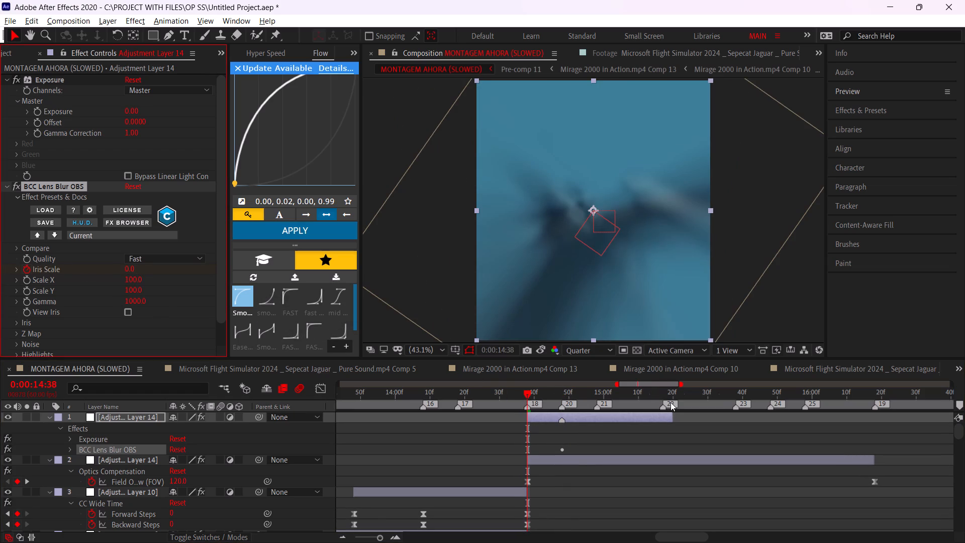
left_click(669, 402)
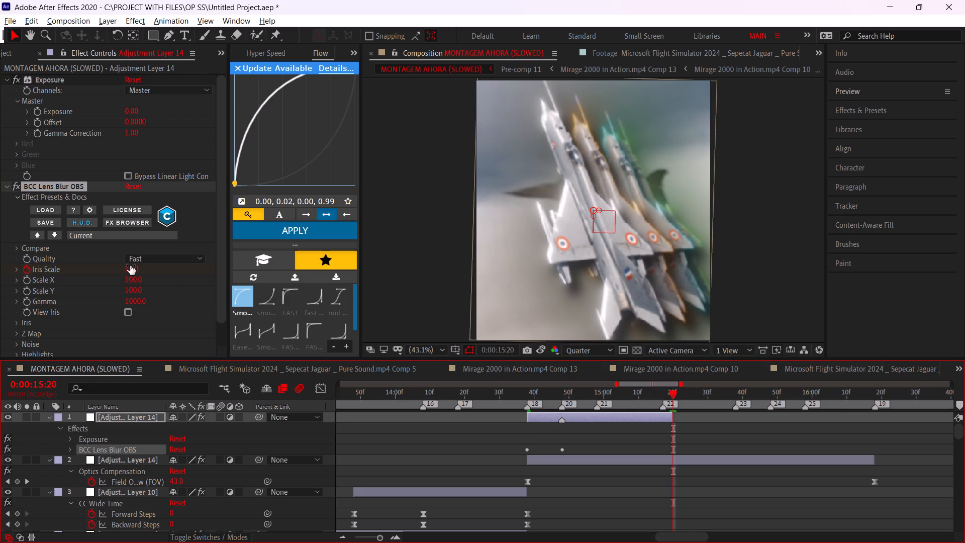
left_click_drag(132, 269, 0, 252)
Easy-ease the Iris Scale keyframes, applying Flow curve 0.98, 0.00, 1.00, 1.00 to the first pair and 0.00, 0.02, 0.00, 0.99 to the second.
key("u")
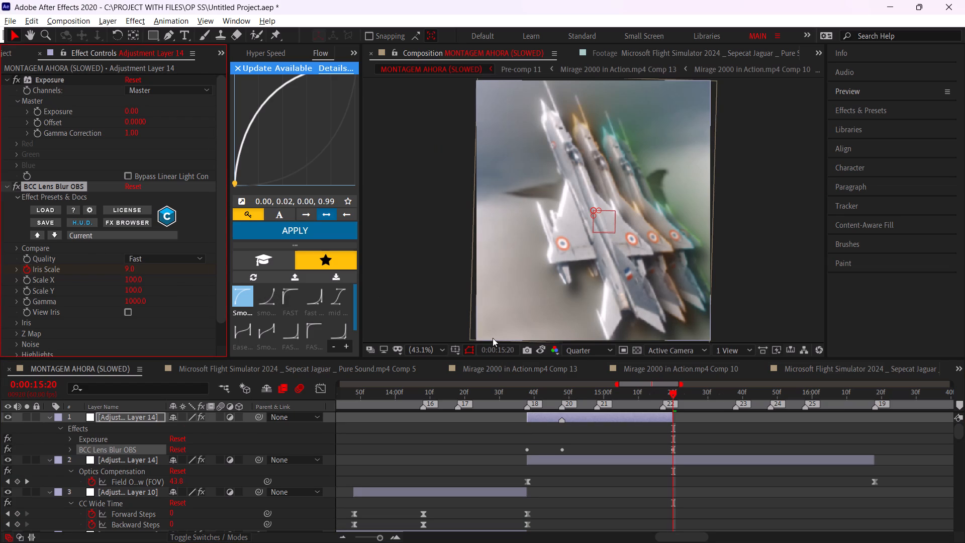
left_click_drag(720, 432, 505, 441)
key("F9")
left_click_drag(601, 431, 490, 441)
left_click(266, 304)
left_click(280, 228)
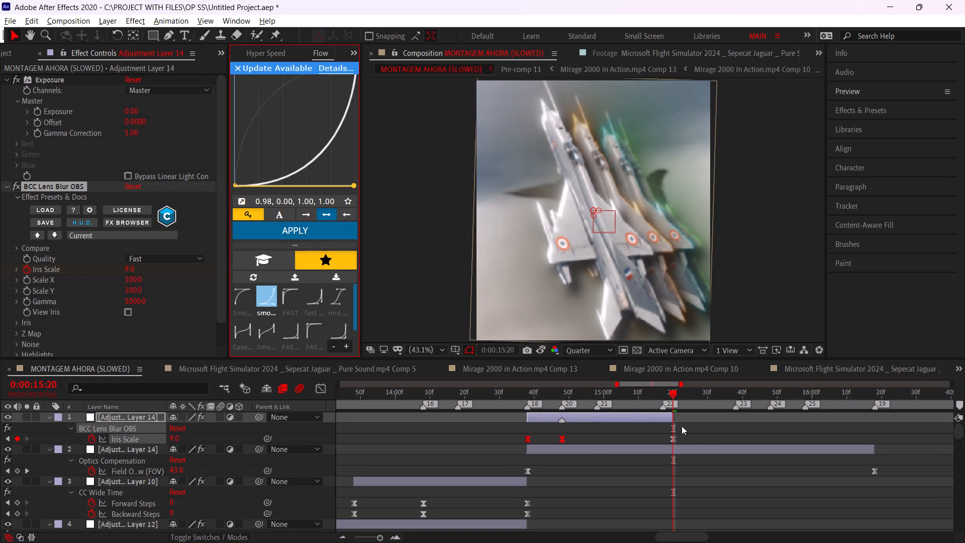
left_click_drag(698, 434, 554, 441)
left_click(238, 297)
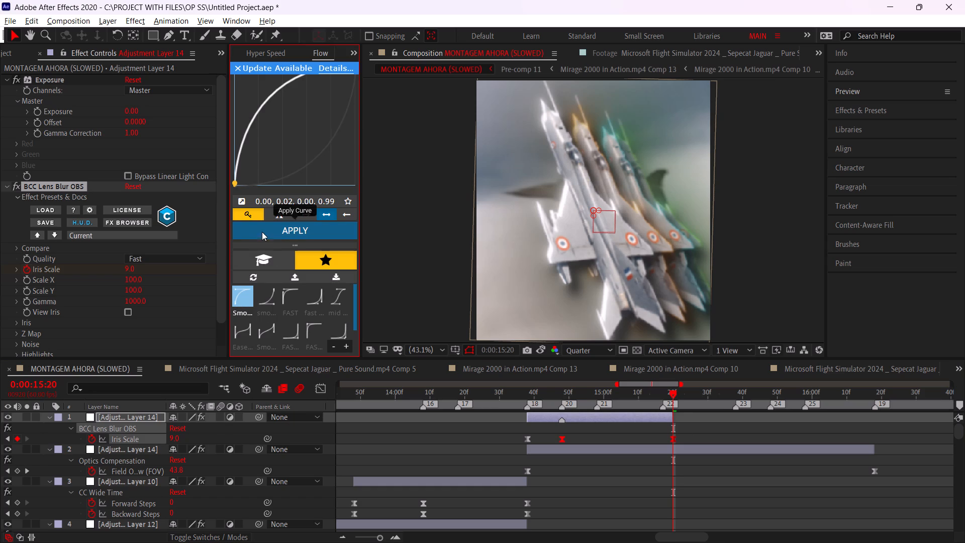
left_click(262, 231)
Keyframe Exposure on the short adjustment layer at 0 on 0:00:15:20, 1 on 0:00:14:48 and 0 on 0:00:14:38.
scroll(125, 261, "up", 6)
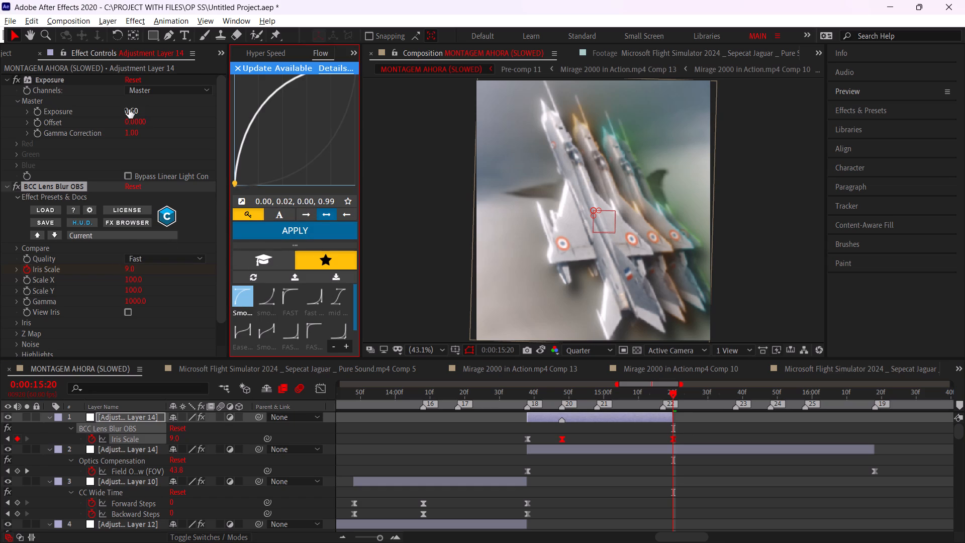
left_click(39, 110)
left_click(559, 386)
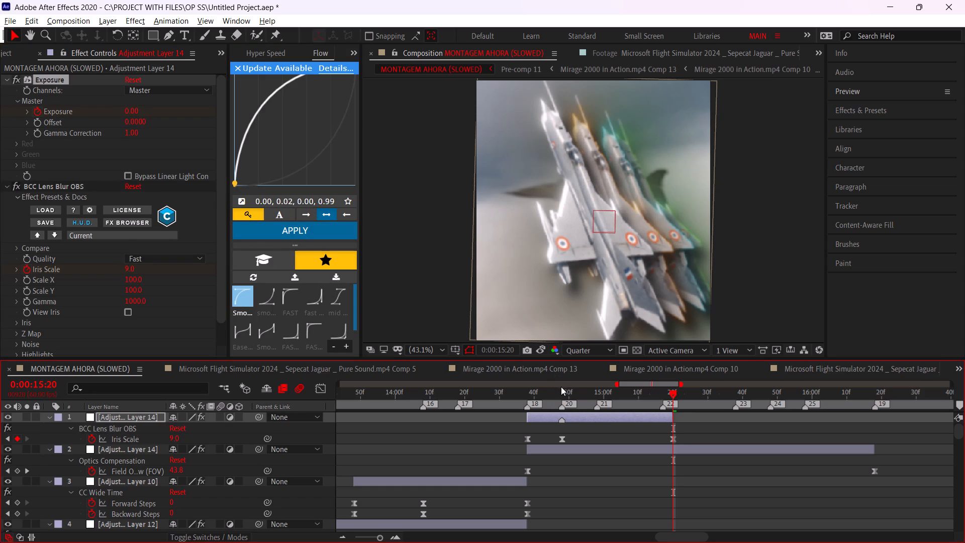
left_click(560, 392)
left_click(129, 115)
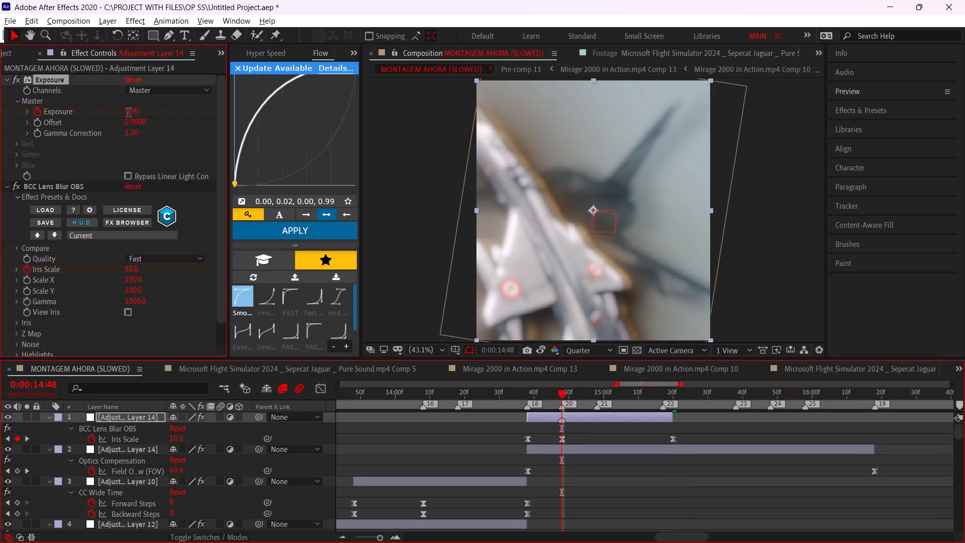
key("1")
left_click(161, 108)
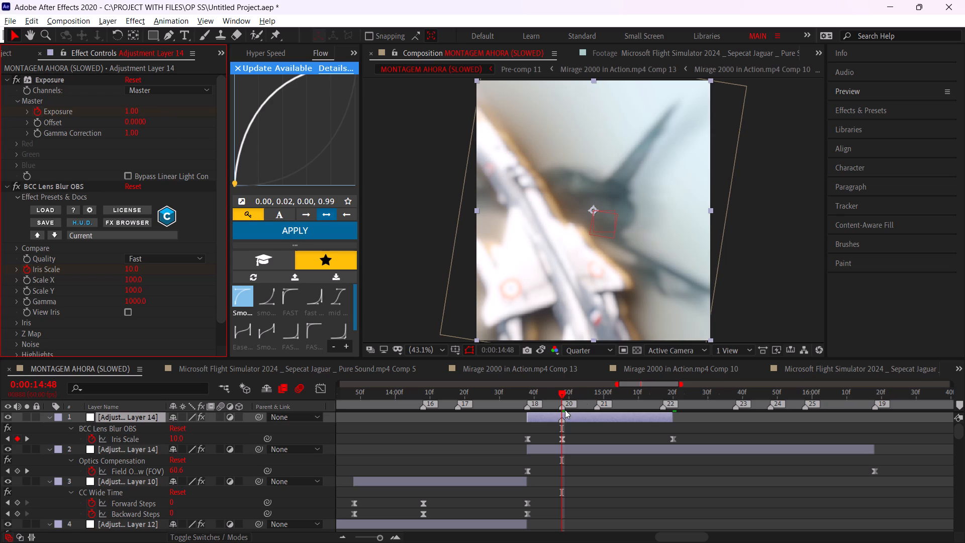
left_click(530, 402)
left_click(133, 113)
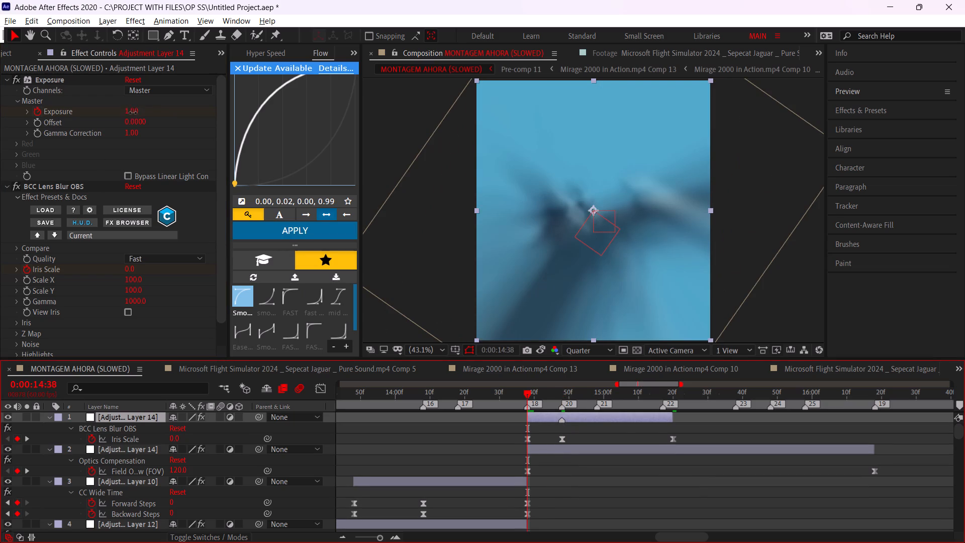
key("0")
left_click(167, 125)
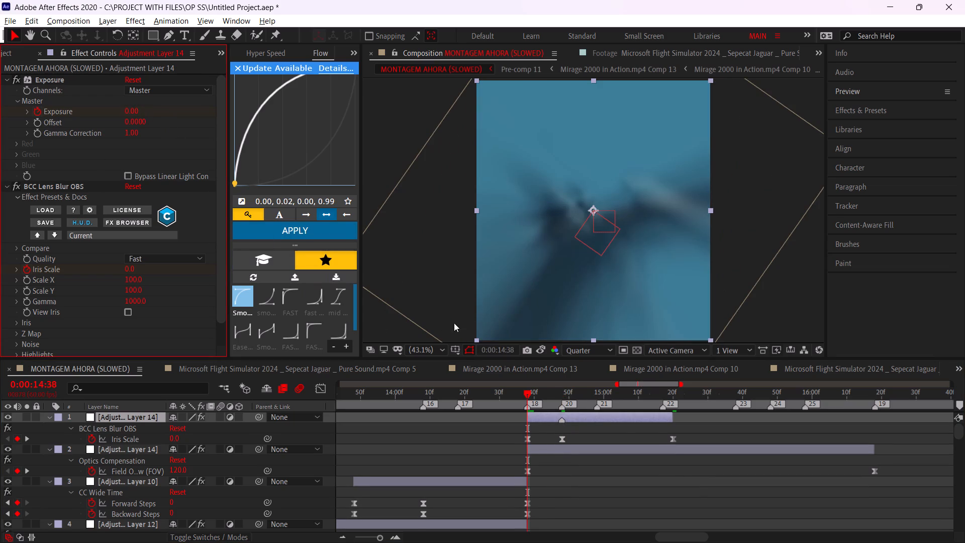
Easy-ease the Exposure keyframes, applying Flow curve 0.98, 0.00, 1.00, 1.00 to the first pair and 0.00, 0.02, 0.00, 0.99 to the second.
key("u")
left_click_drag(705, 442, 510, 439)
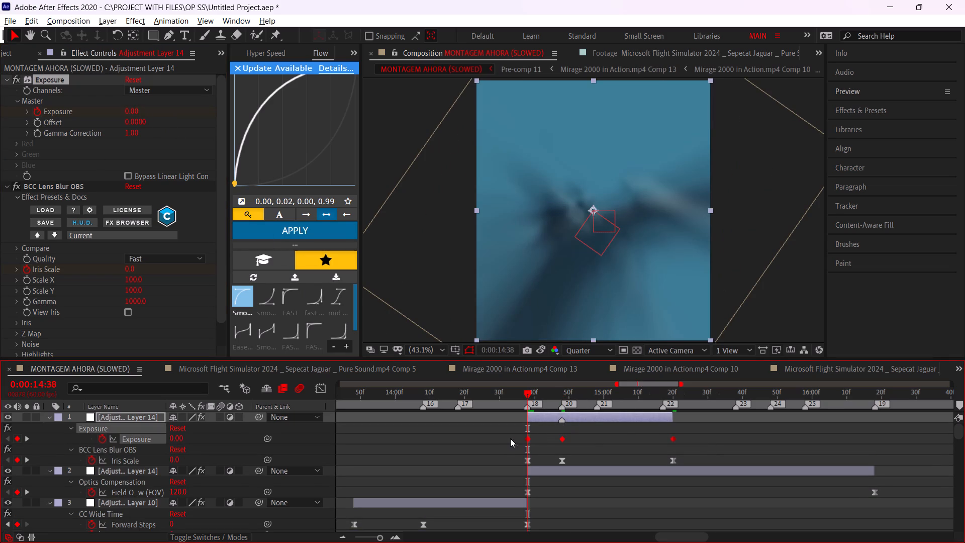
key("F9")
left_click_drag(600, 435, 474, 444)
left_click(264, 303)
left_click(276, 229)
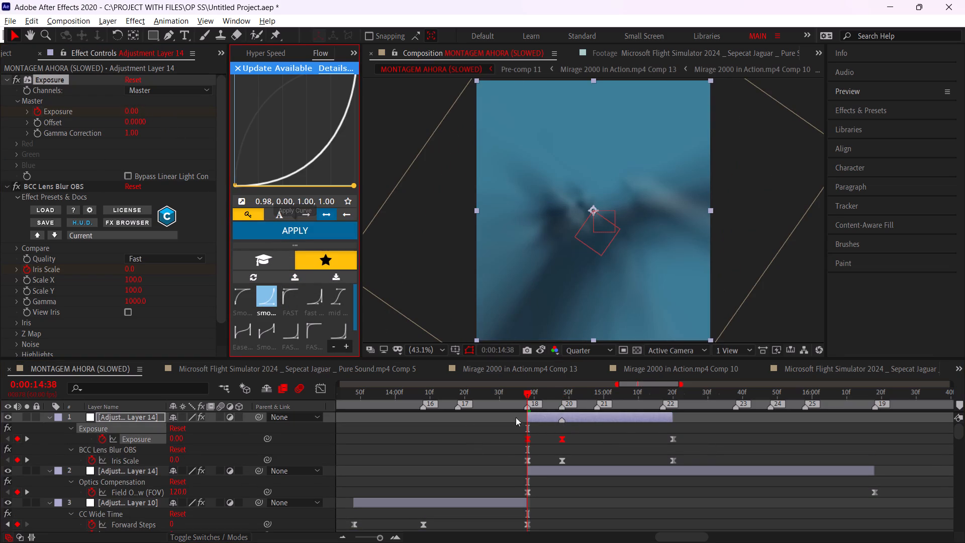
left_click_drag(709, 443, 549, 426)
left_click(244, 298)
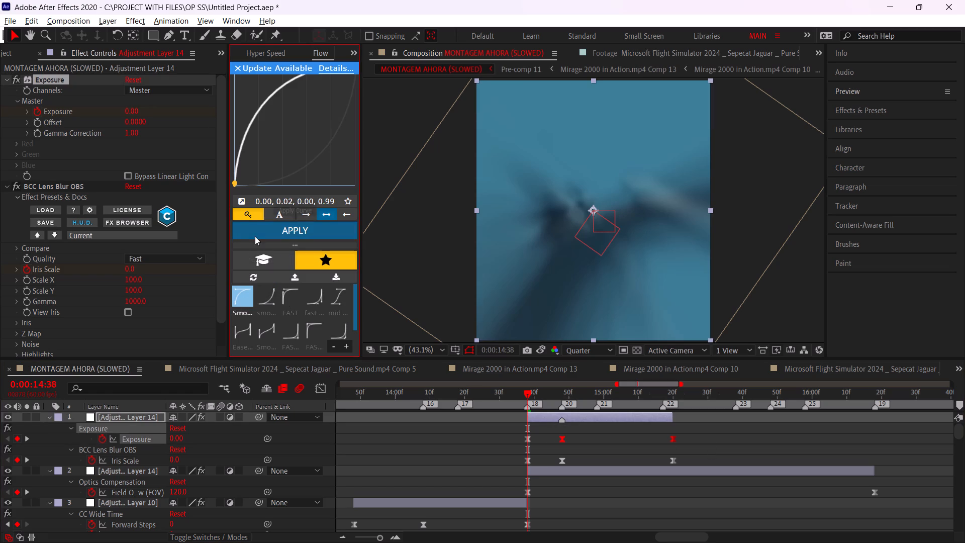
left_click(255, 235)
Play back the edit from 0:00:12:41, 0:00:13:34 and 0:00:13:02 to review the new blur and exposure pulse.
scroll(549, 440, "down", 3, "alt")
left_click(502, 388)
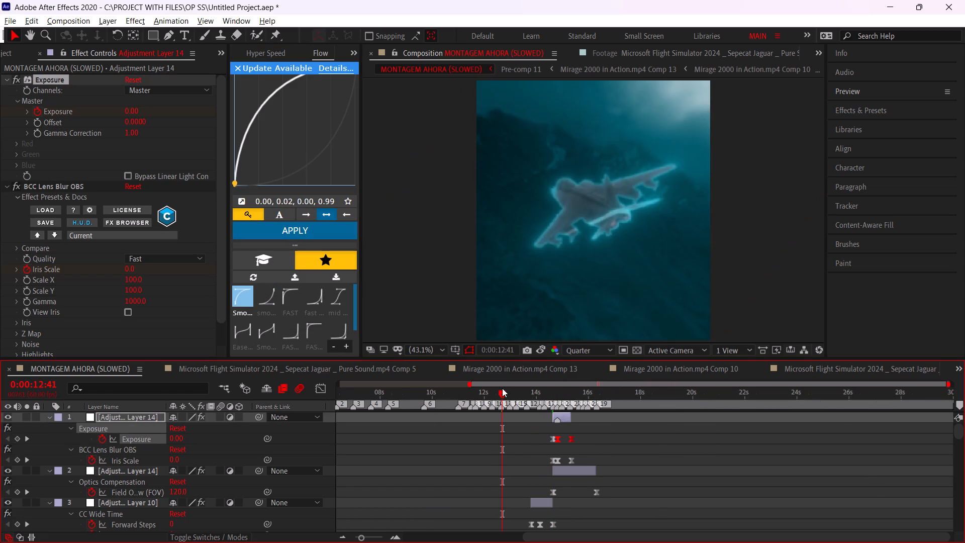
key("space")
left_click(525, 396)
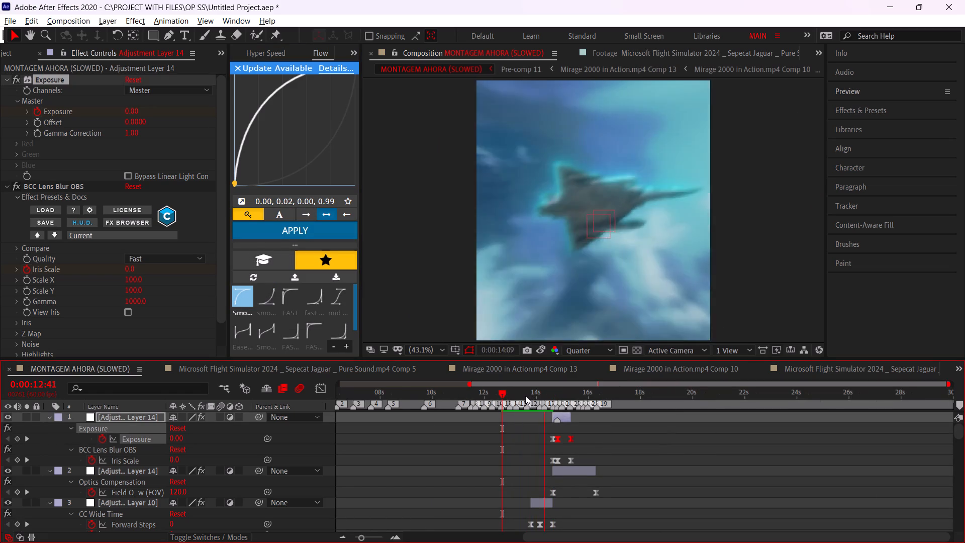
key("space")
left_click(525, 396)
key("space")
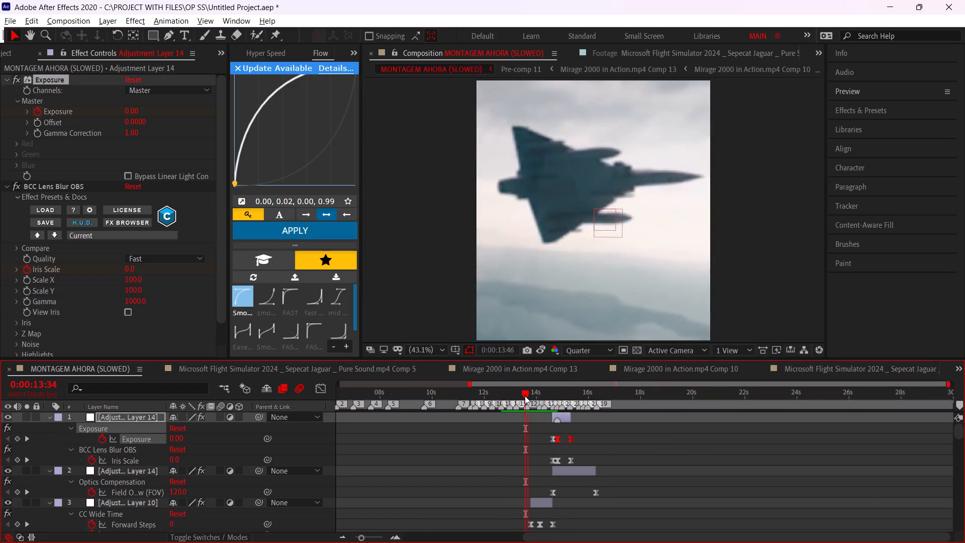
left_click(525, 396)
key("space")
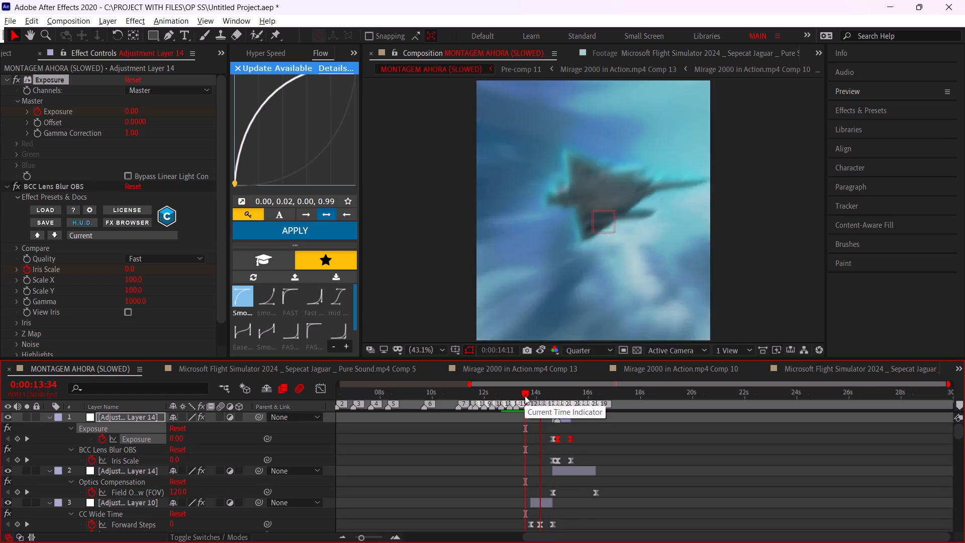
left_click(525, 396)
scroll(564, 417, "up", 2, "alt")
left_click_drag(537, 395, 534, 395)
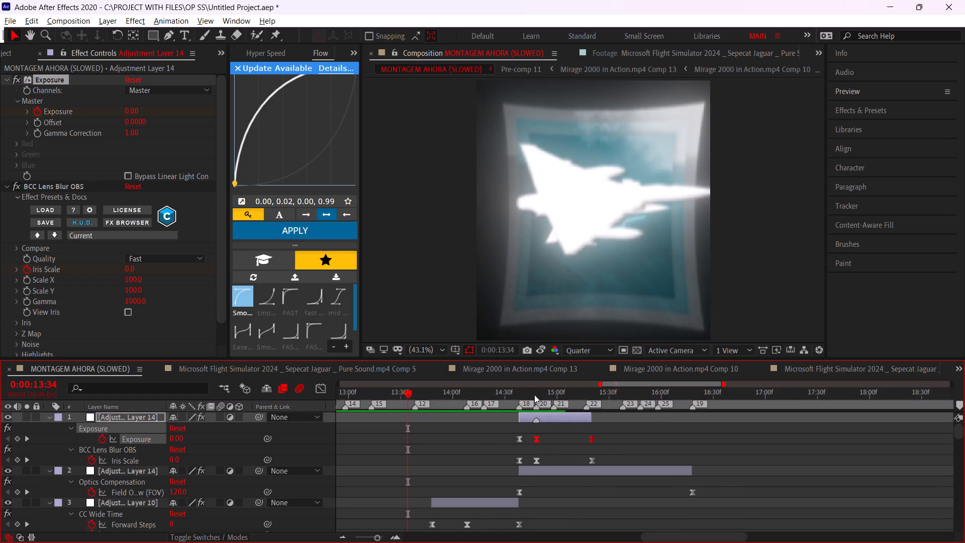
left_click_drag(534, 395, 351, 416)
key("space")
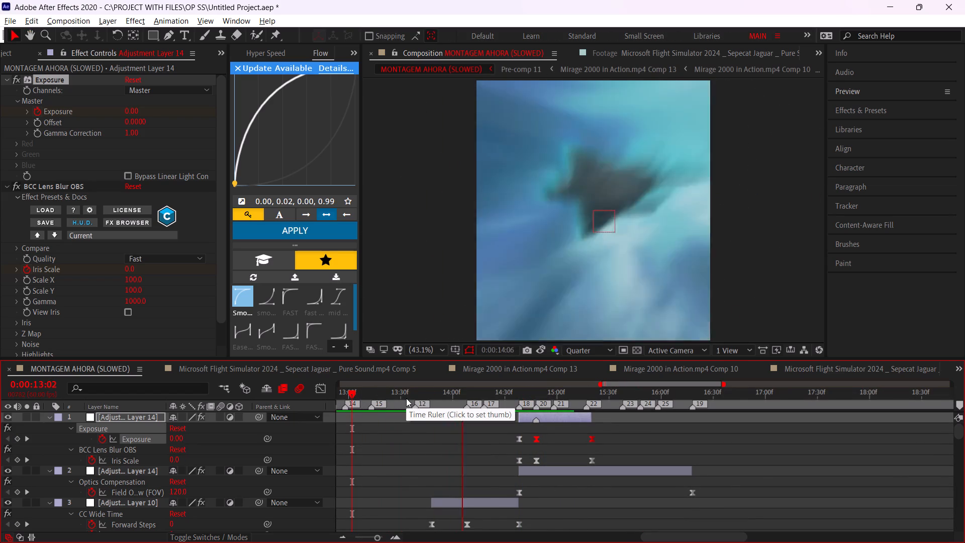
left_click(405, 398)
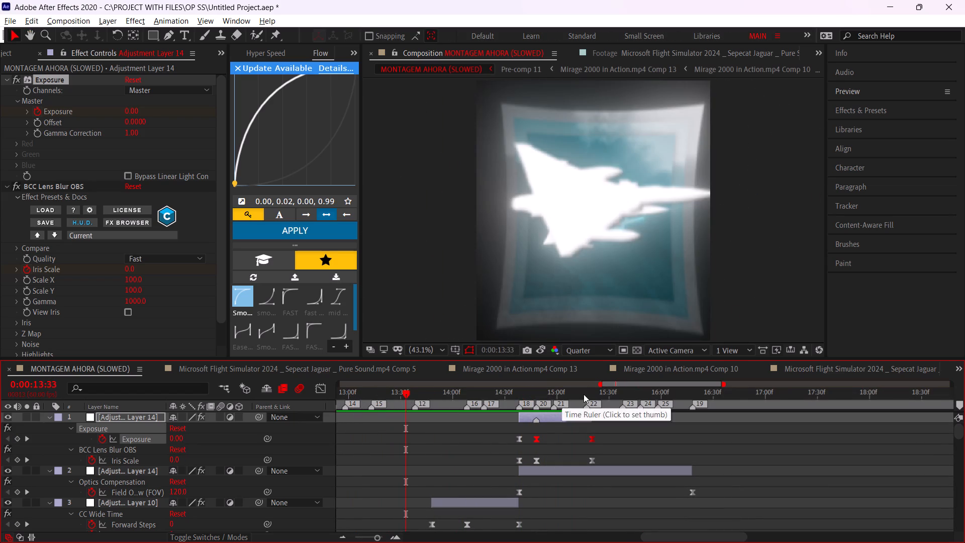
Set Iris Scale to 0 at 0:00:15:21 and move that keyframe back onto the end keyframe at 0:00:15:20.
left_click_drag(584, 394, 593, 394)
left_click_drag(176, 461, 146, 465)
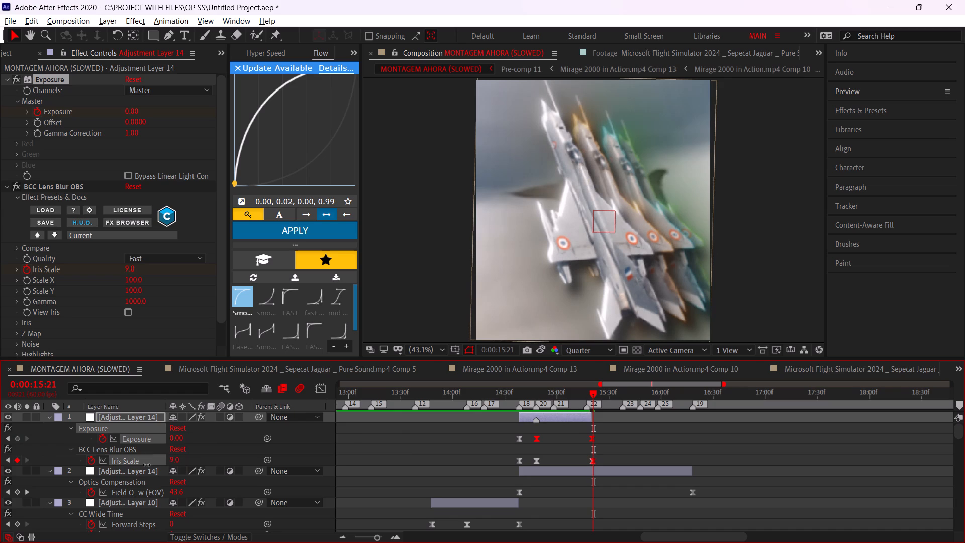
left_click_drag(146, 465, 82, 461)
scroll(517, 460, "up", 2, "alt")
left_click_drag(597, 394, 578, 397)
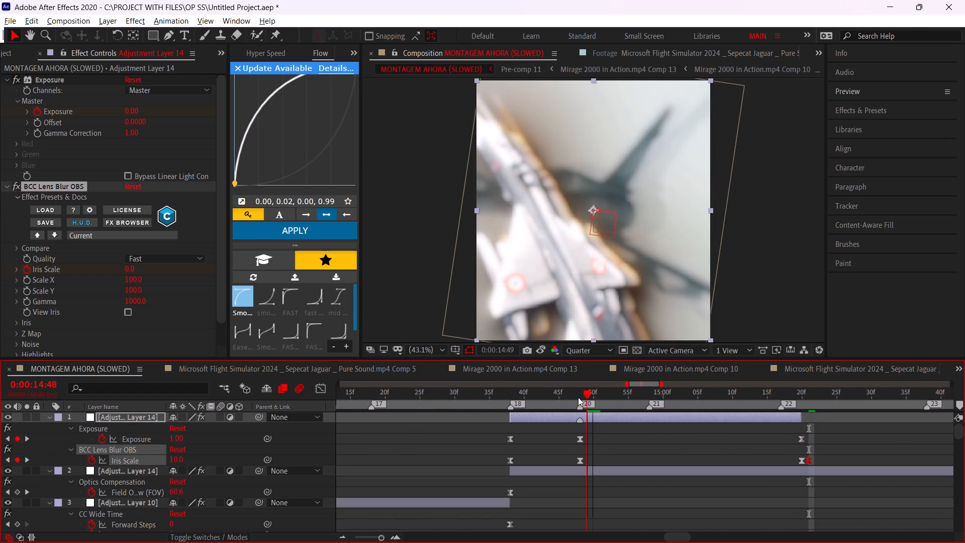
left_click_drag(578, 397, 577, 398)
left_click_drag(811, 460, 805, 462)
Reapply Flow curve 0.00, 0.02, 0.00, 0.99 to the Iris Scale keyframes at 0:00:14:48 and 0:00:15:20.
left_click_drag(829, 454, 540, 464)
left_click(288, 240)
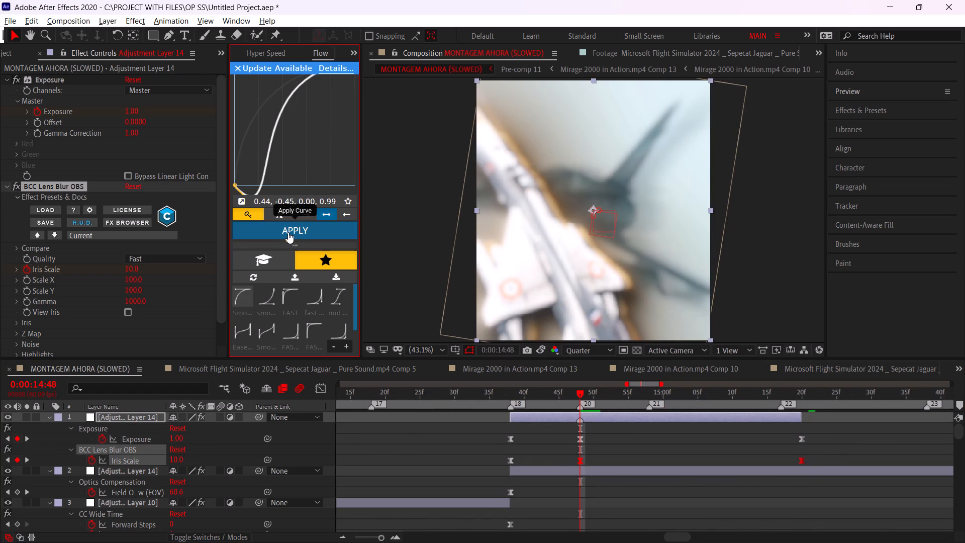
left_click(240, 305)
left_click(264, 237)
scroll(635, 450, "down", 4, "alt")
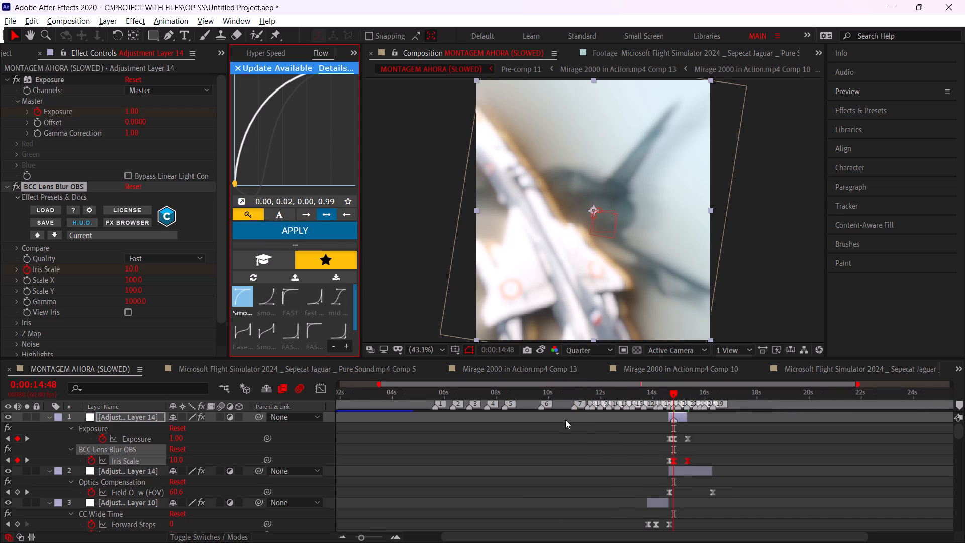
Play back the edit from 0:00:00:00 to review the revised lens blur and exposure pulse.
left_click_drag(551, 394, 173, 417)
key("space")
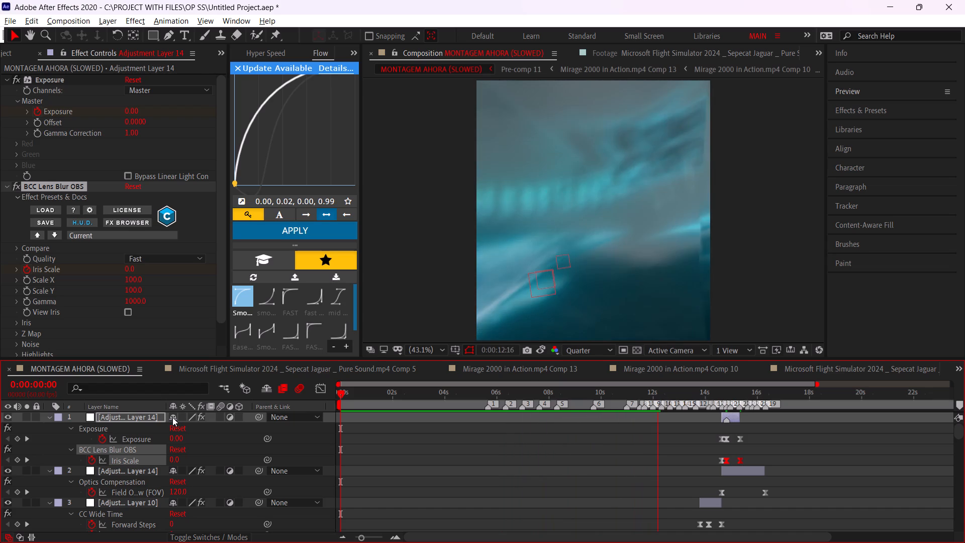
left_click_drag(378, 395, 210, 414)
key("space")
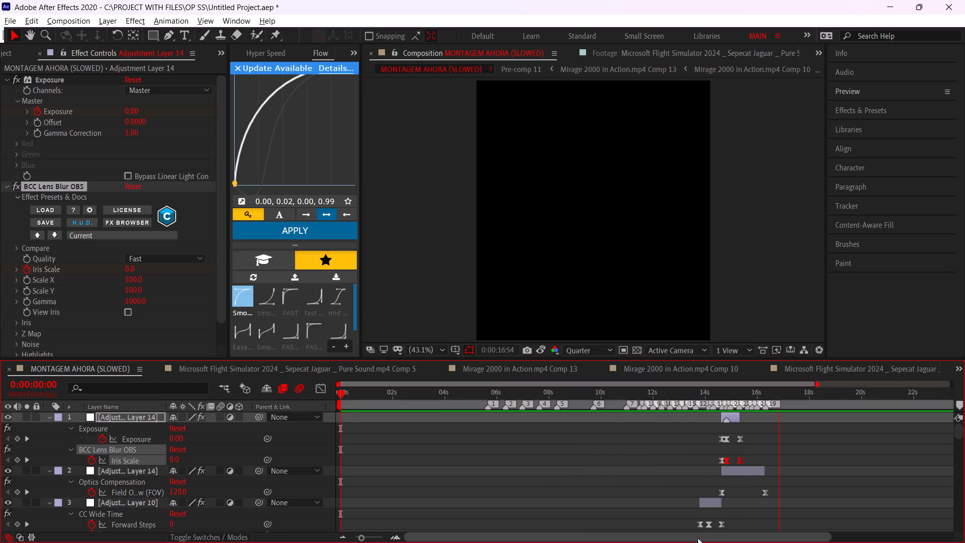
Duplicate the exposure and lens blur adjustment layer twice, sliding the copies so their peaks align with beat markers 21 and 22.
scroll(723, 402, "up", 2, "alt")
scroll(775, 403, "up", 2, "alt")
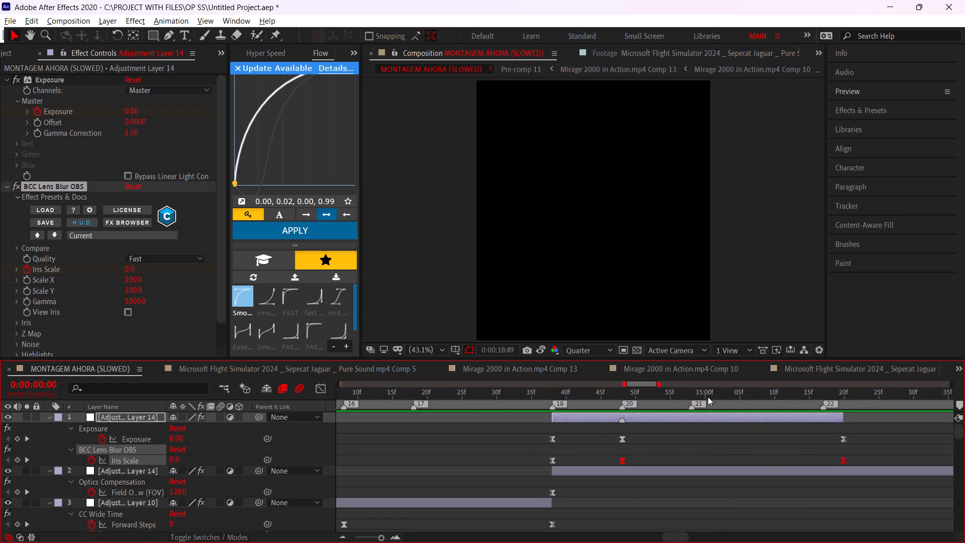
left_click(708, 397)
left_click(653, 414)
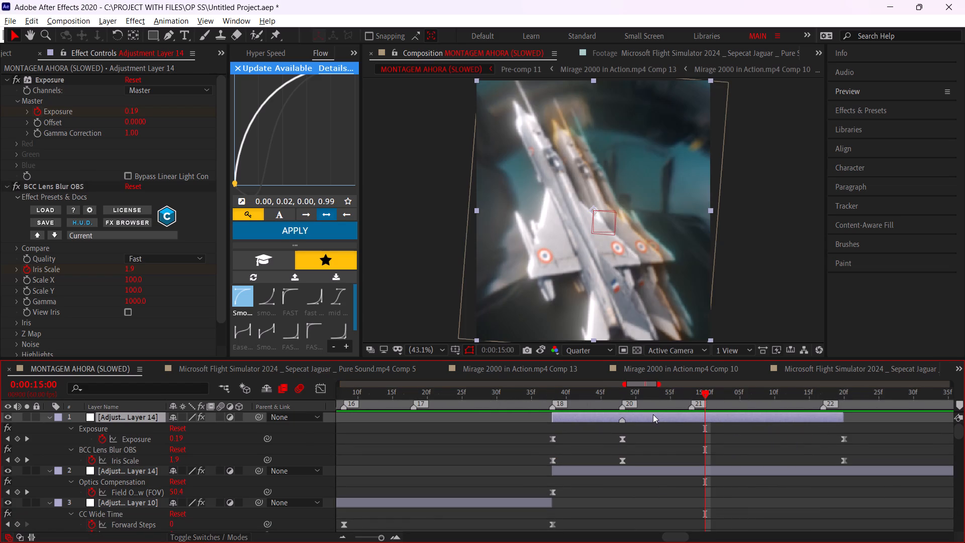
key("ctrl+d")
left_click_drag(653, 414, 720, 420)
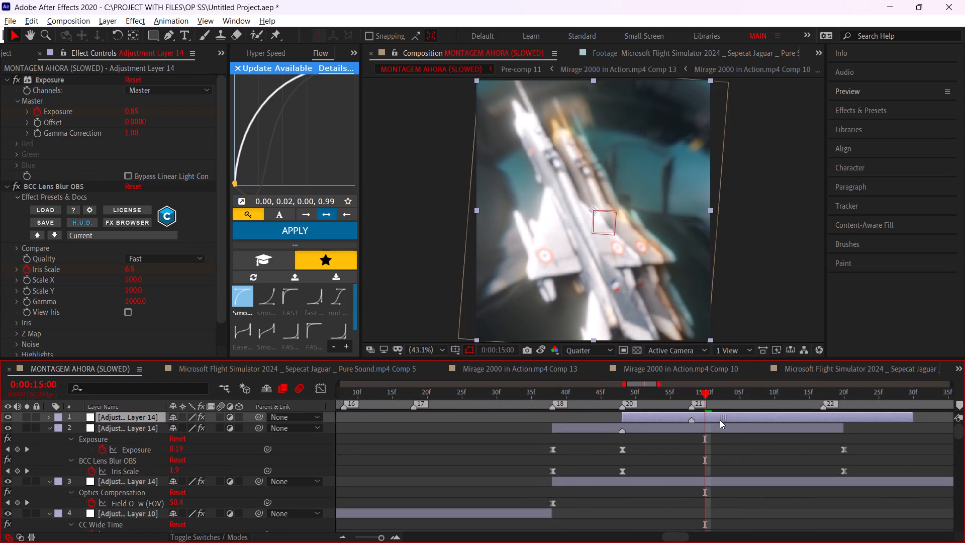
left_click_drag(720, 420, 720, 420)
middle_click_drag(720, 421, 572, 452)
key("ctrl+d")
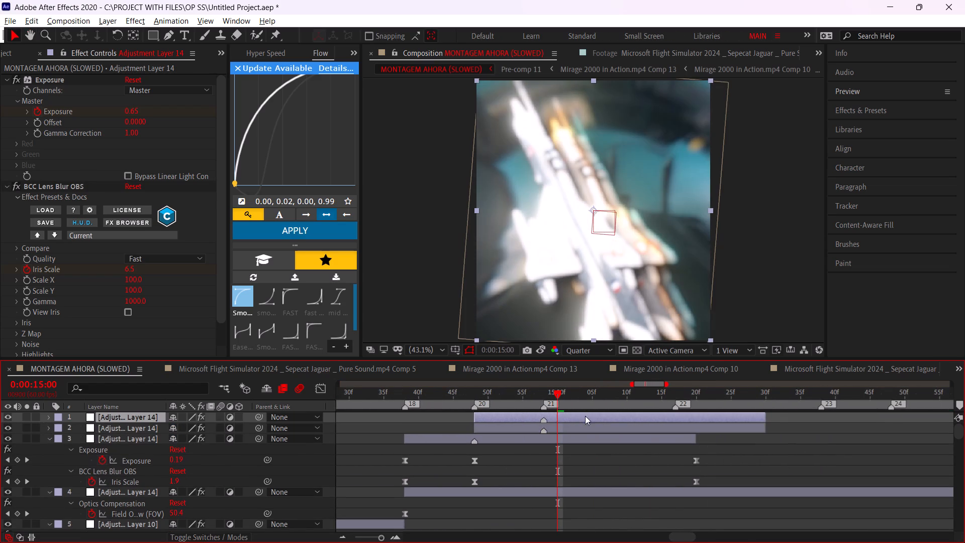
left_click_drag(585, 416, 717, 414)
middle_click_drag(717, 433, 524, 469)
Duplicate the newest pulse adjustment layer and slide the copy so its peak aligns with beat marker 23.
key("ctrl+d")
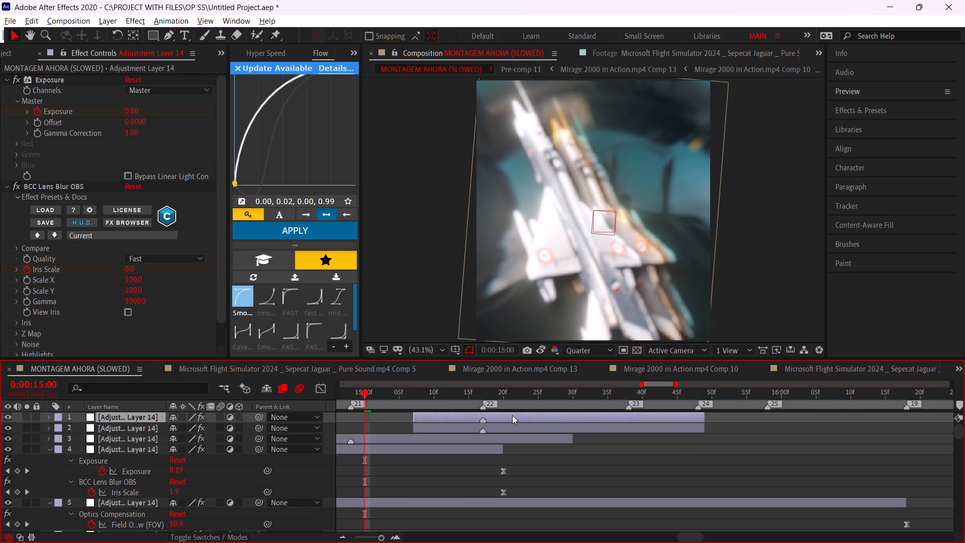
left_click_drag(512, 415, 555, 419)
left_click_drag(667, 432, 687, 432)
key("ctrl+z")
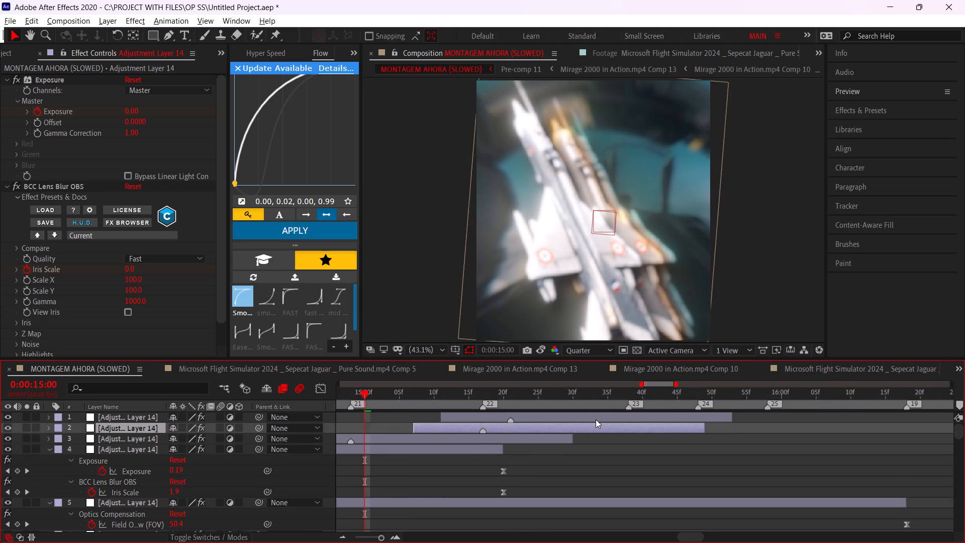
left_click_drag(595, 420, 713, 424)
scroll(700, 447, "up", 1)
middle_click_drag(696, 448, 602, 466)
scroll(671, 454, "down", 1)
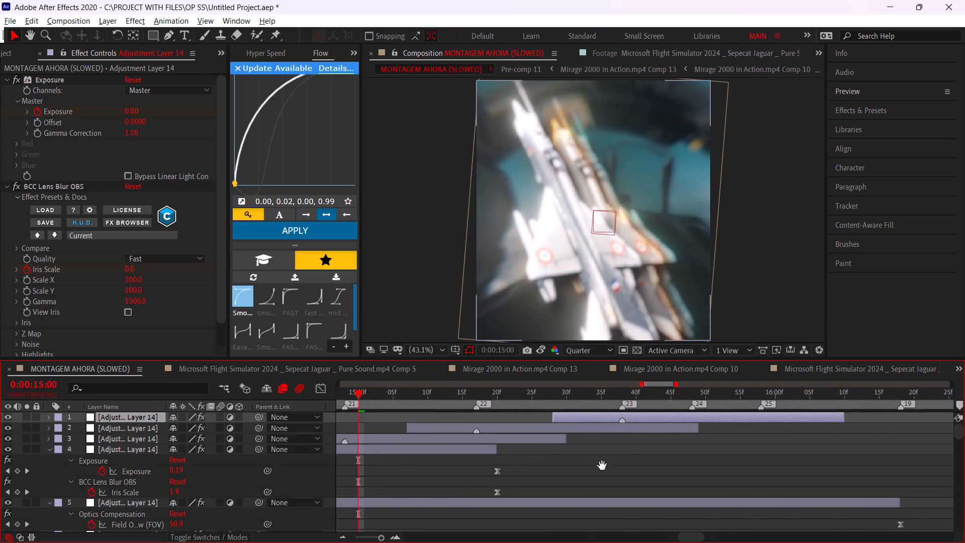
Add two more duplicates of the pulse adjustment layer, aligning their peaks with beat markers 24 and 25.
middle_click_drag(602, 466, 530, 479)
key("ctrl+d")
left_click_drag(516, 417, 588, 420)
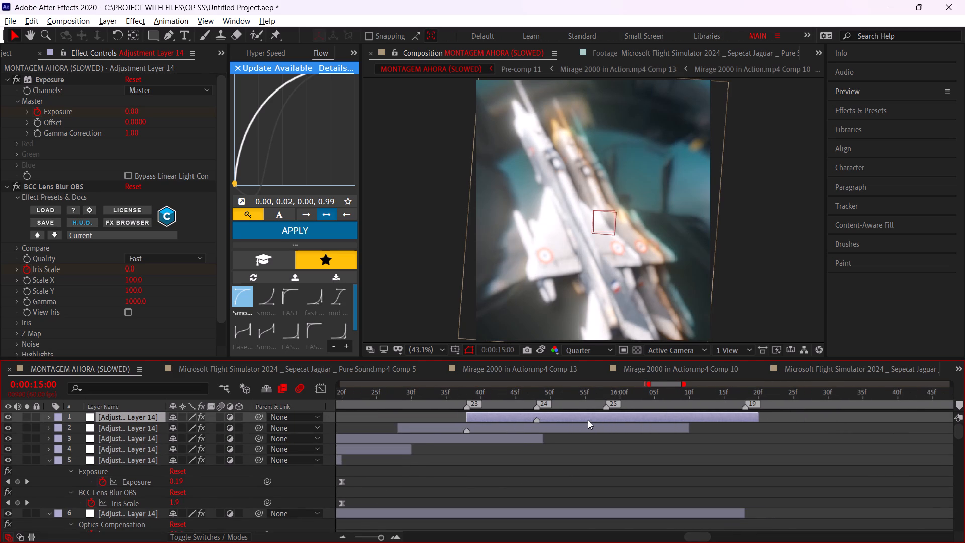
key("ctrl+d")
left_click_drag(588, 420, 658, 428)
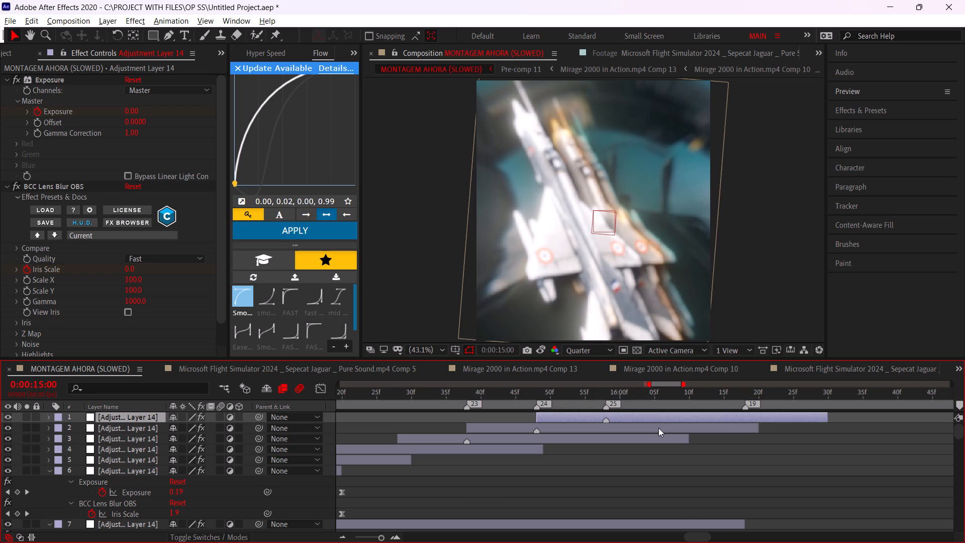
Play back the edit from 0:00:00:00 to review the repeated blur and exposure pulses against the beat.
scroll(665, 459, "down", 4, "alt")
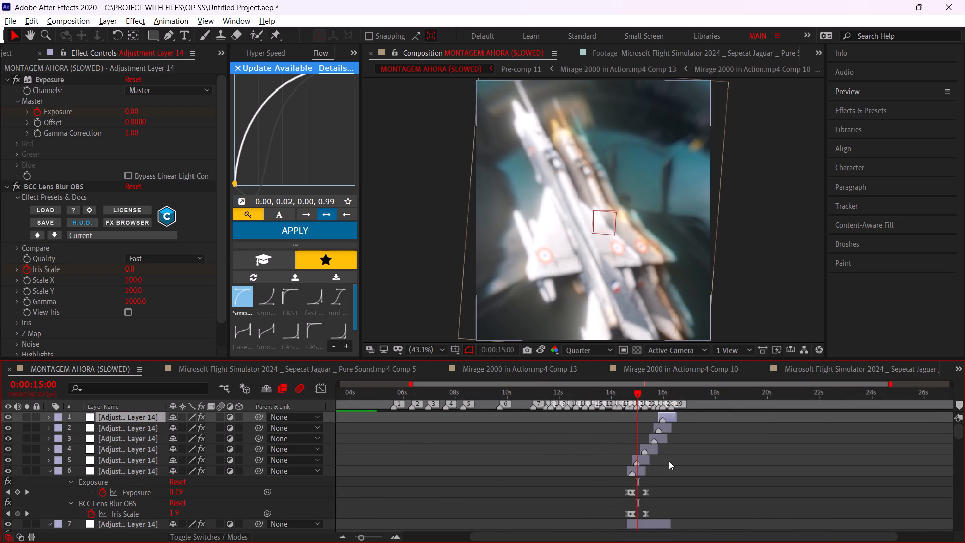
scroll(669, 461, "down", 4, "alt")
left_click_drag(406, 398, 238, 421)
key("space")
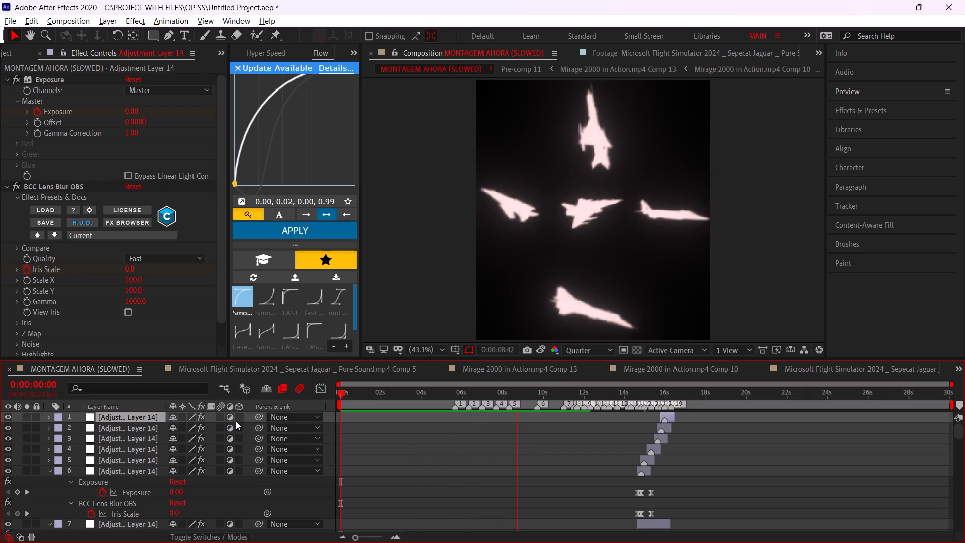
key("space")
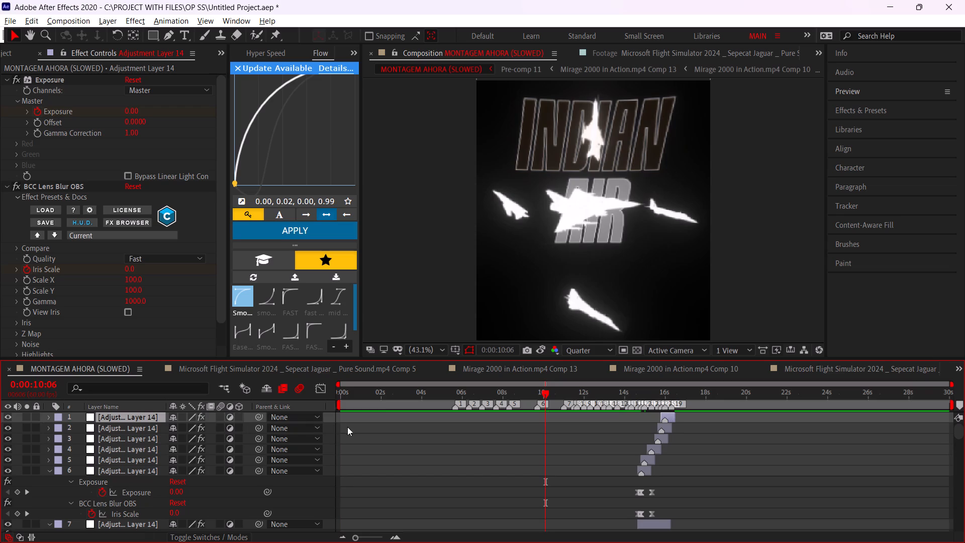
left_click_drag(382, 395, 195, 405)
key("space")
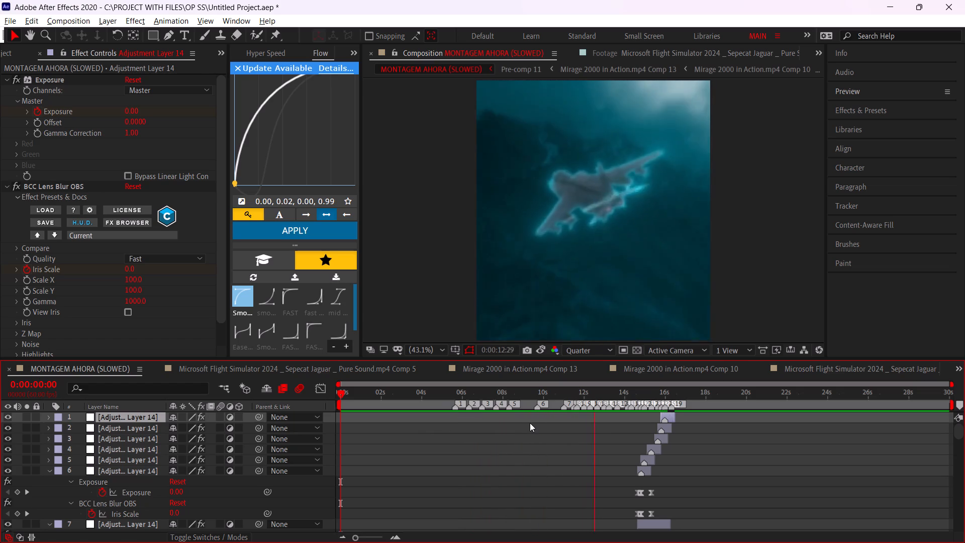
left_click(555, 400)
left_click_drag(555, 400, 246, 456)
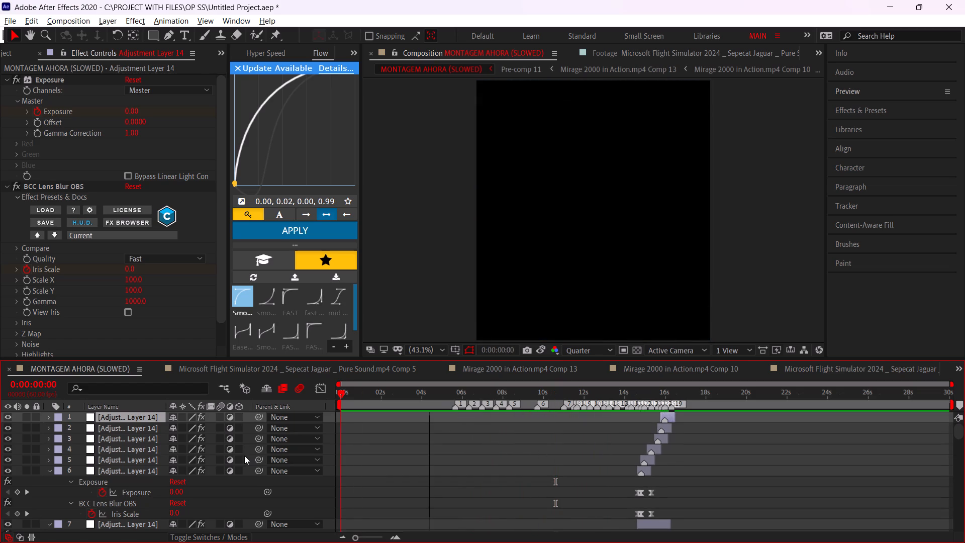
left_click(858, 94)
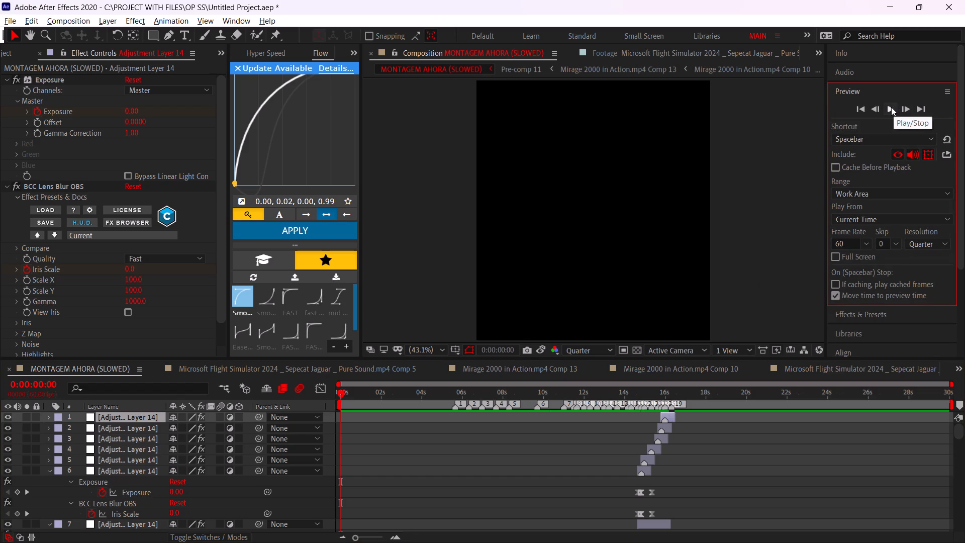
left_click(891, 107)
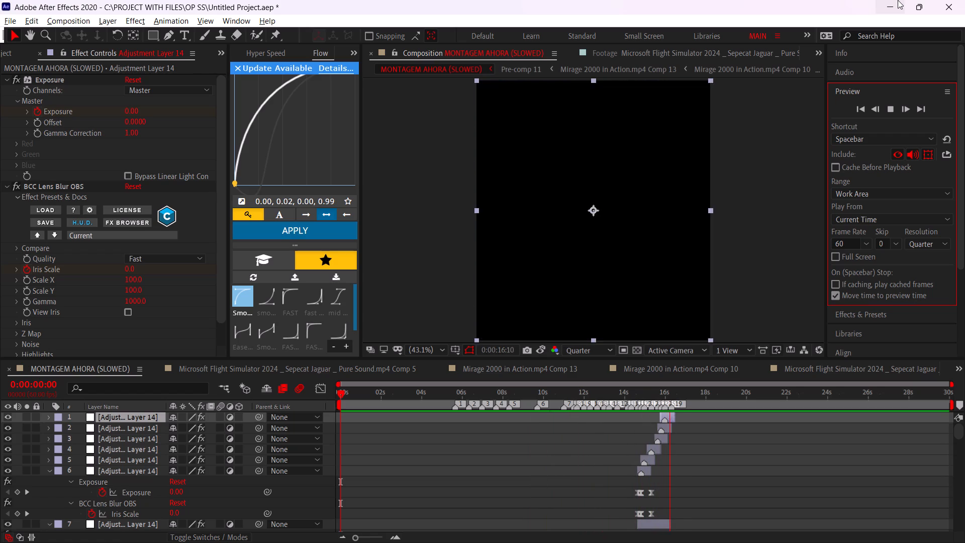
Play back the pulse section from 0:00:14:30 and 0:00:14:24 to check its timing.
scroll(639, 452, "up", 2, "alt")
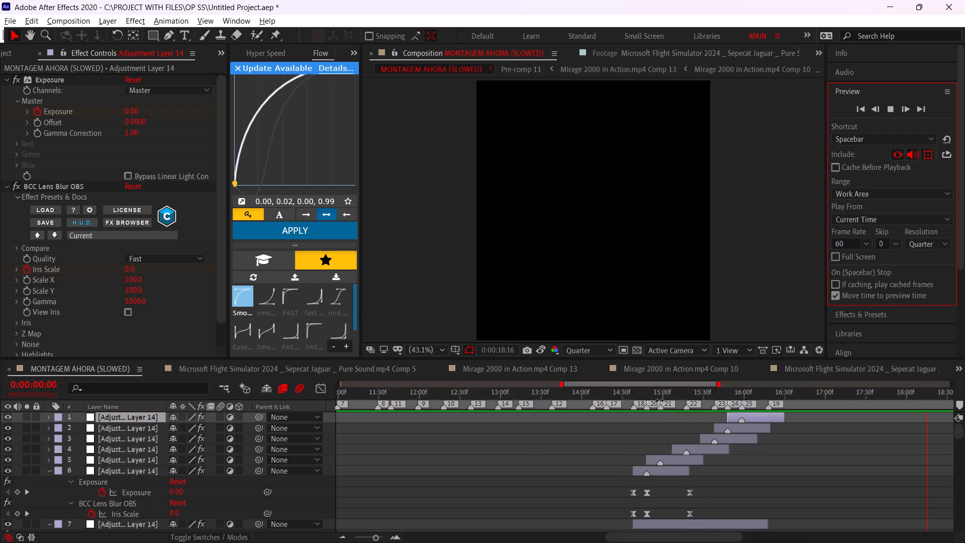
left_click_drag(659, 393, 623, 413)
key("space")
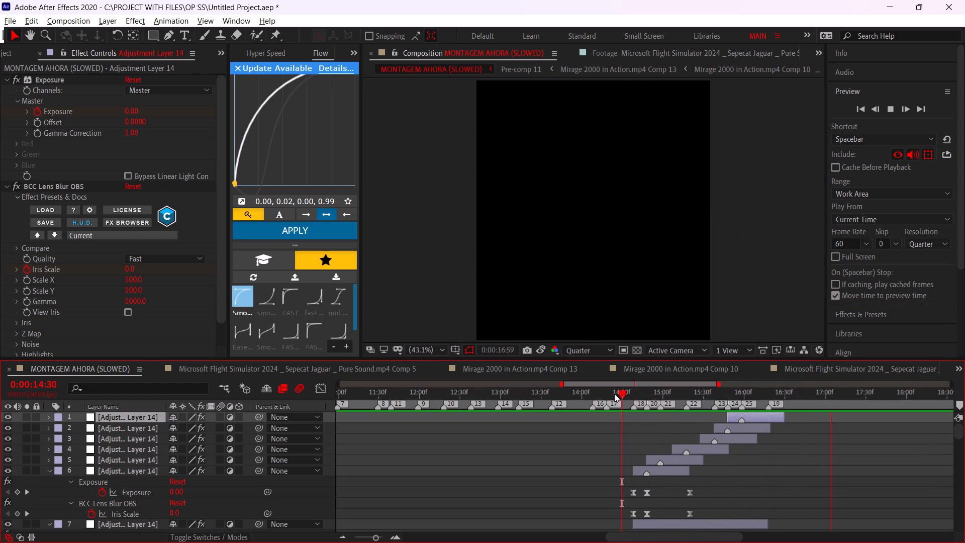
left_click(614, 394)
key("space")
key("space")
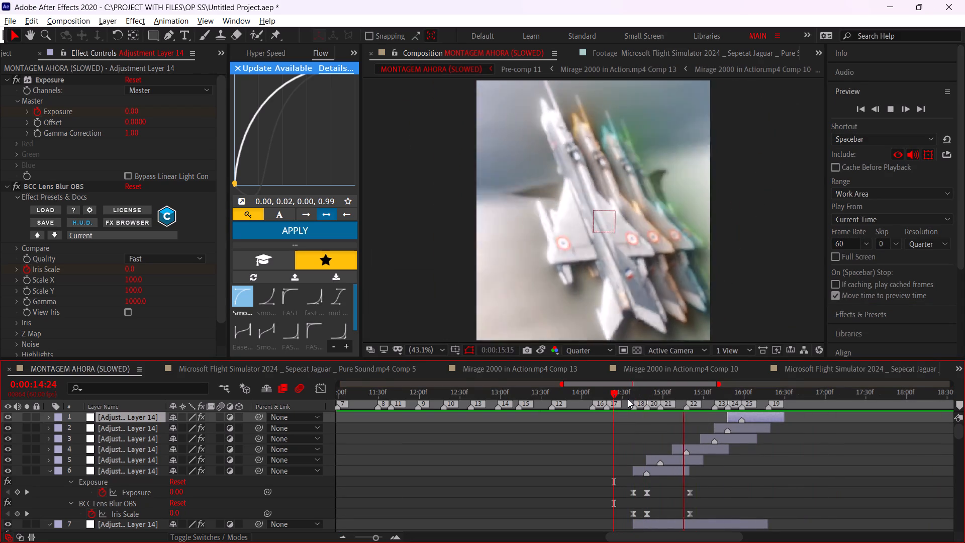
Duplicate the Optics Compensation adjustment layer that starts at 0:00:14:38 and replace the copy's effect with Turbulent Displace.
left_click(628, 394)
scroll(634, 411, "up", 2, "alt")
left_click_drag(625, 393, 630, 392)
scroll(650, 449, "down", 2)
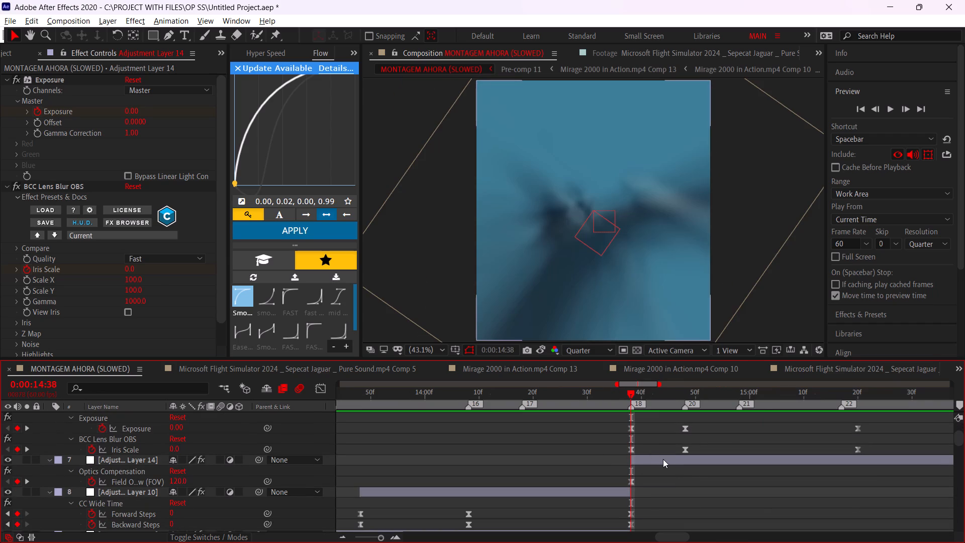
left_click(663, 459)
key("ctrl+d")
left_click(95, 82)
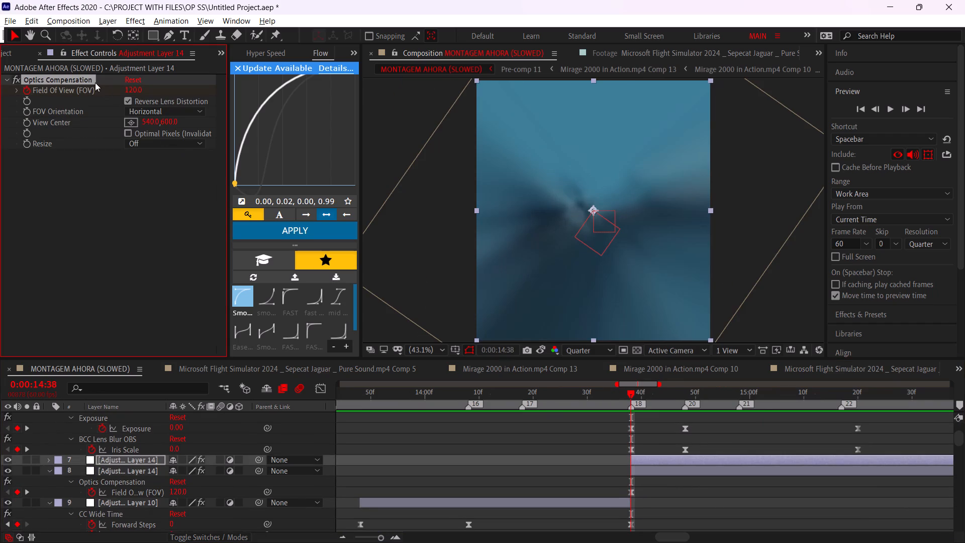
key("Delete")
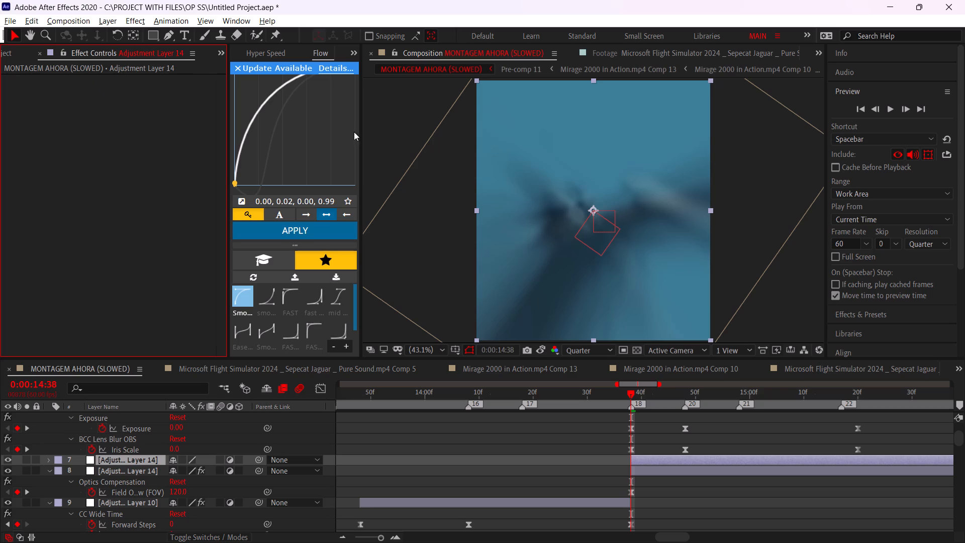
key("ctrl+space")
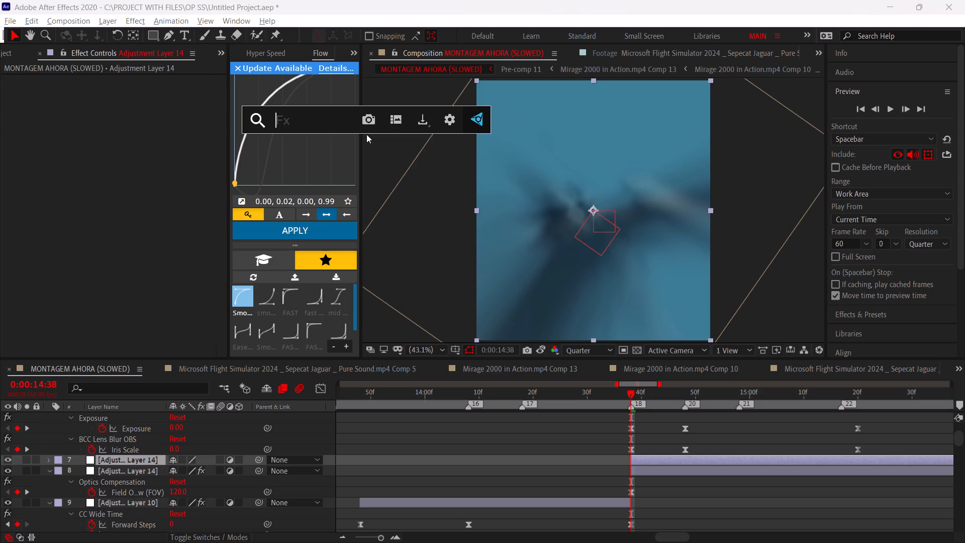
type("turb")
key("Return")
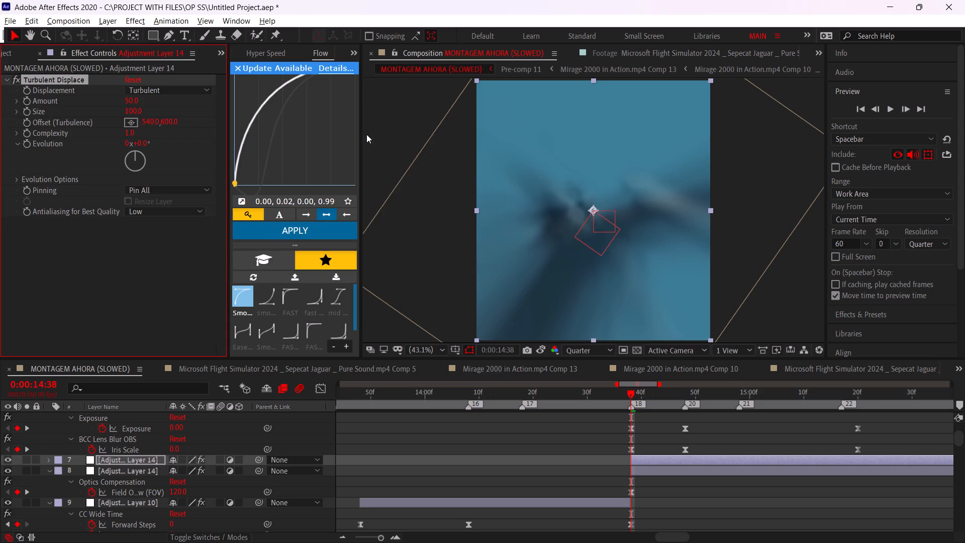
Keyframe Turbulent Displace from Amount 50 and Size 100 at 0:00:14:38 to Amount 0 and Size 450 at 0:00:16:17.
left_click(24, 98)
left_click(26, 109)
middle_click_drag(737, 414, 475, 460)
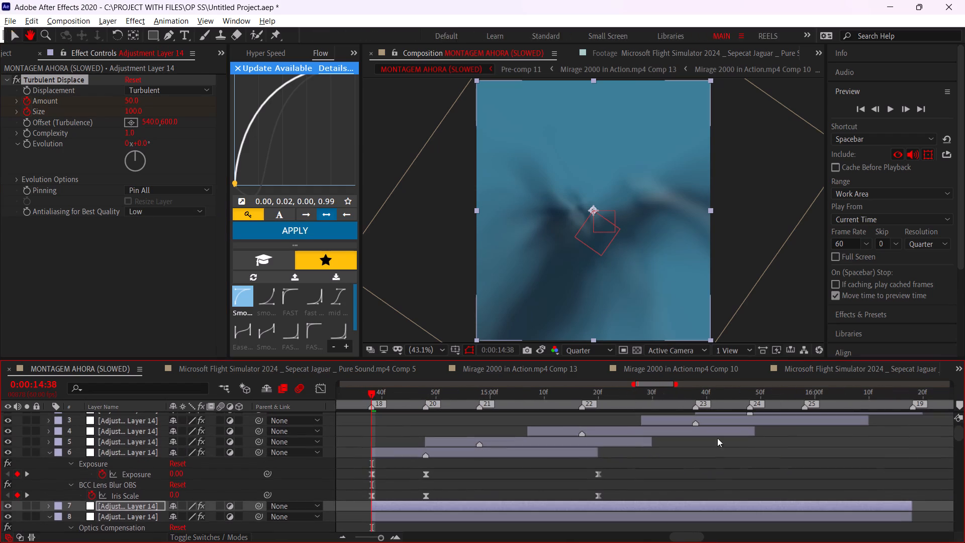
left_click_drag(908, 398, 908, 403)
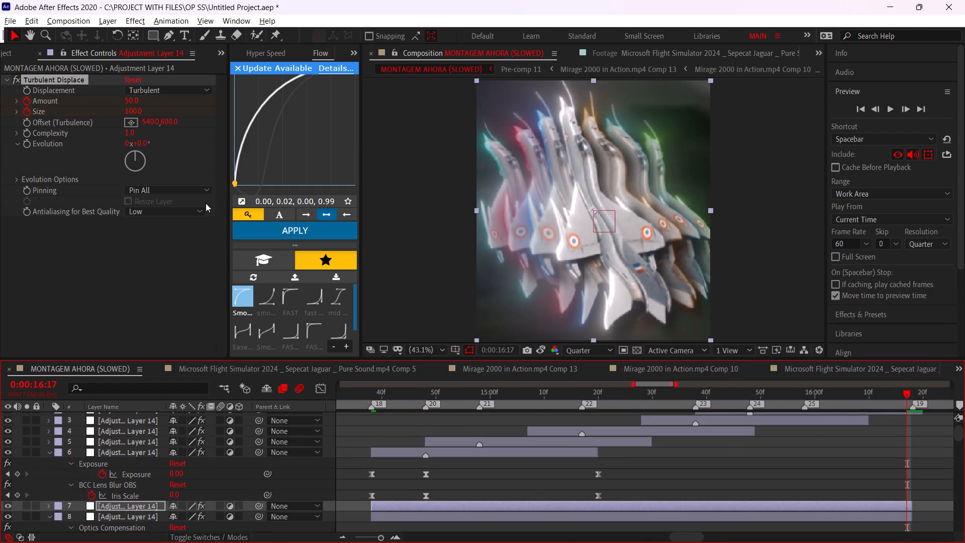
left_click(132, 103)
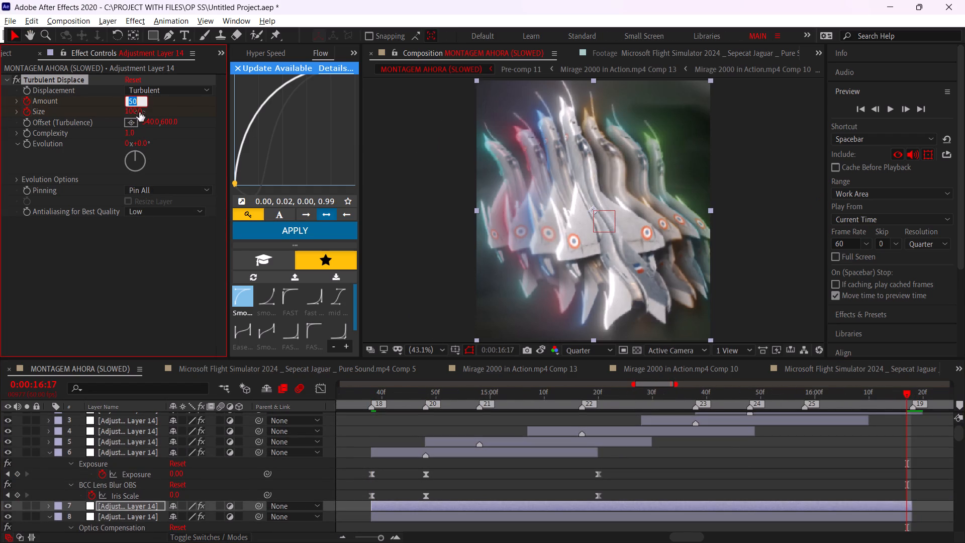
key("0")
left_click(170, 104)
left_click(137, 114)
type("450")
left_click(164, 275)
Reveal the Turbulent Displace keyframes and apply Flow curve 0.00, 0.02, 0.00, 0.99 to both Amount and Size.
key("u")
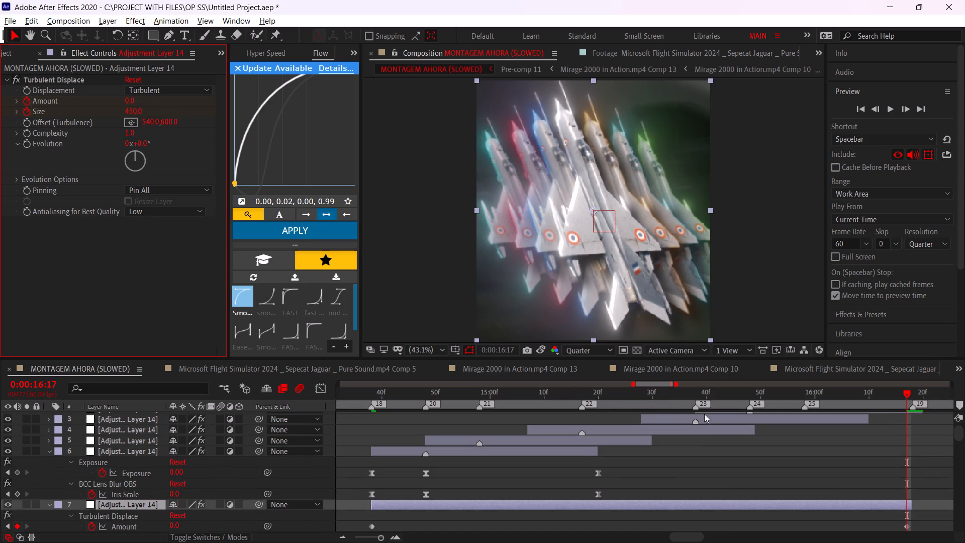
scroll(760, 497, "down", 2, "alt")
scroll(803, 504, "down", 1)
left_click_drag(832, 482, 643, 504)
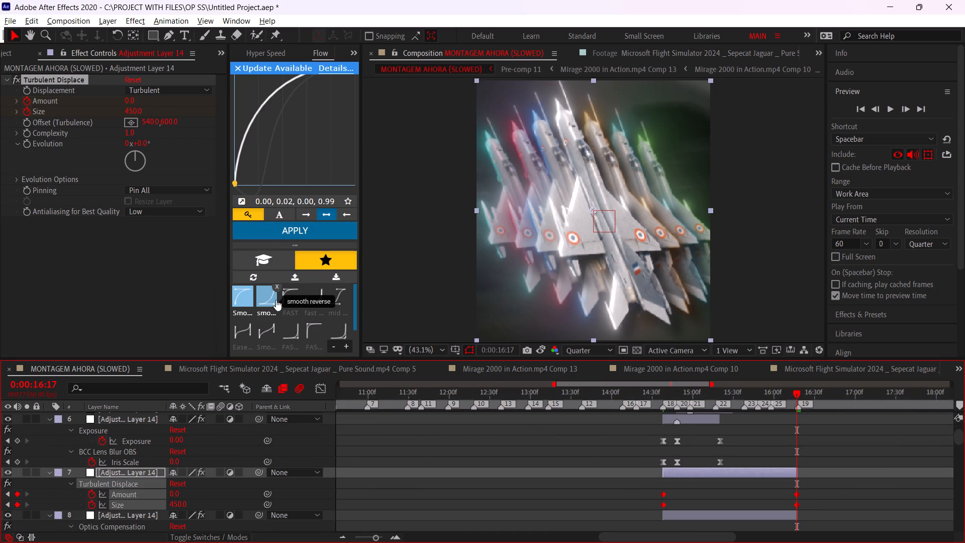
left_click(265, 236)
Play back the edit from 0:00:00:00 to review the Turbulent Displace distortion together with the pulses.
scroll(632, 419, "down", 5, "alt")
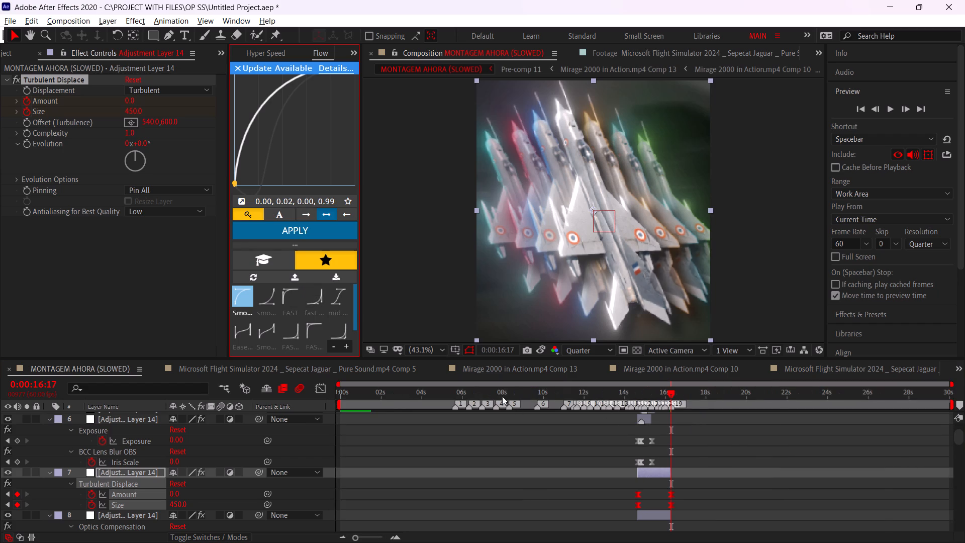
left_click_drag(503, 395, 206, 404)
key("space")
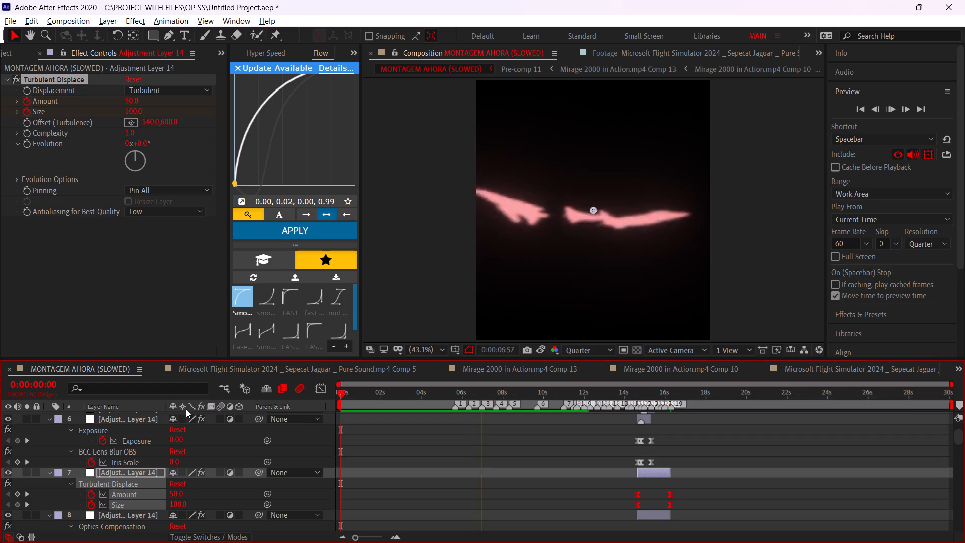
left_click(408, 461)
left_click_drag(389, 398, 279, 406)
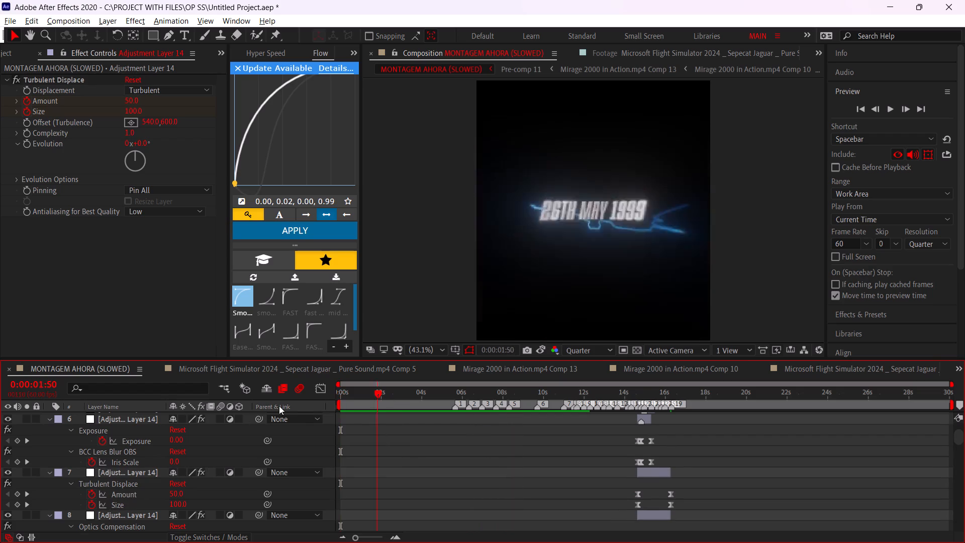
left_click_drag(279, 406, 258, 409)
key("space")
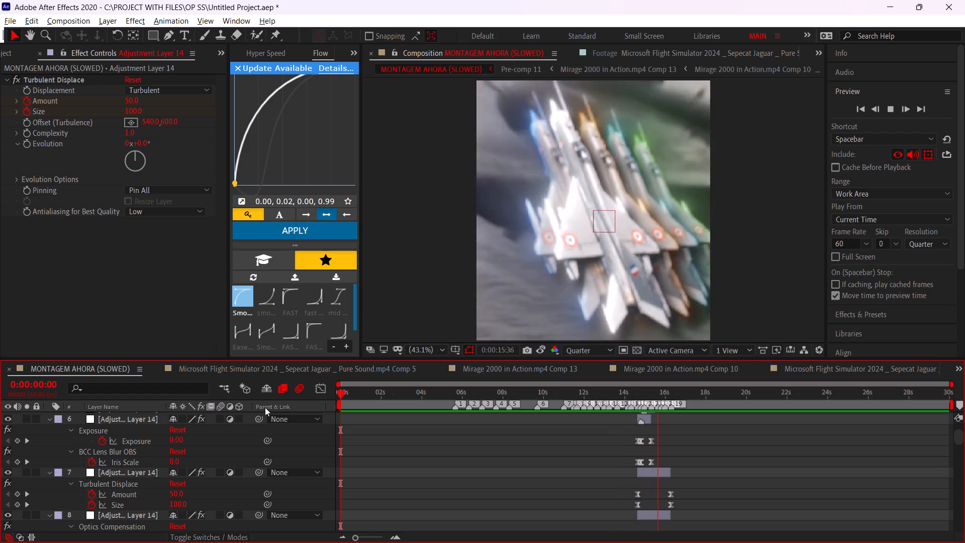
Preview from 0:00:14:33, select both Turbulent Displace Amount and Size keyframe pairs, and apply Easy Ease to them.
scroll(648, 457, "up", 2, "alt")
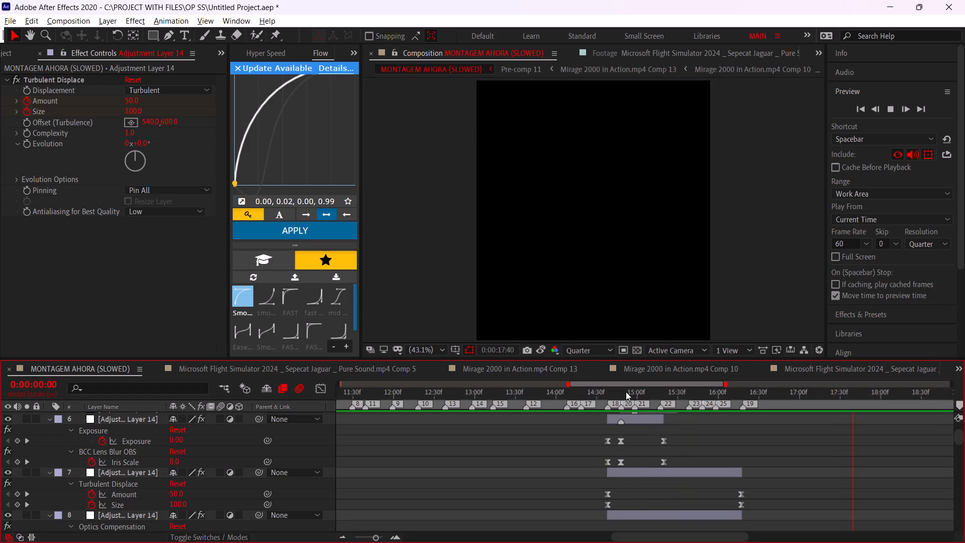
left_click(600, 391)
key("space")
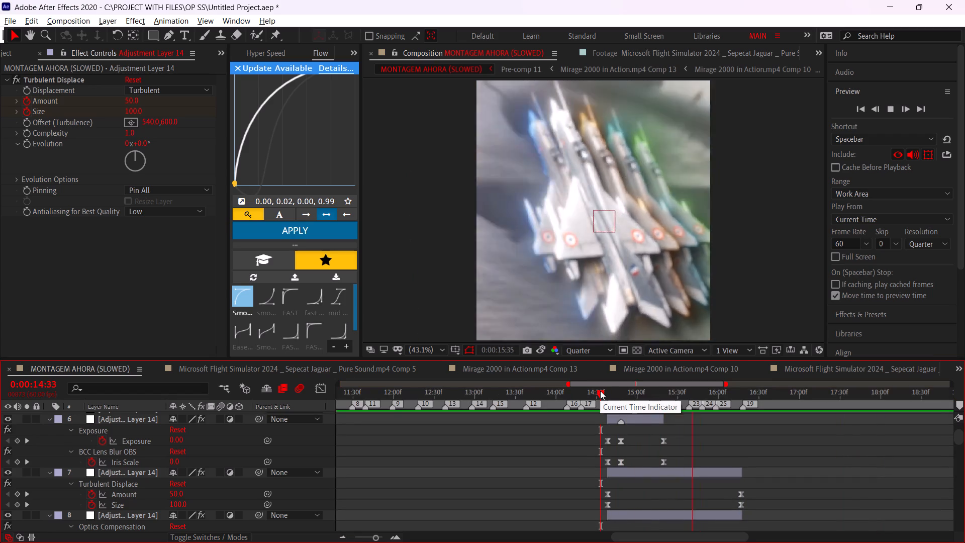
left_click(600, 391)
left_click_drag(773, 481, 581, 509)
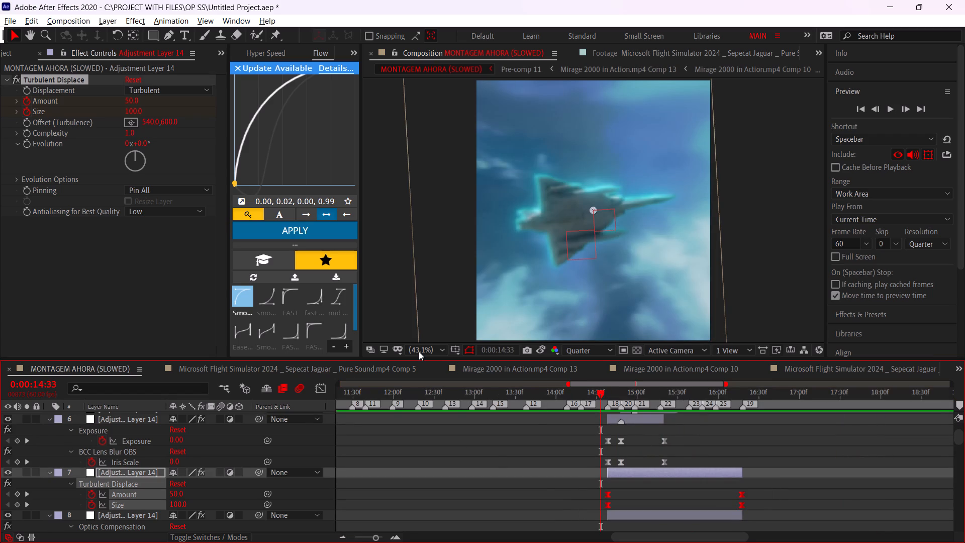
scroll(620, 482, "up", 1, "alt")
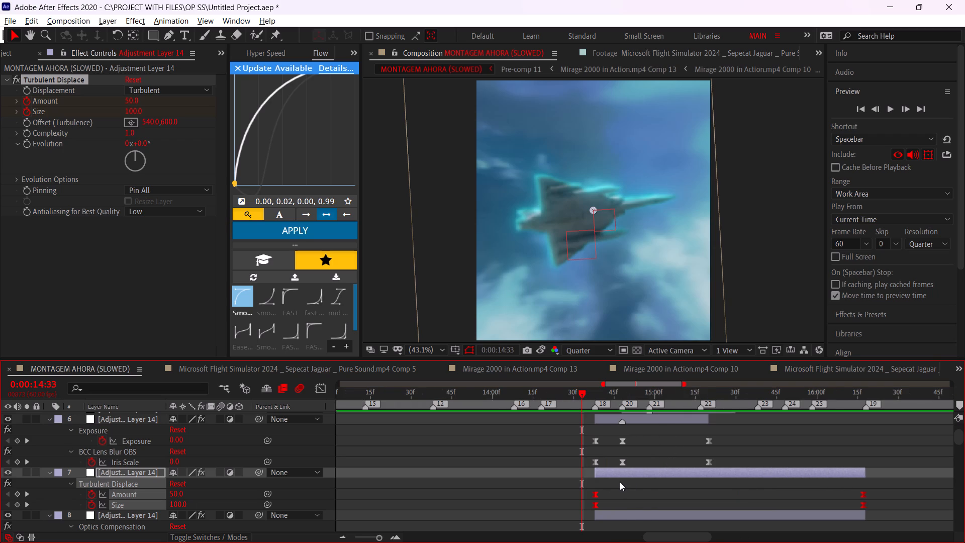
key("space")
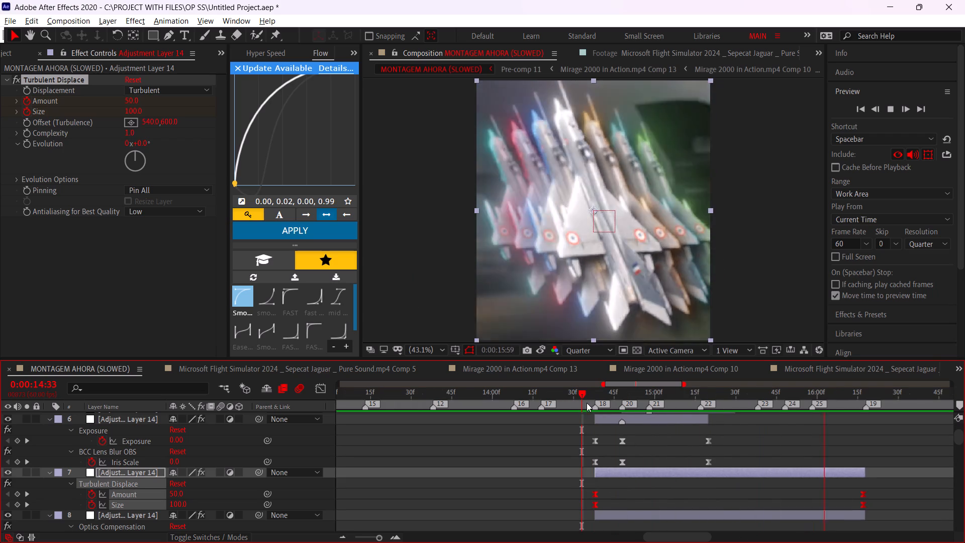
left_click(586, 400)
key("F9")
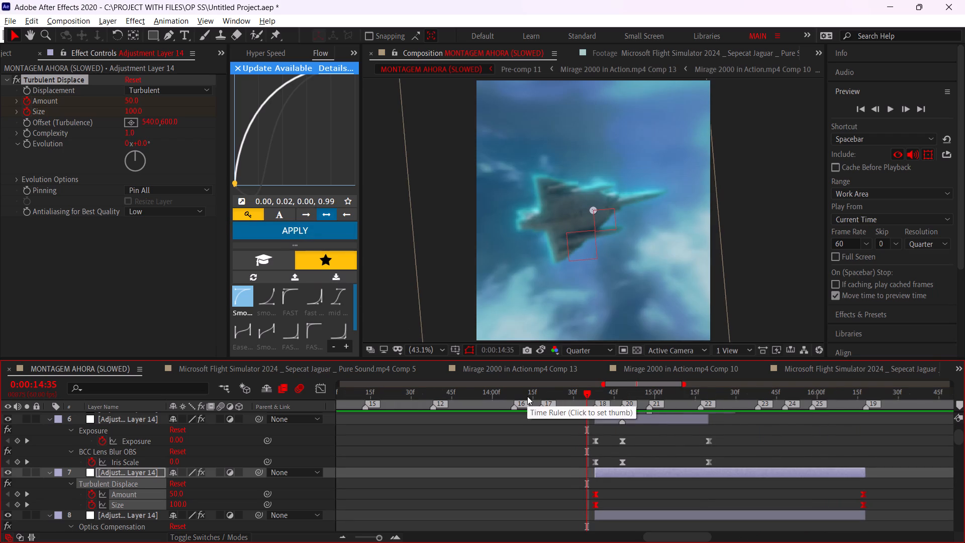
Play back the edit from 0:00:14:35 and again from 0:00:12:18 to review the eased Turbulent Displace distortion.
key("space")
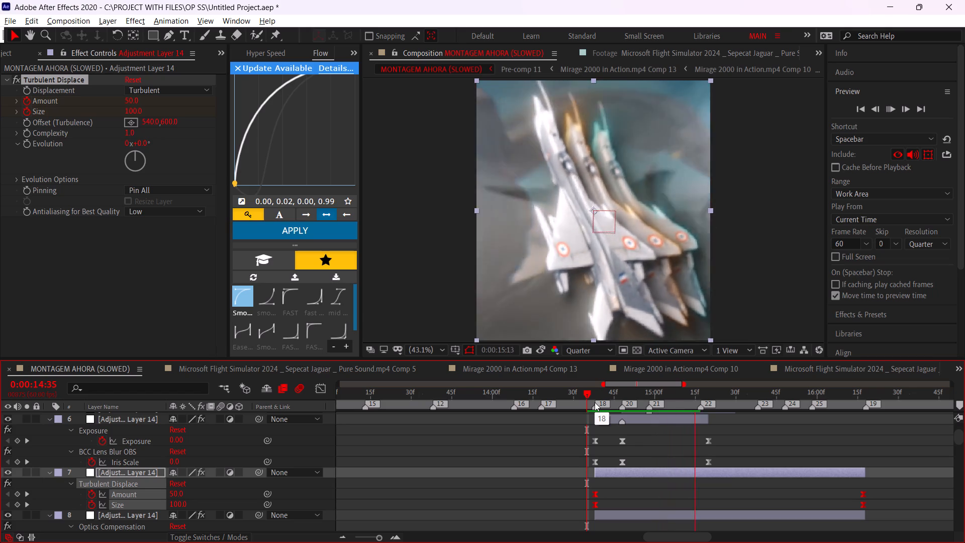
scroll(643, 441, "down", 3, "alt")
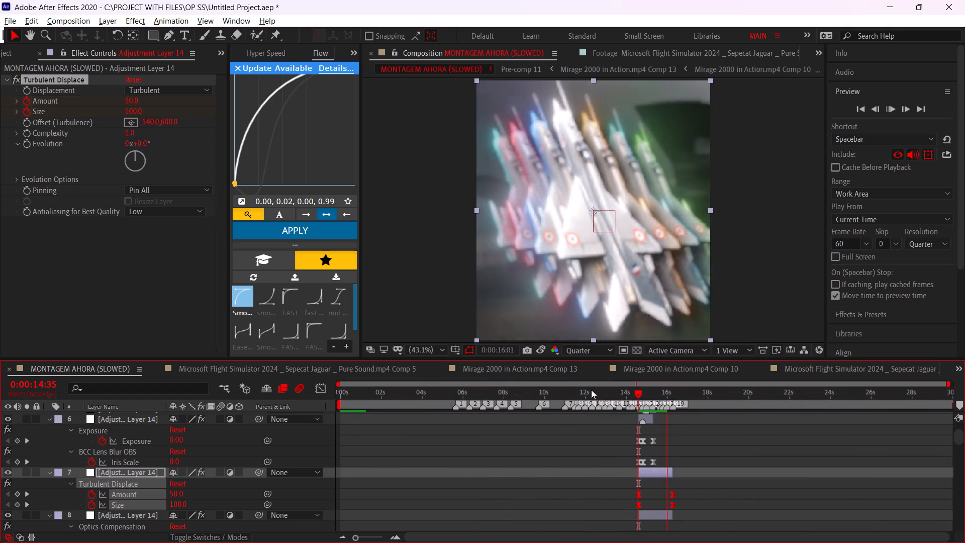
left_click(592, 390)
key("space")
key("space")
key("space")
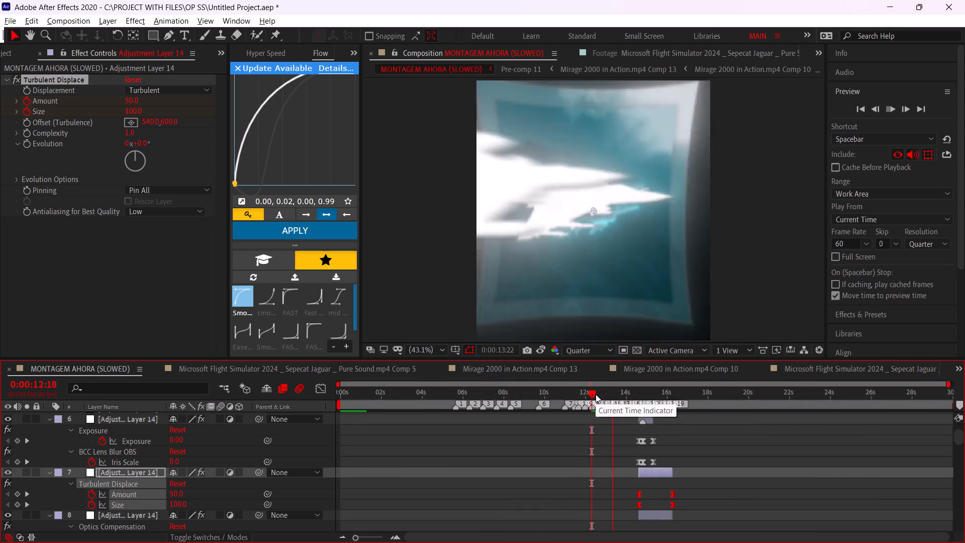
left_click(596, 394)
key("space")
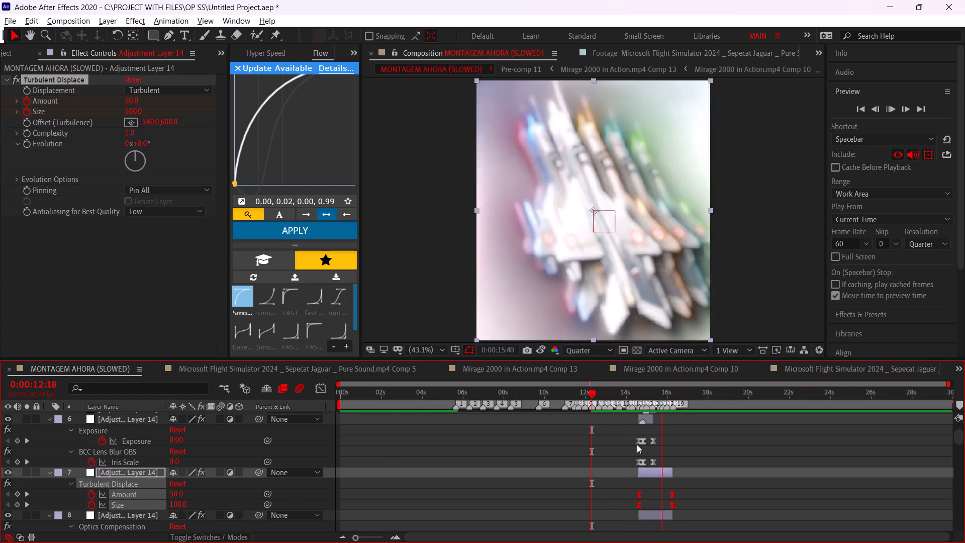
Reshape the Flow curve to 0.00, 0.17, 0.52, 0.98 and apply it to the selected Turbulent Displace Amount and Size keyframes.
left_click(629, 390)
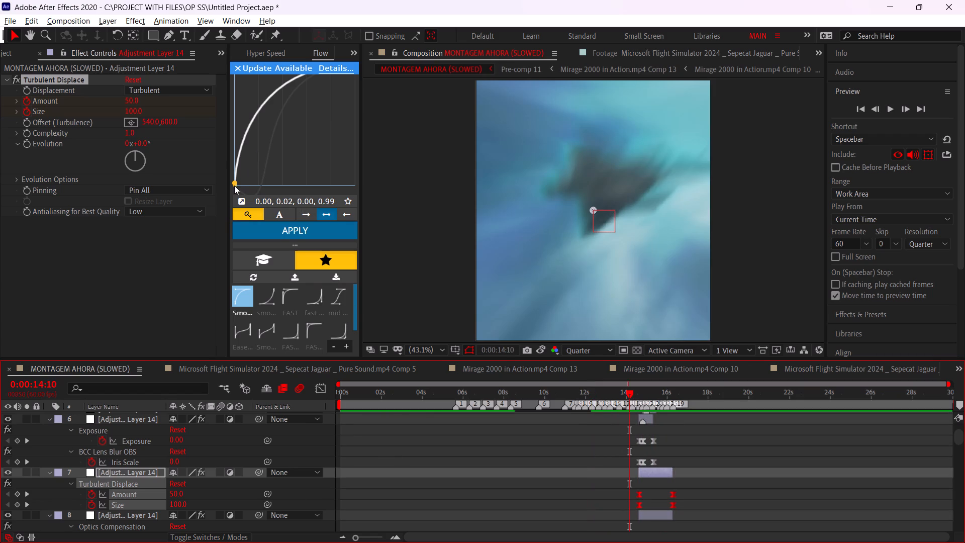
left_click_drag(235, 180, 234, 120)
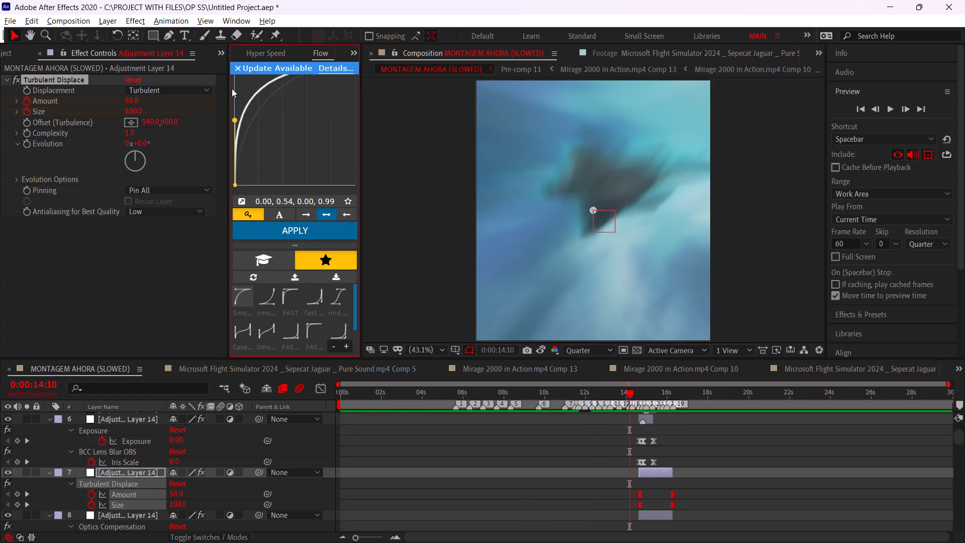
left_click(237, 70)
left_click_drag(233, 63, 301, 113)
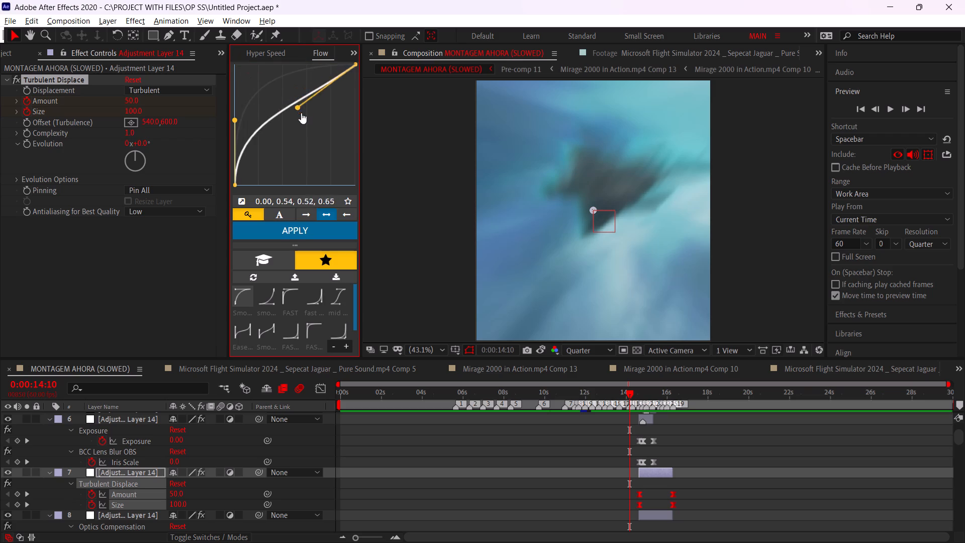
left_click_drag(301, 113, 299, 67)
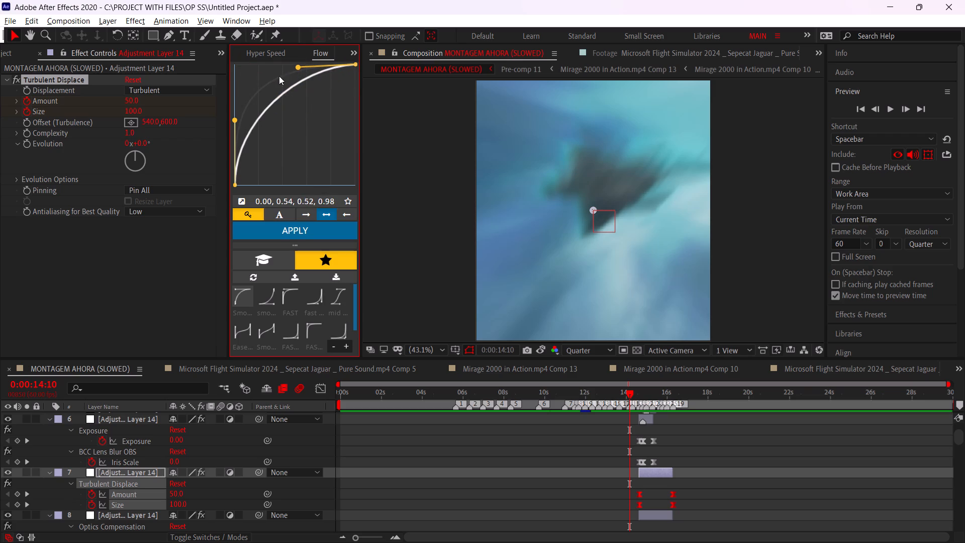
left_click_drag(235, 118, 232, 164)
left_click(283, 229)
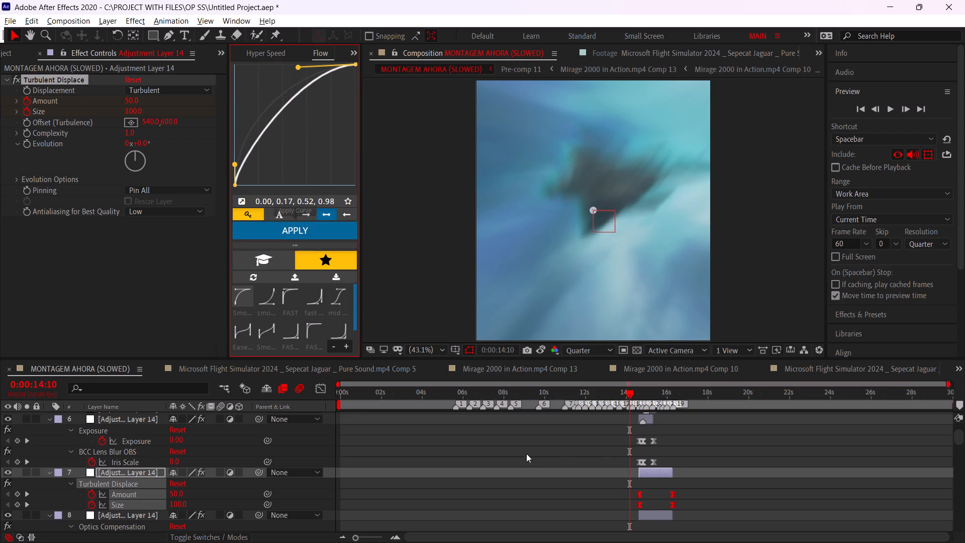
Play back the edit from 0:00:00:00 to review the softened Turbulent Displace curve.
scroll(587, 456, "down", 3, "alt")
left_click_drag(449, 398, 278, 426)
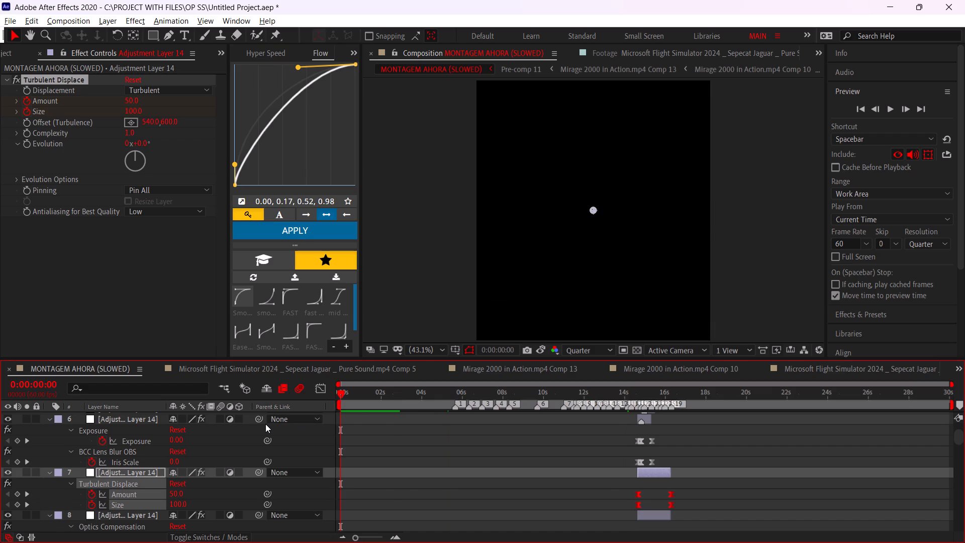
key("space")
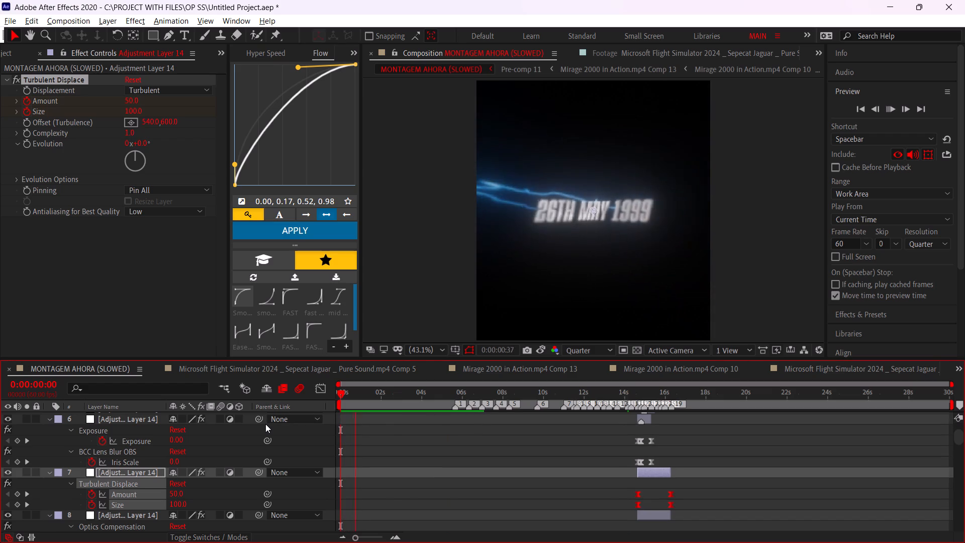
key("space")
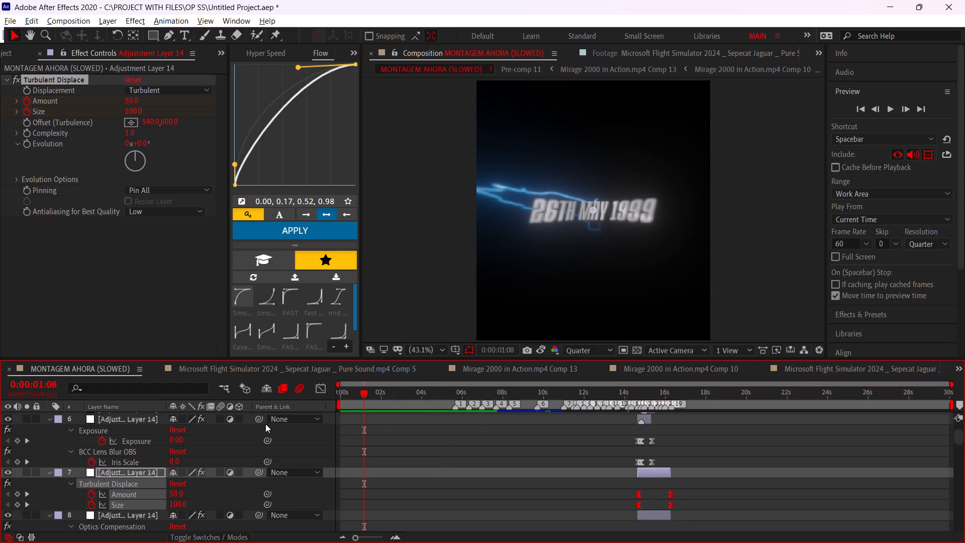
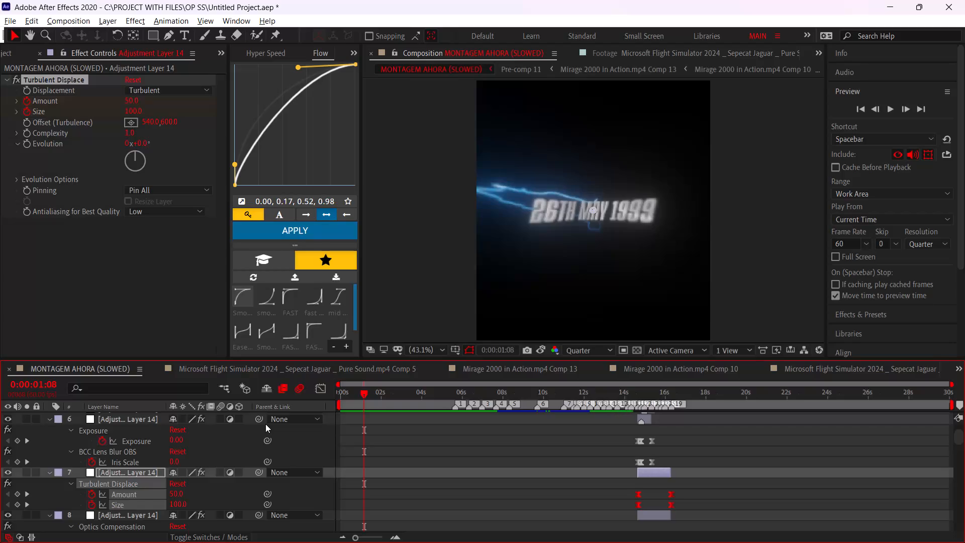
Play back the edit from 0:00:01:08 and replay it from 0:00:13:50 to review the jet section's distortion.
key("space")
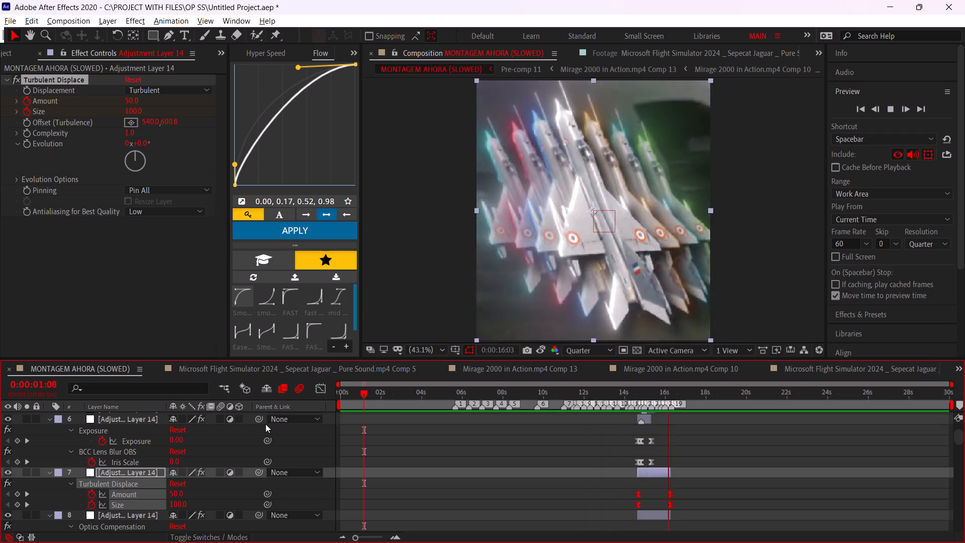
left_click(621, 394)
key("space")
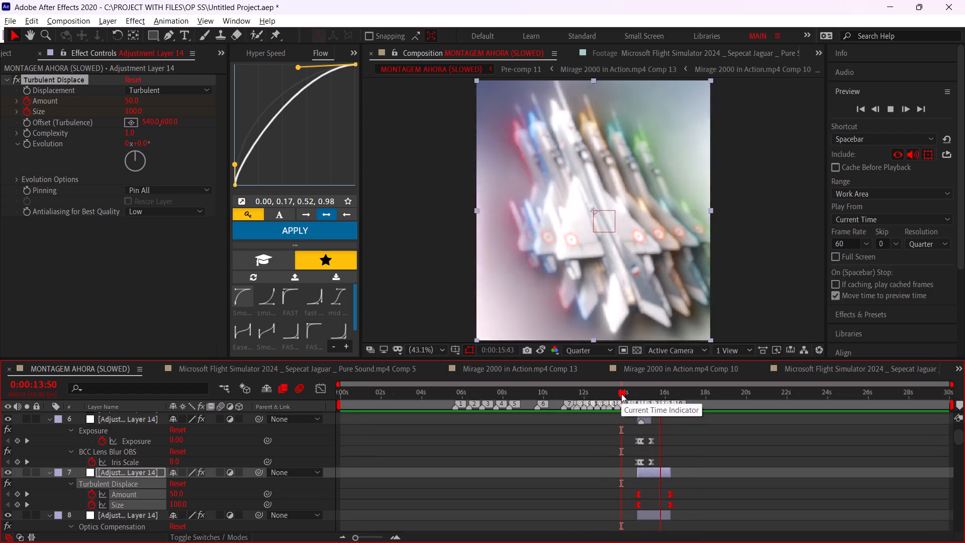
left_click(621, 394)
key("space")
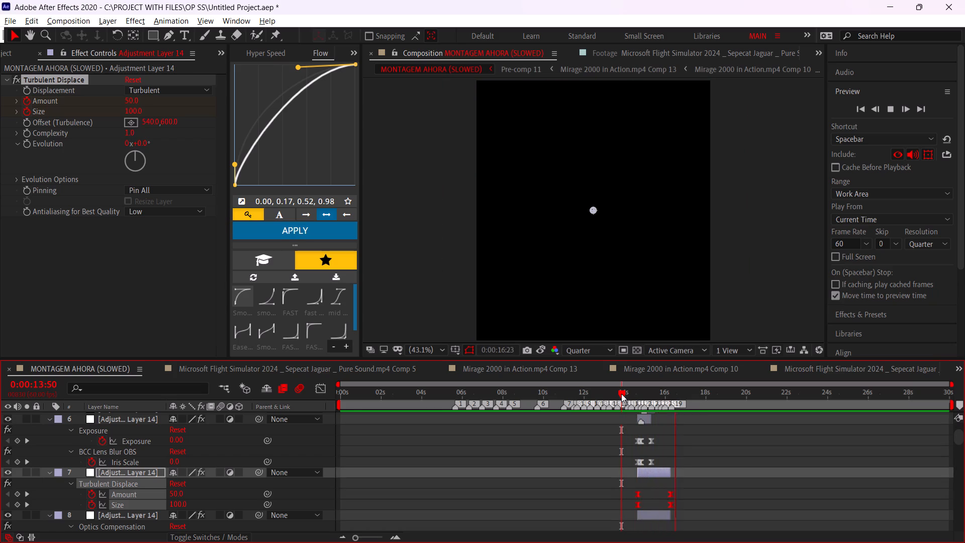
left_click(621, 394)
At 0:00:15:25, open Pre-comp 11 and go down through nested Pre-comp 10 into Pre-comp 12.
scroll(644, 418, "up", 2, "alt")
left_click(662, 395)
scroll(682, 486, "down", 3)
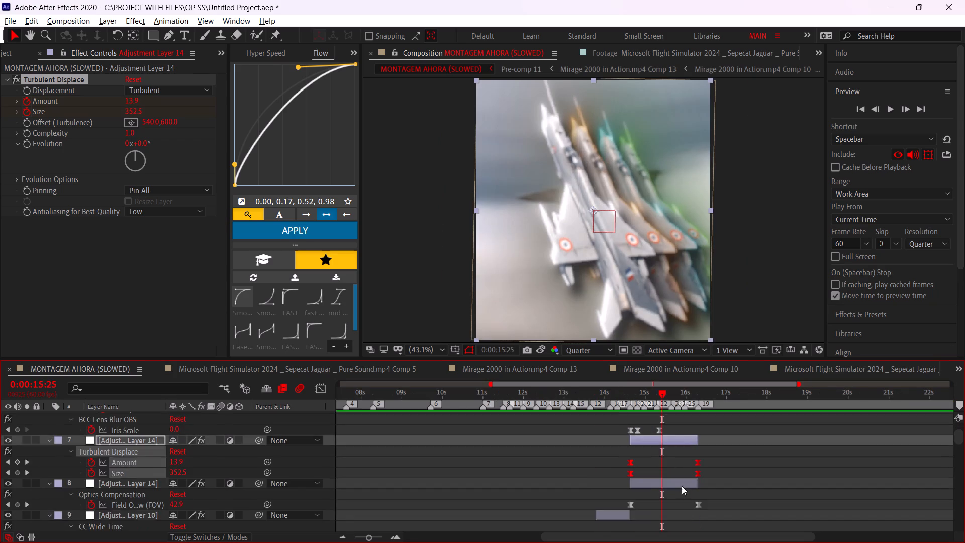
scroll(682, 486, "down", 5)
double_click(682, 475)
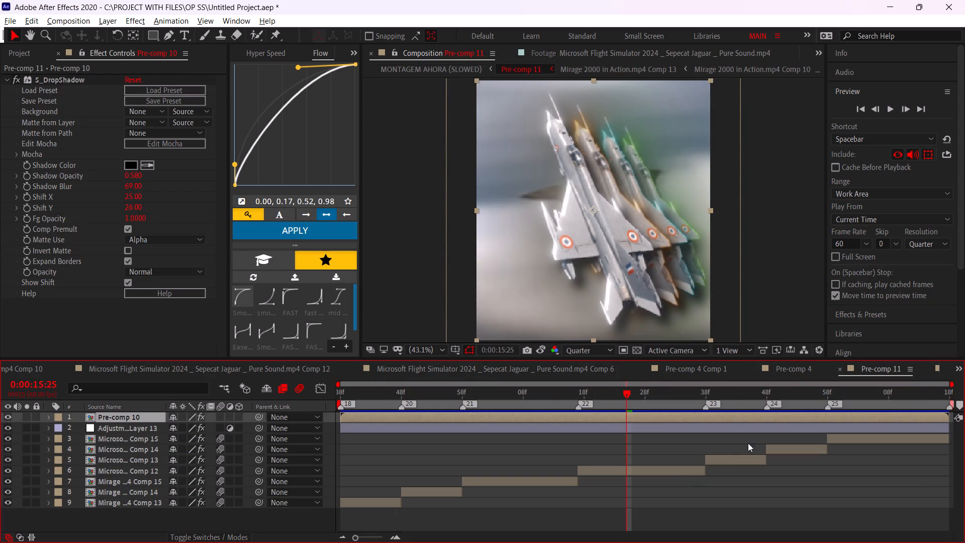
double_click(738, 420)
double_click(738, 420)
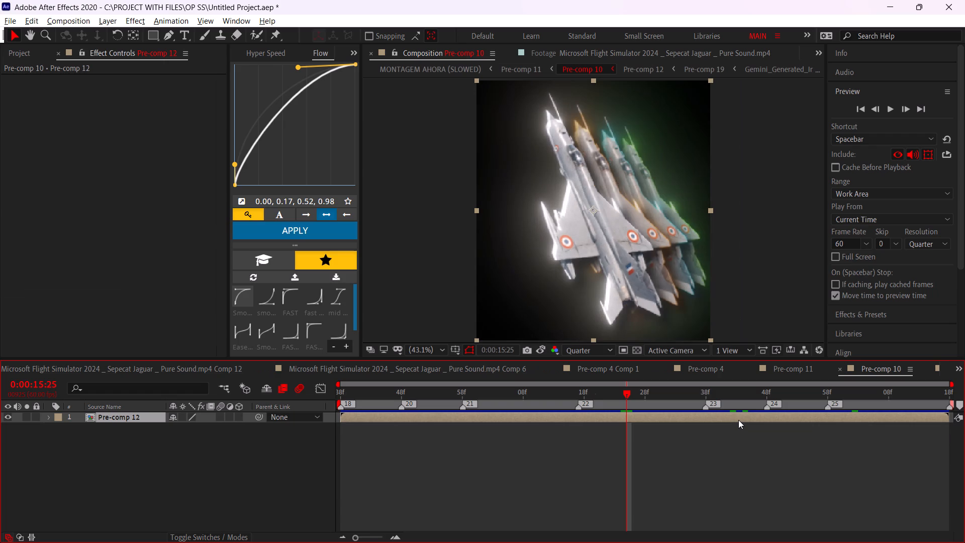
double_click(738, 420)
left_click(734, 448)
double_click(741, 417)
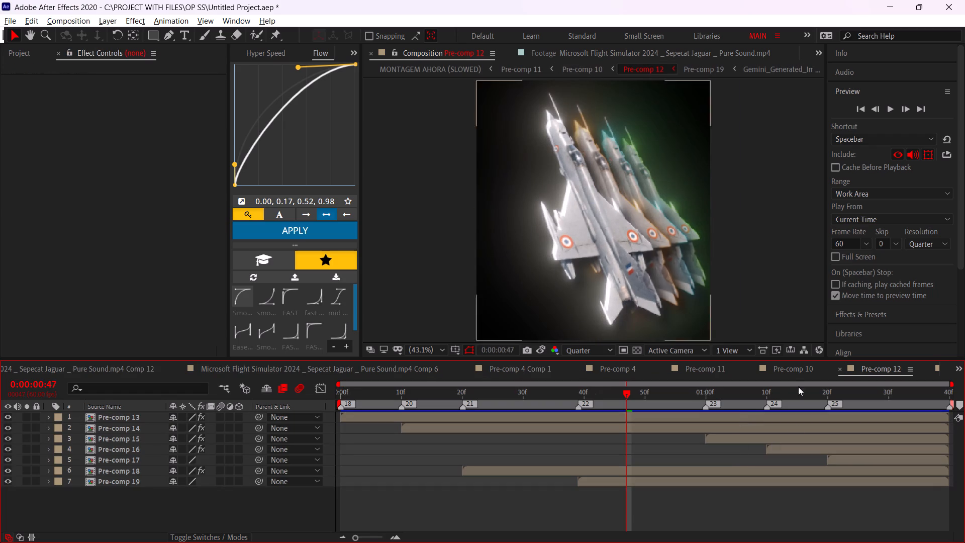
At 0:00:01:36 in Pre-comp 12, open Pre-comp 17 and go into its nested Gemini image Comp 9.
left_click_drag(769, 399, 802, 406)
key("ctrl+z")
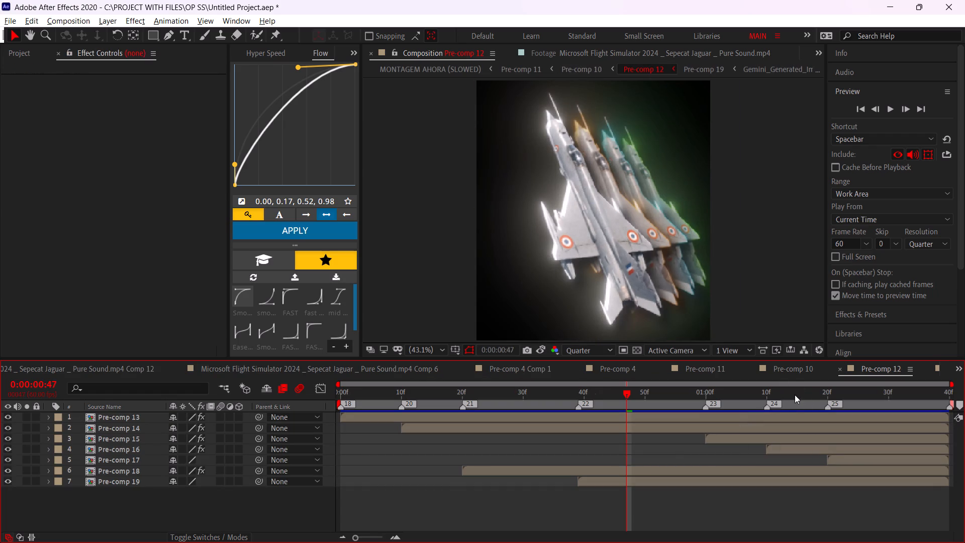
left_click_drag(793, 394, 926, 421)
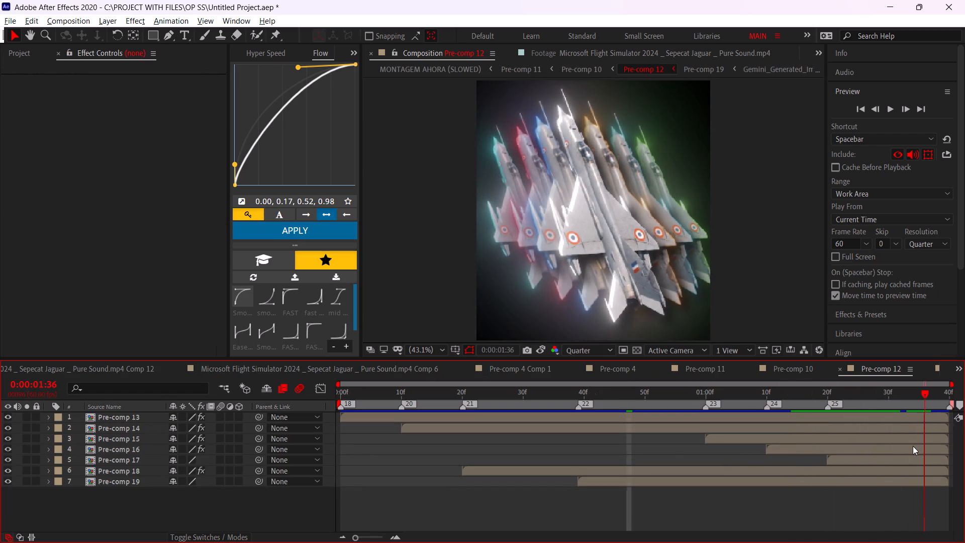
double_click(911, 457)
left_click(796, 418)
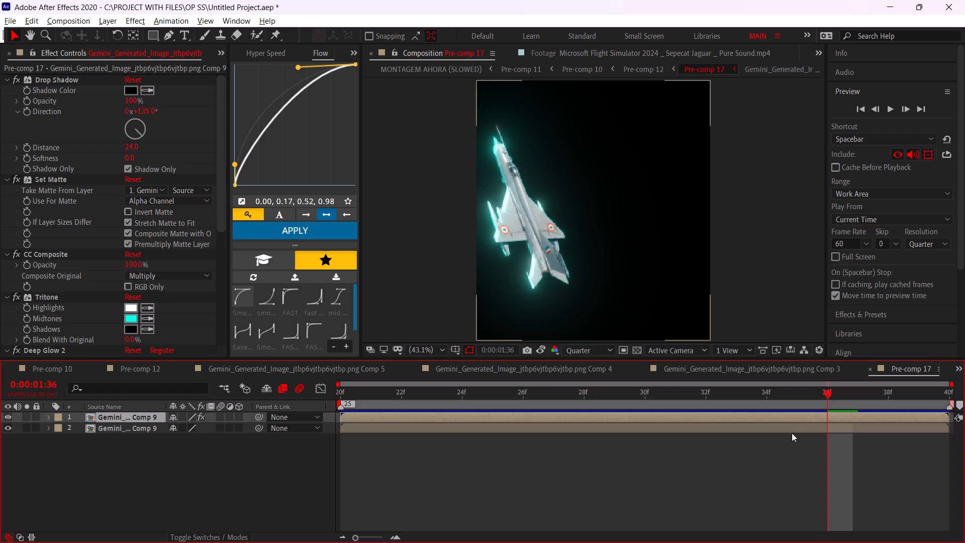
left_click(786, 427, "shift")
key("u")
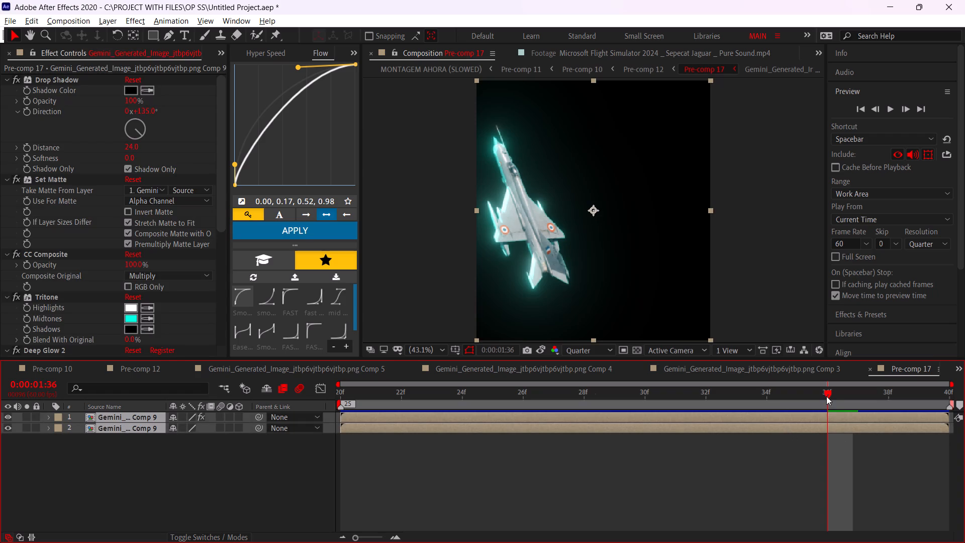
key("u")
left_click(708, 464)
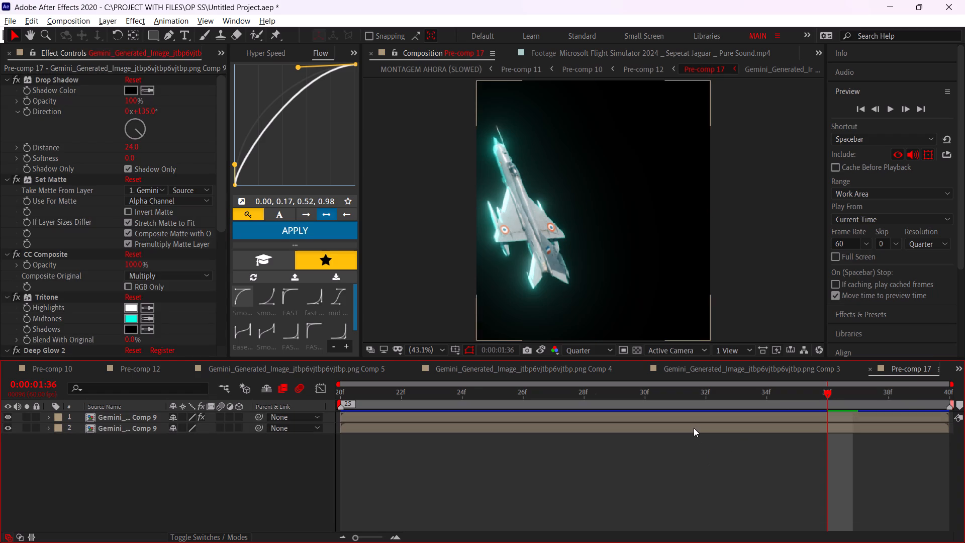
left_click(694, 428)
double_click(694, 427)
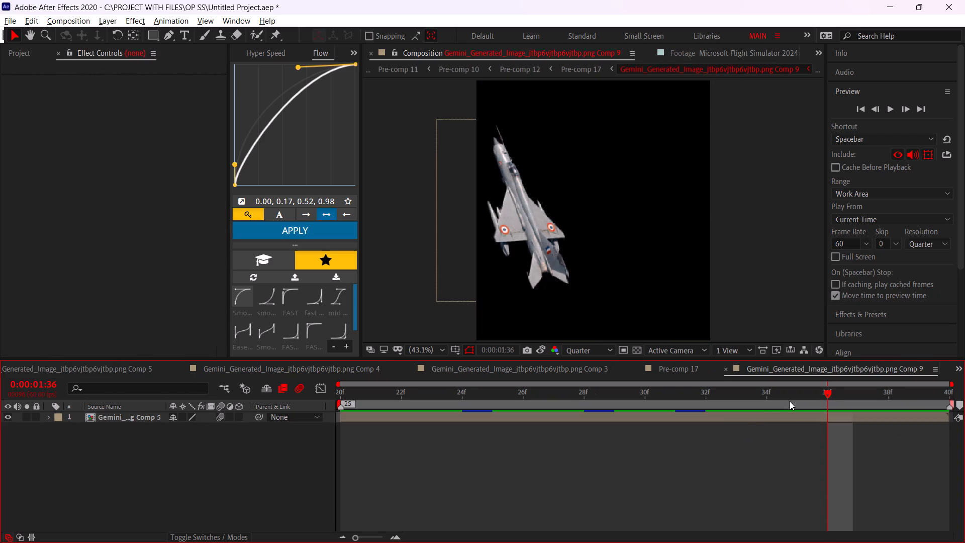
Reveal the jet layer's keyframes and increase the X value of its Position keyframe at 0:00:01:39, keeping Y at 600.
left_click(793, 414)
key("u")
left_click_drag(854, 404, 873, 404)
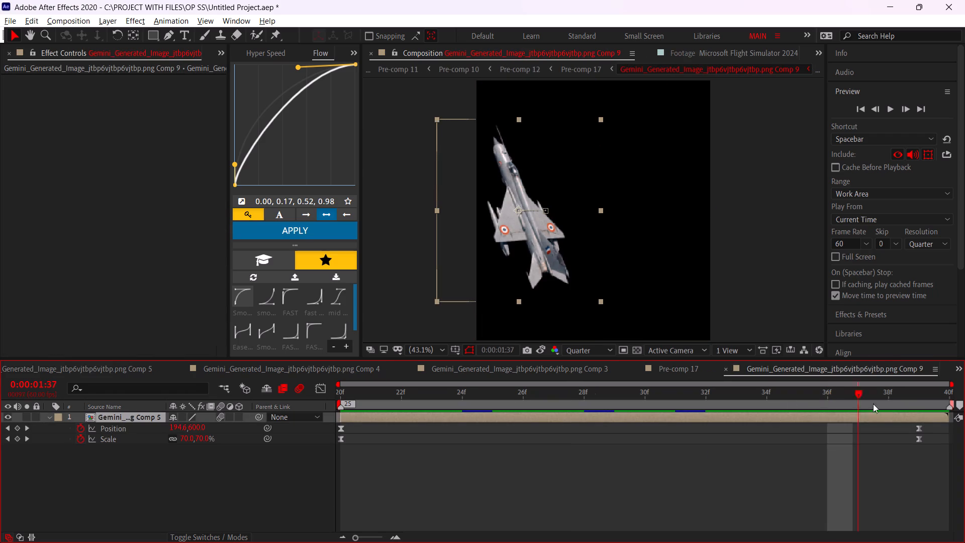
left_click_drag(873, 404, 935, 406)
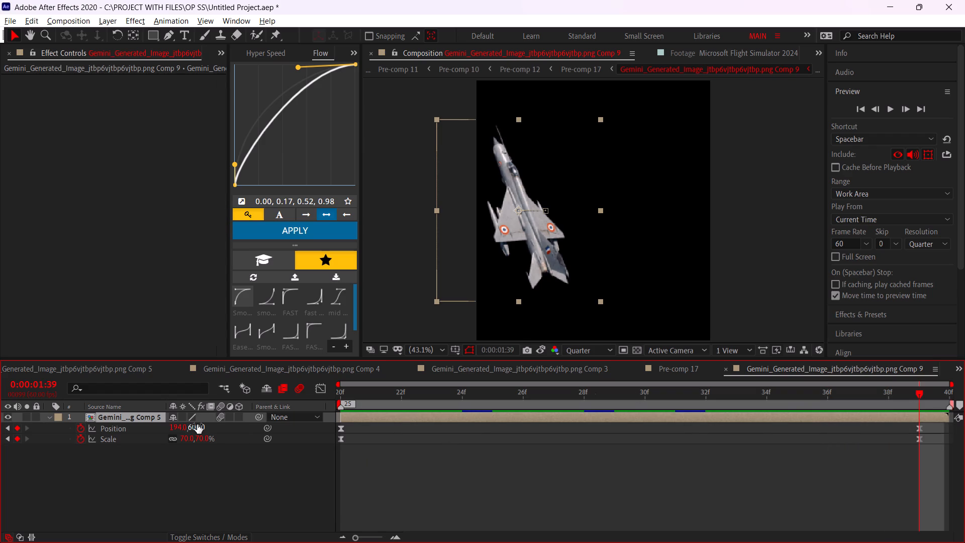
left_click_drag(198, 425, 203, 426)
key("ctrl+z")
left_click_drag(183, 429, 184, 429)
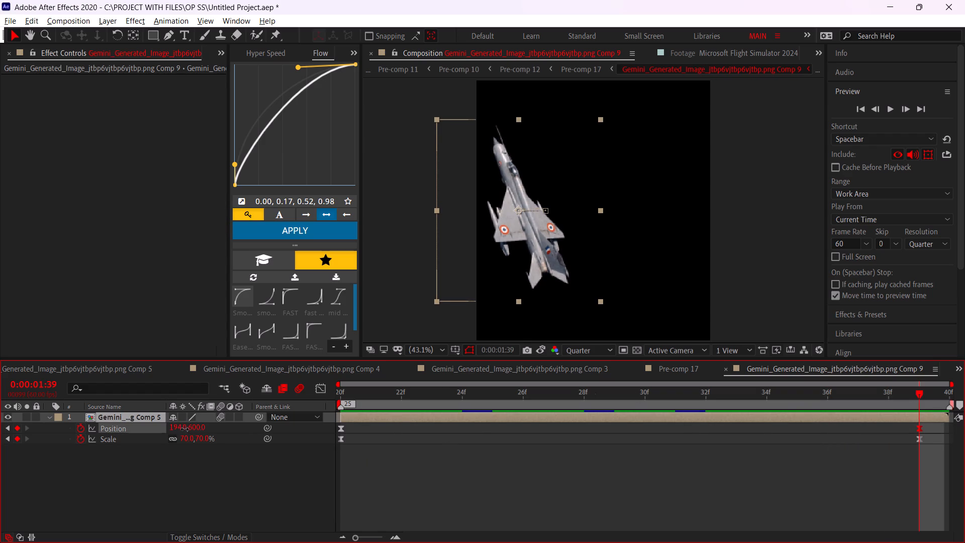
left_click_drag(184, 429, 202, 430)
Return to the MONTAGEM AHORA (SLOWED) composition and play back the edit from 0:00:00:00 to review the repositioned jet.
scroll(401, 370, "up", 1)
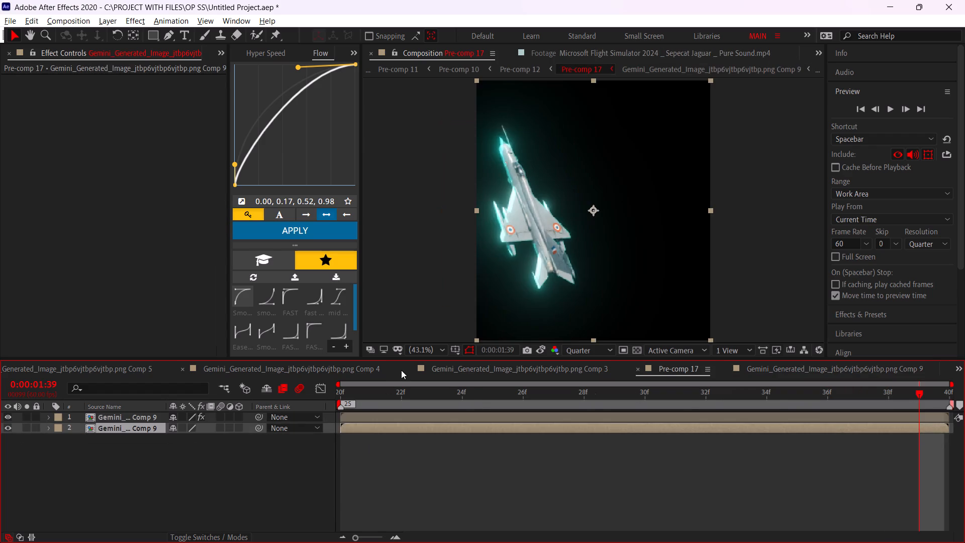
scroll(401, 370, "up", 4)
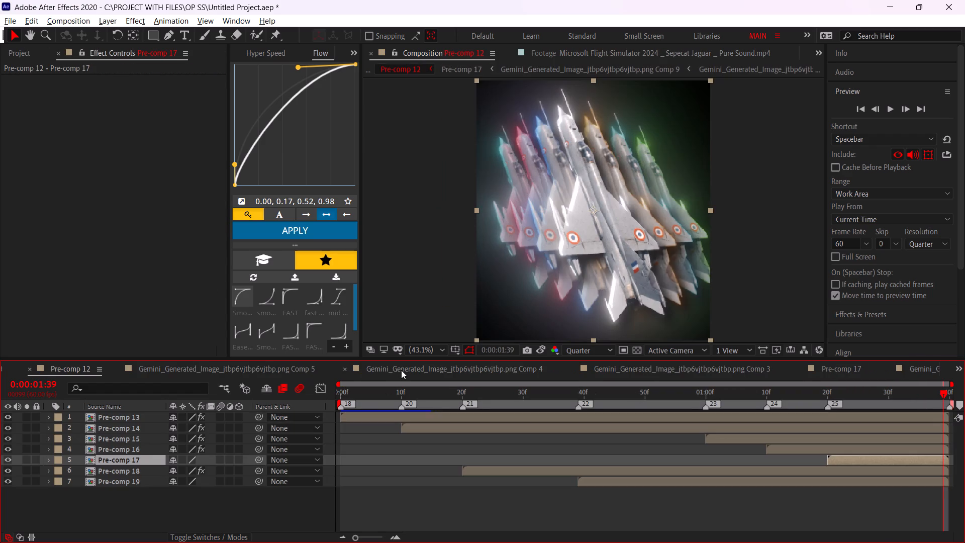
scroll(401, 370, "up", 10)
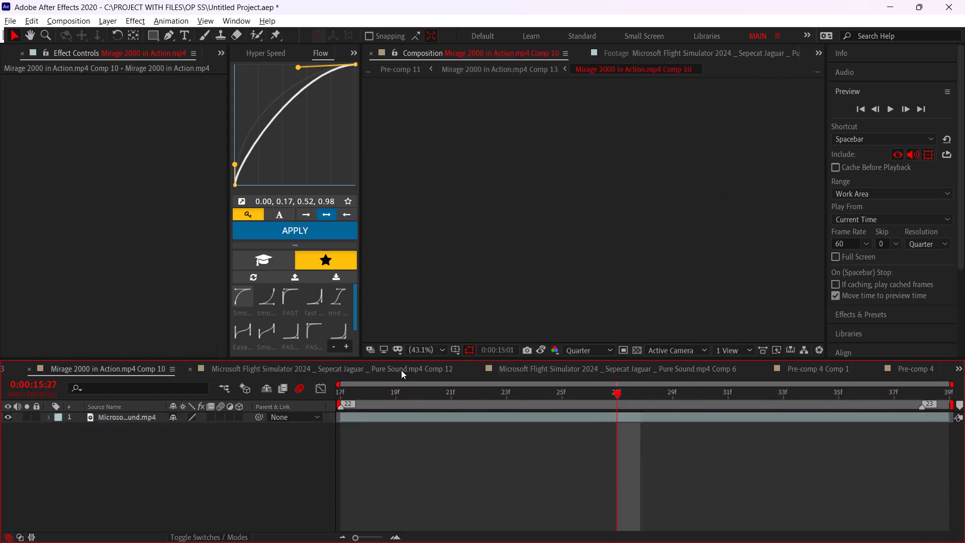
scroll(401, 370, "up", 4)
scroll(763, 425, "down", 3, "alt")
left_click_drag(436, 403, 265, 433)
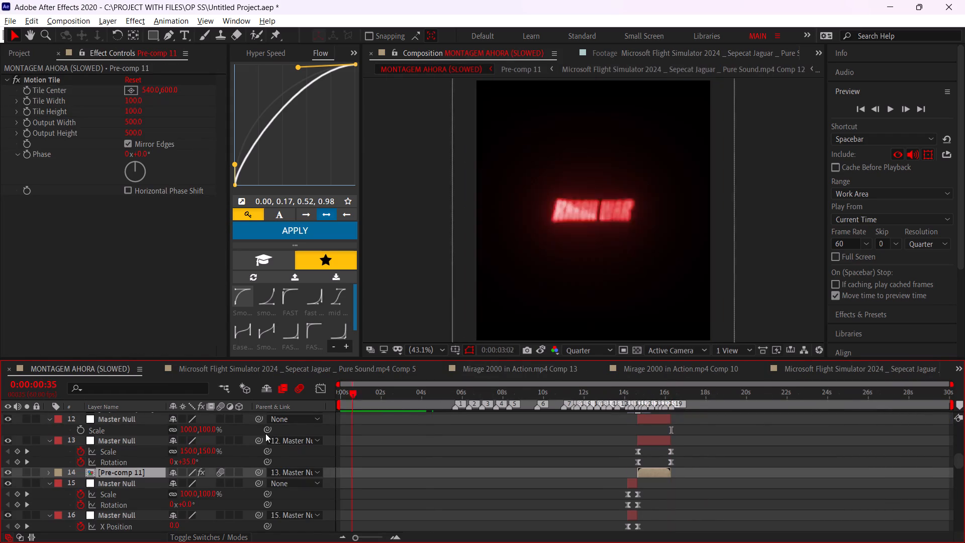
left_click_drag(265, 433, 261, 434)
key("space")
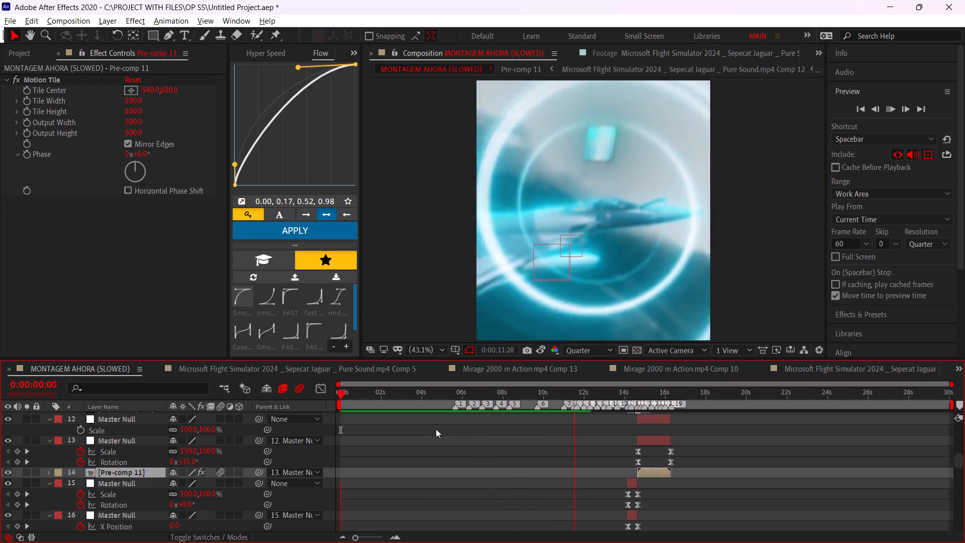
left_click_drag(364, 392, 250, 419)
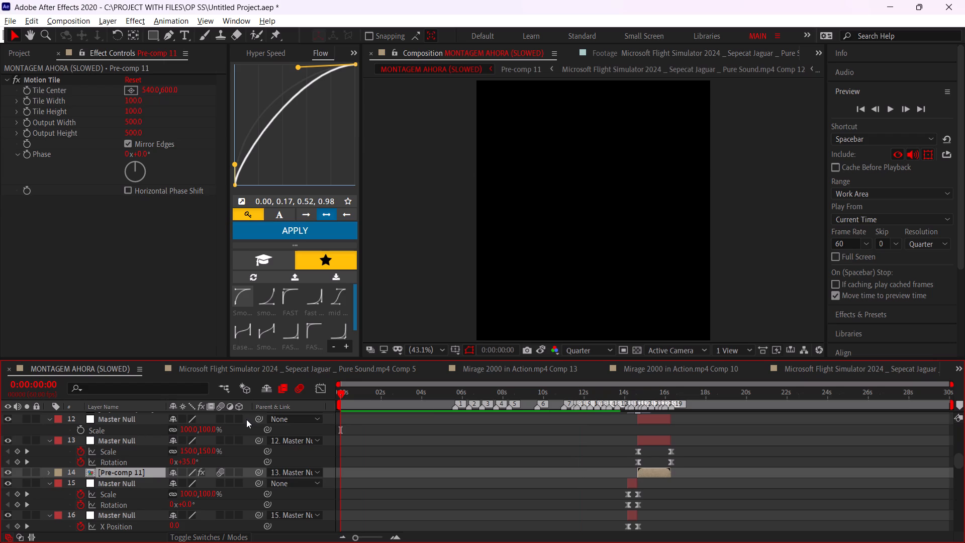
left_click(891, 114)
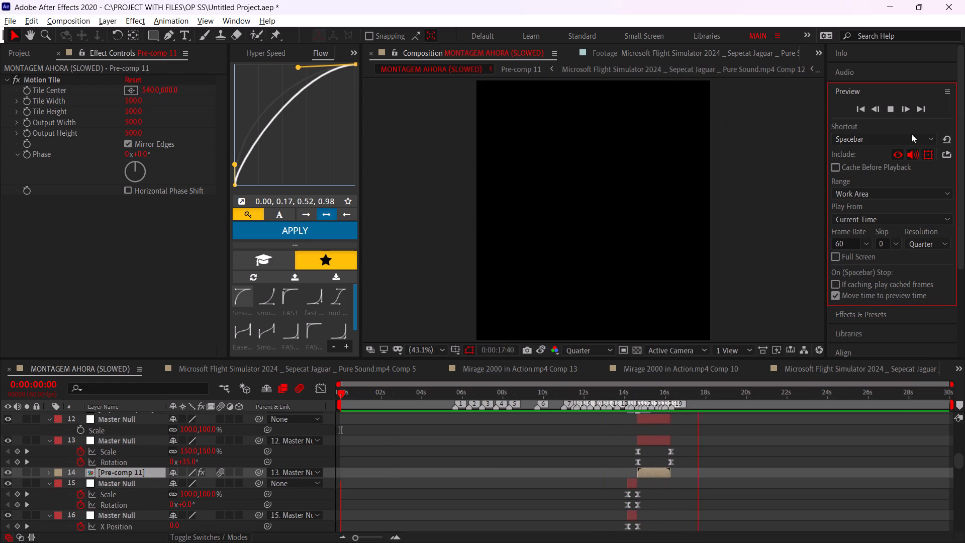
left_click(617, 441)
Replay the jet section from 0:00:14:03 and again from 0:00:14:29.
left_click(626, 383)
left_click(626, 389)
key("space")
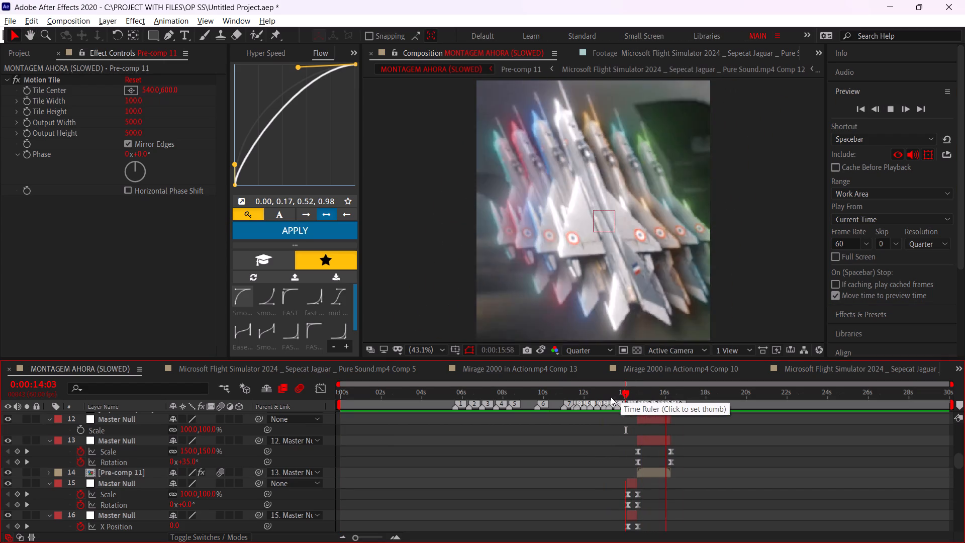
left_click(636, 388)
key("space")
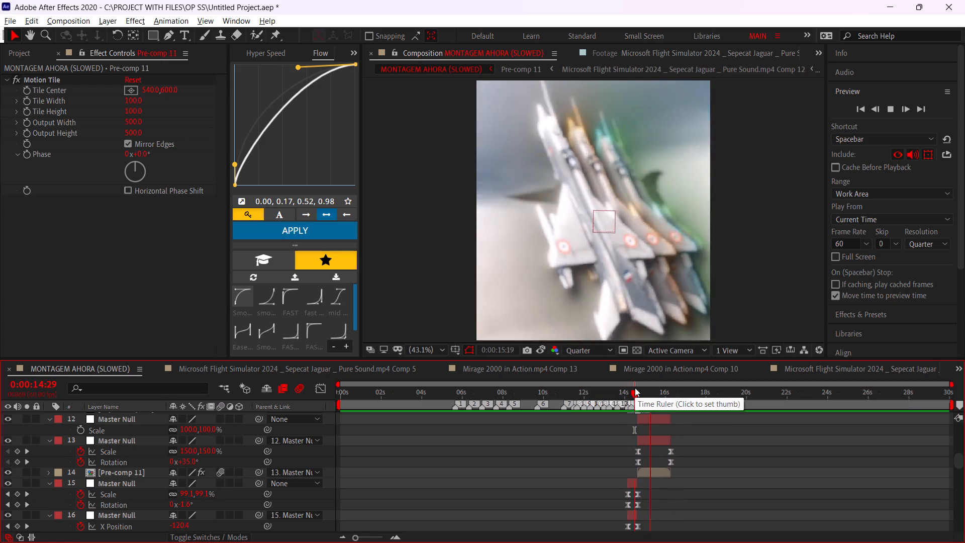
Start playback from 0:00:04:31, restart it from 0:00:00:00 to review the whole edit, and stop at 0:00:17:11.
left_click_drag(635, 388, 429, 399)
key("space")
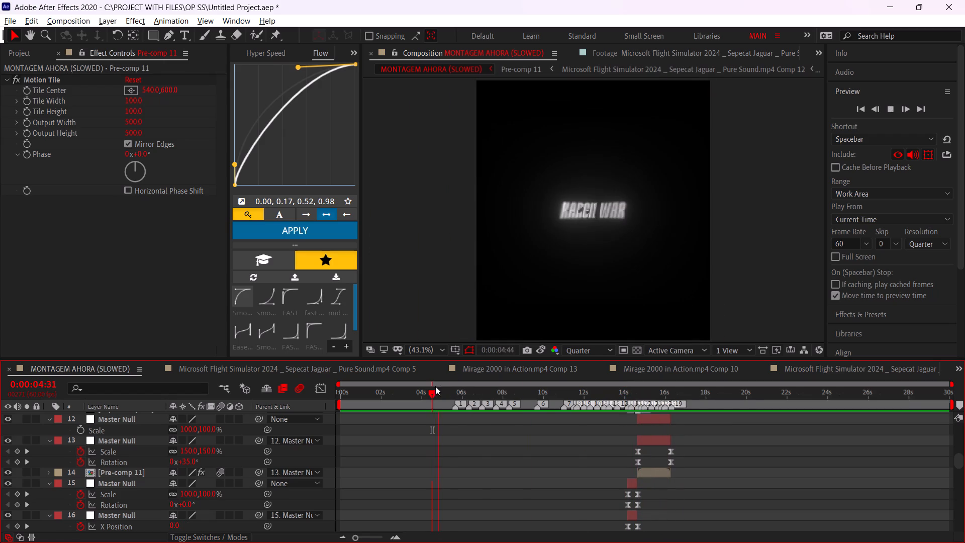
left_click_drag(427, 388, 293, 385)
key("space")
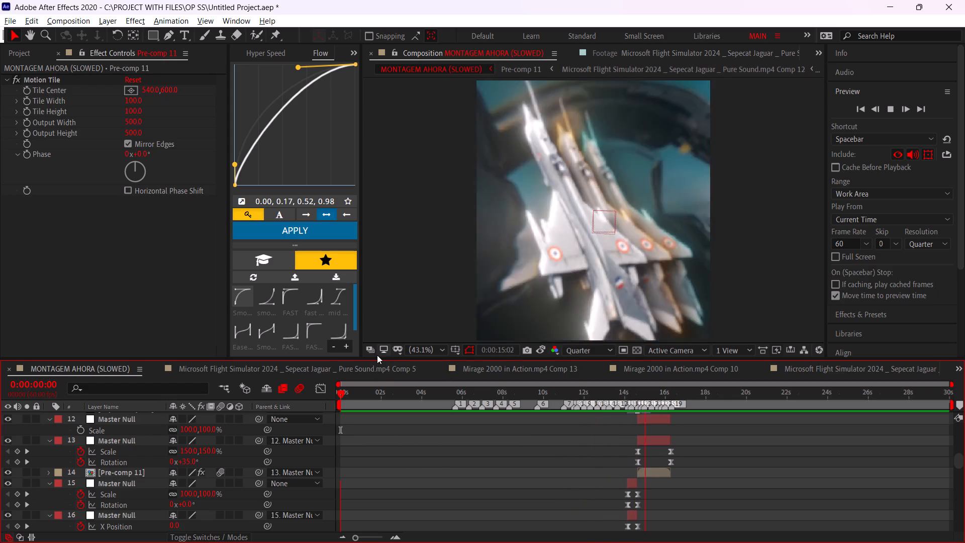
key("Return")
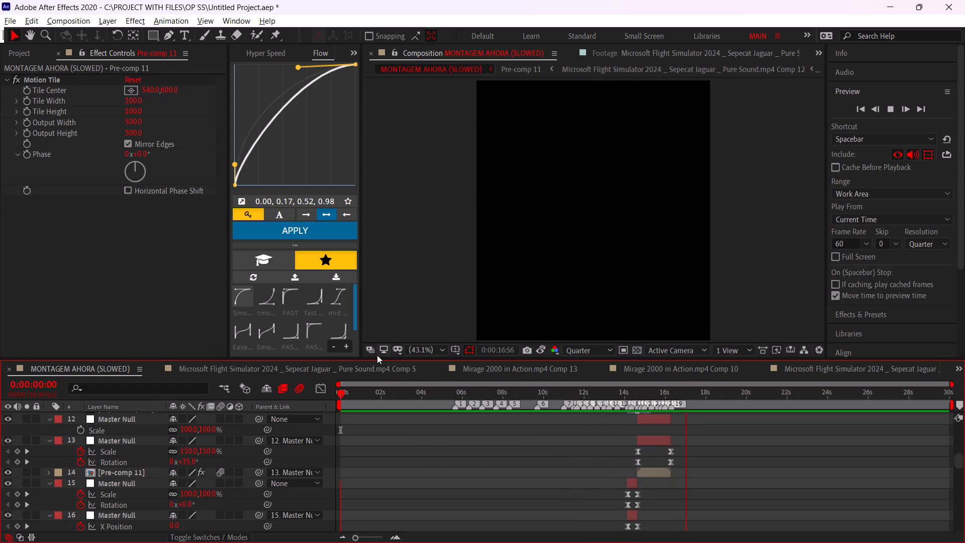
key("space")
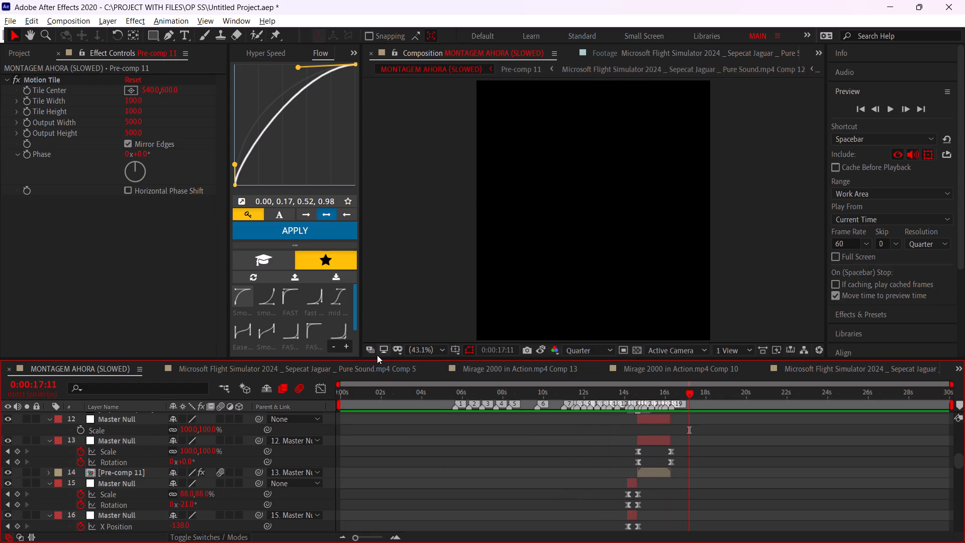
Show the hidden system tray icons.
left_click(822, 532)
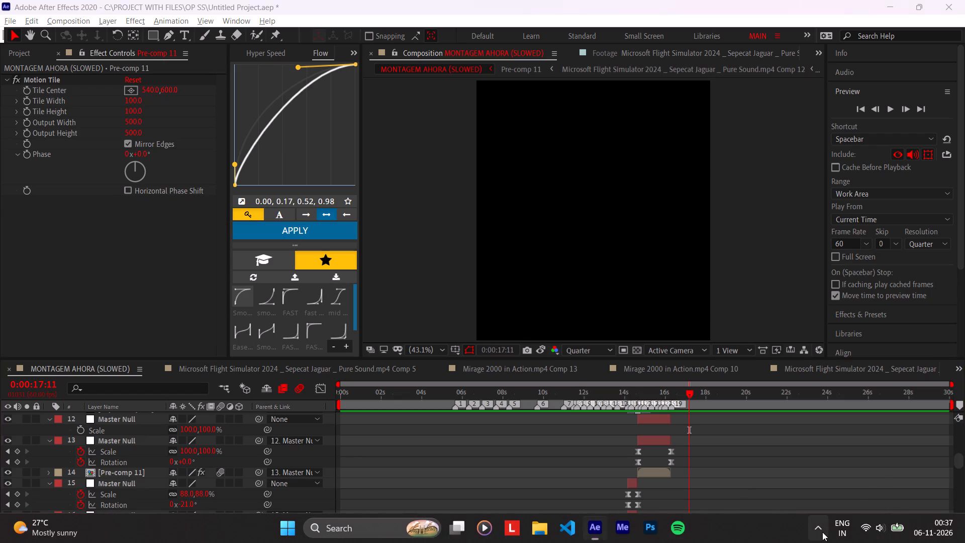
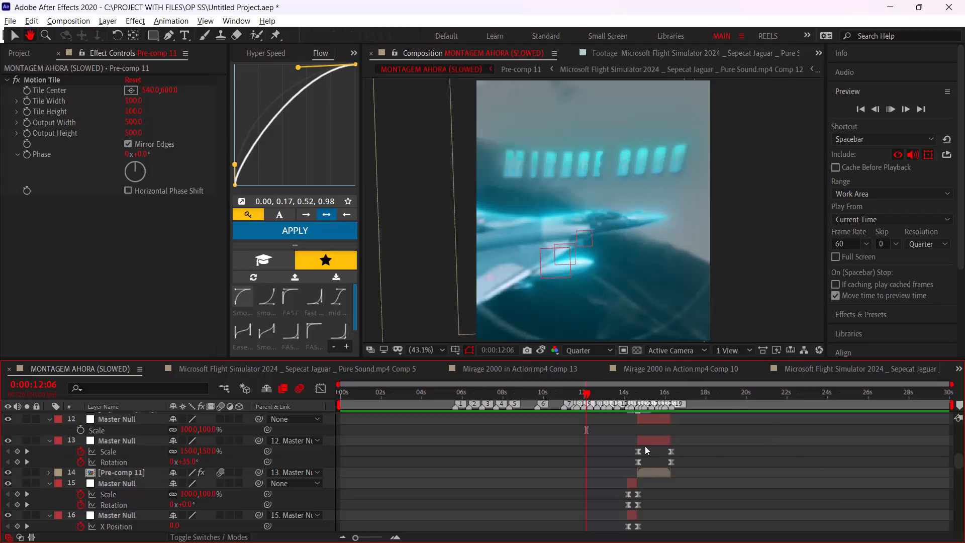
Stop playback and replay the whole edit from 0:00:00:00.
key("space")
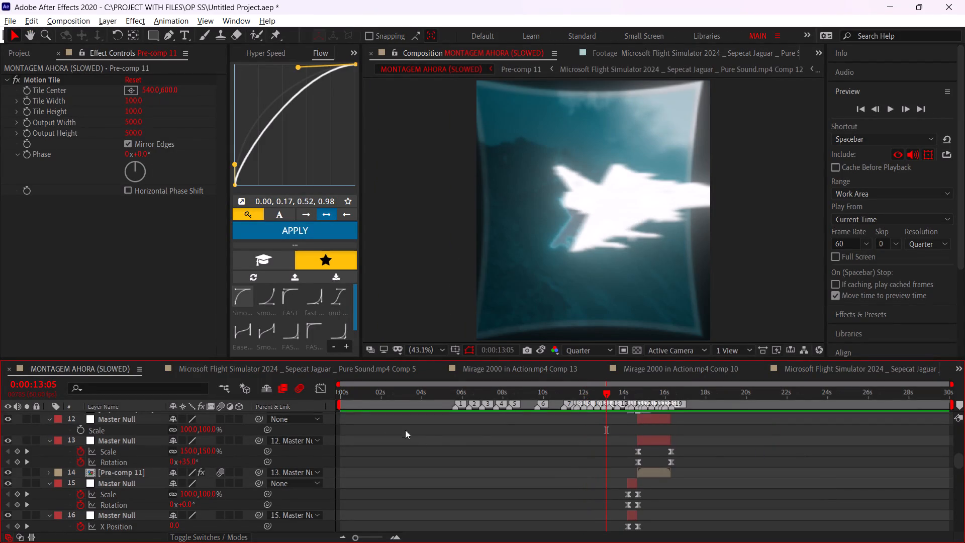
left_click_drag(361, 401, 272, 416)
key("space")
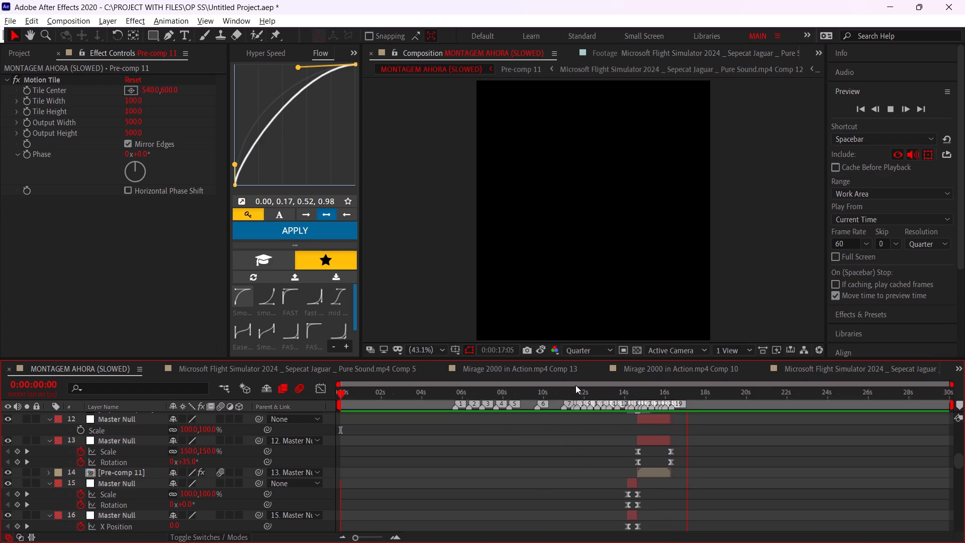
left_click(575, 385)
Duplicate Adjustment Layer 7, Adjustment Layer 5 and Pre-comp 3 Comp 2 together and move the copies to the top of the layer stack.
scroll(556, 432, "down", 12)
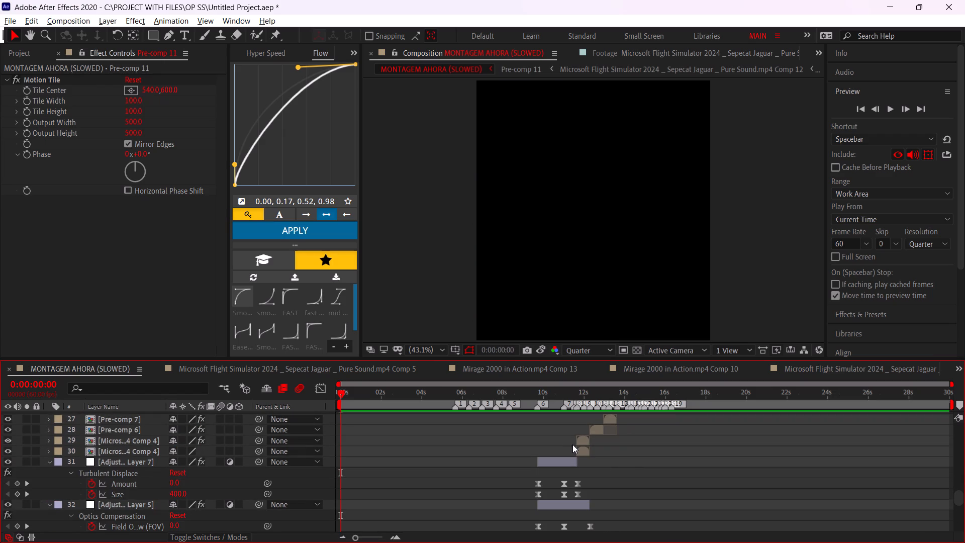
scroll(553, 492, "up", 2, "alt")
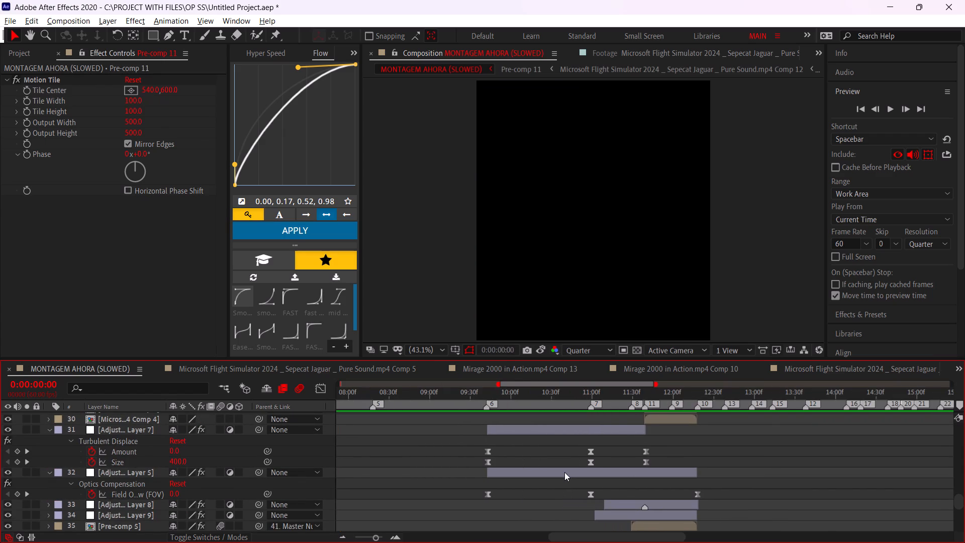
left_click(564, 472)
scroll(584, 479, "down", 3)
left_click(571, 468)
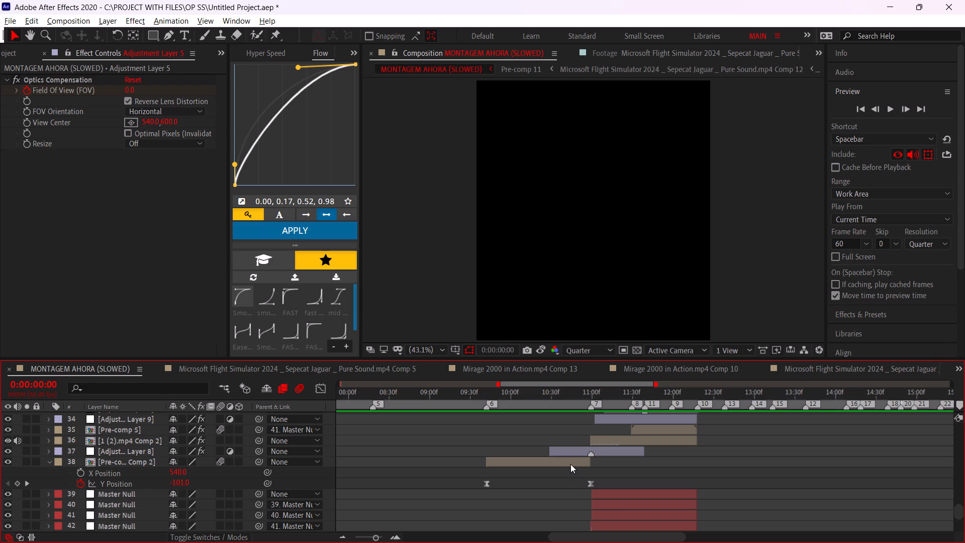
left_click(570, 464)
scroll(570, 464, "up", 4)
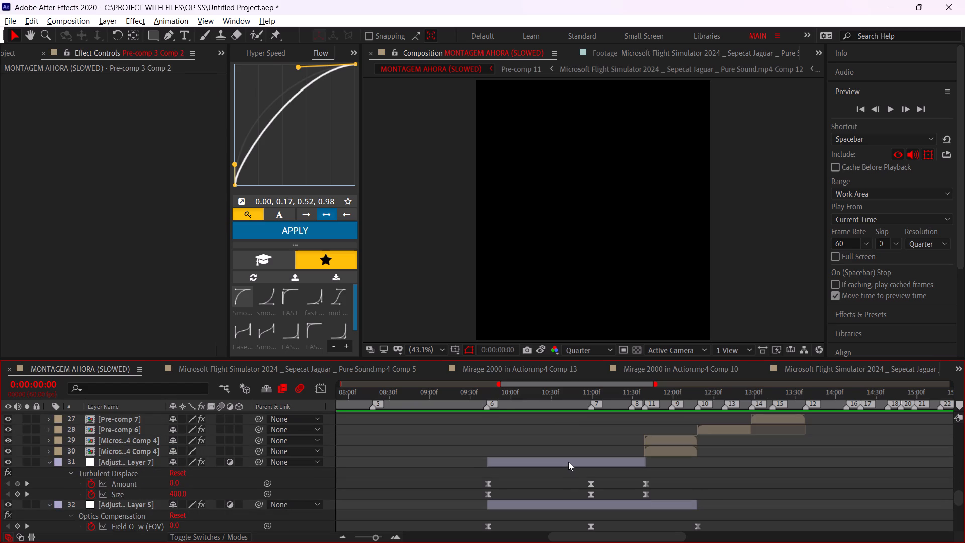
left_click(568, 462, "ctrl")
left_click(567, 502, "ctrl")
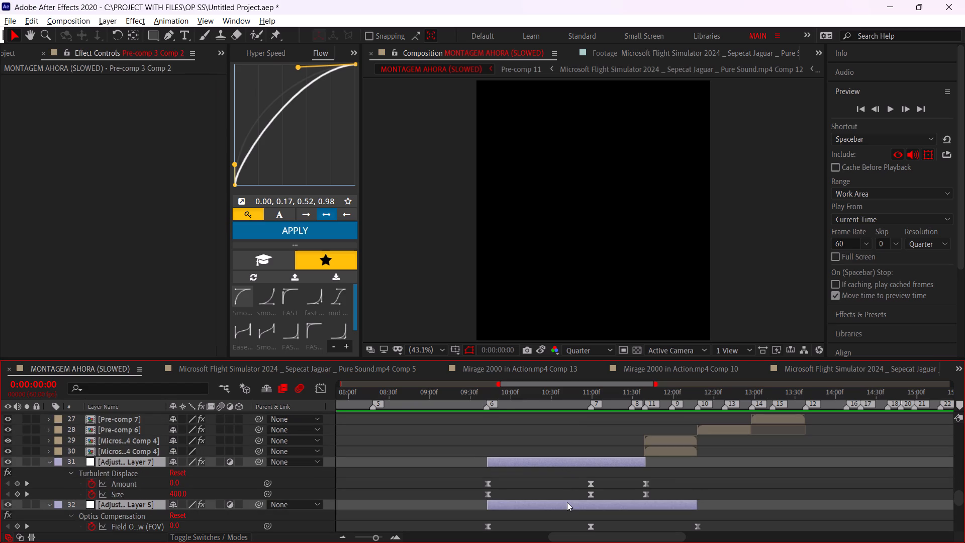
key("ctrl+d")
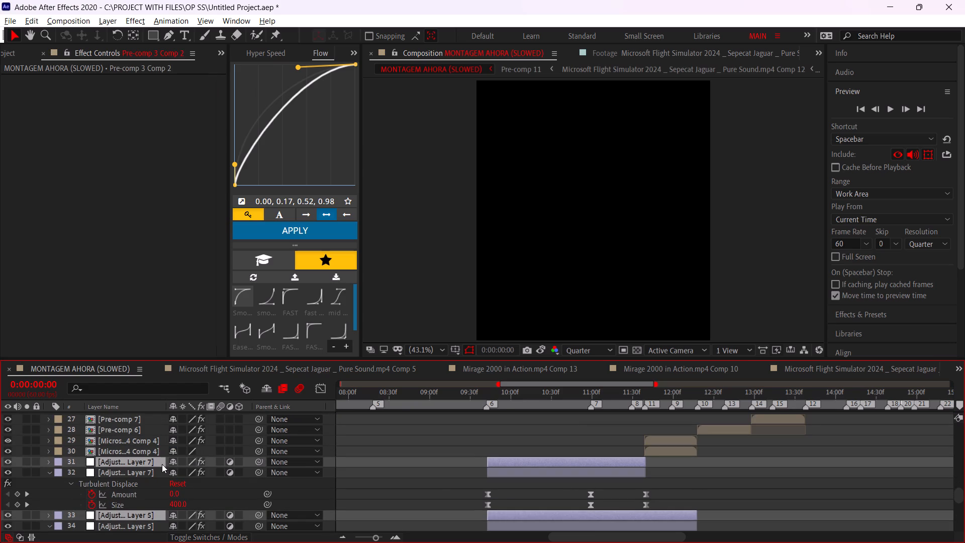
left_click_drag(154, 464, 156, 412)
Shift the three duplicated layers along the timeline so they start at marker 21, with the pre-comp copy ending at marker 19.
scroll(510, 440, "down", 1, "alt")
left_click_drag(518, 437, 681, 460)
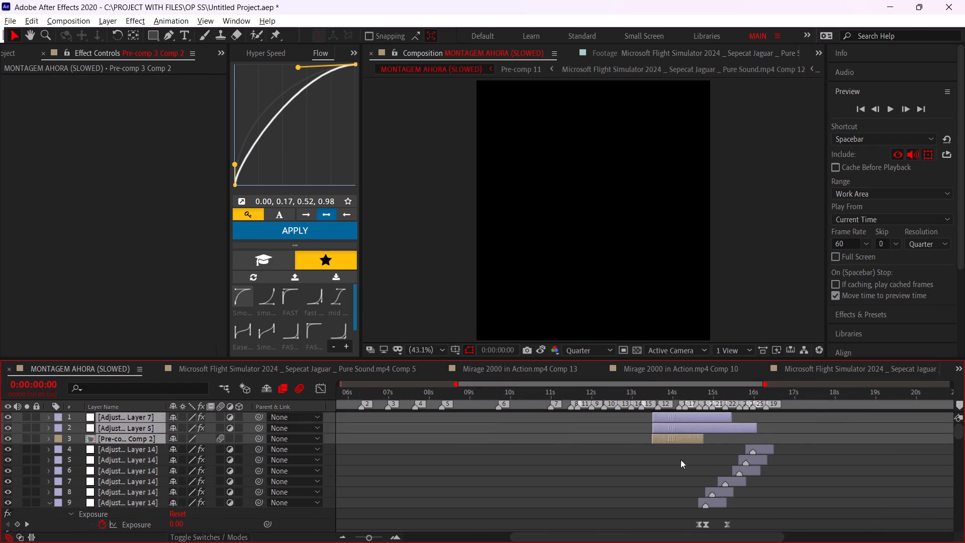
left_click_drag(681, 460, 773, 464)
scroll(773, 450, "up", 3, "alt")
left_click_drag(778, 440, 618, 426)
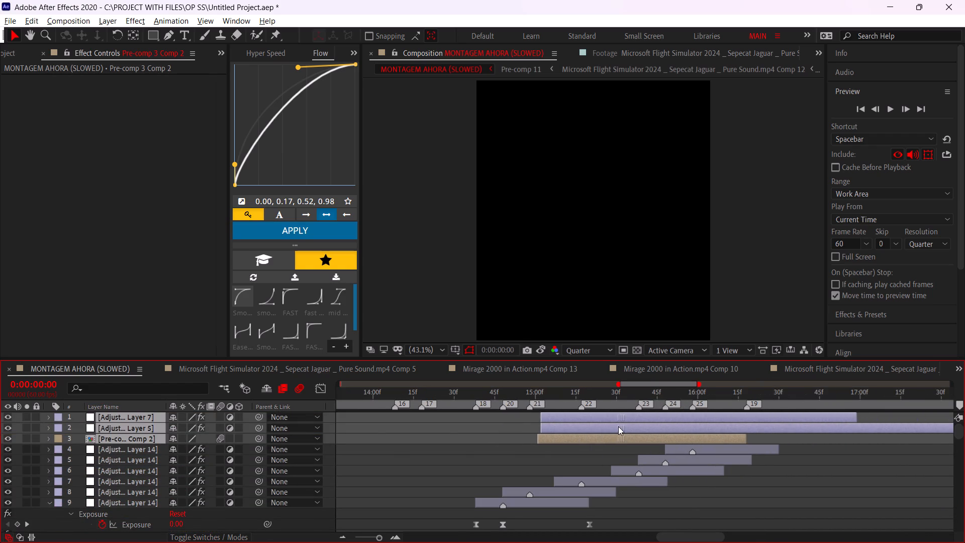
left_click_drag(618, 426, 621, 426)
scroll(810, 444, "up", 2, "alt")
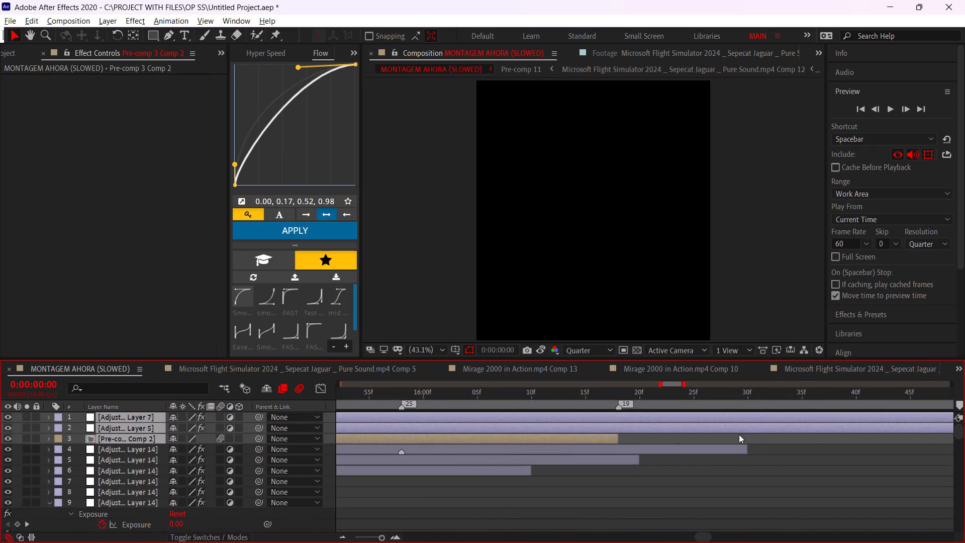
left_click(793, 448)
Remove the Y Position animation from the Pre-comp 3 Comp 2 copy and reset its Y Position to 600.
scroll(729, 450, "down", 3, "alt")
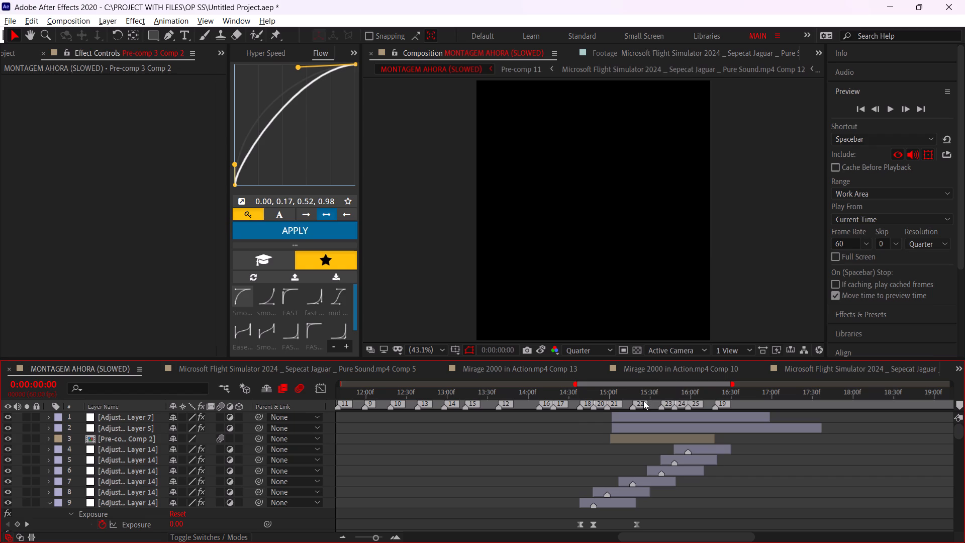
left_click_drag(641, 399, 729, 401)
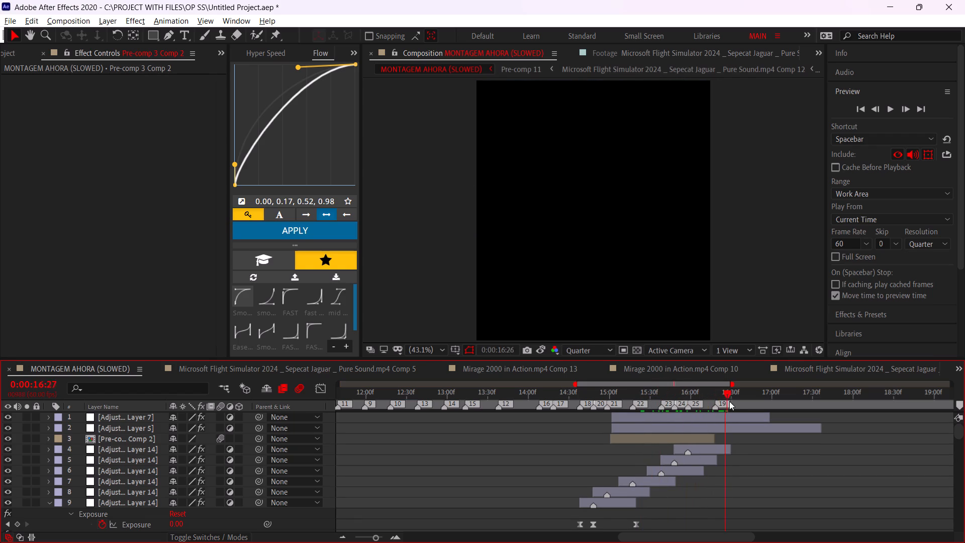
left_click_drag(729, 401, 711, 400)
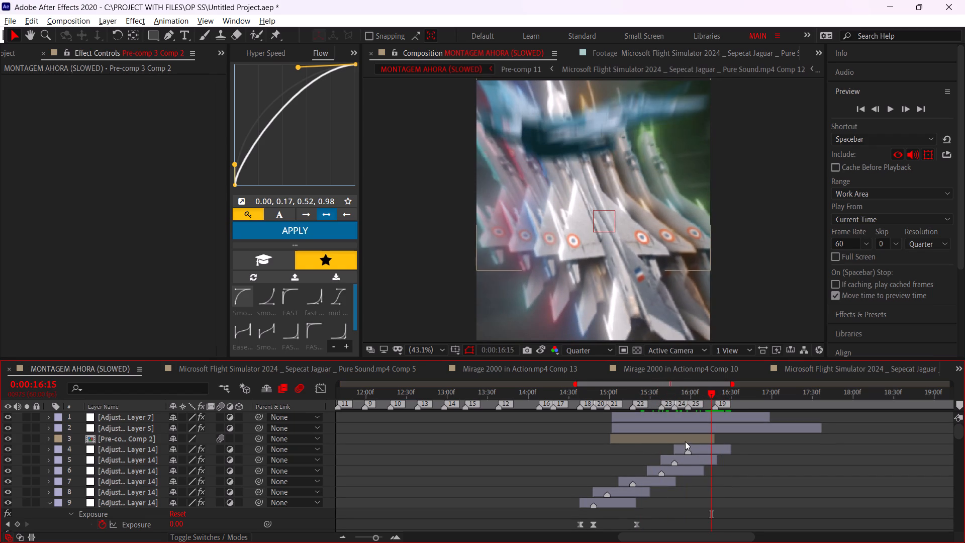
left_click(685, 438)
key("p")
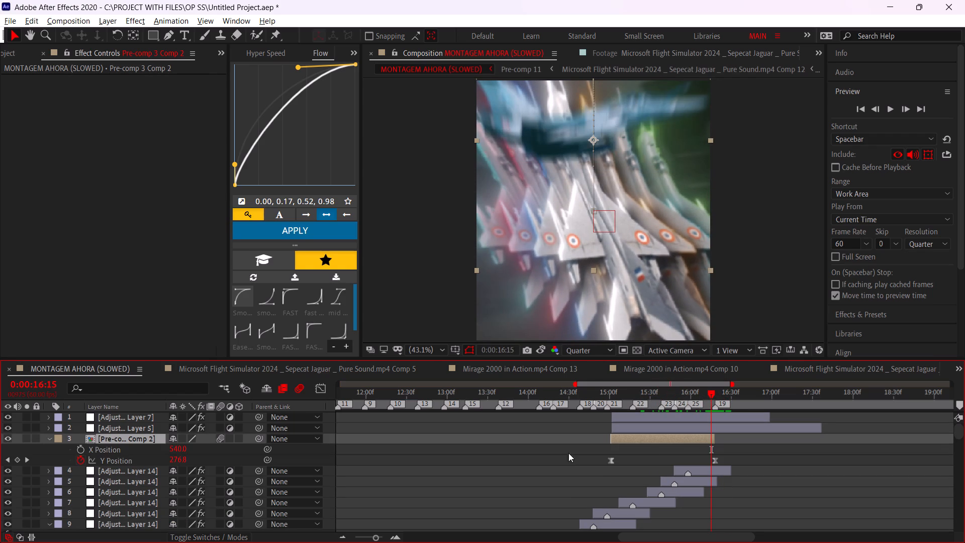
left_click(81, 456)
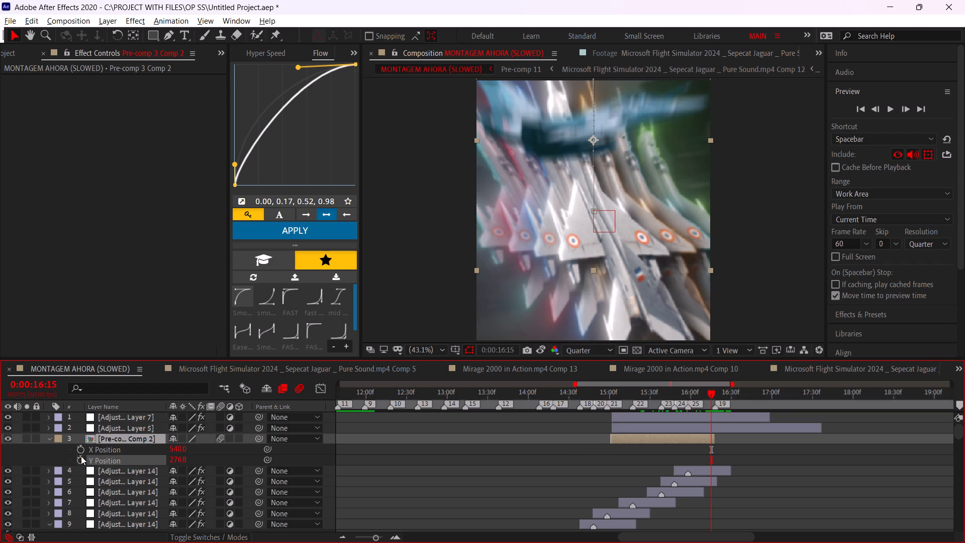
right_click(109, 457)
left_click(166, 396)
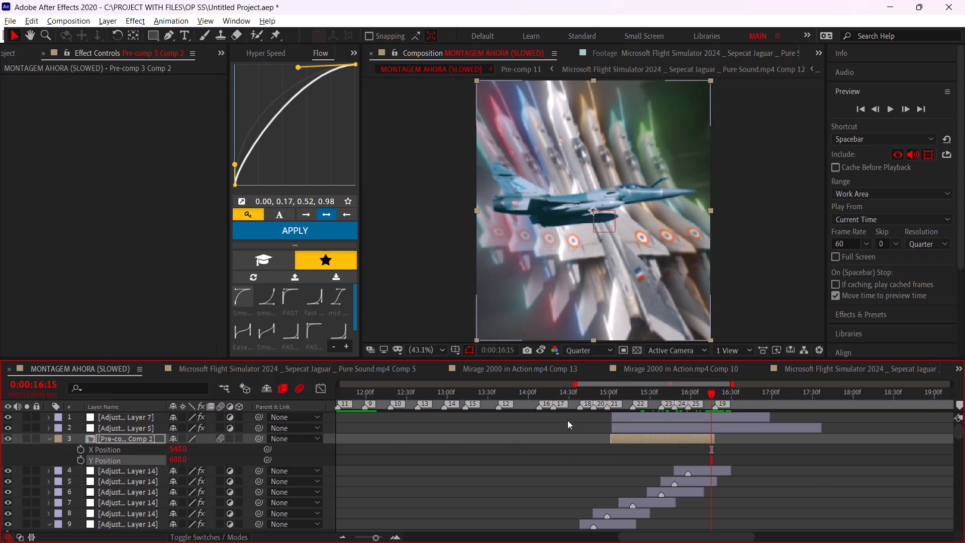
Create Scale and Rotation keyframes on the Pre-comp 3 Comp 2 copy at their current values and place them at the layer's end, at marker 19.
scroll(615, 421, "up", 1, "alt")
left_click(606, 396)
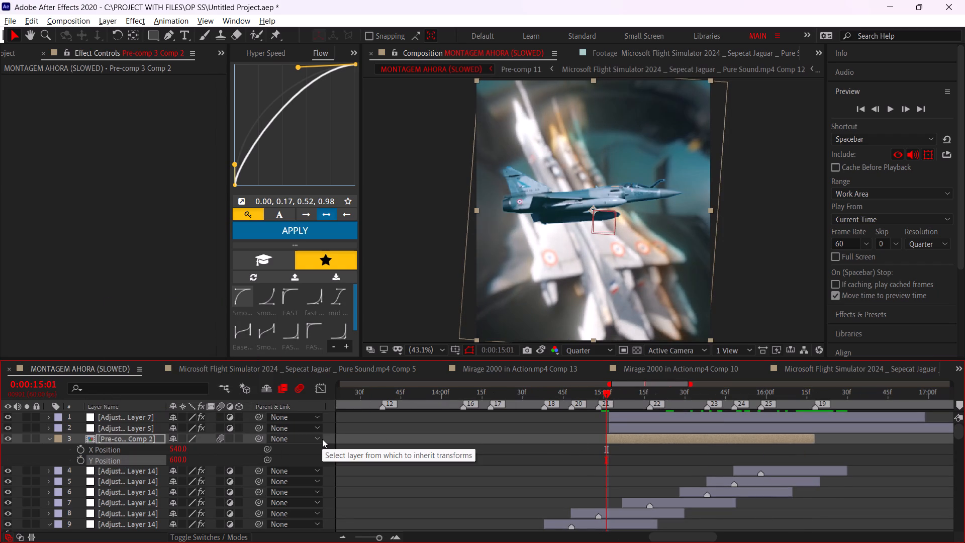
key("s")
left_click(75, 448)
left_click(83, 449)
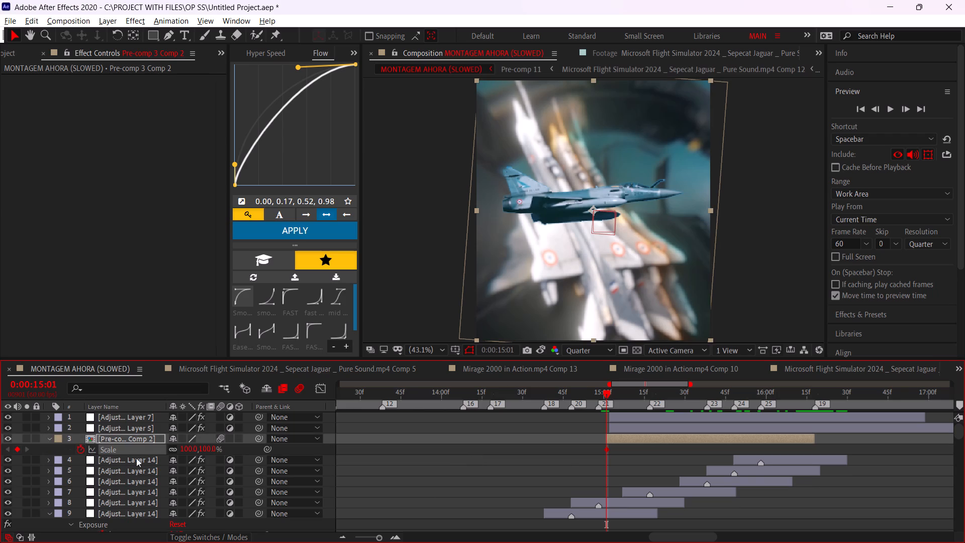
key("shift+r")
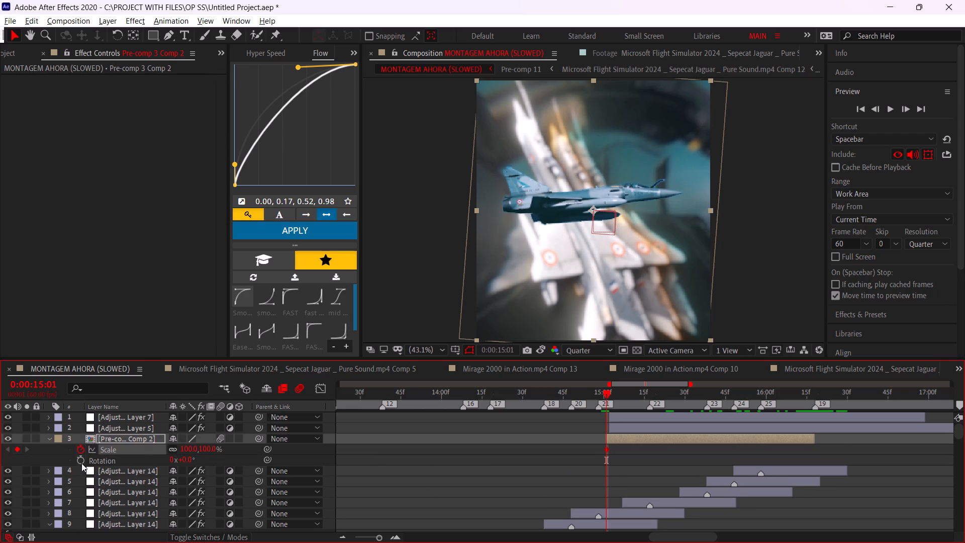
left_click(81, 463)
left_click_drag(590, 447, 650, 472)
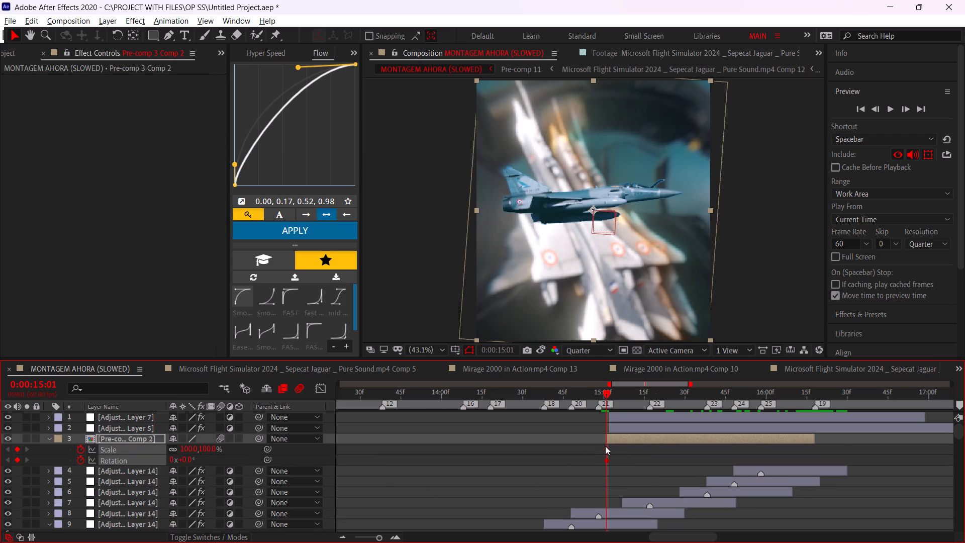
left_click_drag(606, 449, 815, 477)
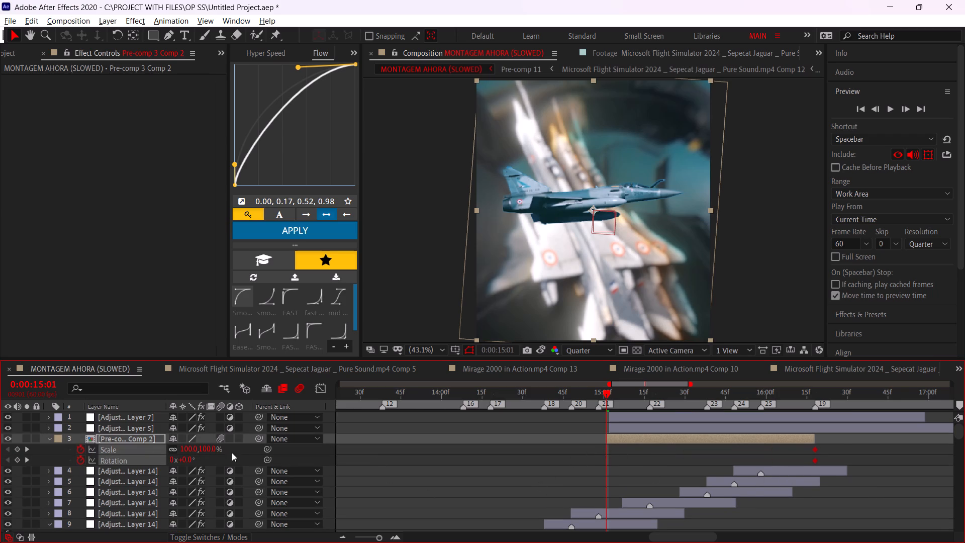
Keyframe the pre-comp copy at 0:00:15:01 with Scale 0% and Rotation -57°.
left_click(232, 452)
left_click_drag(184, 462, 155, 456)
left_click_drag(195, 446, 147, 445)
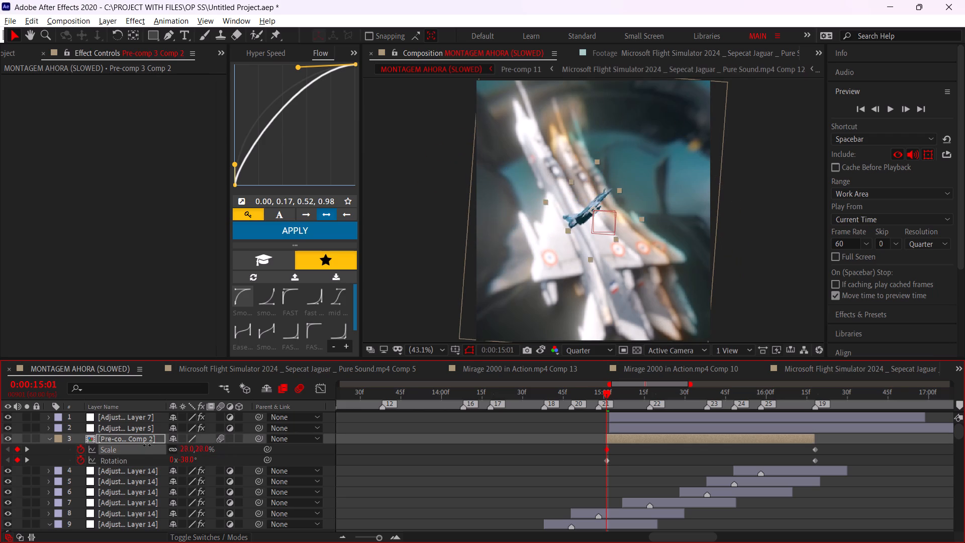
left_click_drag(147, 445, 144, 444)
left_click_drag(187, 463, 176, 463)
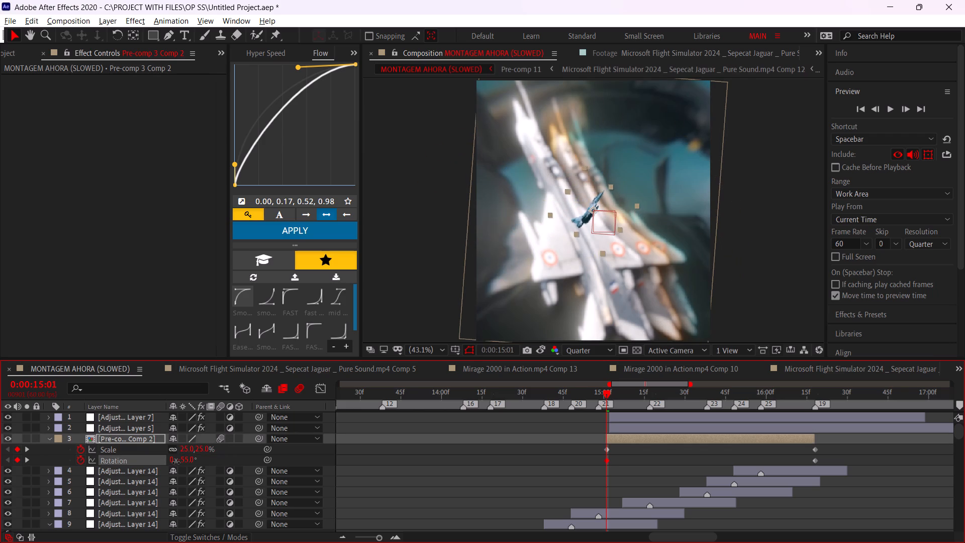
left_click_drag(176, 463, 173, 462)
left_click(188, 446)
key("0")
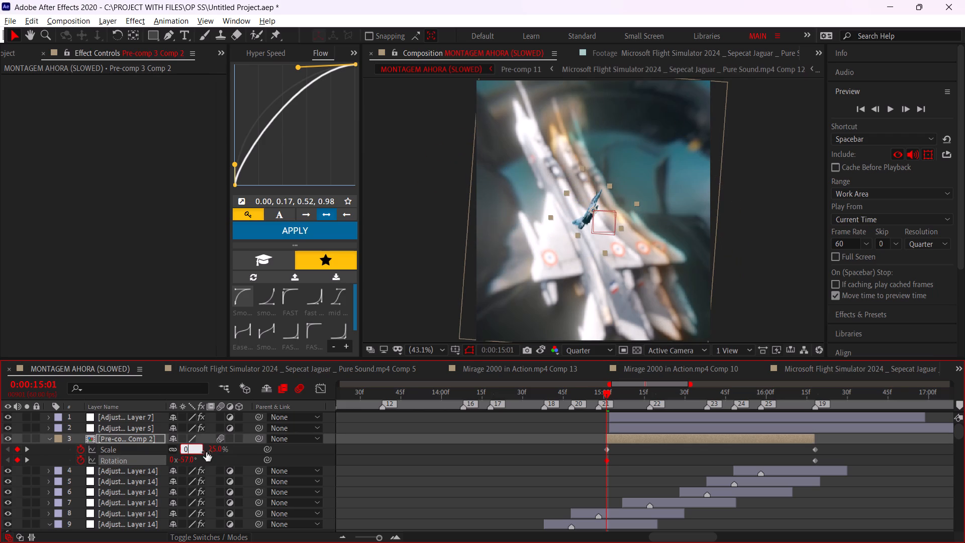
left_click(221, 465)
Apply the 0.98, 0.00, 1.00, 1.00 easing curve to all Scale and Rotation keyframes of the pre-comp copy.
left_click_drag(606, 449, 651, 458)
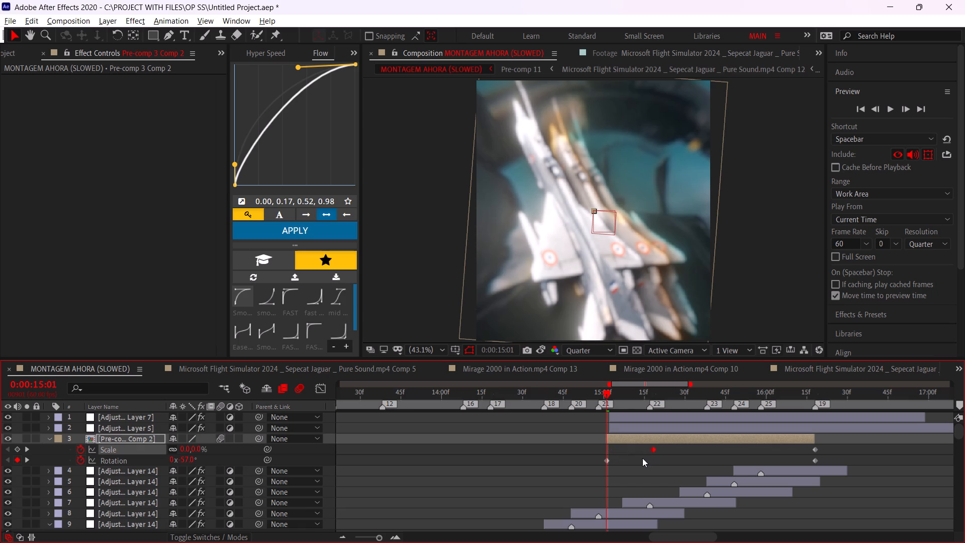
key("ctrl+z")
left_click_drag(590, 449, 826, 467)
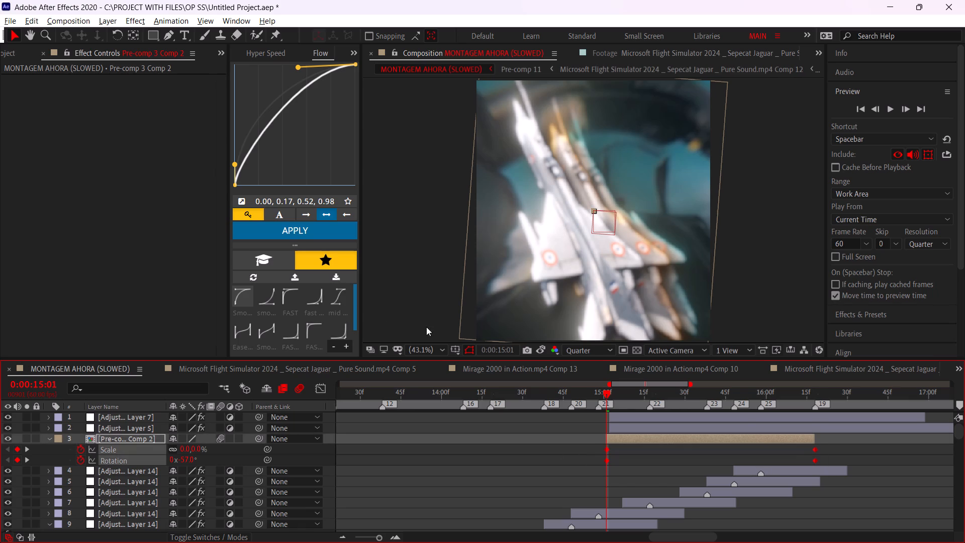
left_click(267, 302)
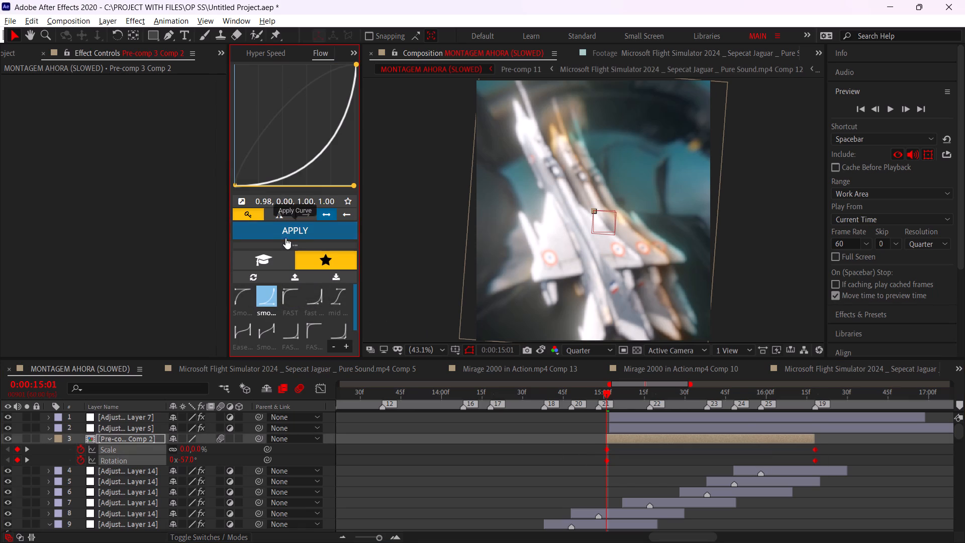
left_click(288, 230)
Start playback from 0:00:08:22, and restart it from 0:00:00:00 to review the whole edit with the scaling jet.
scroll(502, 458, "down", 3, "alt")
left_click_drag(502, 391, 421, 403)
key("space")
left_click(482, 437)
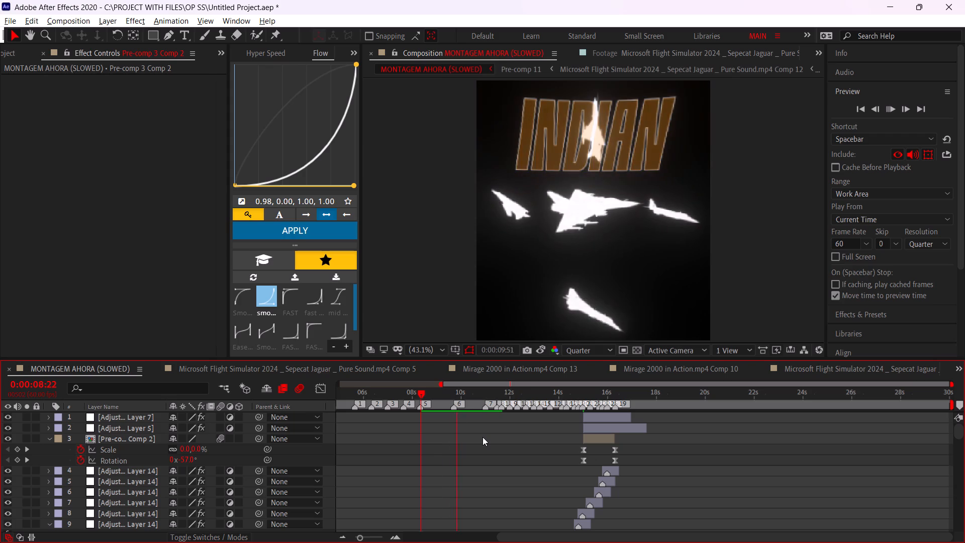
left_click_drag(443, 392, 426, 402)
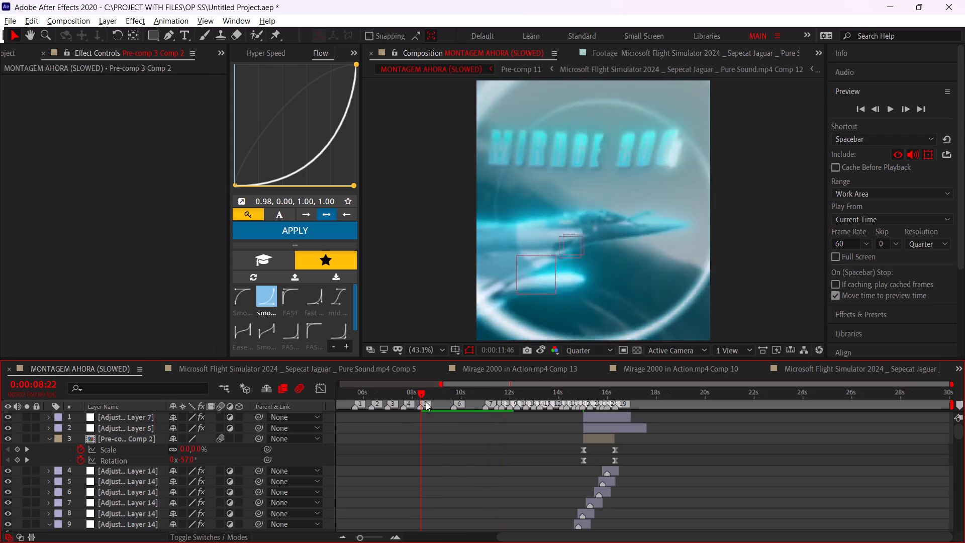
left_click_drag(426, 402, 164, 449)
key("space")
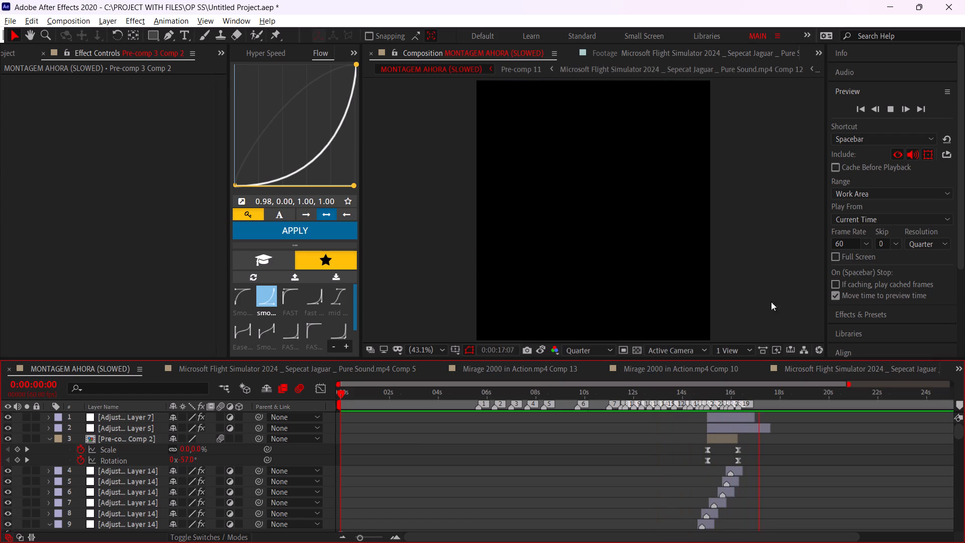
Replay the multi-jet section from 0:00:14:43 and scrub between markers 19 and 22 to examine the scaling jet's animation.
left_click(700, 389)
key("space")
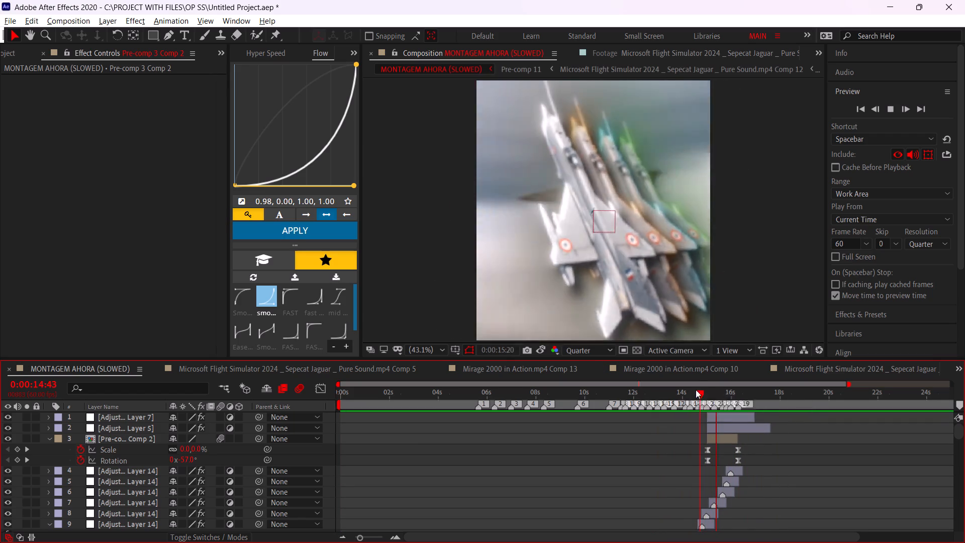
scroll(729, 436, "up", 2, "alt")
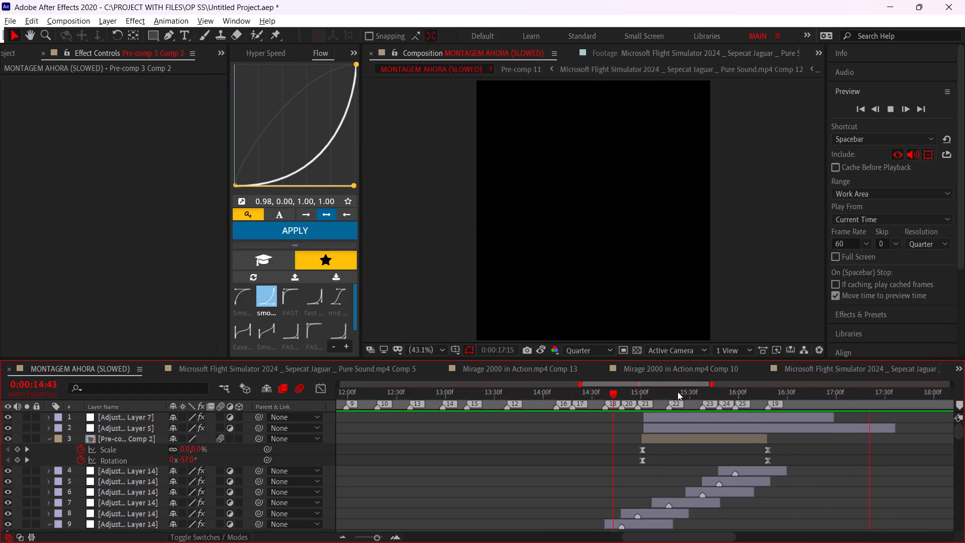
left_click_drag(671, 392, 771, 400)
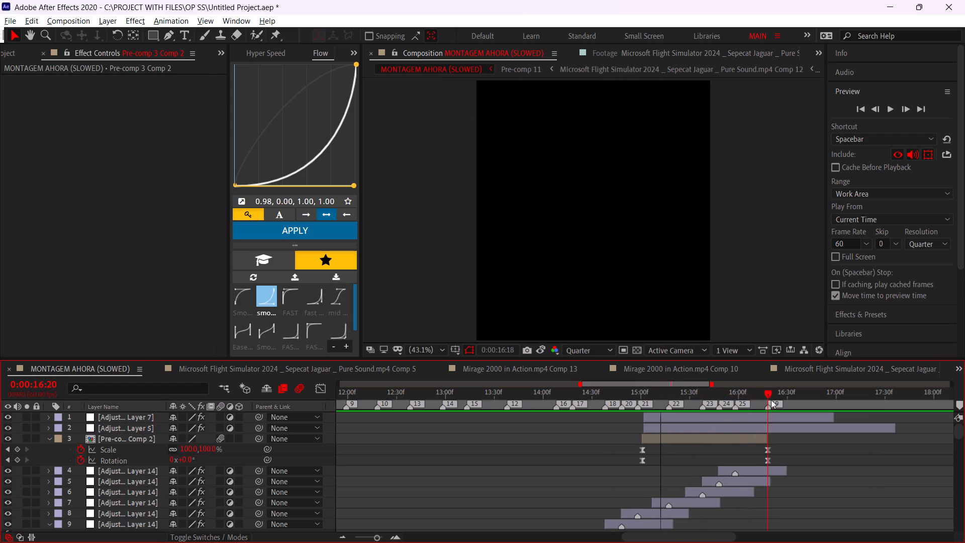
left_click_drag(771, 400, 659, 405)
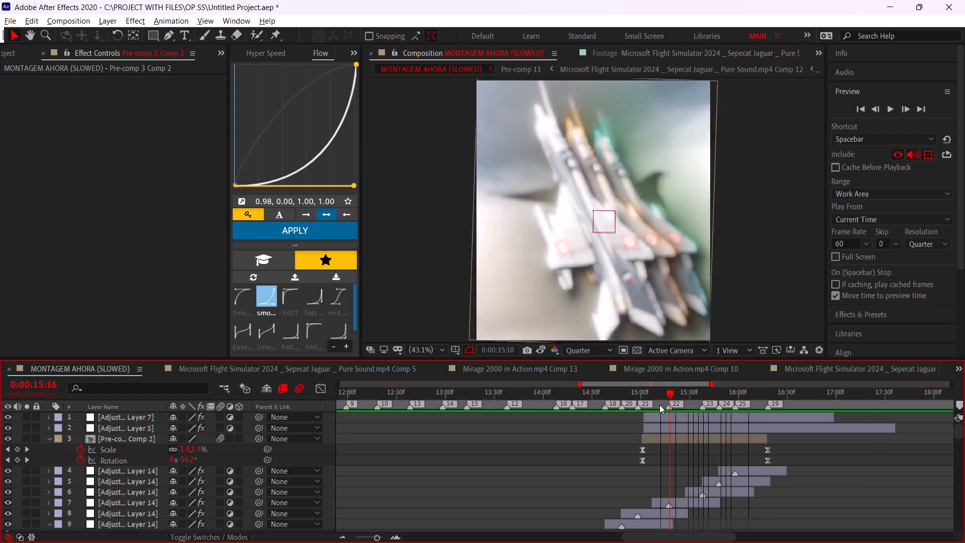
Duplicate the scaling jet pre-comp and apply a Fill effect with colour FFFFFF to the upper copy.
left_click_drag(659, 405, 651, 407)
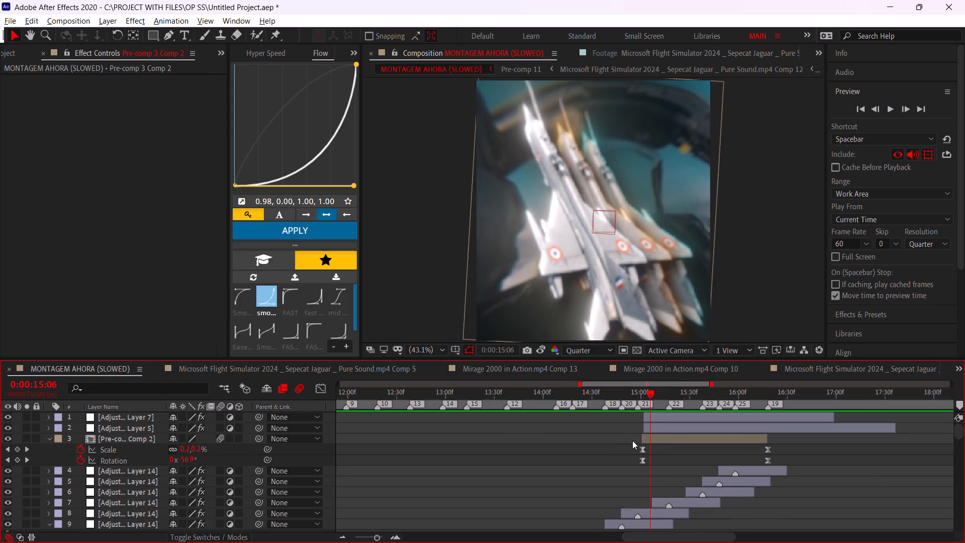
left_click(655, 442)
key("ctrl+space")
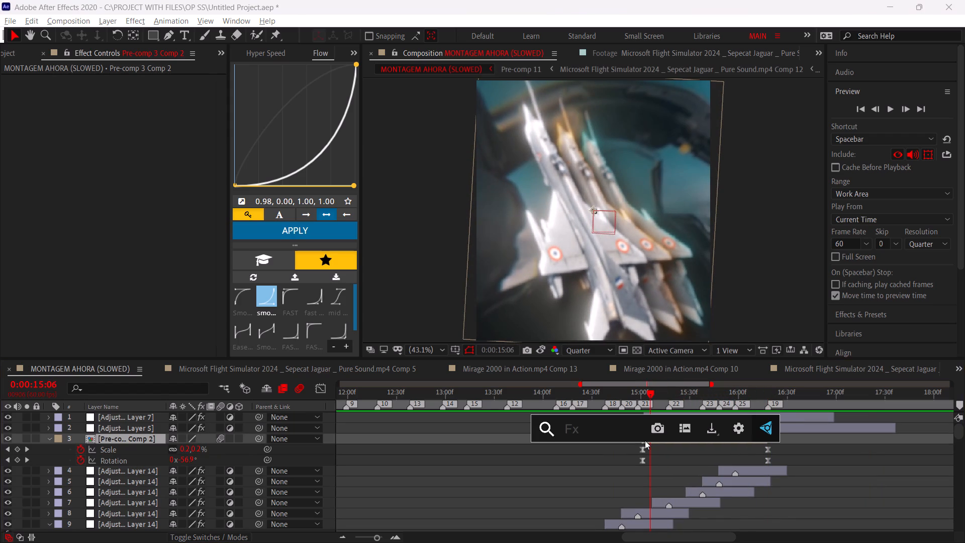
left_click(645, 440)
left_click(678, 457)
left_click(669, 435)
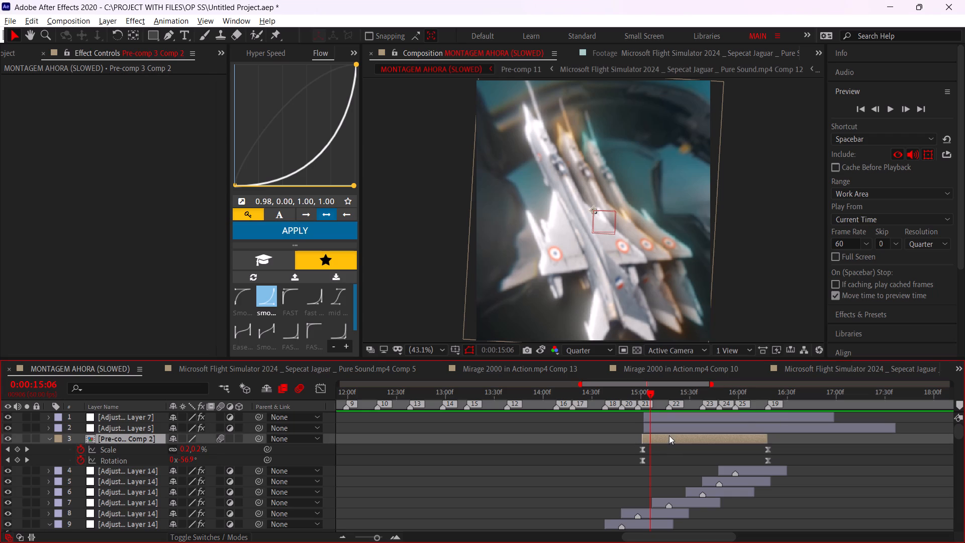
key("ctrl+d")
key("ctrl+space")
type("fill")
key("Up")
key("Return")
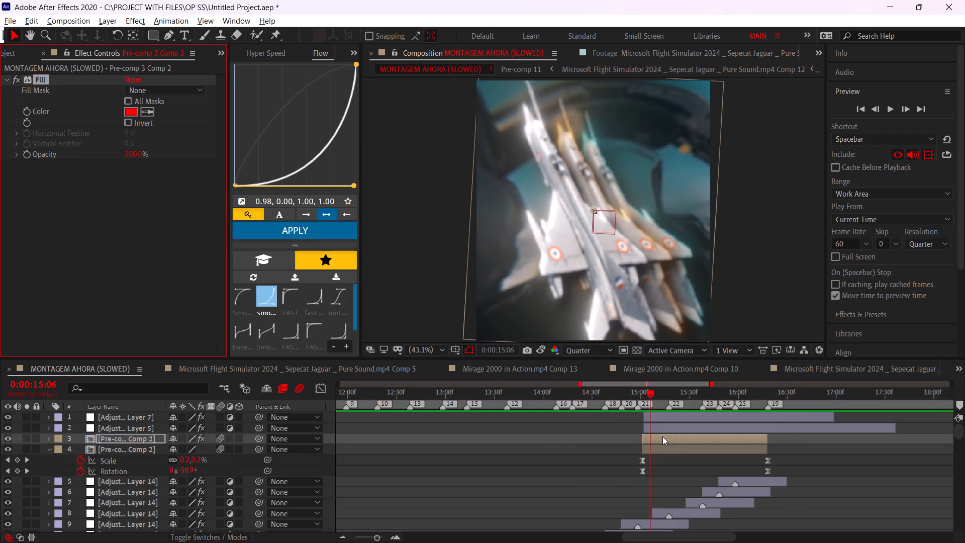
left_click(131, 114)
left_click_drag(279, 130, 94, 0)
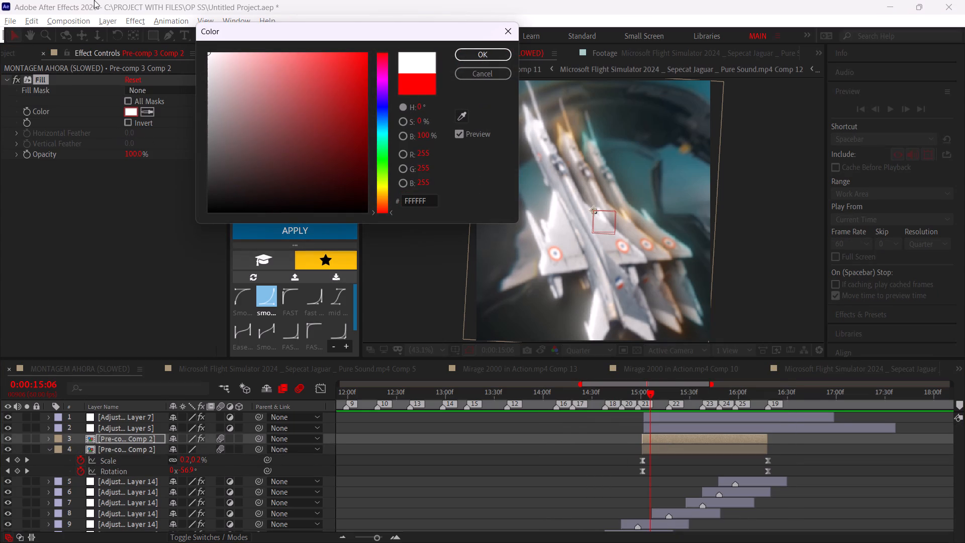
left_click(473, 52)
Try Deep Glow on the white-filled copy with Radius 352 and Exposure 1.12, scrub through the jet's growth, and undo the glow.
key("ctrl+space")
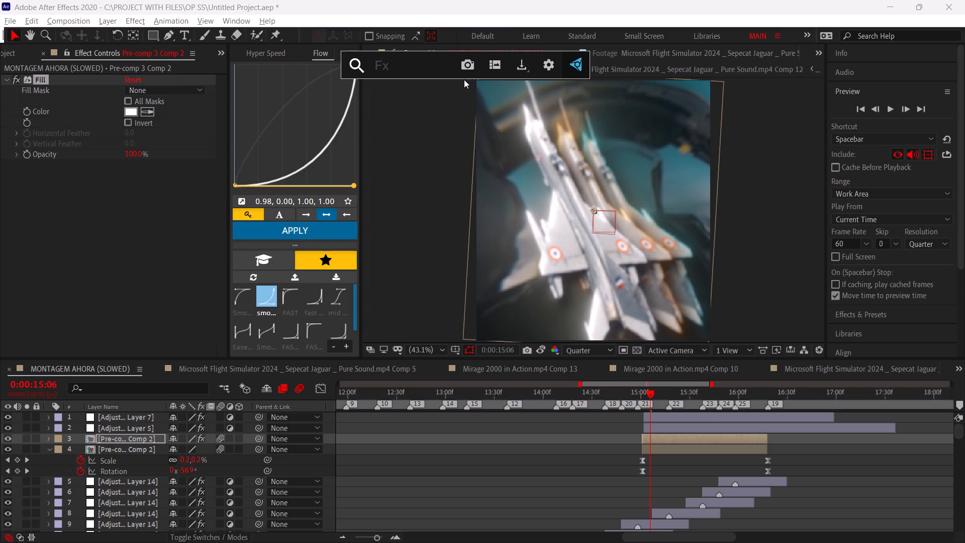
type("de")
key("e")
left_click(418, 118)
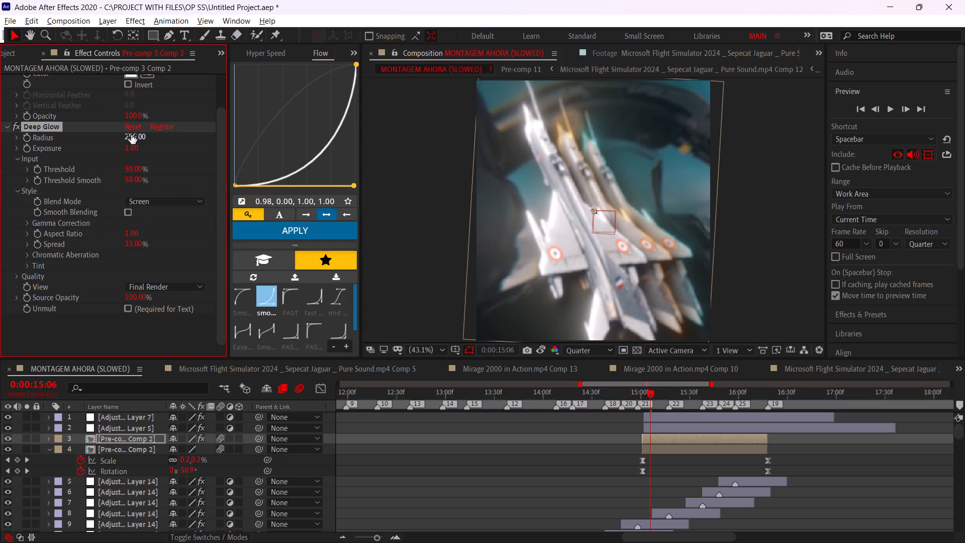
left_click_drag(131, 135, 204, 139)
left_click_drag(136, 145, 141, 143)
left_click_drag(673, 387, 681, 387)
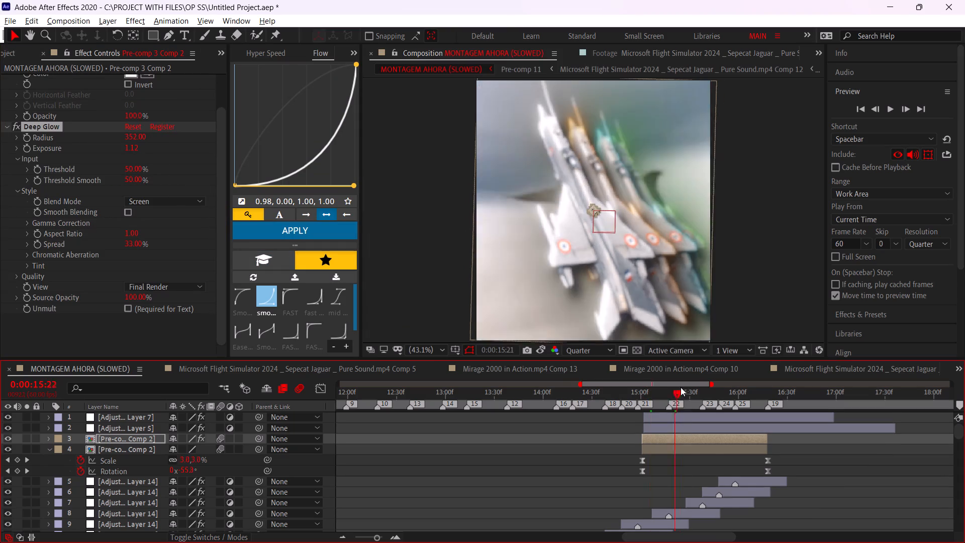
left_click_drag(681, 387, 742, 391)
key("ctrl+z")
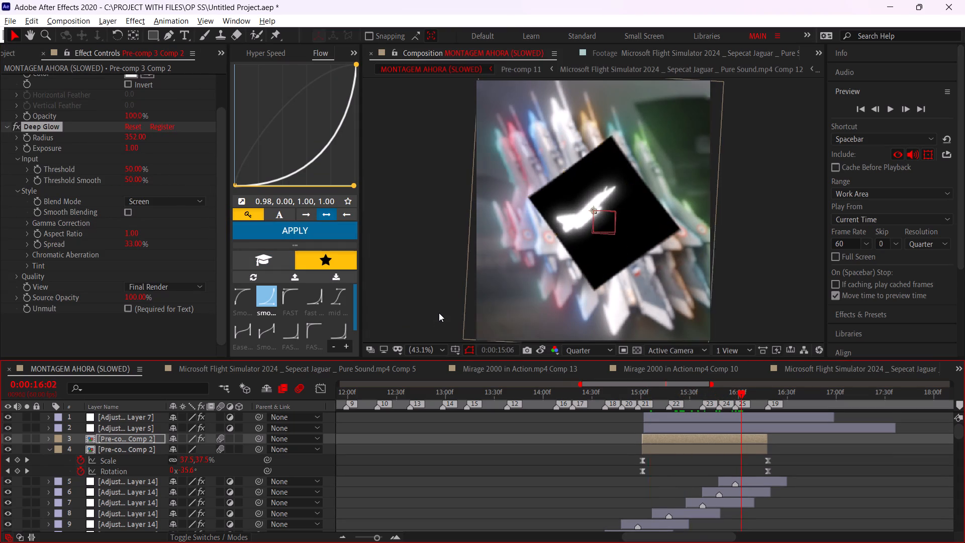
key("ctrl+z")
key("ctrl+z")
Apply Deep Glow 2 to the white-filled jet copy with Radius about 1373 and Exposure 0.2.
key("ctrl+space")
key("d")
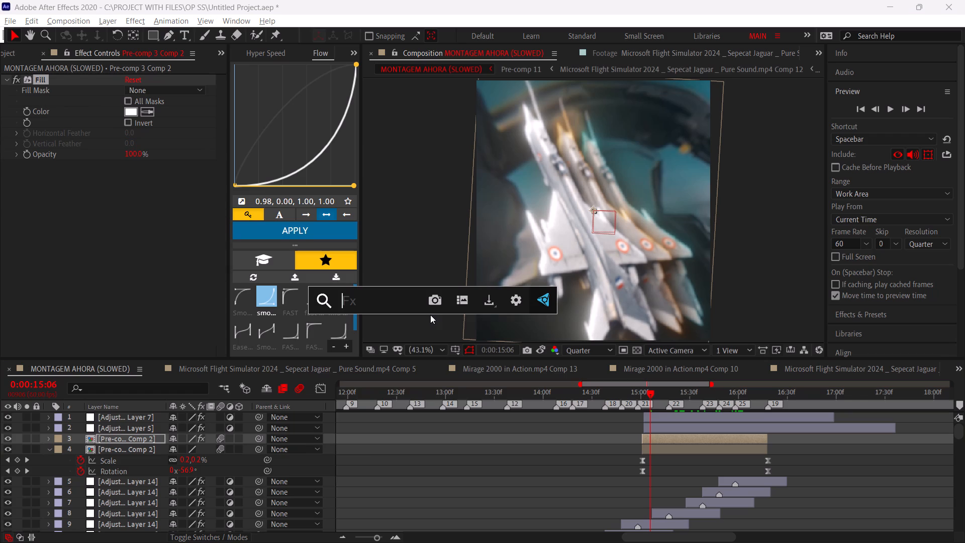
type("ee")
left_click(410, 337)
left_click_drag(135, 136, 428, 197)
left_click_drag(693, 395, 796, 401)
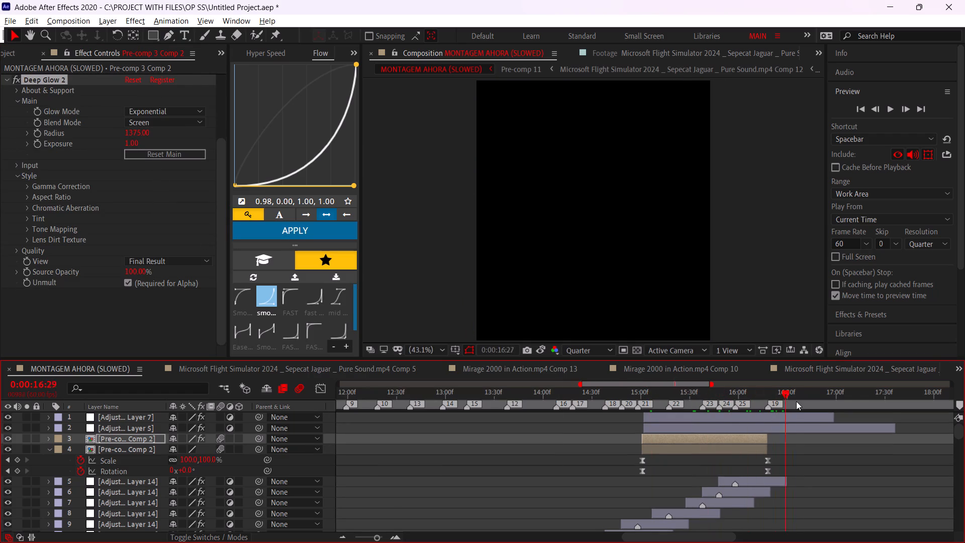
left_click_drag(796, 401, 720, 400)
left_click(132, 139)
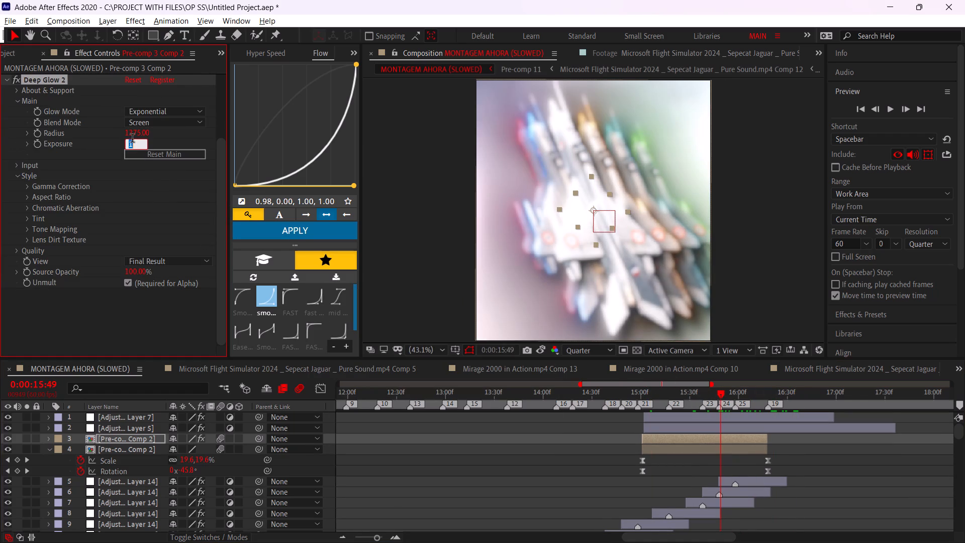
type("0.2")
left_click(116, 232)
Add S_DropShadow to the white-filled jet copy with Shift X and Shift Y both set to 5.
key("ctrl+space")
type("dr")
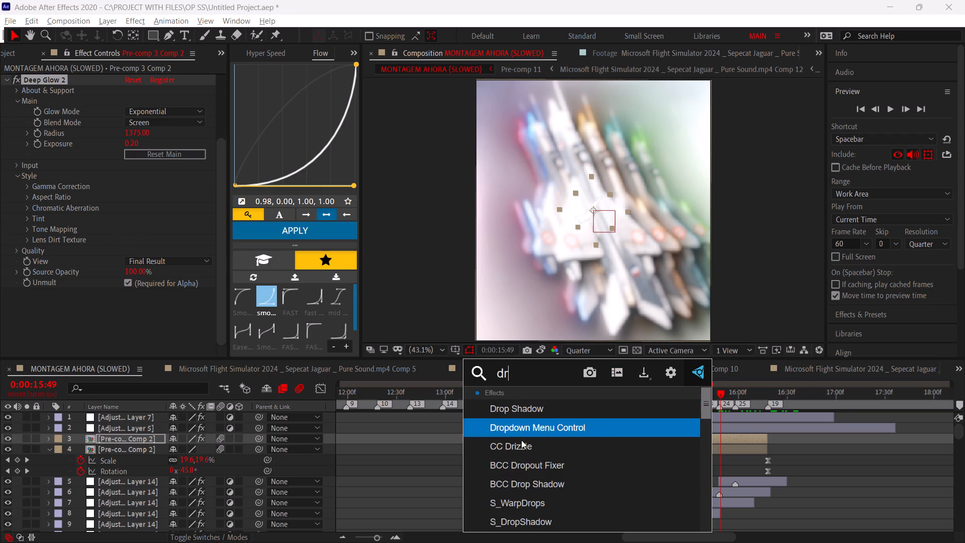
left_click(535, 518)
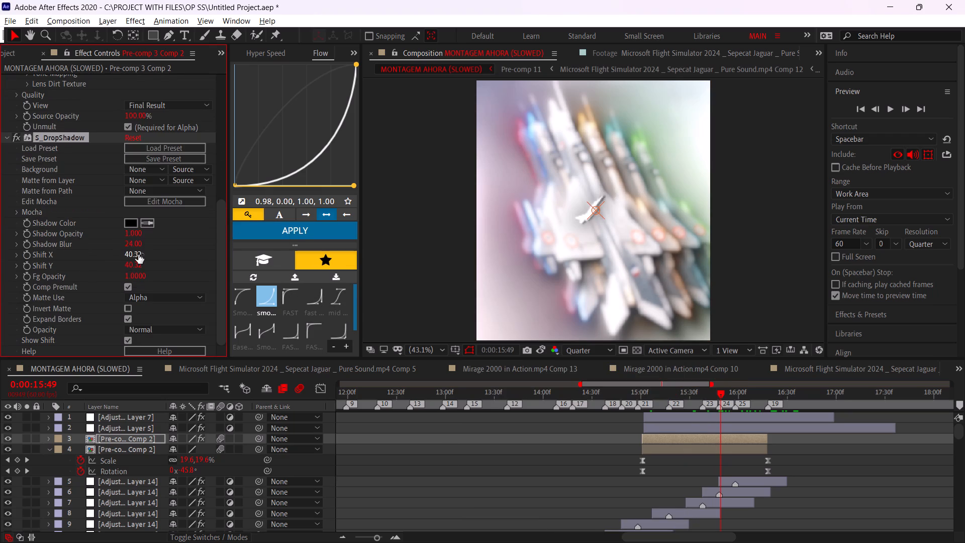
left_click(138, 254)
key("5")
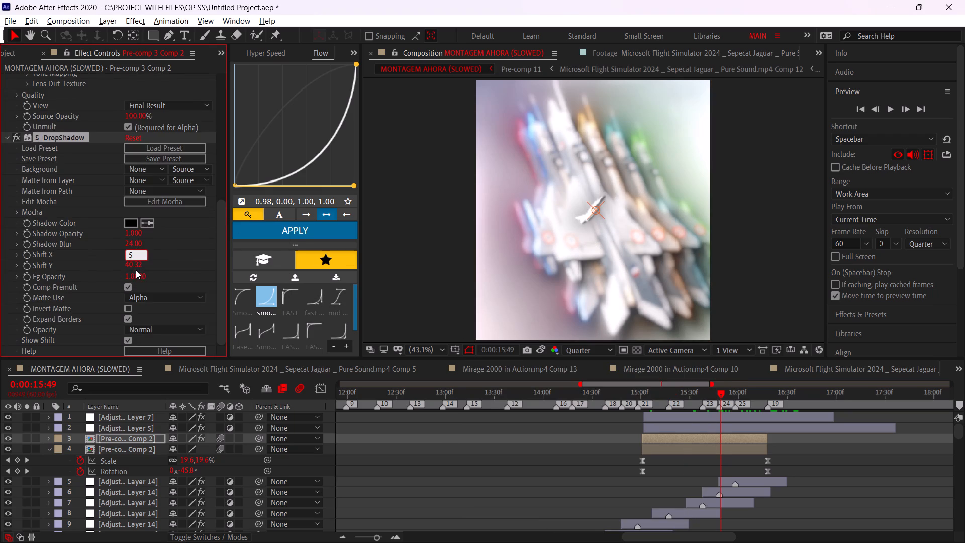
left_click(134, 268)
key("5")
left_click(186, 253)
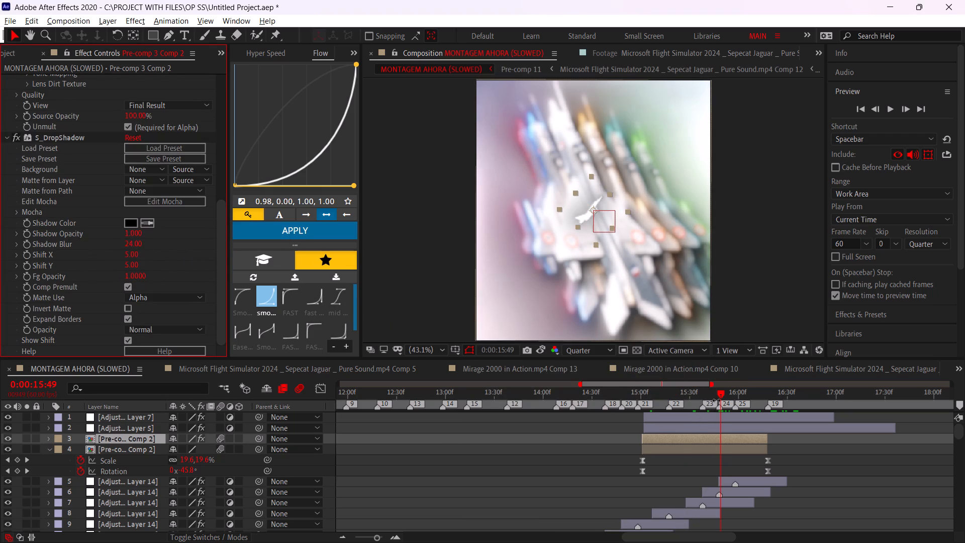
Keyframe the white-filled jet copy's Opacity at 100% on 0:00:15:01 and 0% on 0:00:16:18.
key("t")
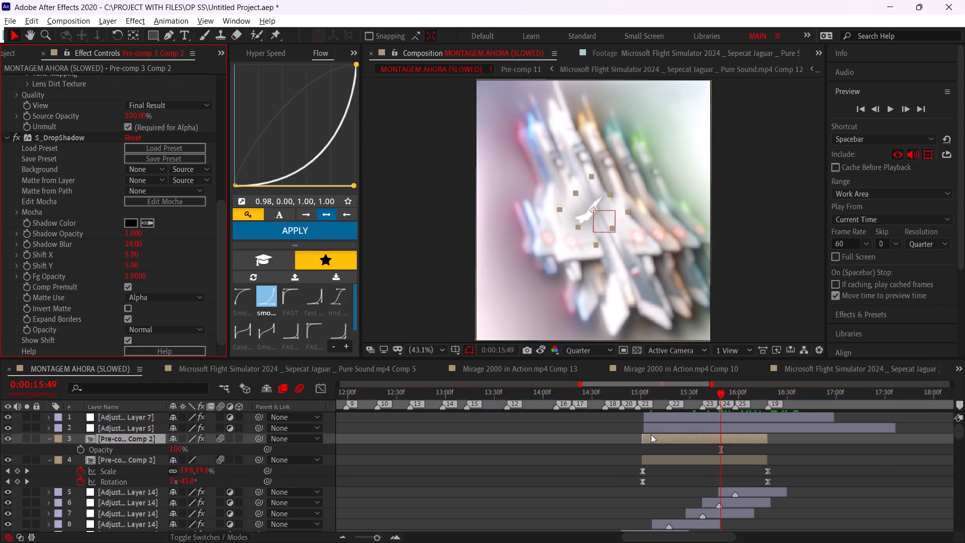
scroll(651, 434, "up", 2, "alt")
left_click_drag(636, 403, 619, 408)
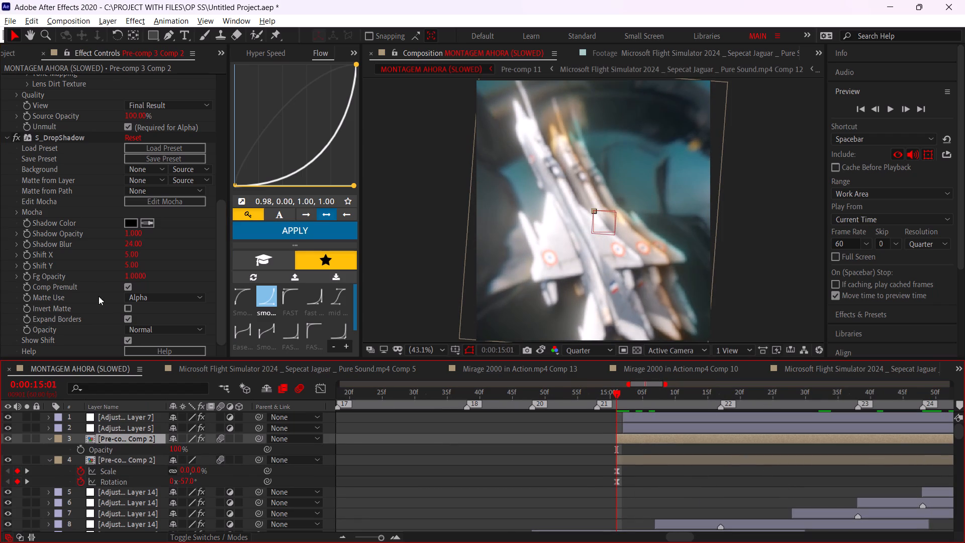
scroll(90, 282, "down", 4)
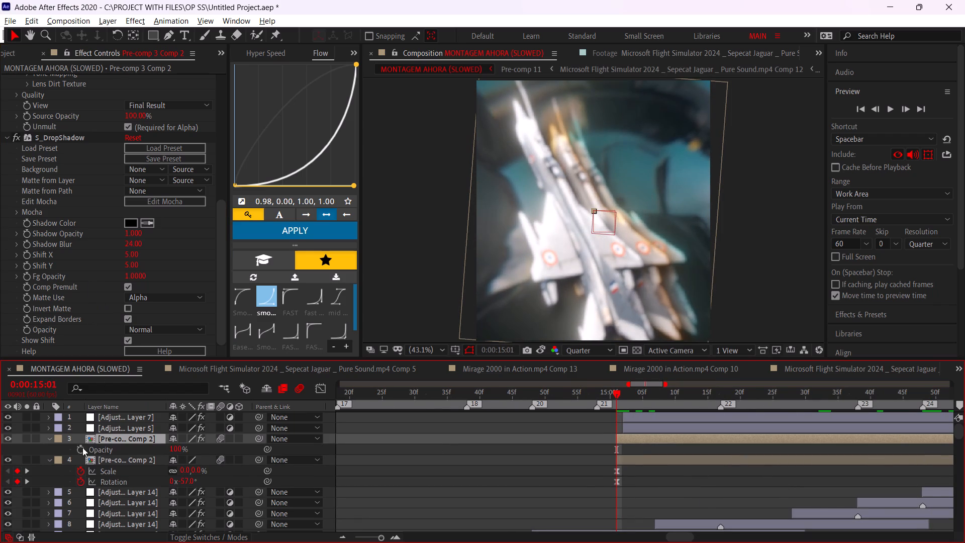
left_click(82, 447)
scroll(354, 450, "down", 1, "alt")
left_click_drag(718, 395, 729, 393)
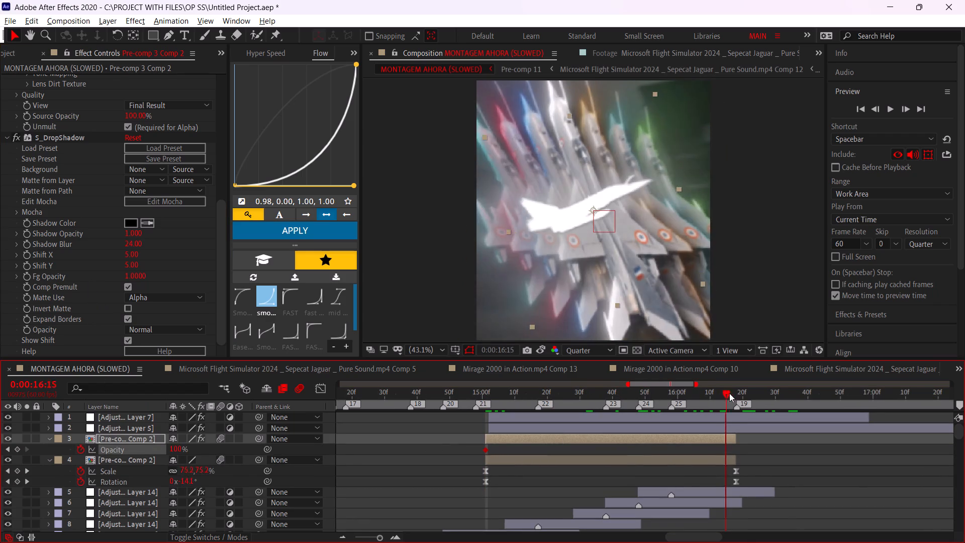
left_click_drag(729, 393, 736, 393)
left_click_drag(176, 451, 0, 431)
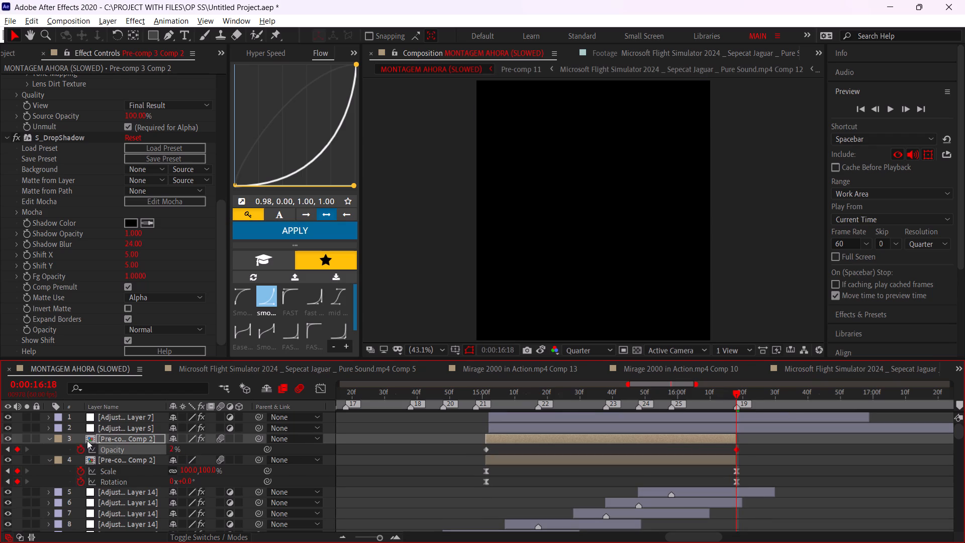
left_click_drag(170, 450, 137, 445)
Apply the 0.98, 0.00, 1.00, 1.00 easing curve to both Opacity keyframes of the white-filled copy.
left_click_drag(460, 449, 757, 451)
left_click(300, 229)
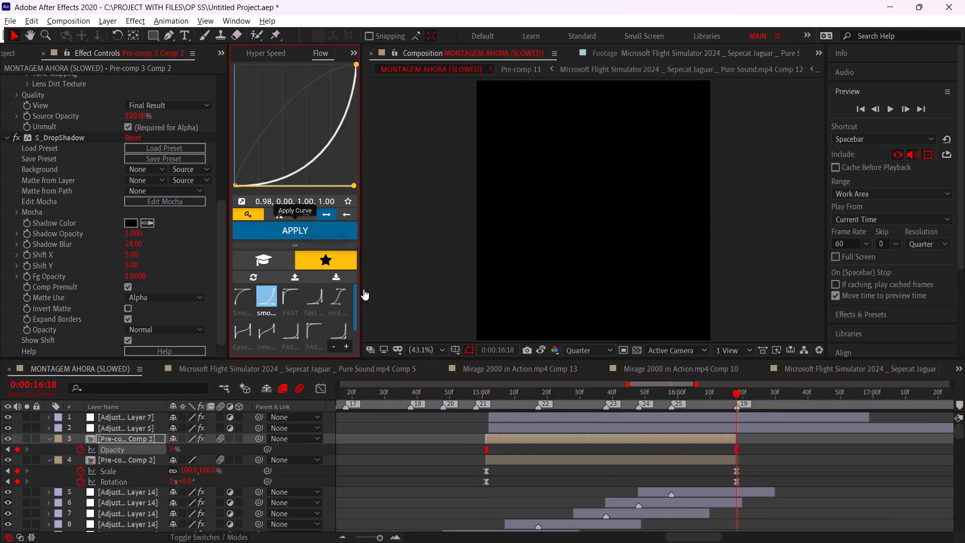
Play the edit from 0:00:00:00, and restart it from the beginning to review it with the fading white jet overlay.
scroll(665, 458, "down", 3, "alt")
left_click_drag(496, 400, 0, 420)
key("space")
scroll(307, 460, "down", 4)
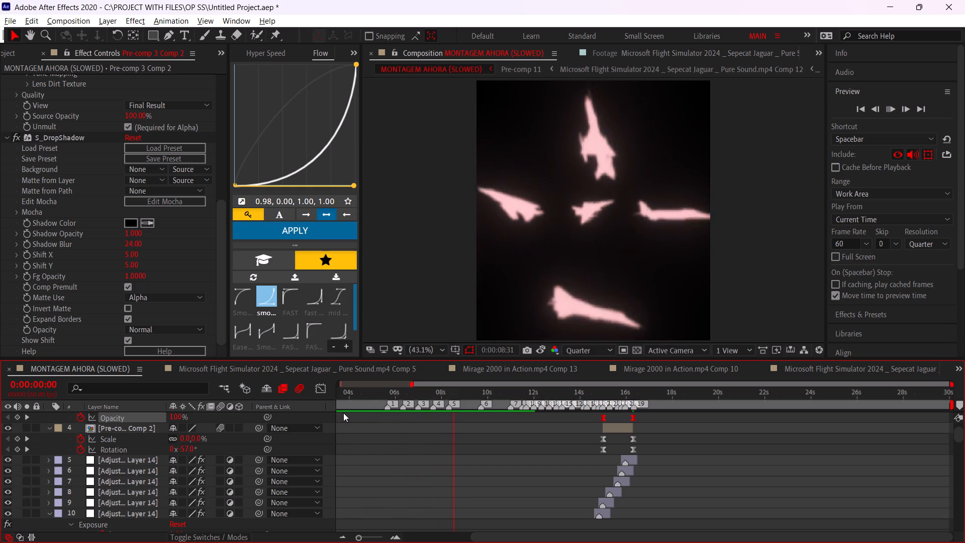
left_click_drag(344, 398, 263, 408)
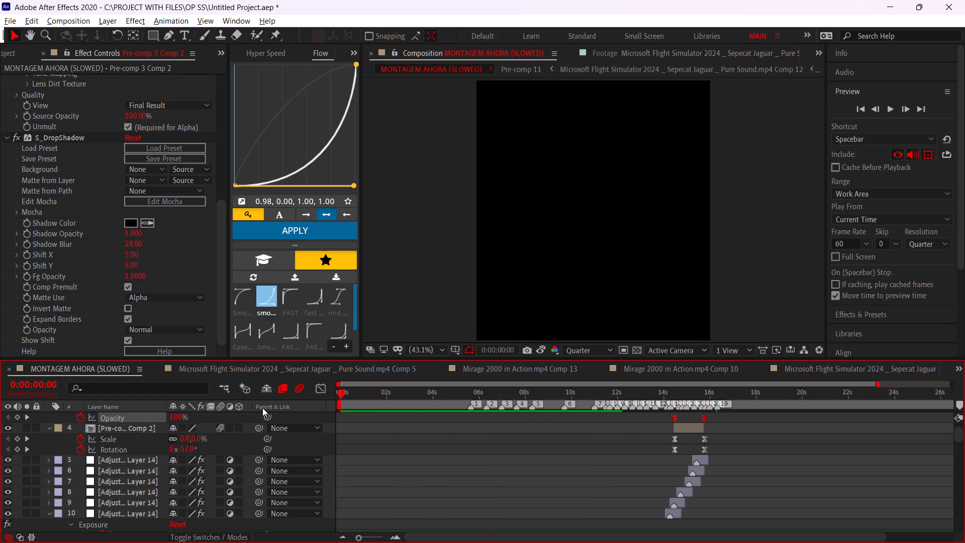
key("space")
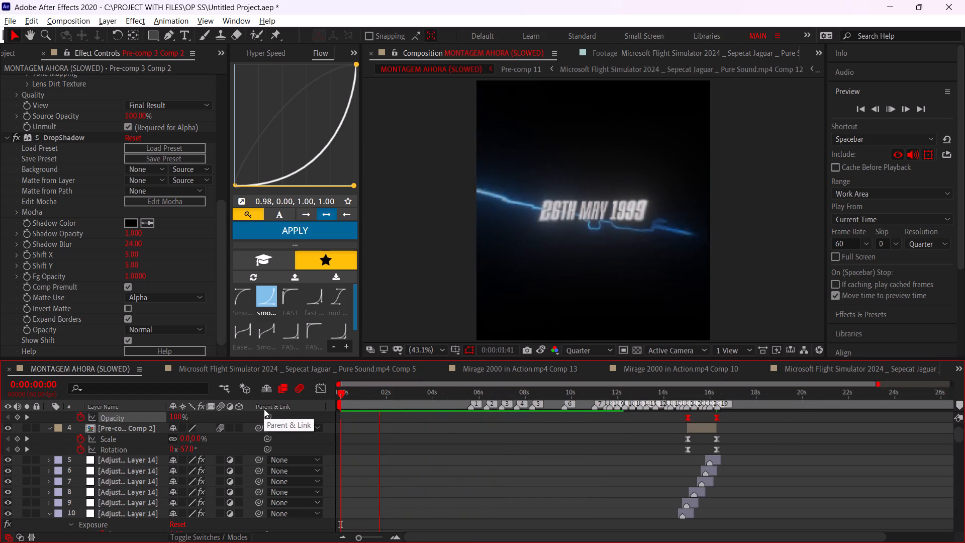
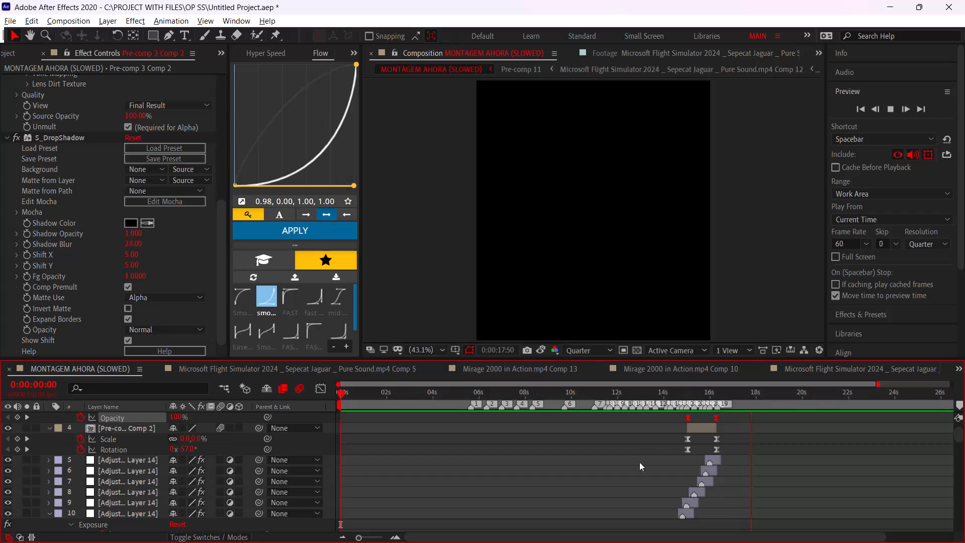
Apply the fast reverse easing curve (0.75, 0.02, 1.00, 0.15) to both Opacity keyframes of the white-filled jet copy.
left_click(640, 461)
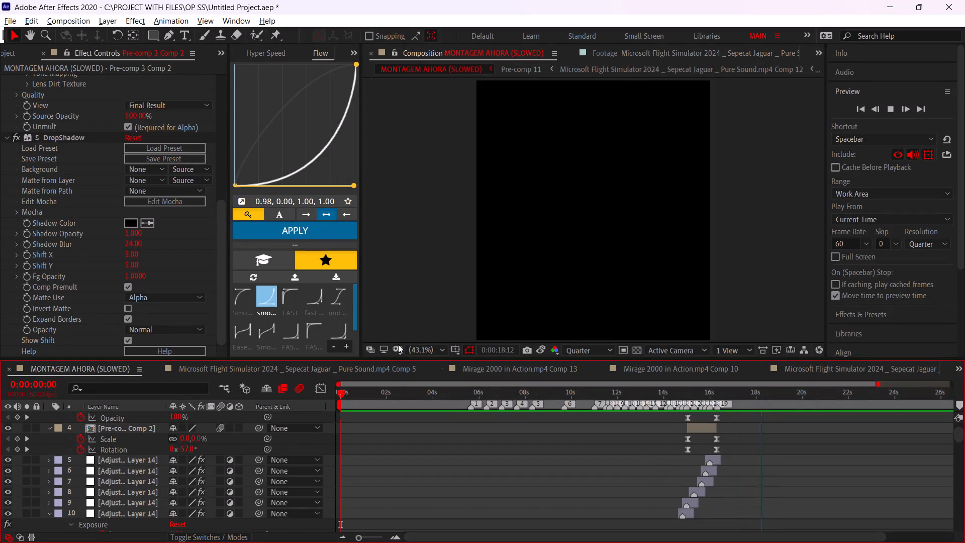
scroll(732, 444, "up", 1)
left_click_drag(733, 447, 627, 440)
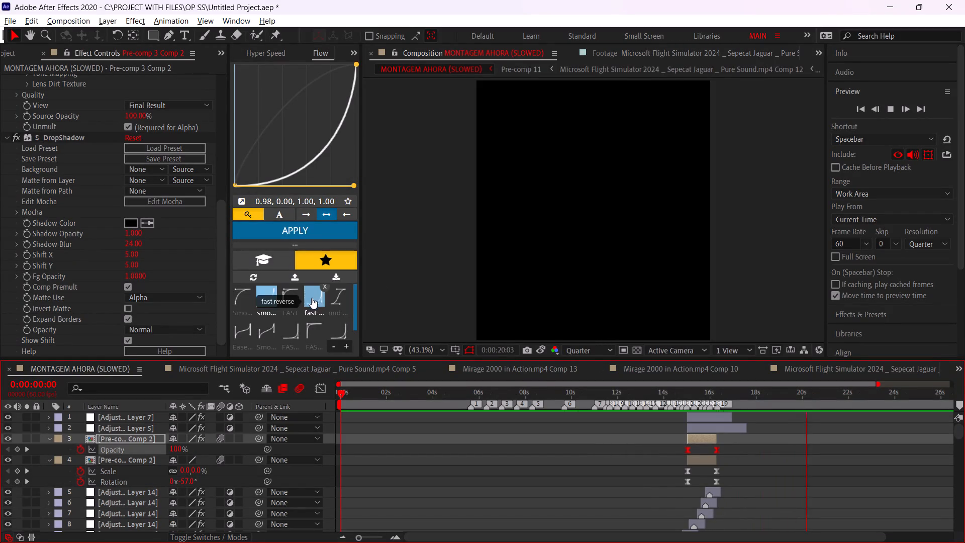
left_click(312, 299)
left_click(308, 227)
Play the edit from 0:00:13:20 and again from 0:00:13:36 to review the white overlay's fade.
left_click(648, 395)
key("space")
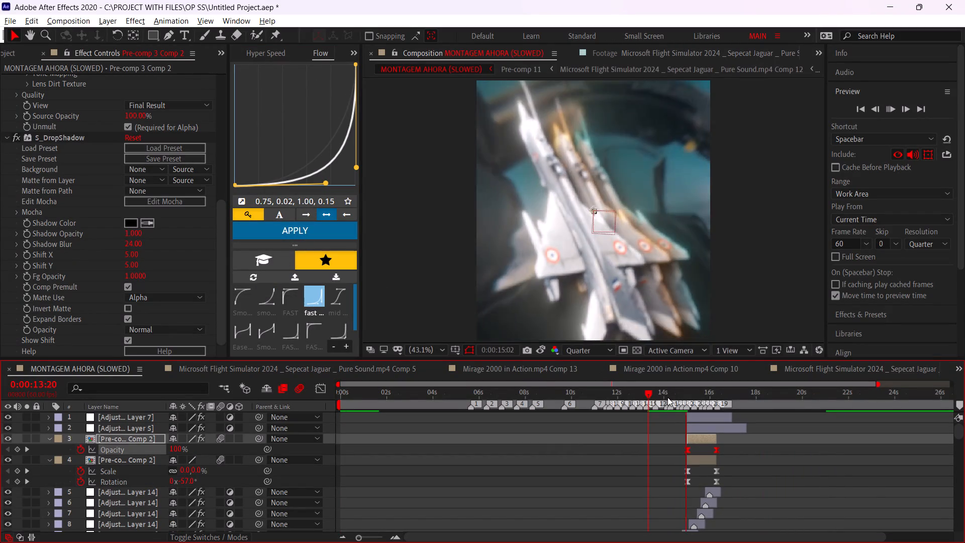
left_click(664, 396)
key("space")
left_click_drag(664, 396, 655, 397)
key("space")
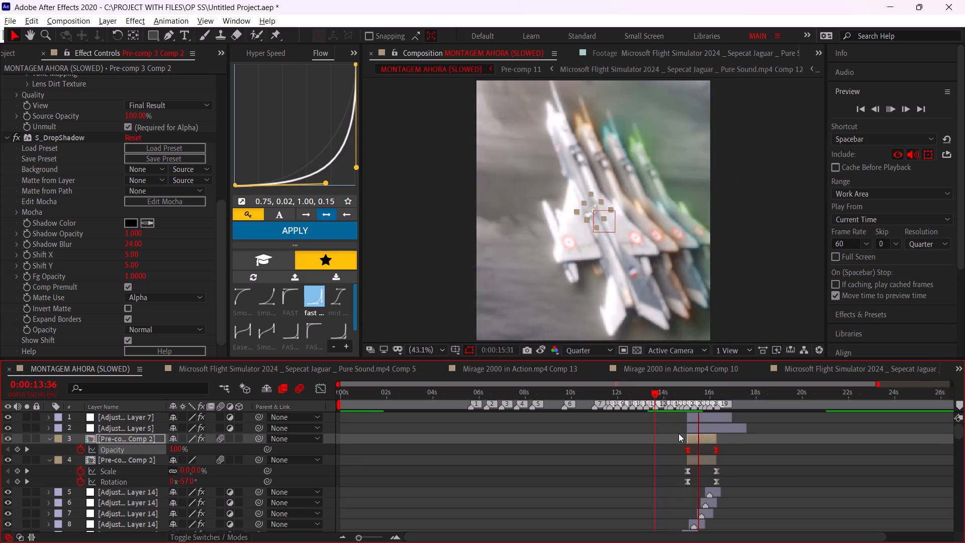
left_click(679, 433)
left_click(655, 391)
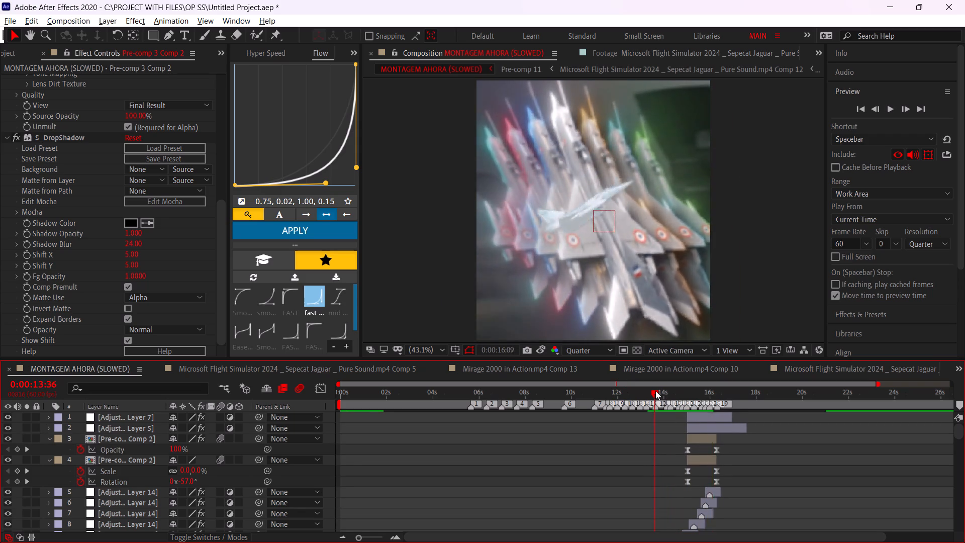
key("space")
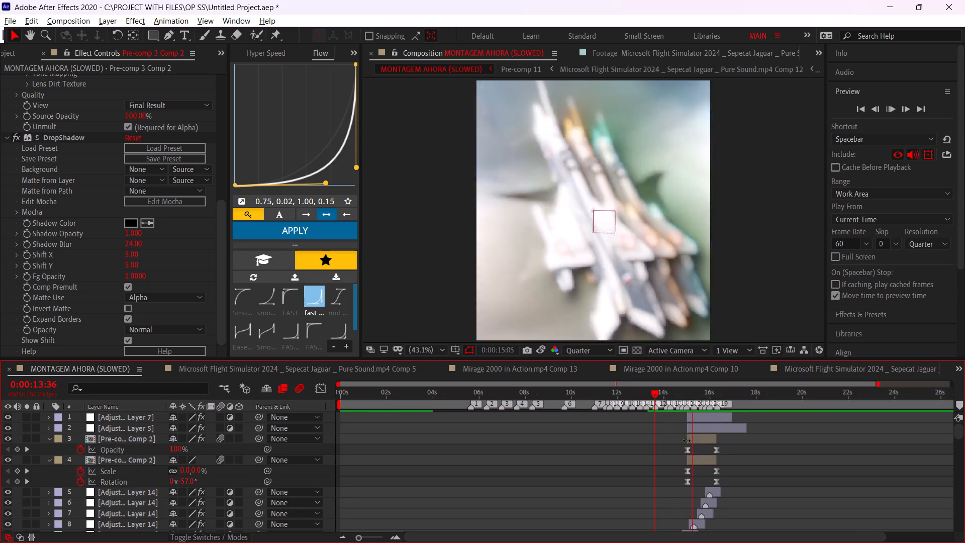
scroll(760, 436, "down", 2, "alt")
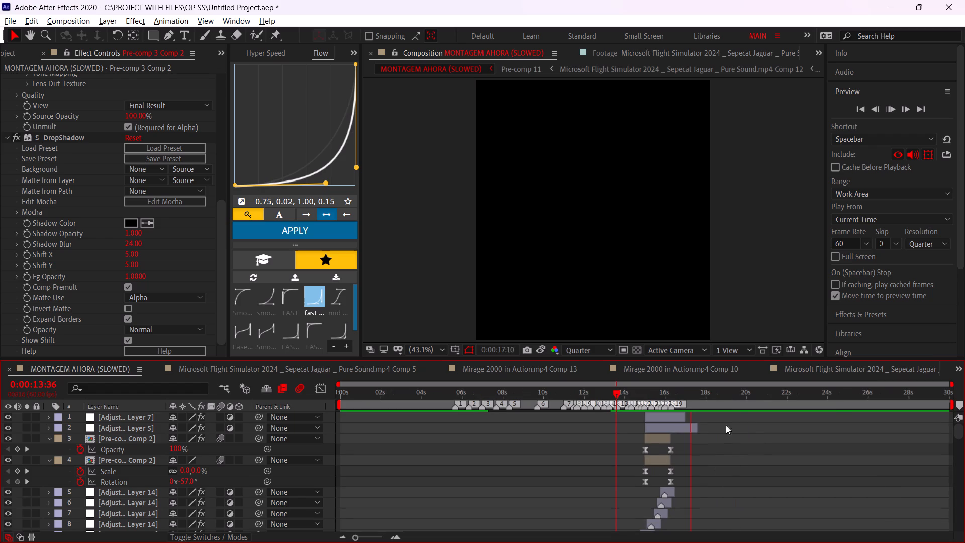
Play the whole edit from the beginning to check how the jet overlay fits the preceding effects.
left_click_drag(559, 386, 321, 404)
key("space")
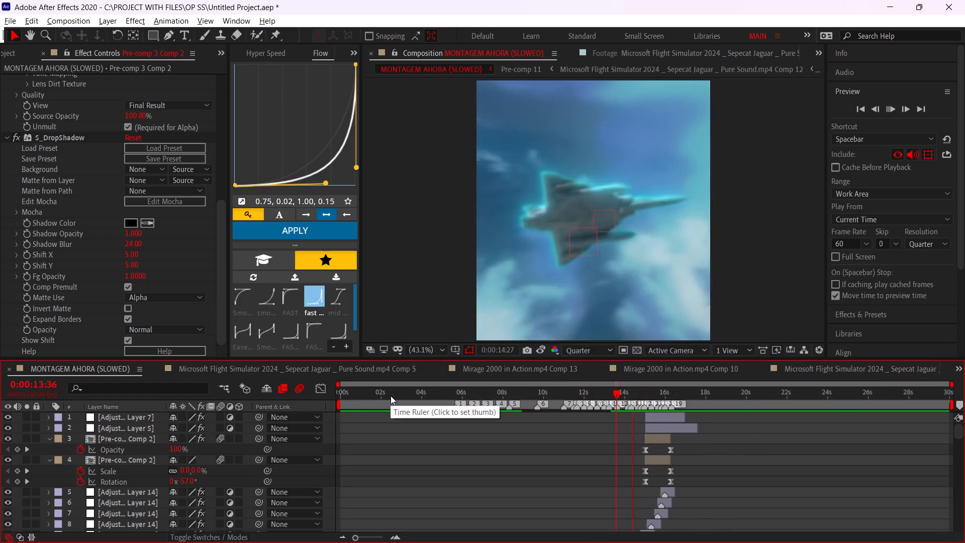
left_click_drag(391, 396, 289, 418)
key("space")
key("space")
left_click_drag(335, 402, 288, 411)
key("space")
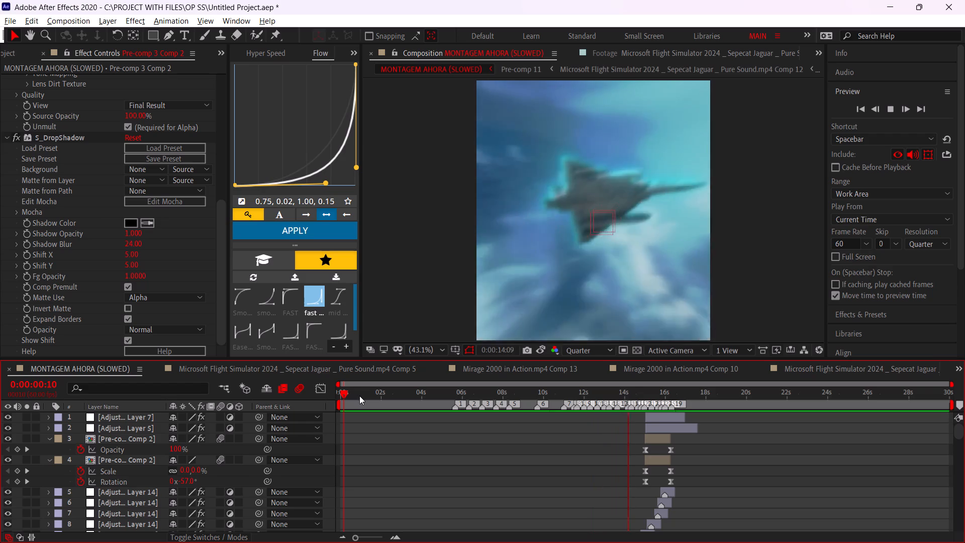
left_click(584, 434)
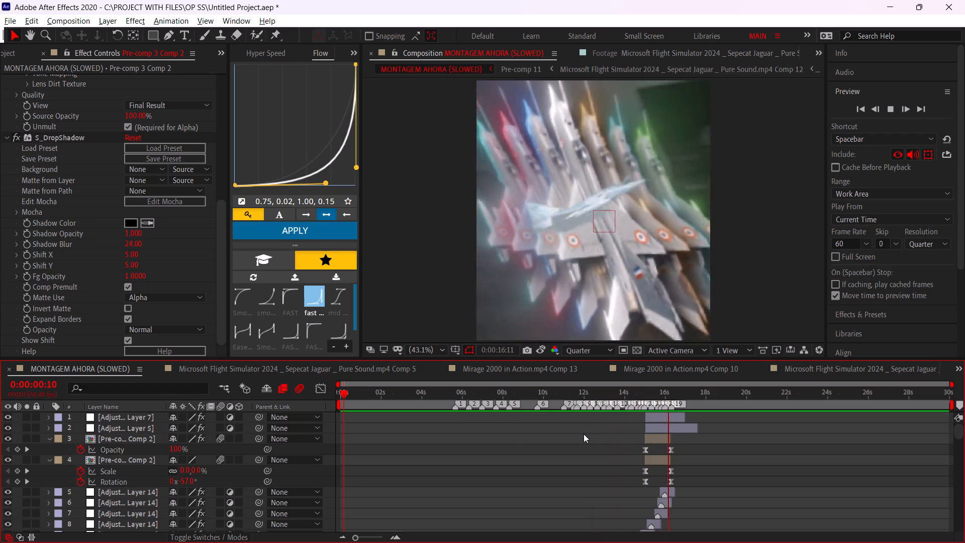
Replay the jet overlay section from 0:00:15:01 to examine its scaling and rotating entrance.
left_click(645, 397)
key("space")
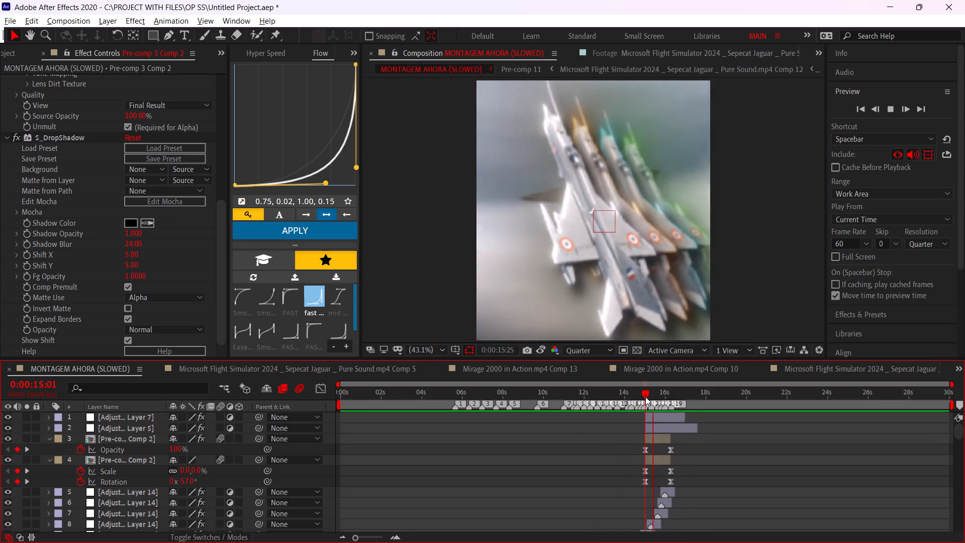
scroll(653, 420, "up", 2, "alt")
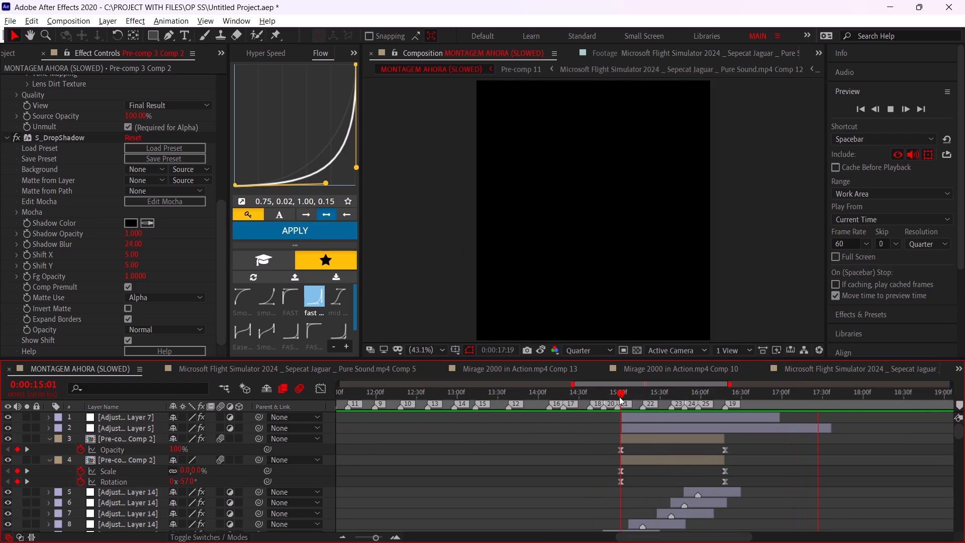
left_click(619, 394)
key("space")
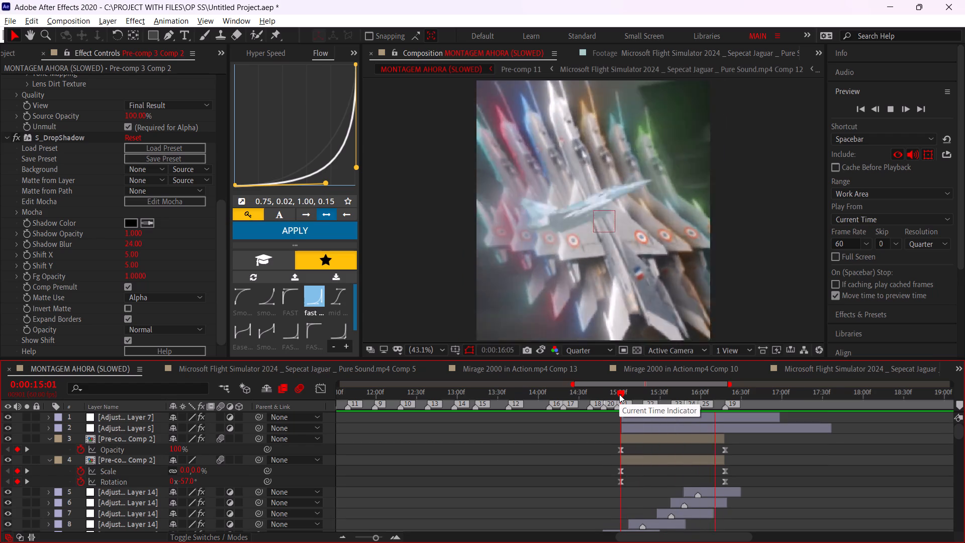
Replay the section from 0:00:15:11 repeatedly to examine the white-filled jet copy against the original jet.
left_click(634, 391)
key("space")
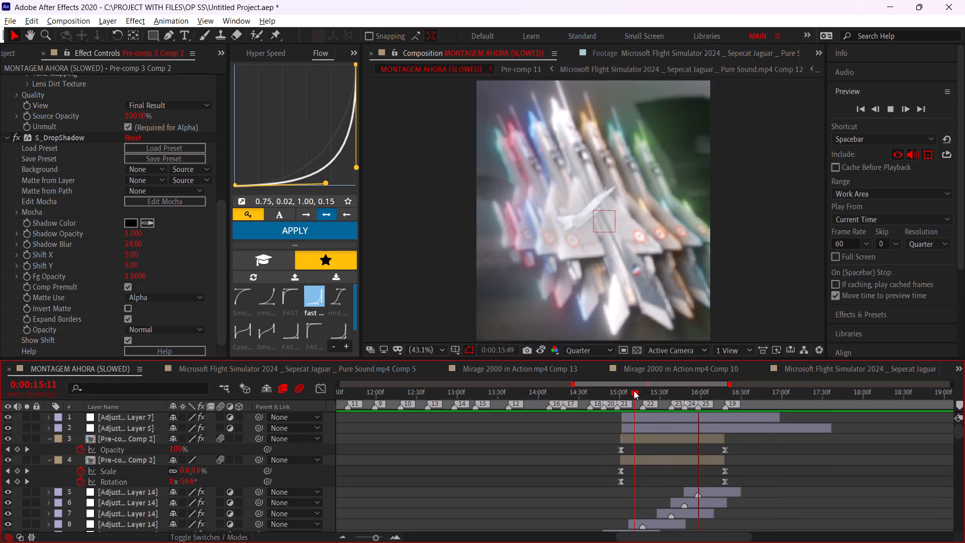
left_click(634, 391)
key("space")
key("space")
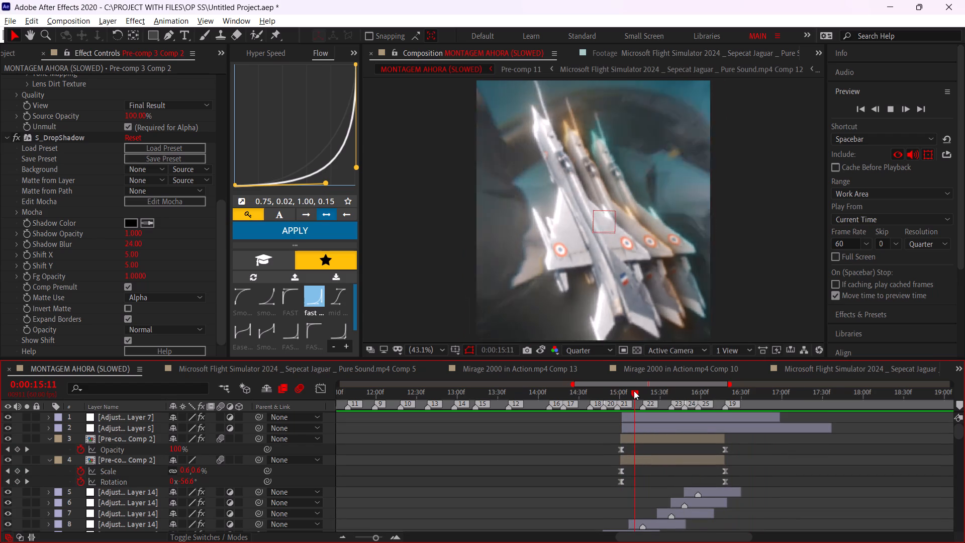
left_click(634, 391)
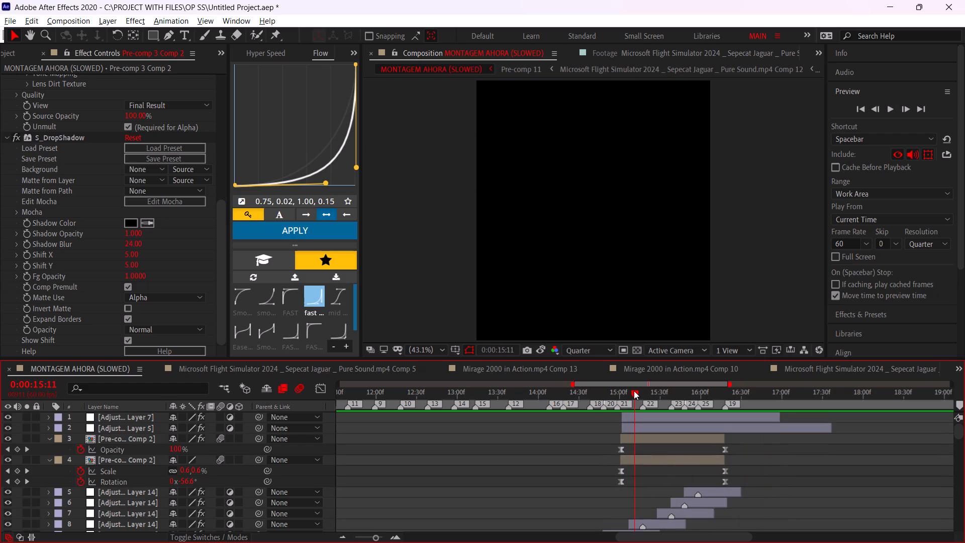
key("space")
left_click(634, 391)
key("space")
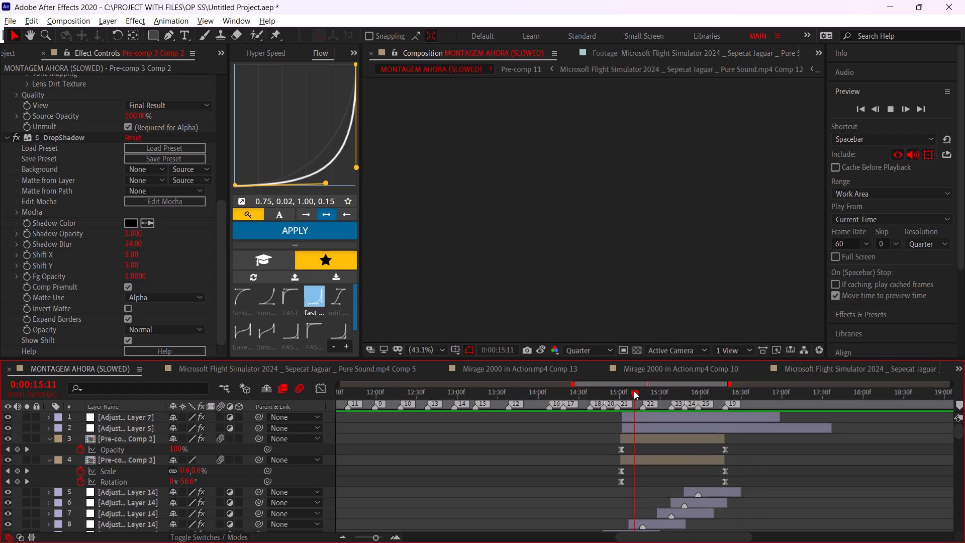
left_click(634, 391)
key("space")
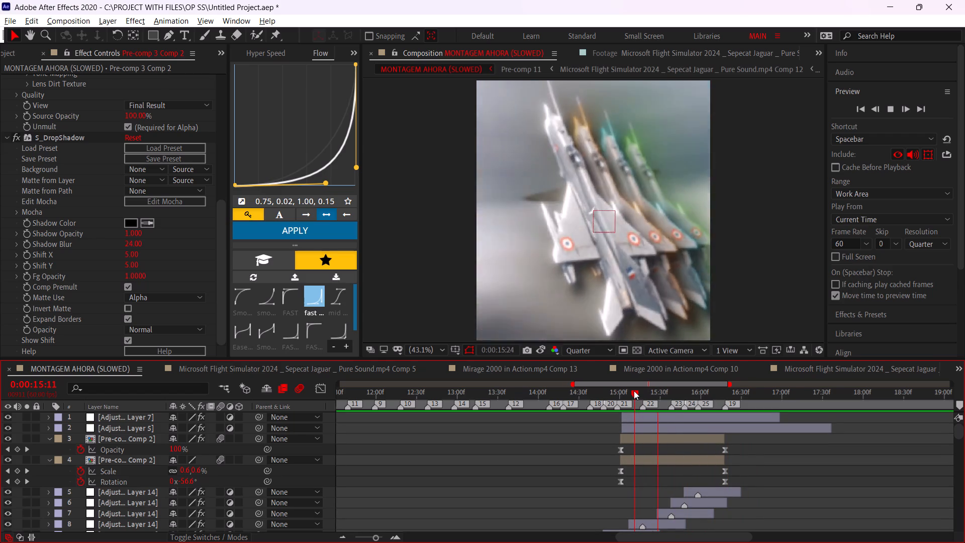
left_click(634, 391)
key("space")
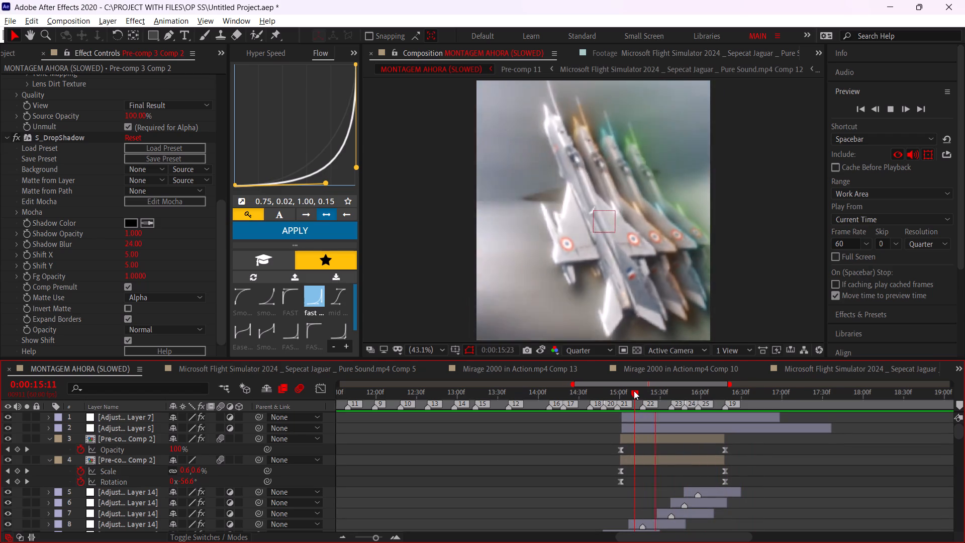
left_click(634, 391)
key("space")
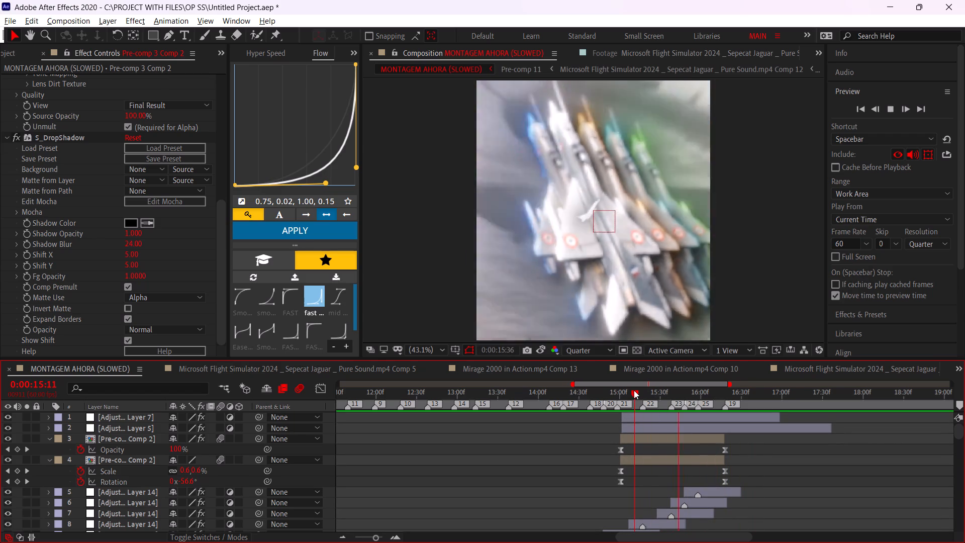
left_click(634, 390)
key("space")
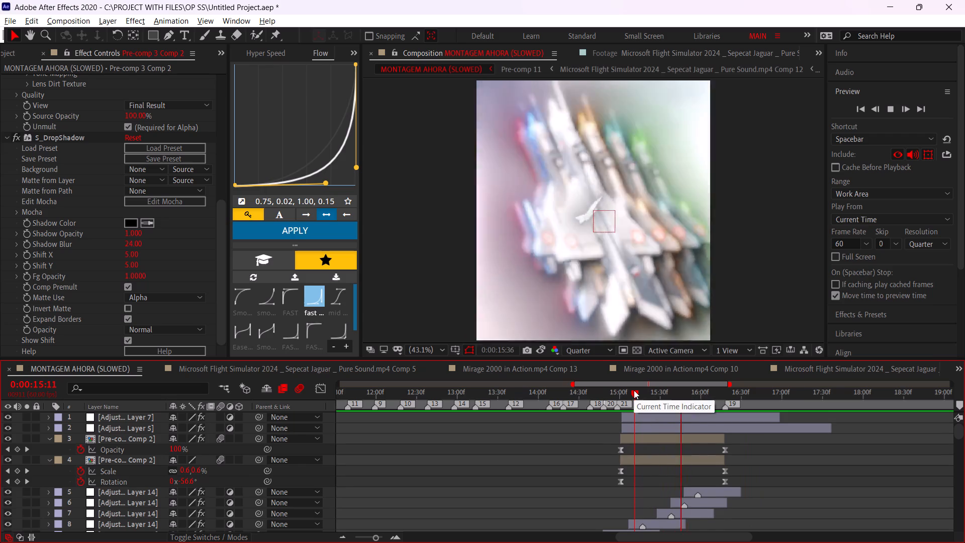
left_click(634, 390)
key("space")
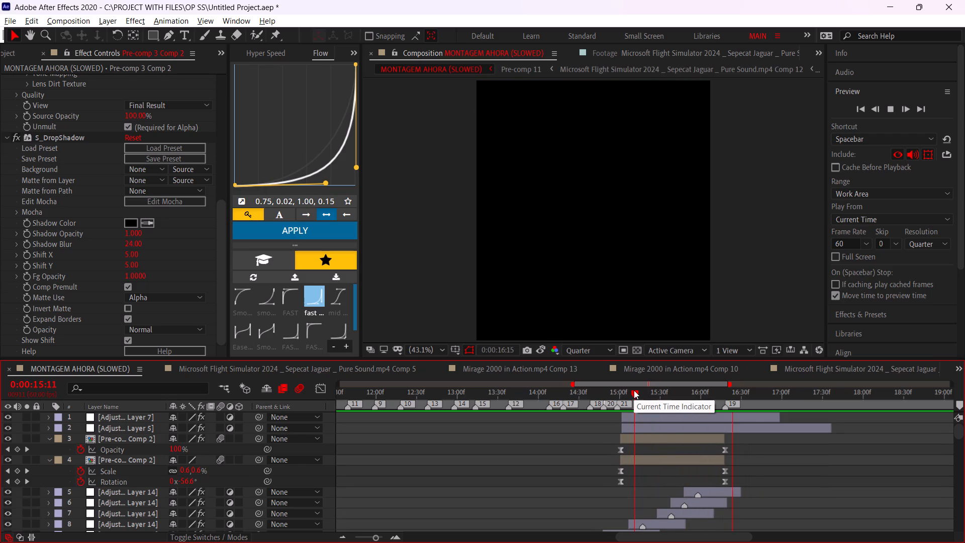
left_click(634, 390)
key("space")
left_click(634, 390)
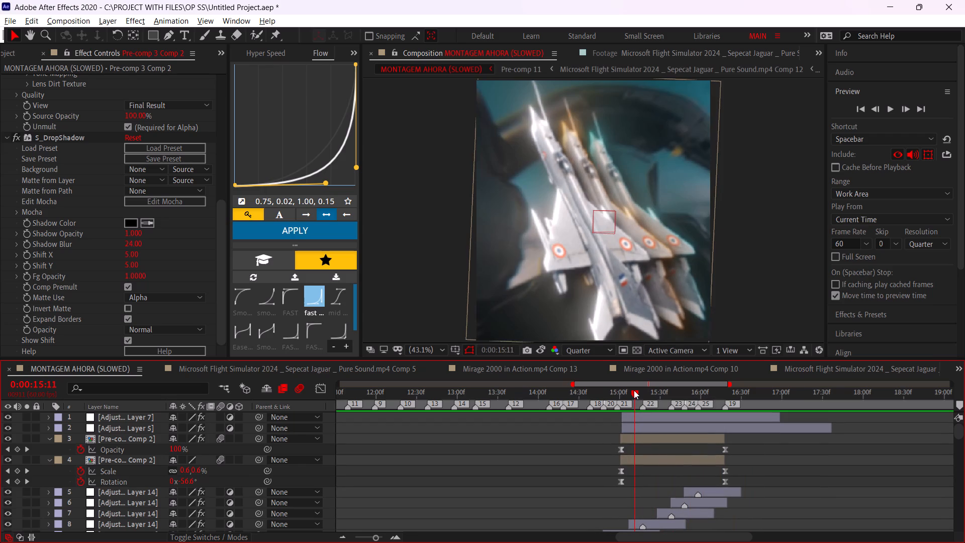
Delete the S_DropShadow effect from the white-filled jet copy.
left_click(650, 441)
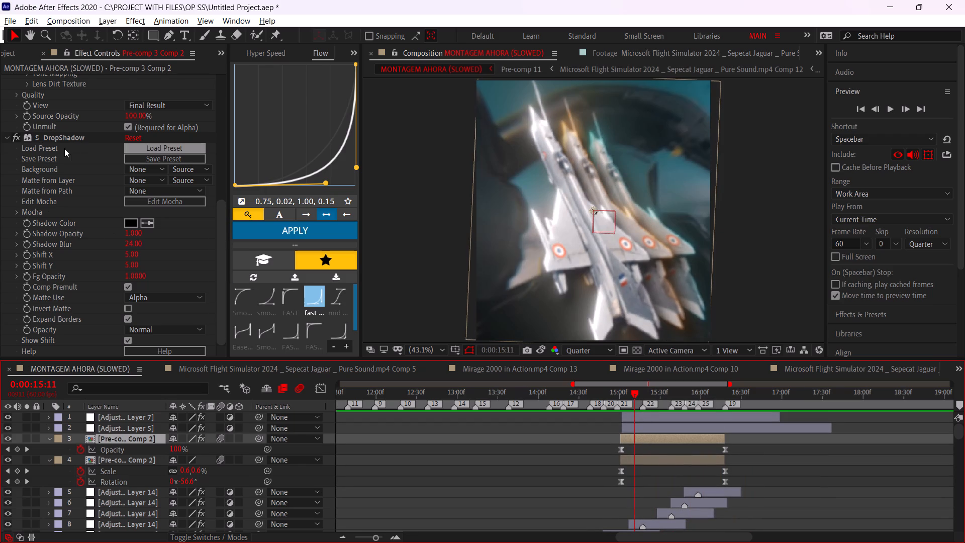
left_click(77, 141)
key("Delete")
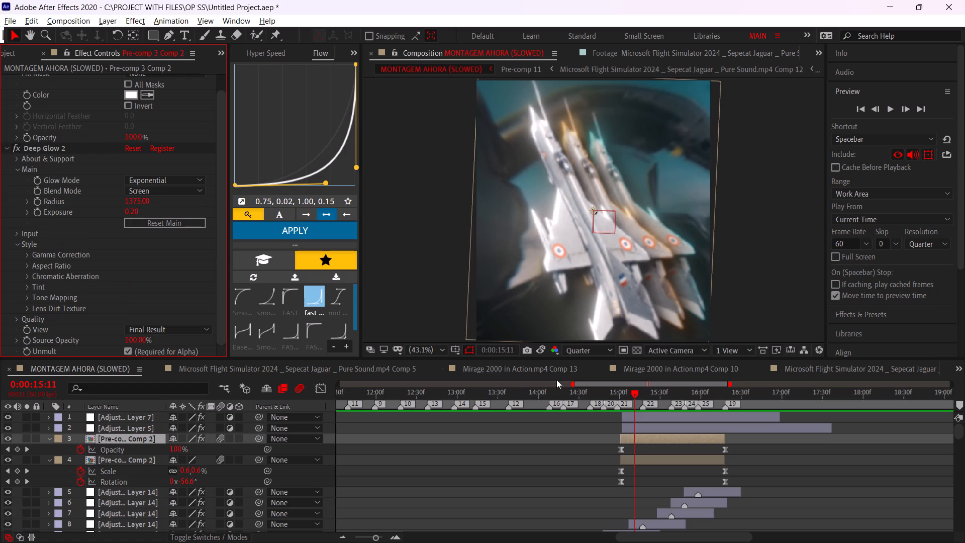
Play the section from 0:00:14:37 and from 0:00:14:53 to review the jet overlay without the drop shadow.
left_click(588, 396)
key("space")
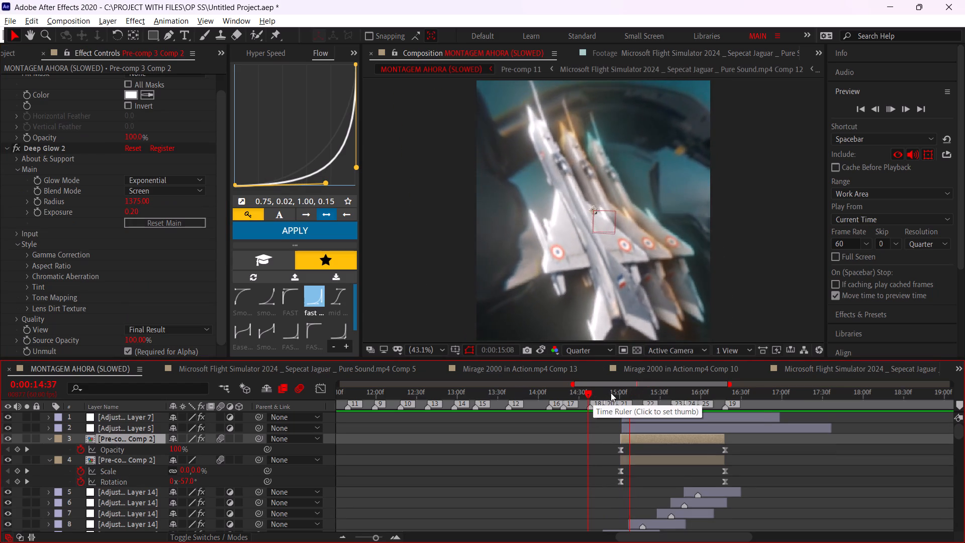
left_click(802, 456)
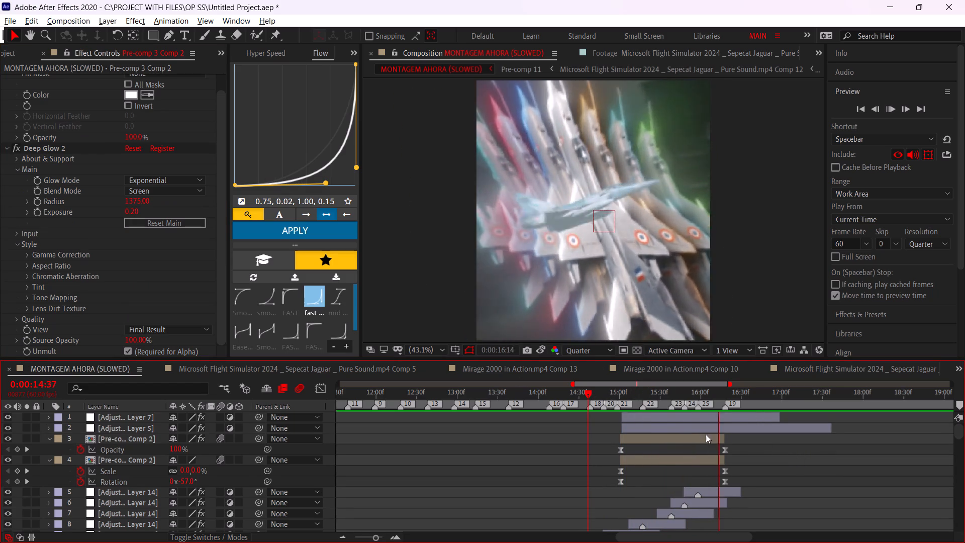
left_click(610, 397)
key("space")
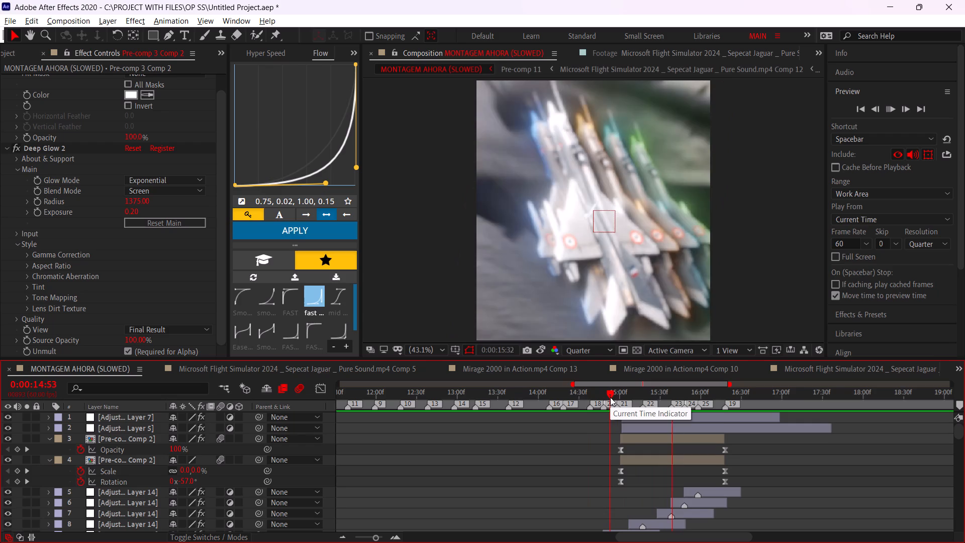
left_click(598, 427)
left_click(611, 393)
key("space")
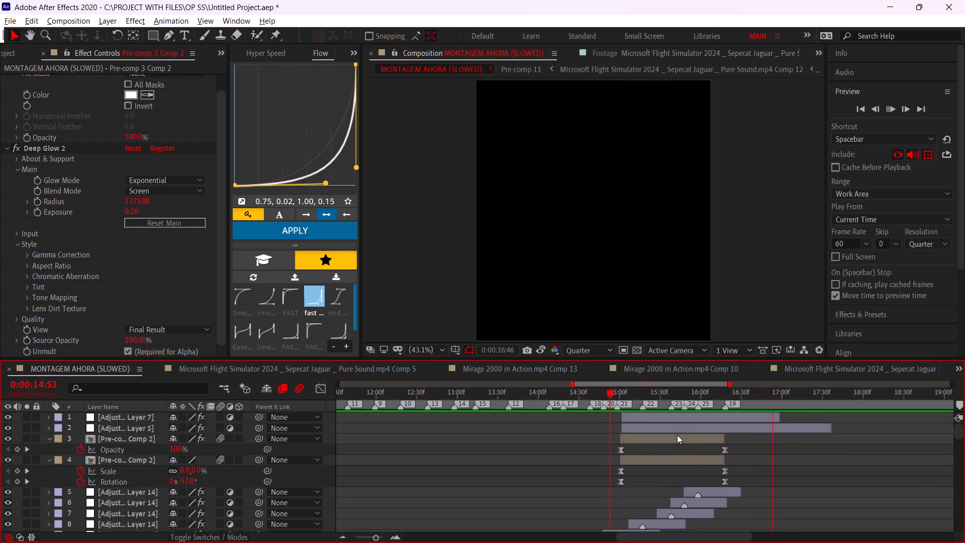
Parent the white-filled jet copy on layer 3 to the jet pre-comp on layer 4.
scroll(699, 439, "down", 3, "alt")
scroll(622, 426, "down", 2, "alt")
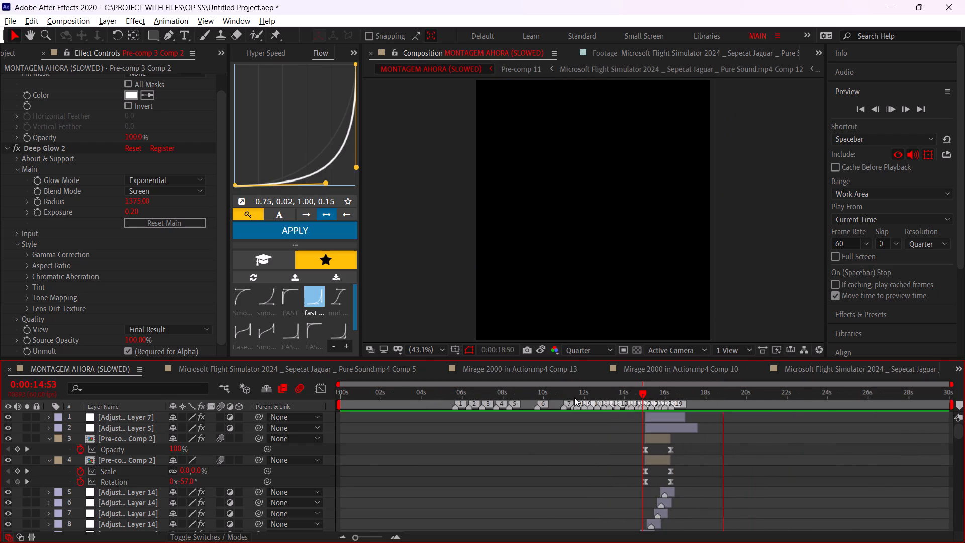
scroll(639, 439, "up", 2, "alt")
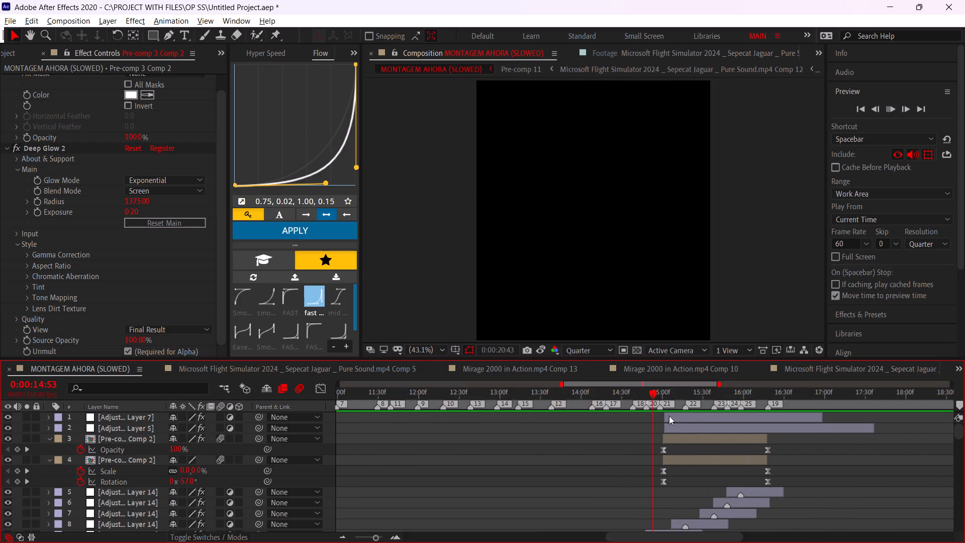
left_click_drag(659, 387, 664, 386)
left_click(666, 434)
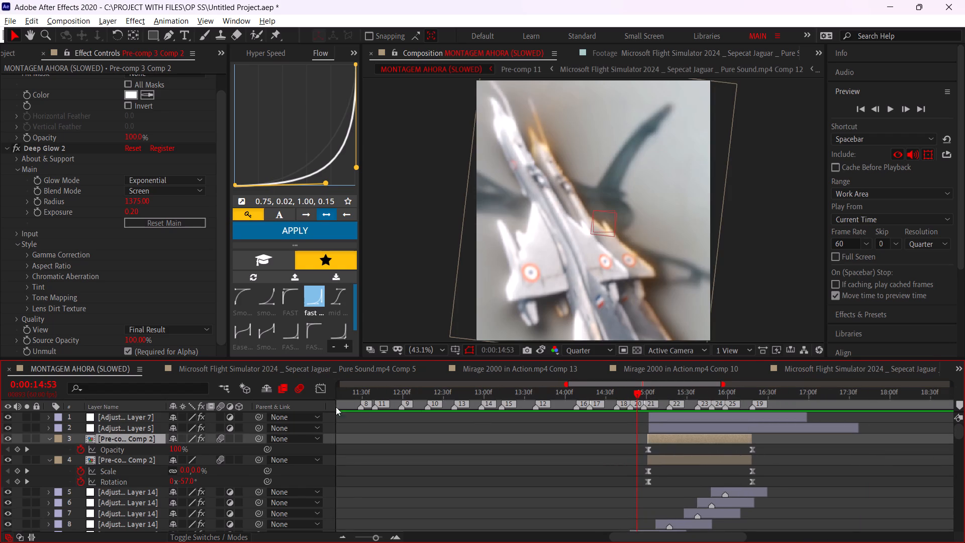
left_click_drag(257, 437, 121, 461)
Set starting X Position and Y Position keyframes for the layer 4 jet pre-comp at 0:00:15:01.
key("p")
left_click(669, 473)
key("p")
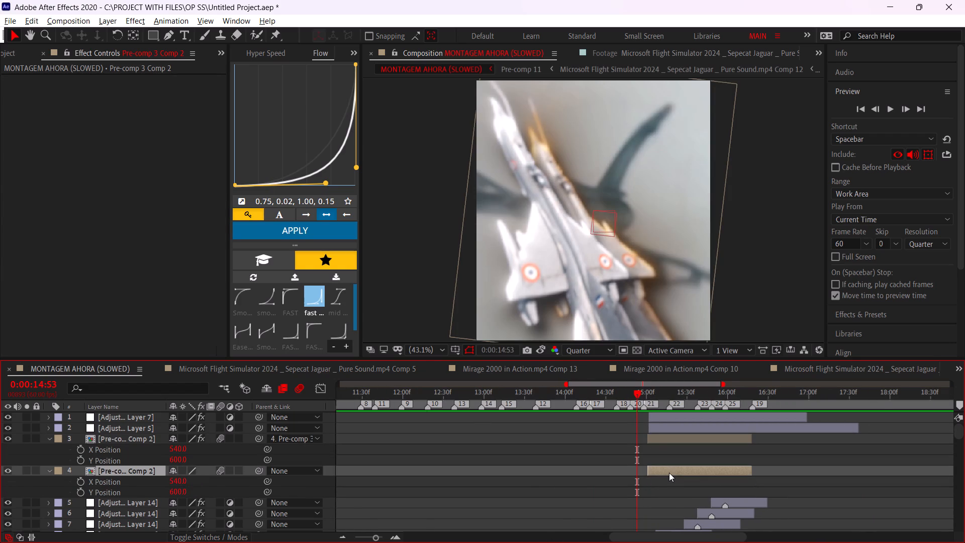
scroll(631, 398, "up", 1, "alt")
left_click(668, 387)
left_click_drag(700, 397, 693, 393)
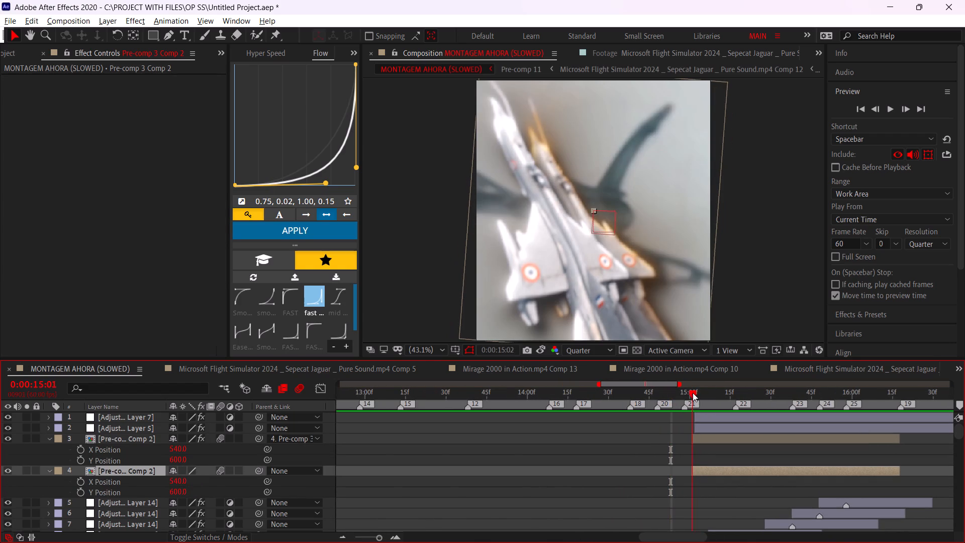
left_click_drag(693, 393, 692, 393)
left_click(80, 482)
left_click(79, 492)
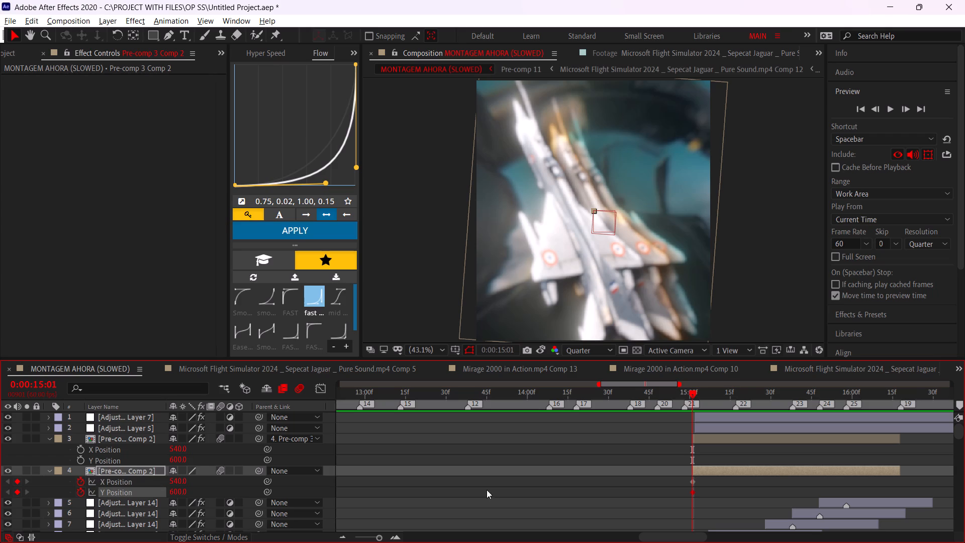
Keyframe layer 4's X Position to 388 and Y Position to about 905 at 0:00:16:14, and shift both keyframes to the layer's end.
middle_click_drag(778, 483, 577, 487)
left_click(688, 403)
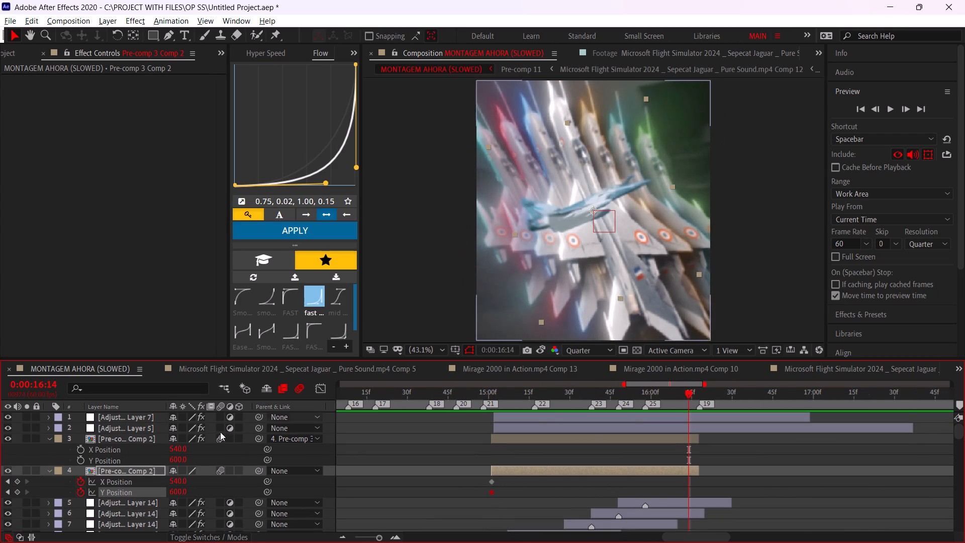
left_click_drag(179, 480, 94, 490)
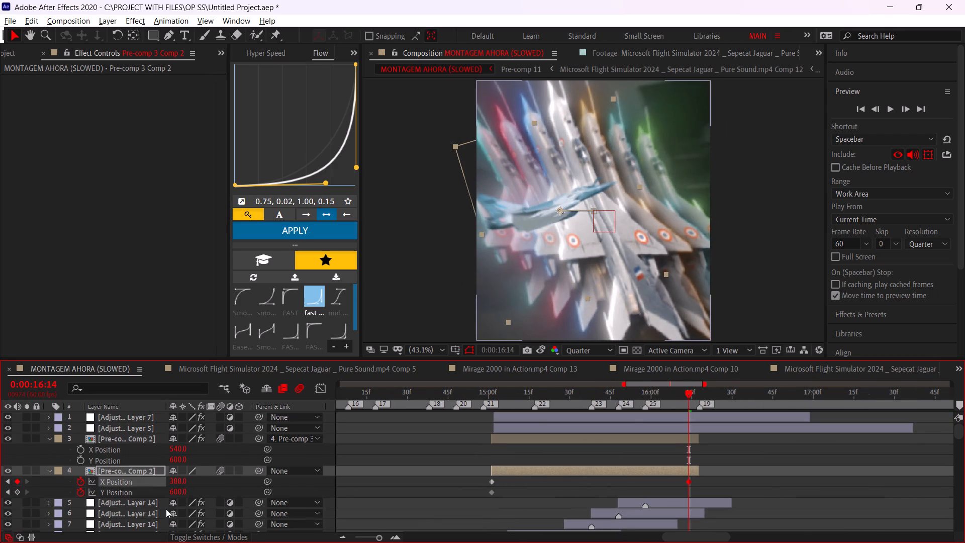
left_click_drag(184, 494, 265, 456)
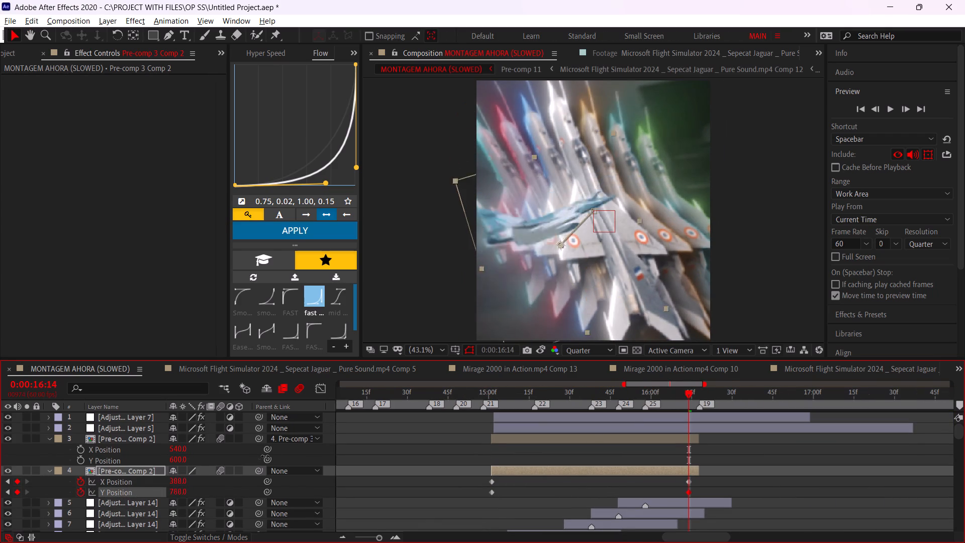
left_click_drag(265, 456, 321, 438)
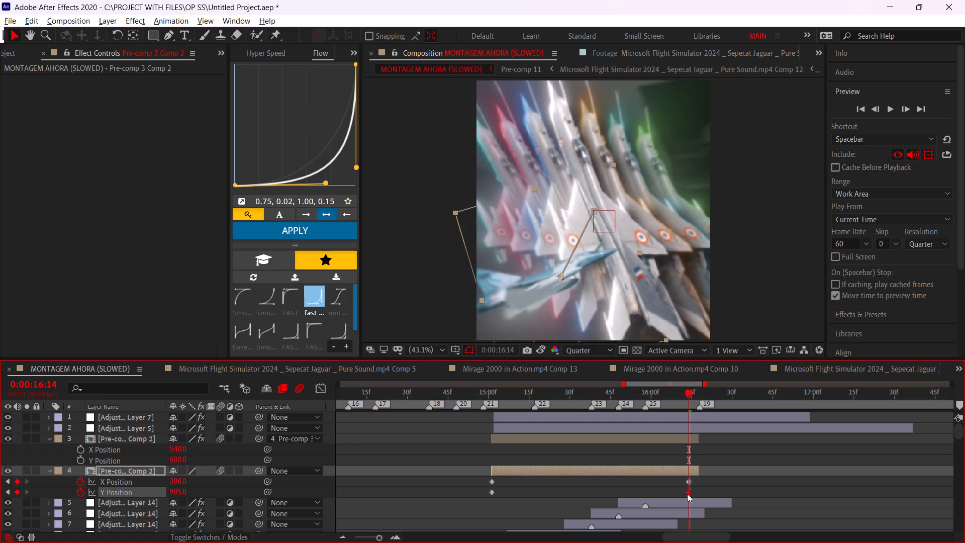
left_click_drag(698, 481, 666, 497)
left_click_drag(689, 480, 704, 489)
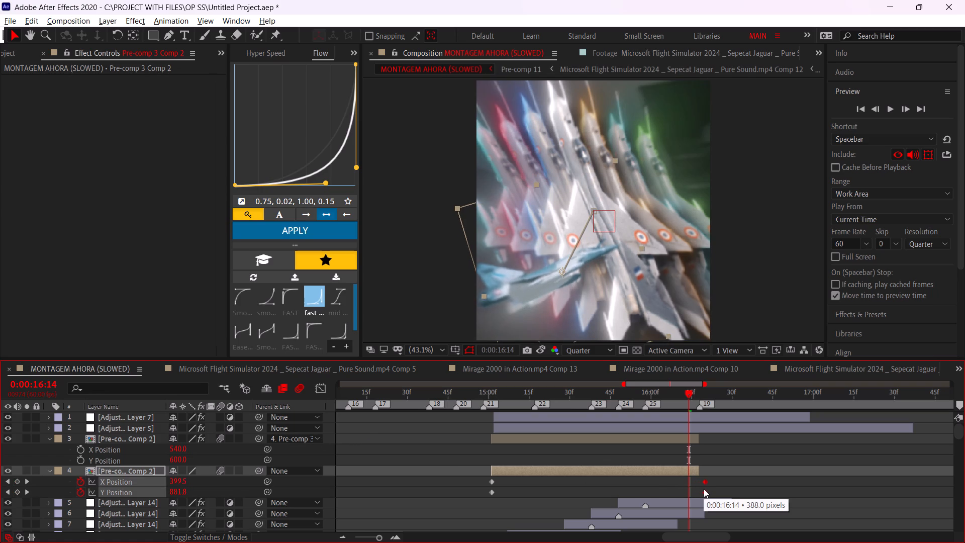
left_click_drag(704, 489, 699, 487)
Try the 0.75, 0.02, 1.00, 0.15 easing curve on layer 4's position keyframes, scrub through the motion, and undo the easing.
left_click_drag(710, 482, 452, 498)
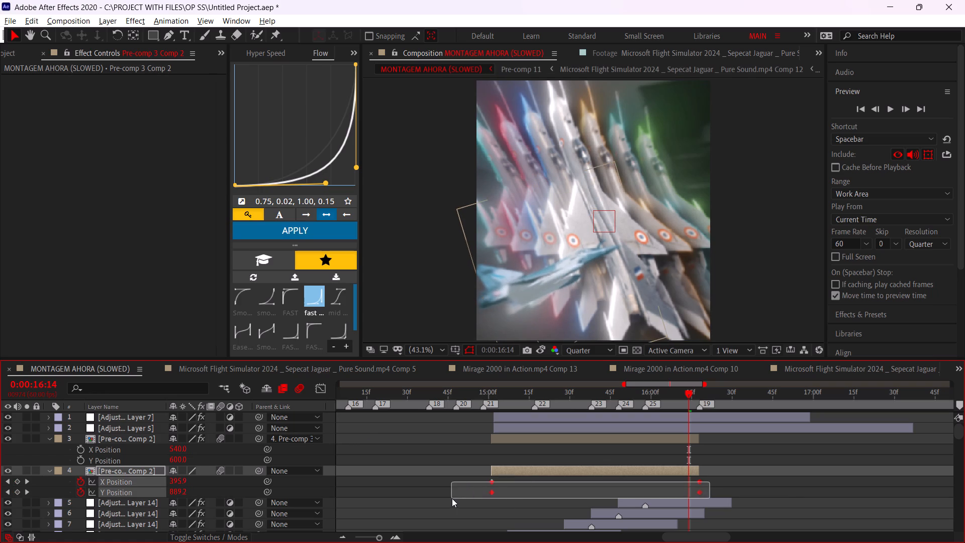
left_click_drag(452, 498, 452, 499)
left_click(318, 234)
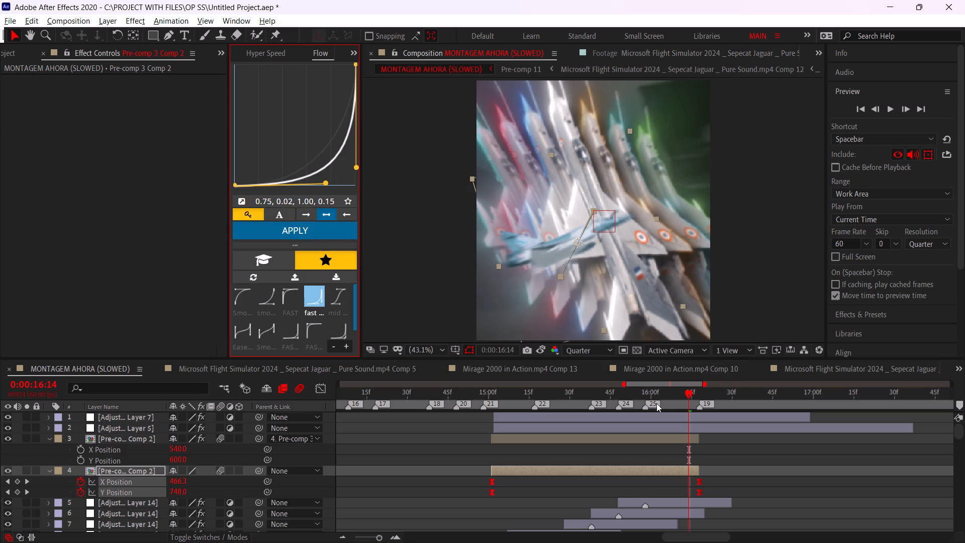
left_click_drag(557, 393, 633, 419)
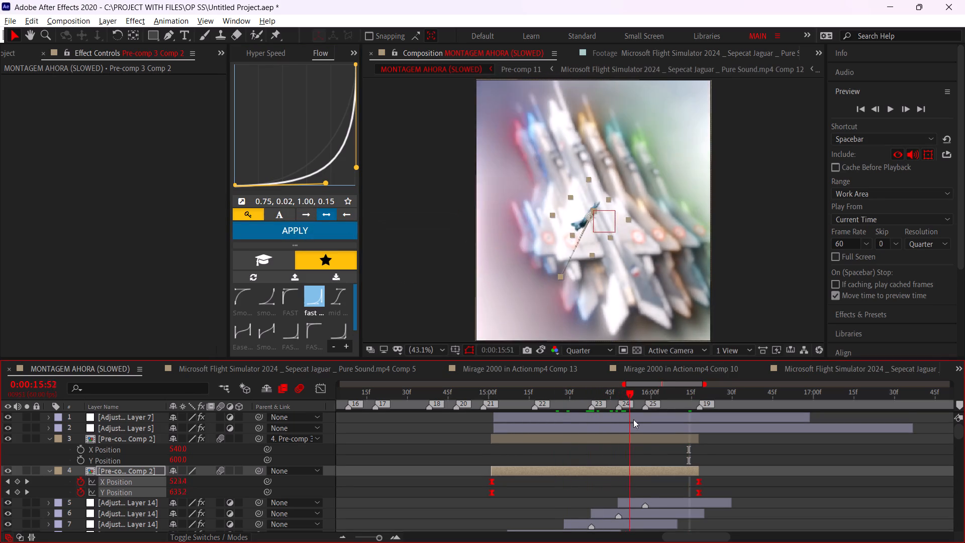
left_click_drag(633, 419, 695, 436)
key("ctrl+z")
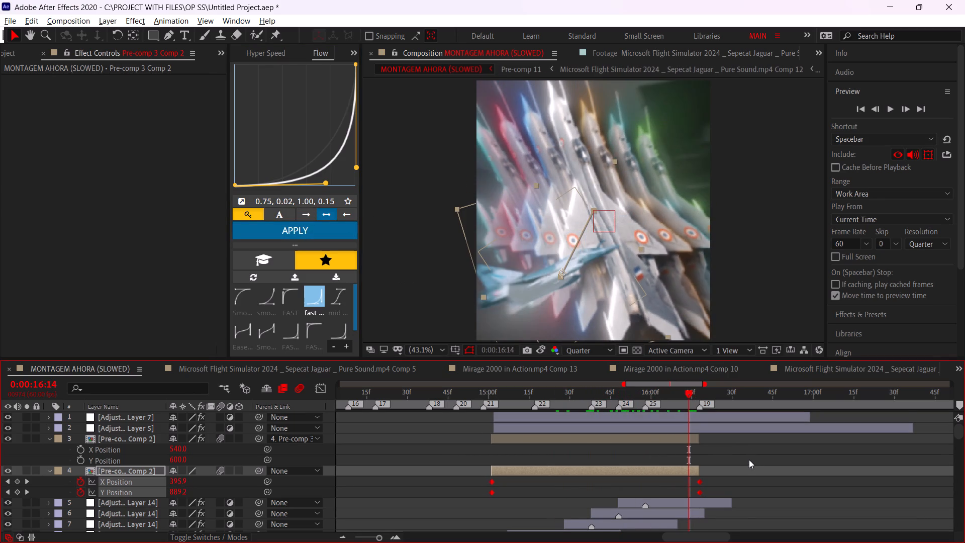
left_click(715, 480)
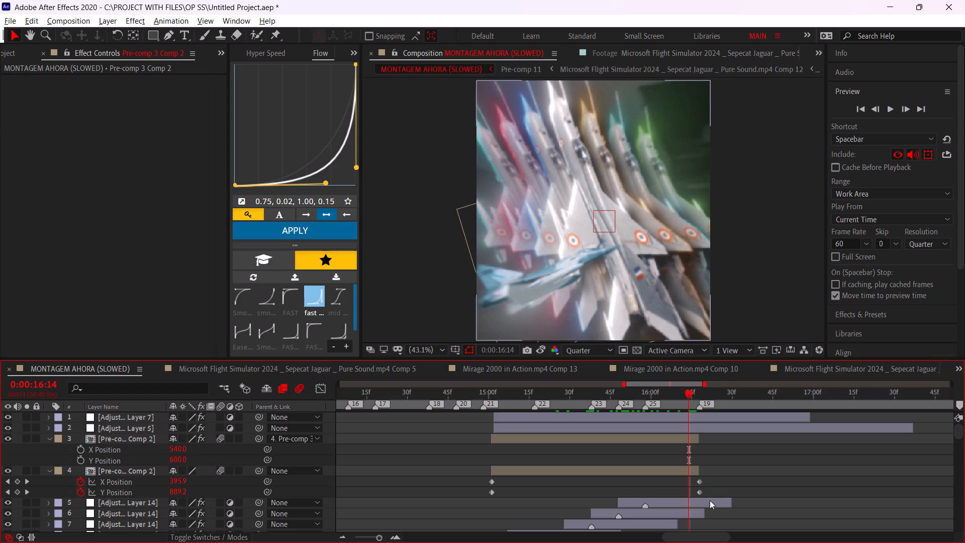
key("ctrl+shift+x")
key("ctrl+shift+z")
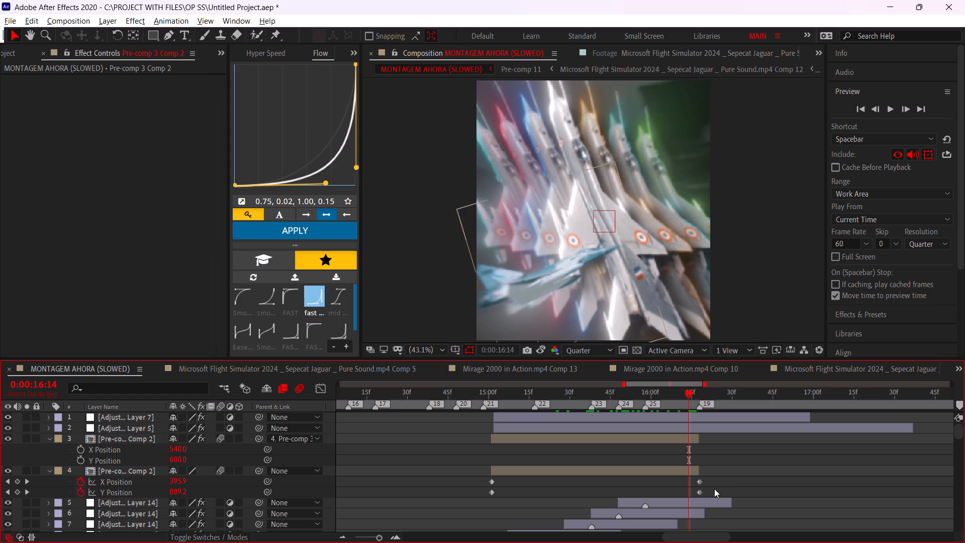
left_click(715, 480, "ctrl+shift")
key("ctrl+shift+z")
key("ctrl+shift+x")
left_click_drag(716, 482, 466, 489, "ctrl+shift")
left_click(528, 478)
Keyframe layer 4's position at 0:00:16:14 to X 428.9 and Y 986.2, and move both keyframes onto the layer's end keyframes.
left_click_drag(181, 479, 176, 481)
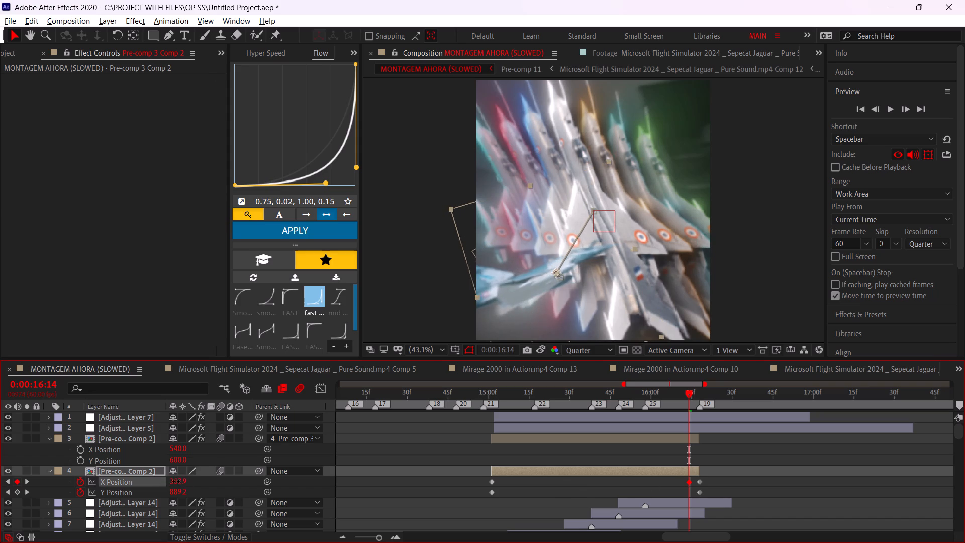
left_click_drag(176, 481, 205, 481)
left_click_drag(182, 495, 213, 481)
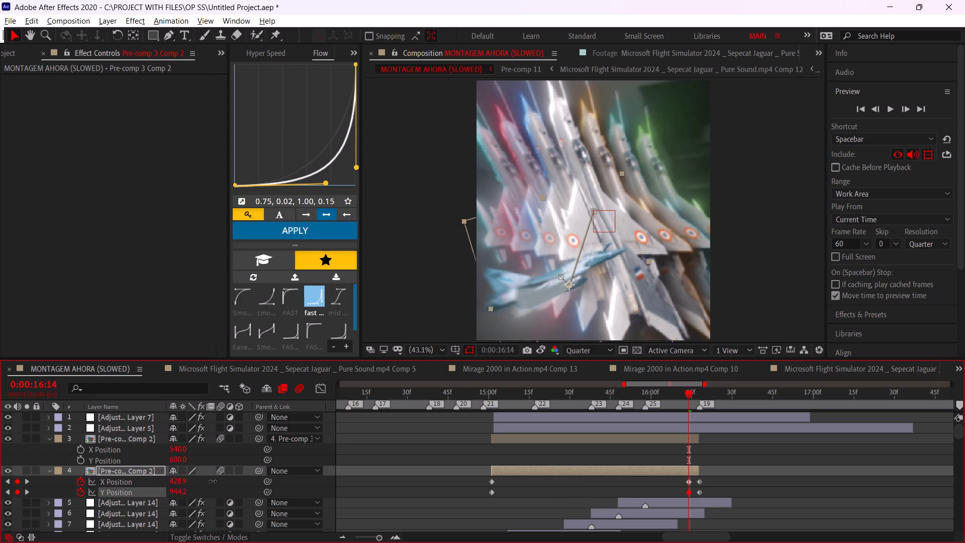
left_click_drag(213, 481, 225, 477)
left_click_drag(683, 477, 694, 494)
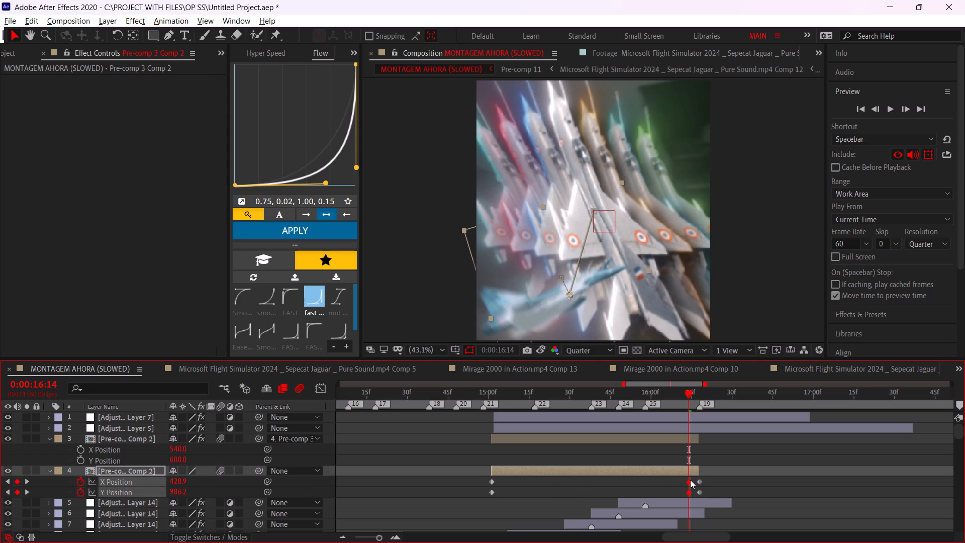
left_click_drag(690, 480, 700, 487)
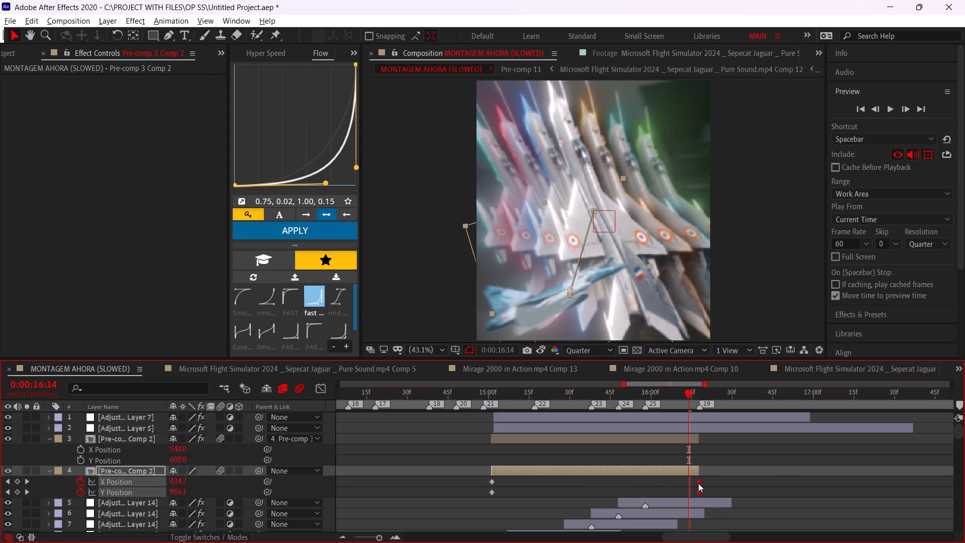
Swap layer 4's position keyframes, placing the X 428.9, Y 986.2 pair at the layer's start and the 540, 600 pair at its end.
left_click_drag(698, 483, 519, 497)
left_click_drag(480, 481, 508, 510)
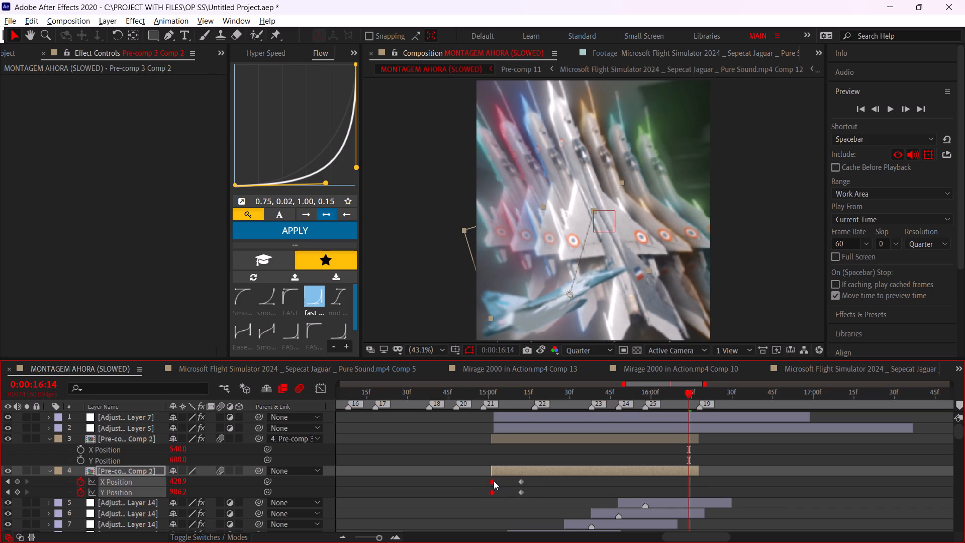
left_click_drag(493, 481, 696, 505)
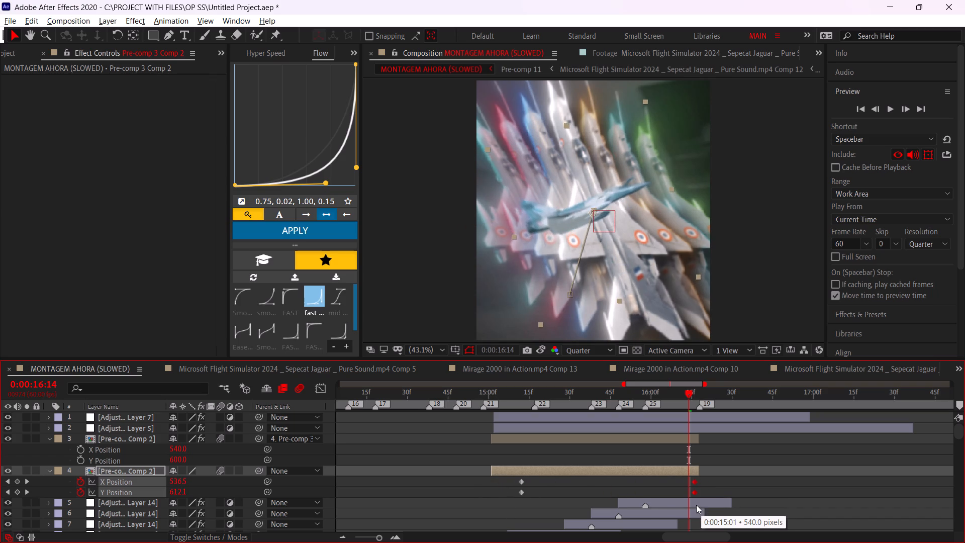
left_click_drag(696, 505, 701, 505)
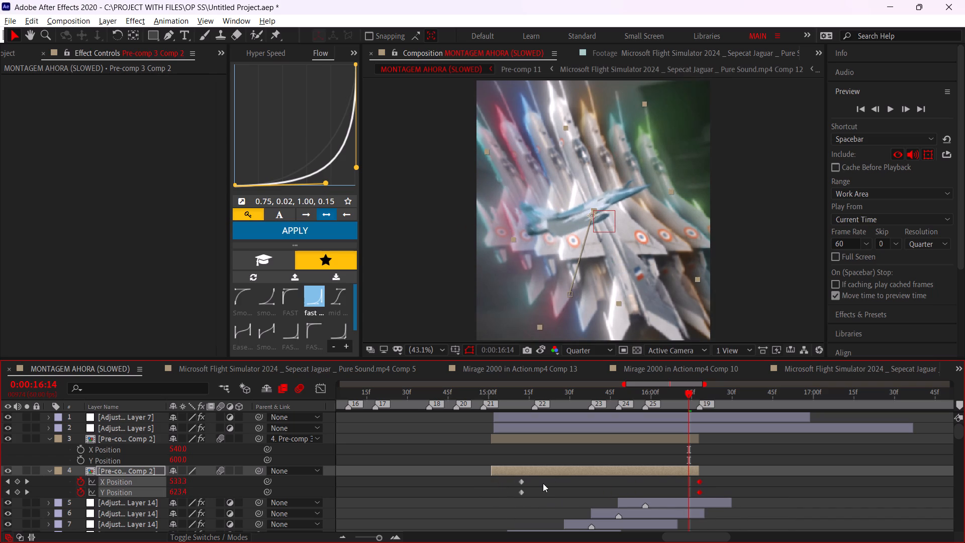
left_click_drag(543, 483, 457, 499)
left_click_drag(522, 479, 494, 488)
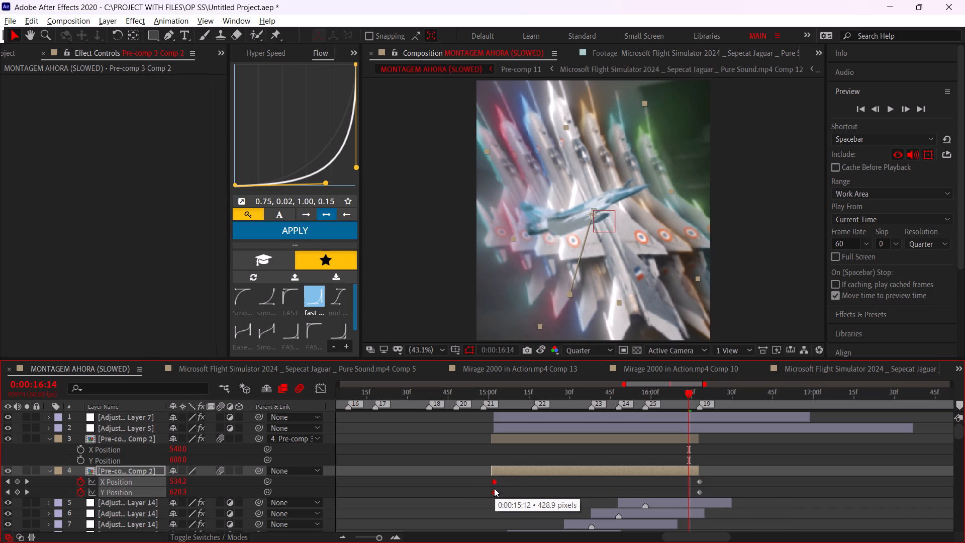
left_click_drag(494, 488, 492, 488)
Apply the 0.75, 0.02, 1.00, 0.15 easing curve to all of layer 4's X and Y Position keyframes.
left_click_drag(481, 481, 720, 510)
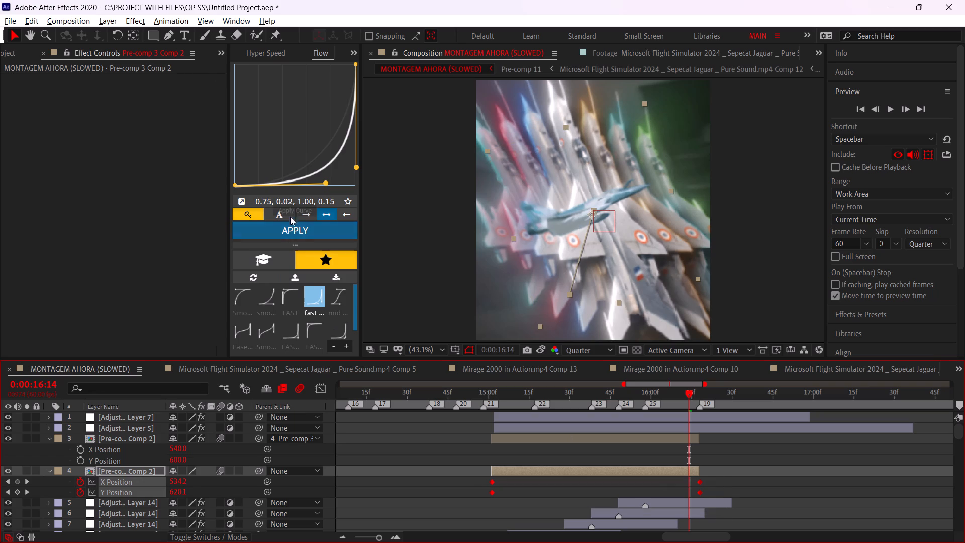
left_click(286, 229)
Play the edit from the beginning, from 0:00:11:13 and from 0:00:14:46 to review the jet's eased movement.
scroll(709, 513, "down", 3, "alt")
left_click_drag(523, 397, 215, 446)
key("space")
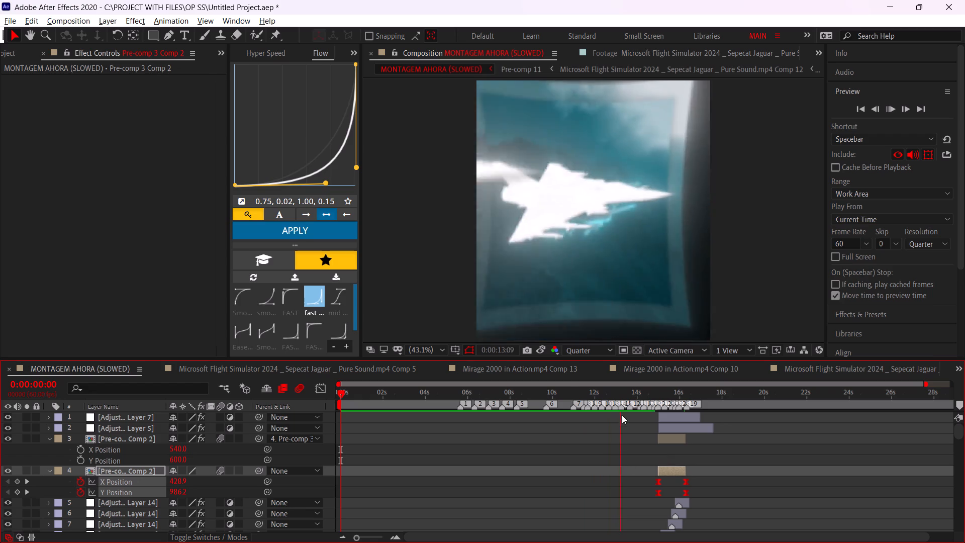
left_click(578, 392)
key("space")
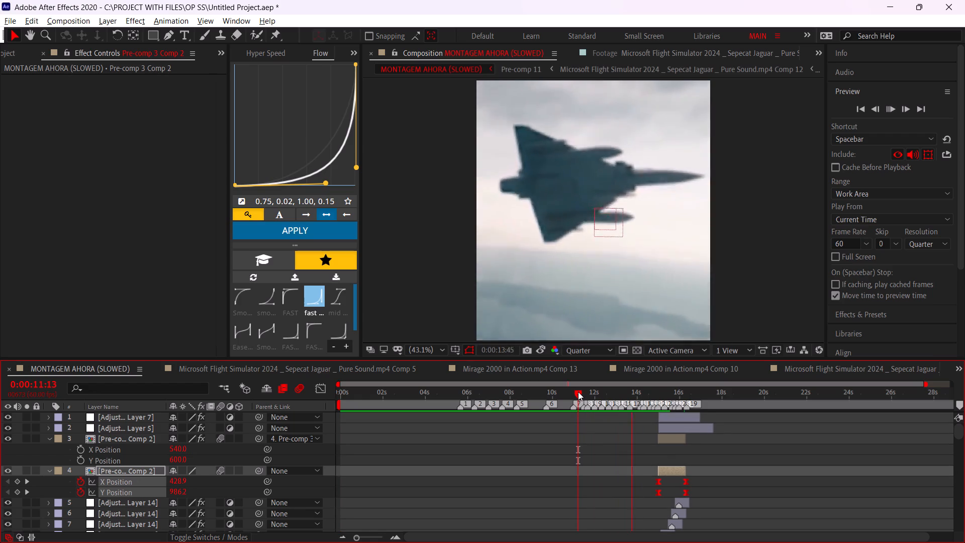
left_click(578, 392)
key("space")
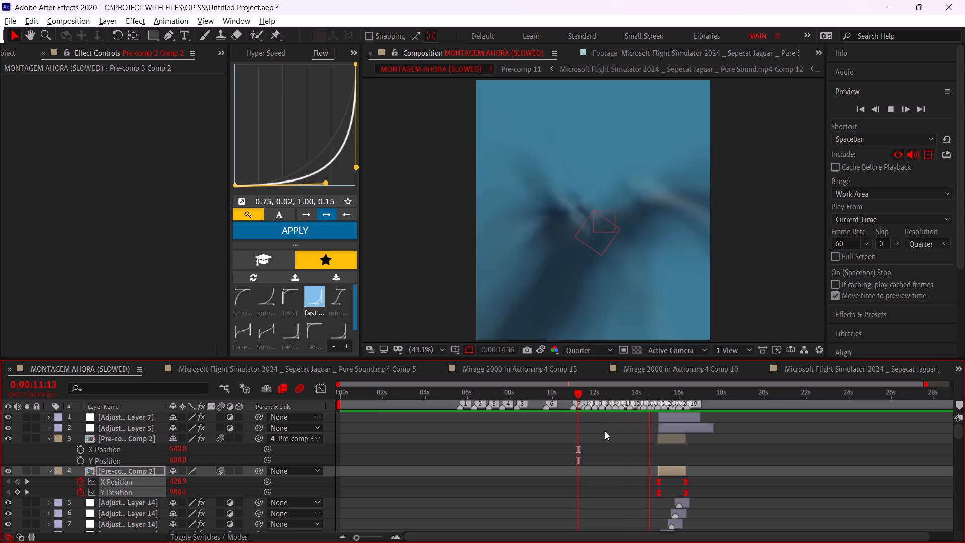
left_click(635, 437)
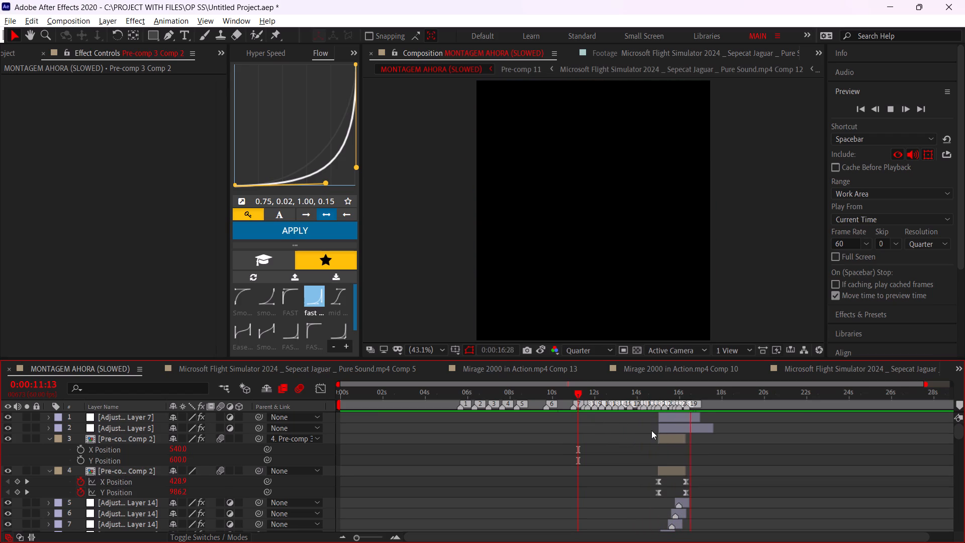
left_click(654, 390)
key("space")
key("space")
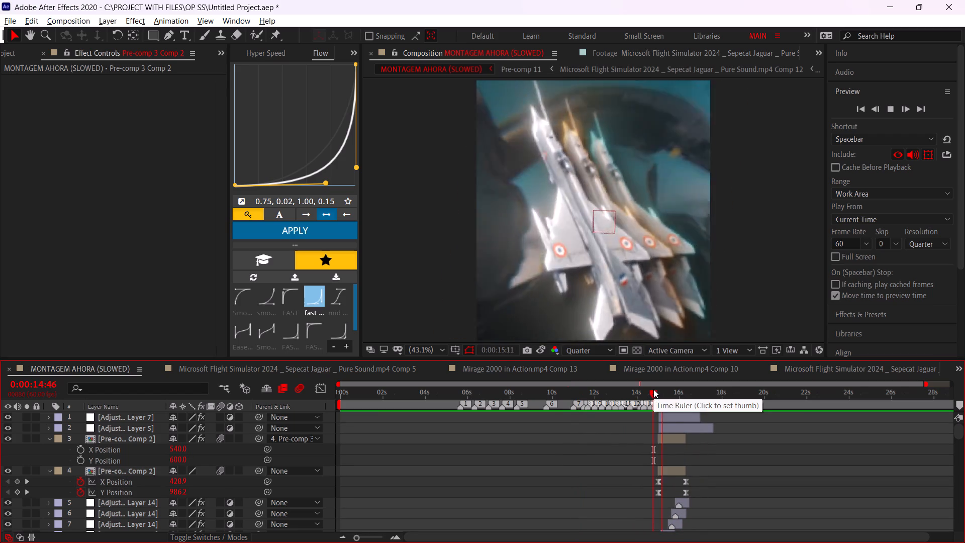
left_click(653, 389)
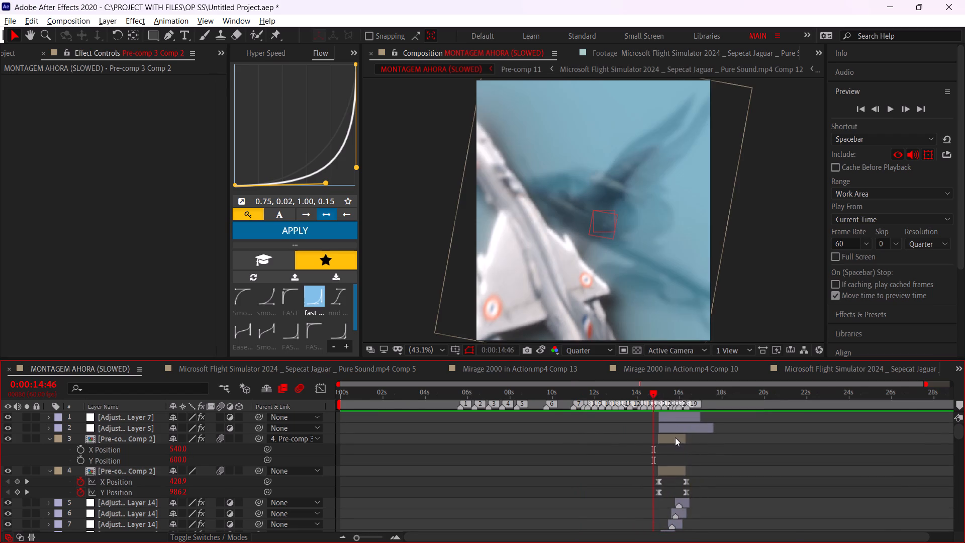
Copy the Fill and Deep Glow 2 effects from the layer 3 jet copy and delete them from that layer.
scroll(675, 437, "up", 2, "alt")
left_click_drag(606, 395, 611, 395)
left_click(635, 443)
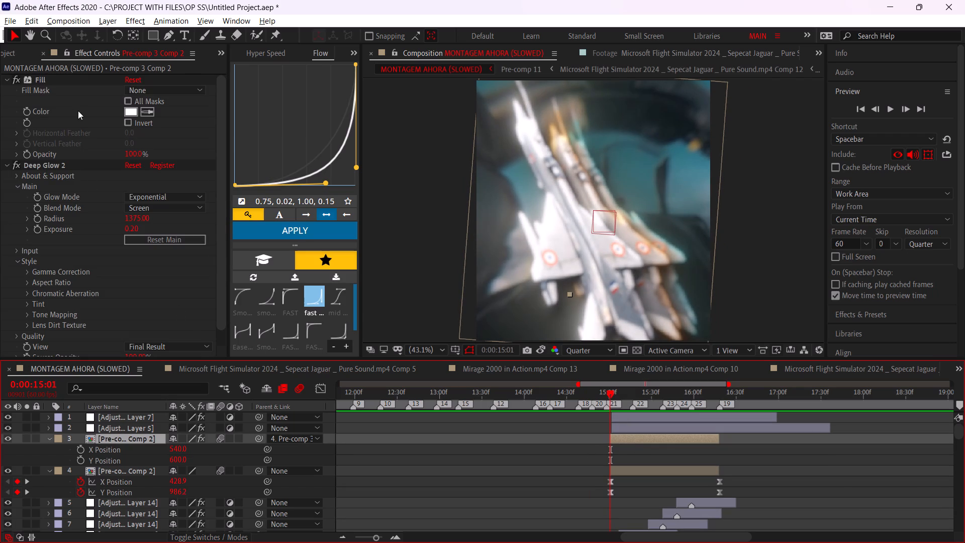
left_click(67, 78)
key("ctrl+a")
key("ctrl+c")
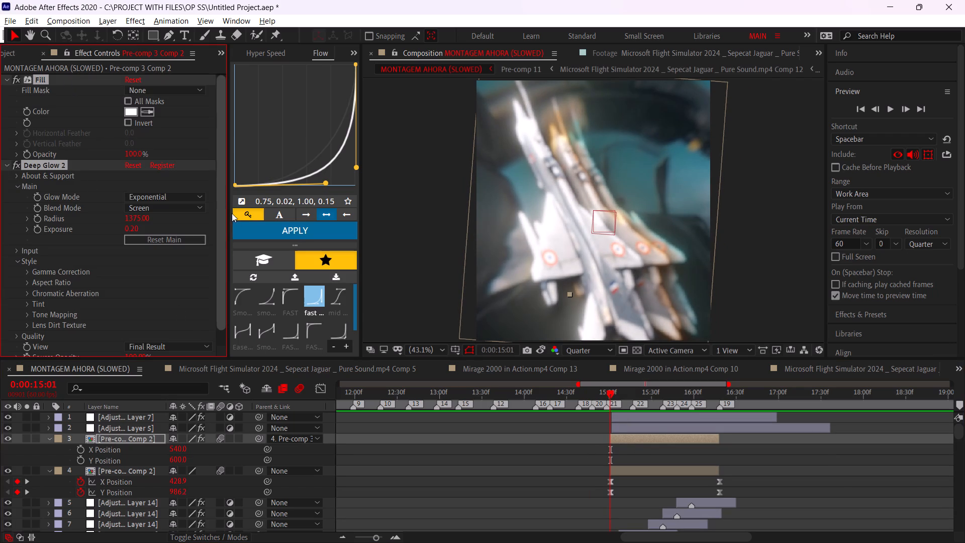
key("Delete")
left_click(646, 441)
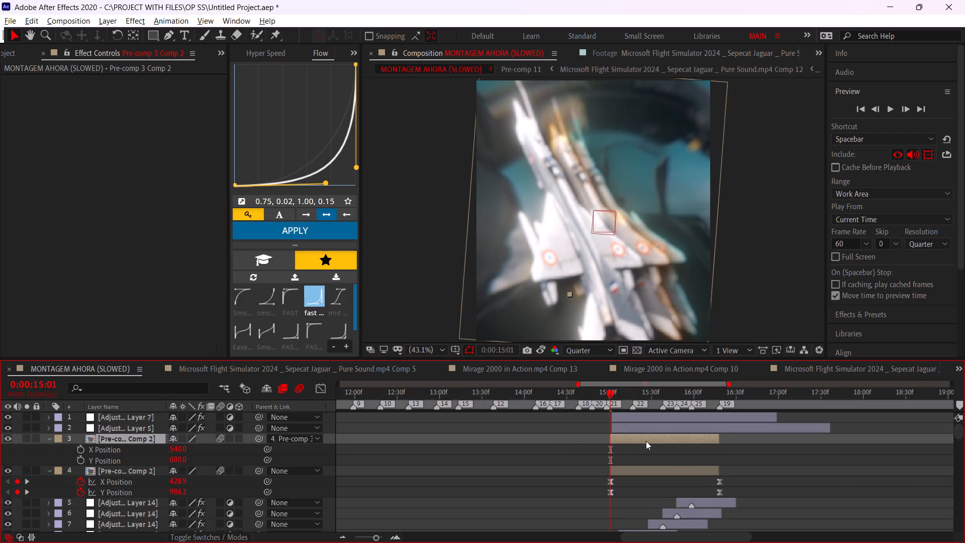
Delete the layer 3 copy of the jet pre-comp and select the remaining jet layer.
key("Delete")
left_click(630, 437)
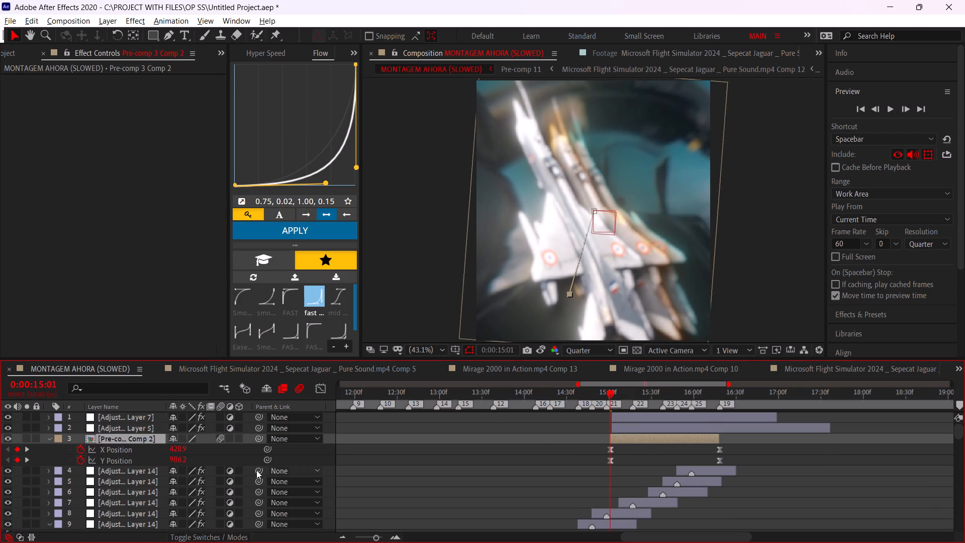
Set the jet layer's starting keyframes to X 19.9, Y 1203.2 and ease its position keyframes with the 0.75, 0.02, 1.00, 0.15 curve.
left_click(204, 455)
left_click_drag(182, 452, 116, 451)
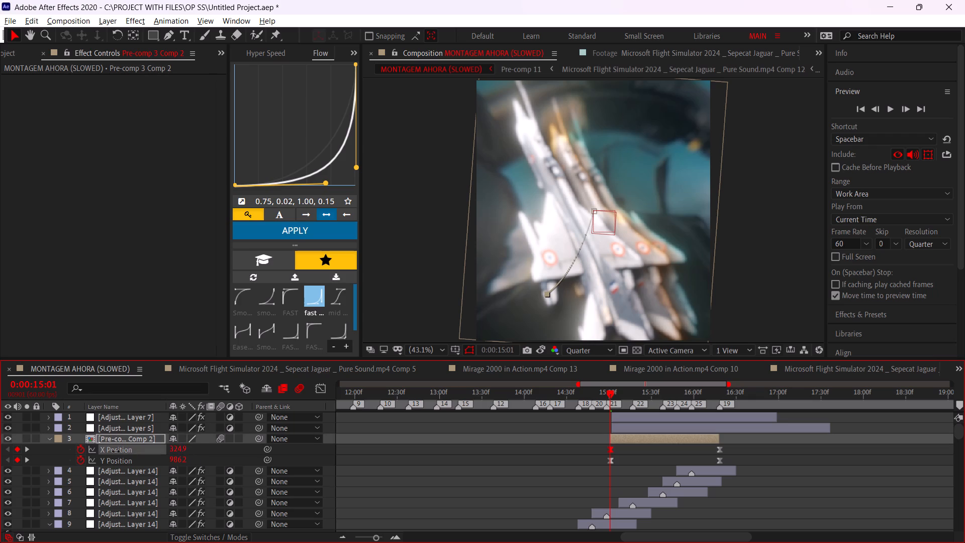
left_click_drag(116, 451, 0, 460)
left_click_drag(177, 459, 145, 468)
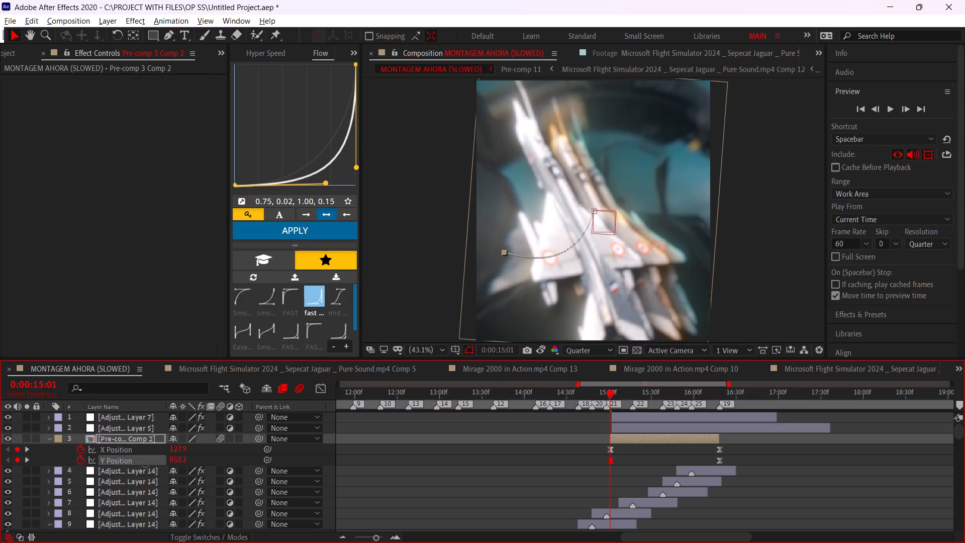
left_click_drag(145, 468, 316, 461)
left_click_drag(180, 451, 116, 455)
left_click_drag(577, 445, 740, 474)
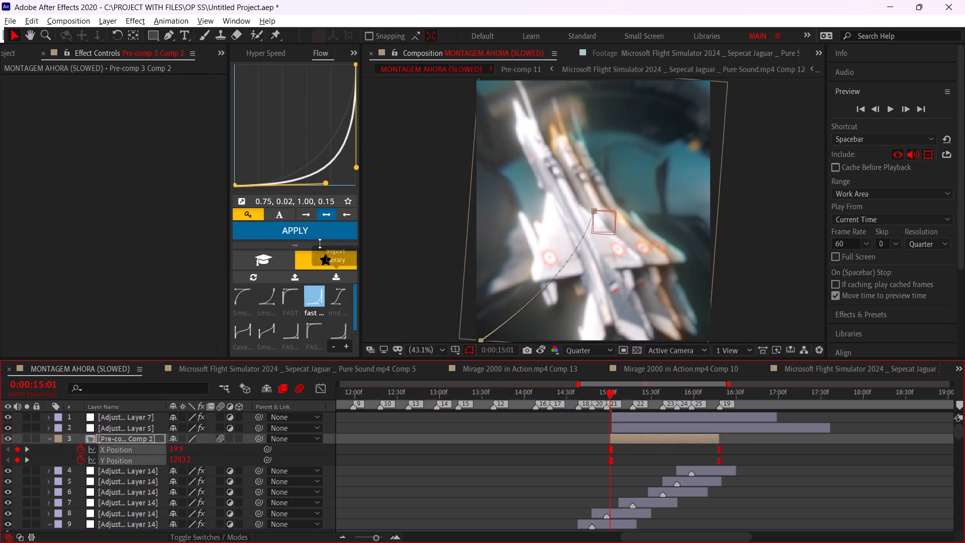
left_click(316, 232)
Duplicate the jet pre-comp layer and paste the copied Fill and Deep Glow 2 effects onto the duplicate.
left_click(663, 441)
key("ctrl+d")
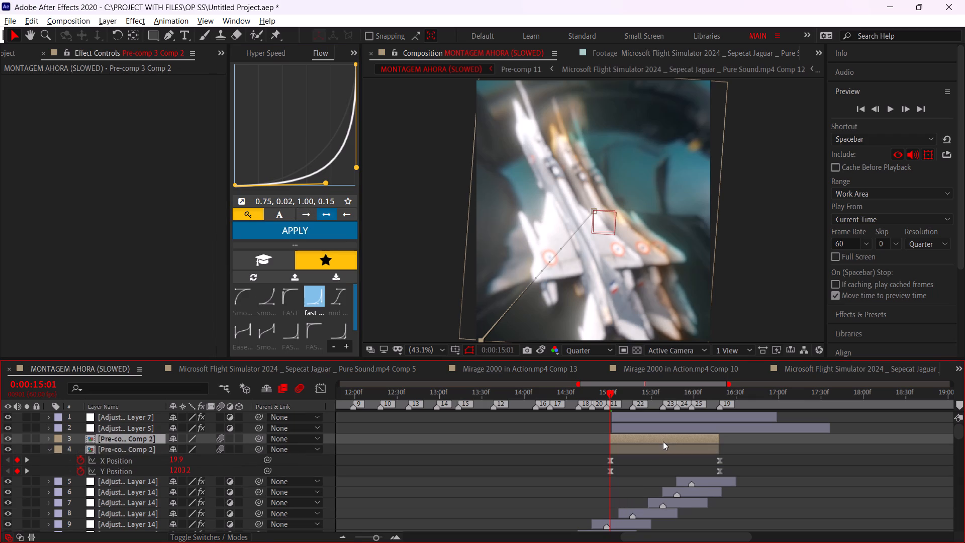
key("ctrl+v")
Keyframe the glow copy's Opacity from 100% at 0:00:15:01 to 0% at 0:00:16:19 and Easy Ease both keyframes.
key("t")
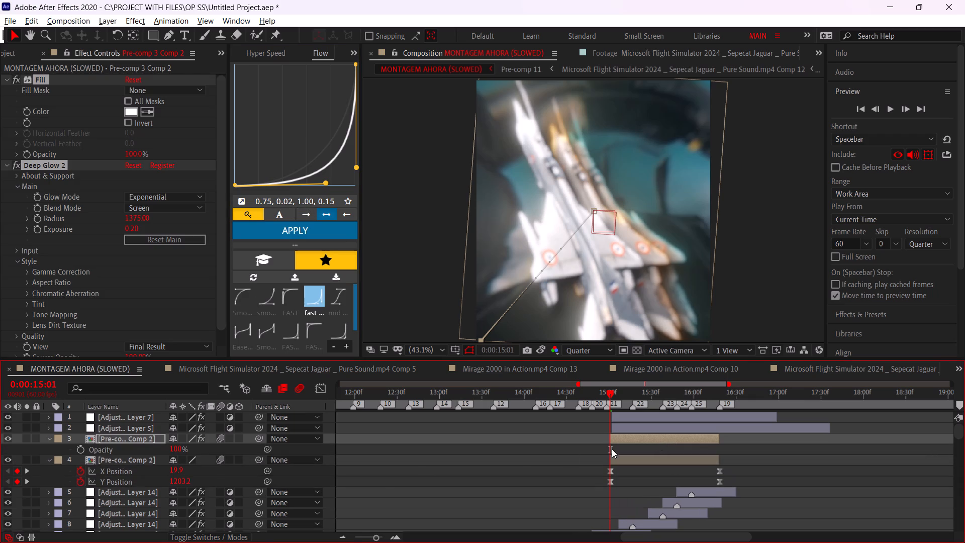
left_click(76, 452)
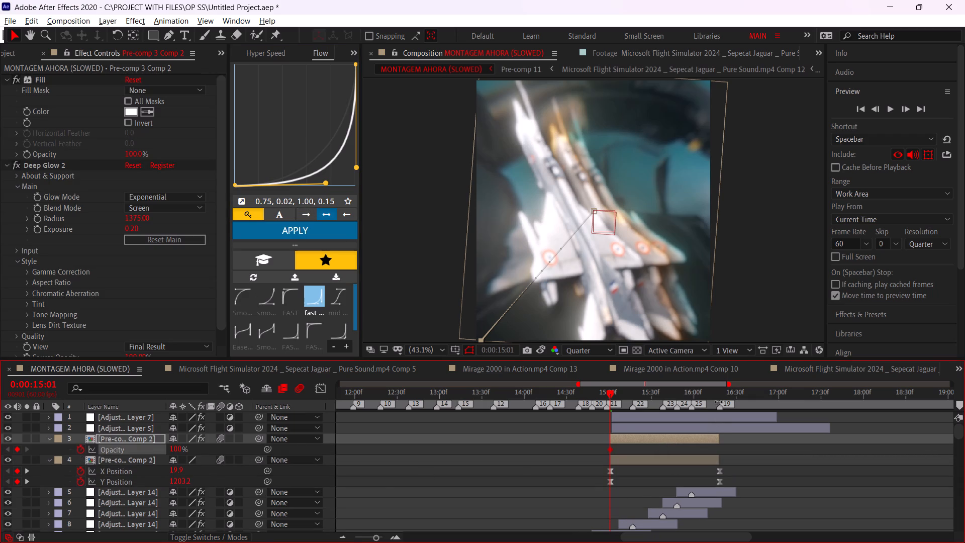
left_click(718, 401)
left_click(716, 396)
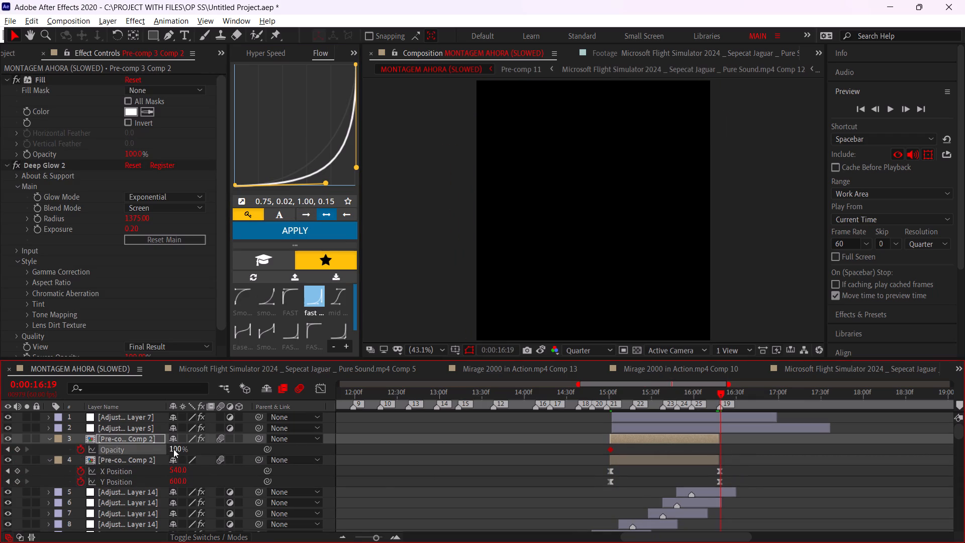
left_click_drag(173, 449, 0, 455)
left_click_drag(755, 447, 572, 459)
key("F9")
Play the edit from the beginning, 0:00:10:04, 0:00:13:58 and 0:00:14:39 to review the fading glow on the moving jet.
scroll(733, 472, "down", 4, "alt")
left_click_drag(395, 402, 243, 412)
key("space")
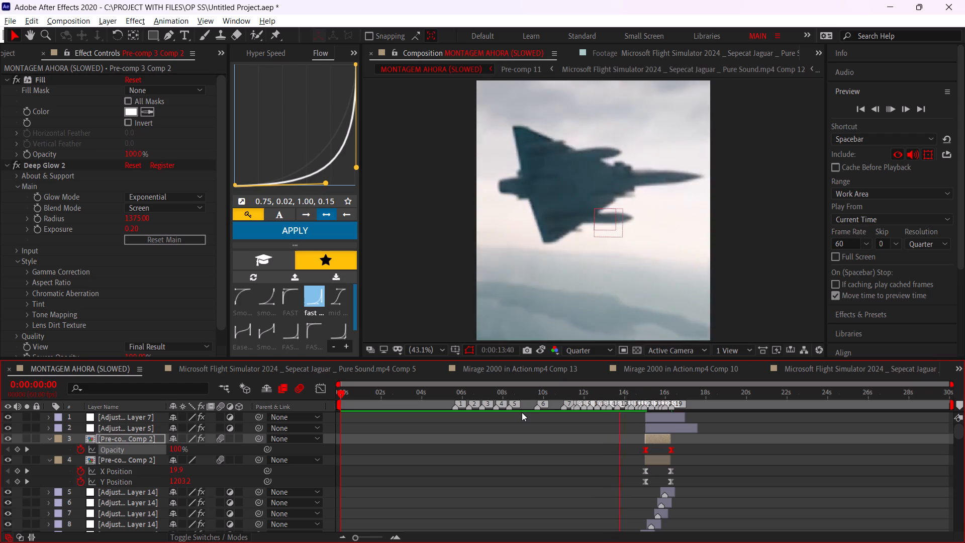
left_click(545, 398)
key("space")
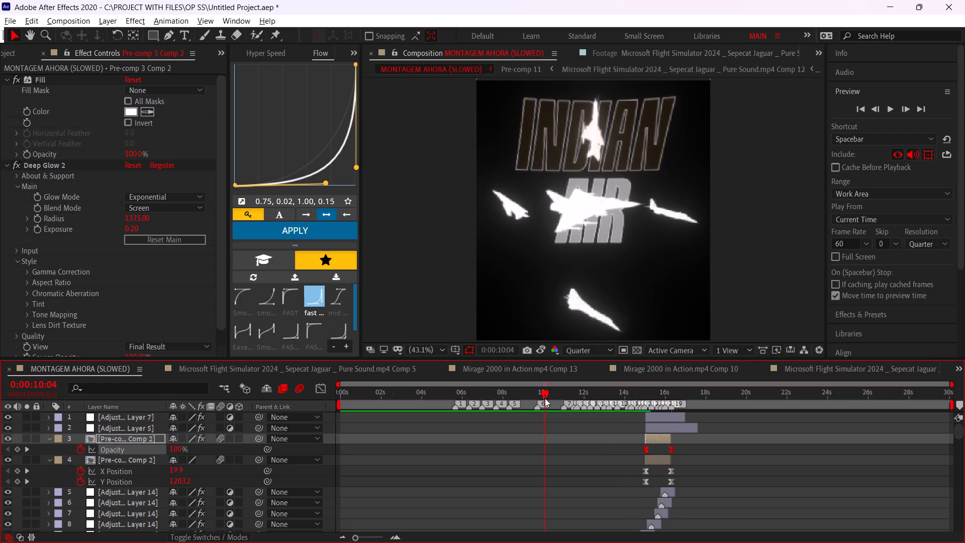
key("space")
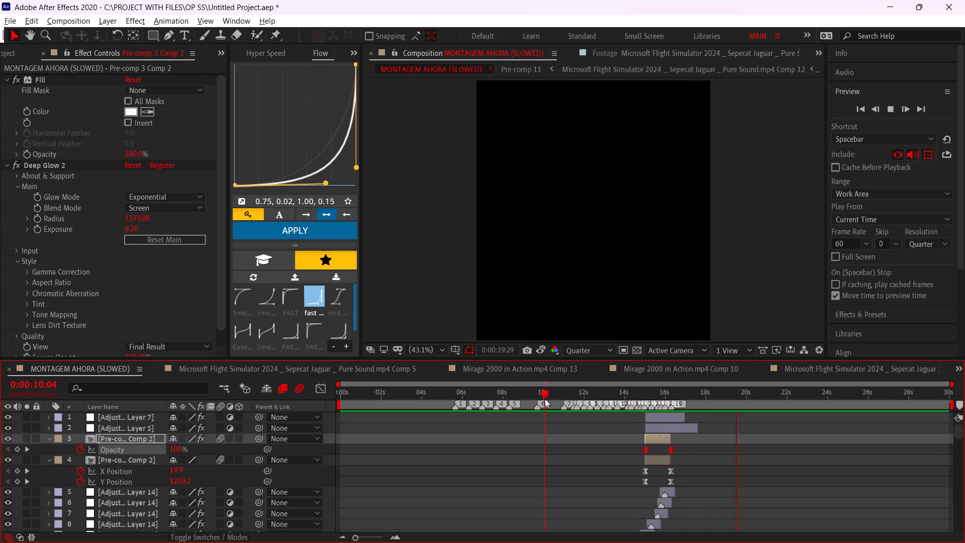
left_click(624, 397)
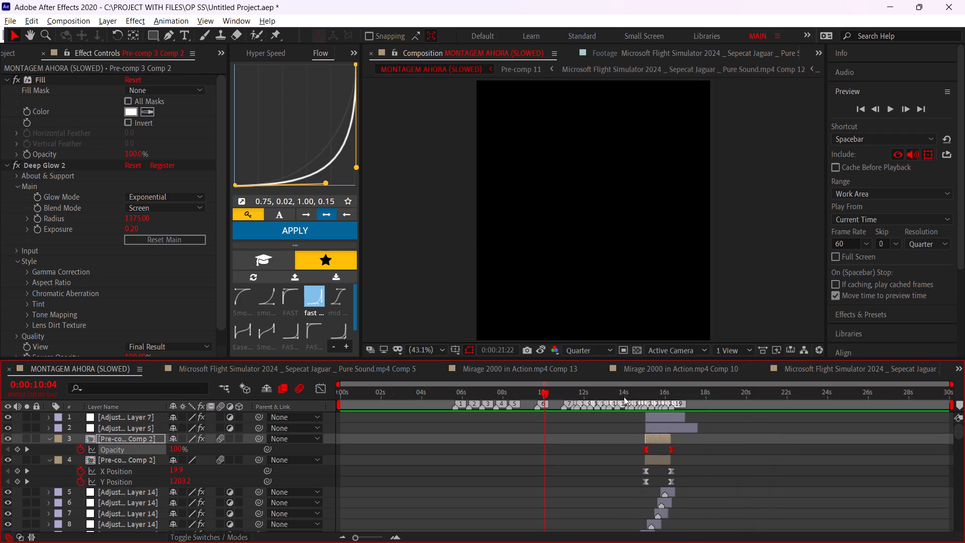
key("space")
left_click(629, 456)
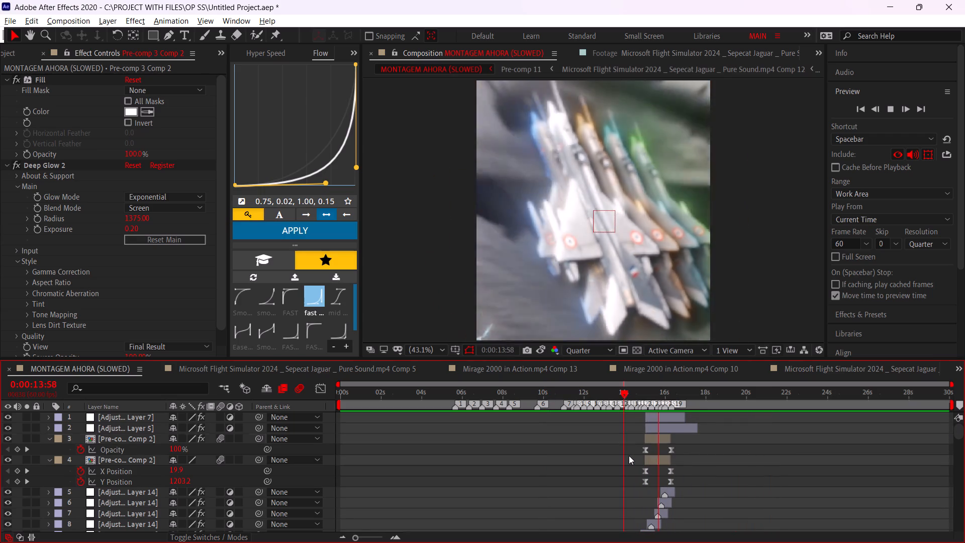
left_click(638, 390)
key("space")
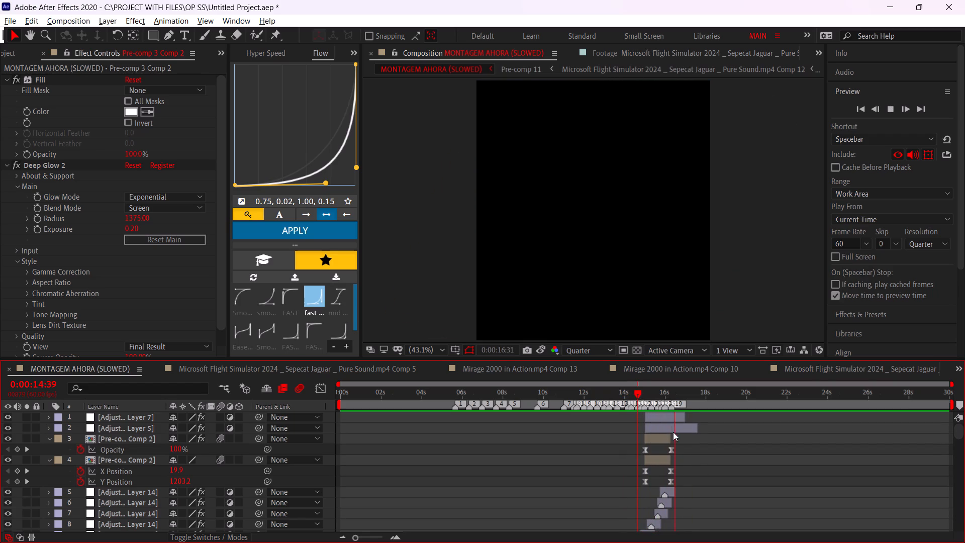
Reveal all keyframes of both jet pre-comp layers and apply a 0.60, 0.00, 0.65, 1.00 easing curve to them.
left_click_drag(684, 447, 615, 480)
key("space")
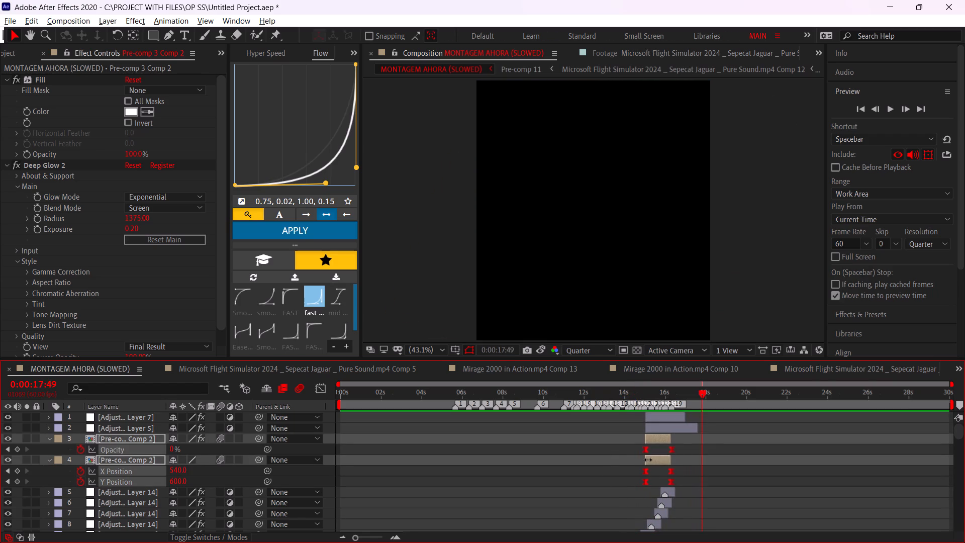
key("u")
left_click_drag(692, 459, 653, 480)
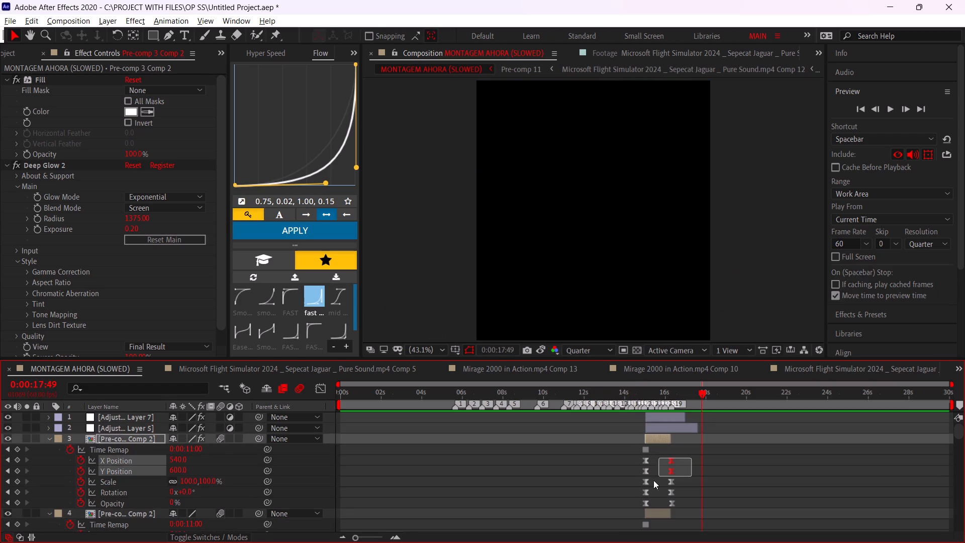
left_click_drag(653, 480, 629, 475)
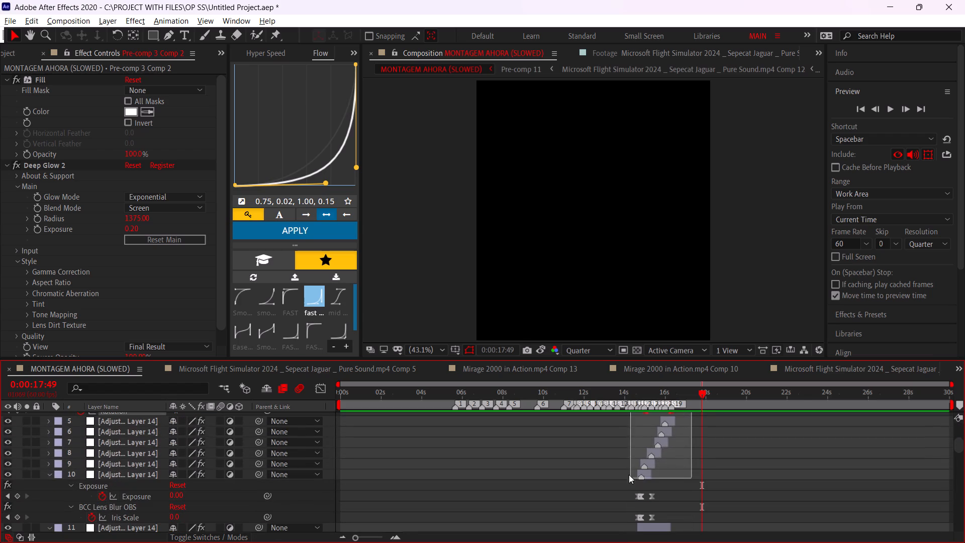
left_click_drag(629, 475, 635, 425)
left_click(330, 297)
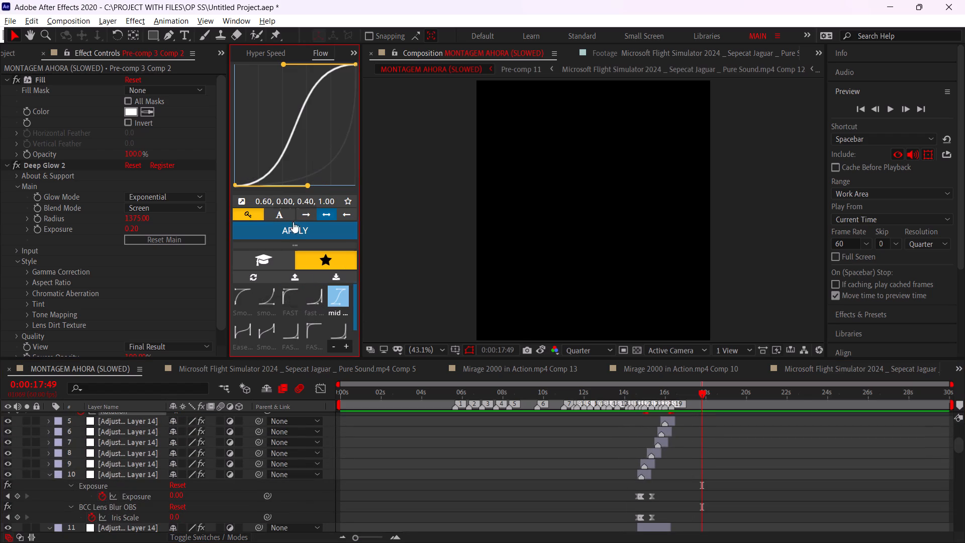
left_click_drag(283, 65, 311, 68)
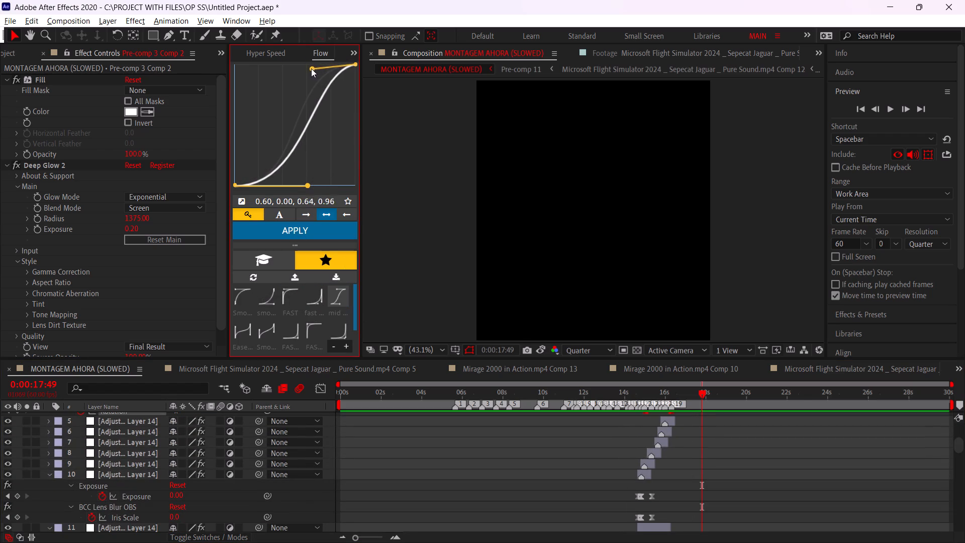
left_click_drag(311, 68, 314, 65)
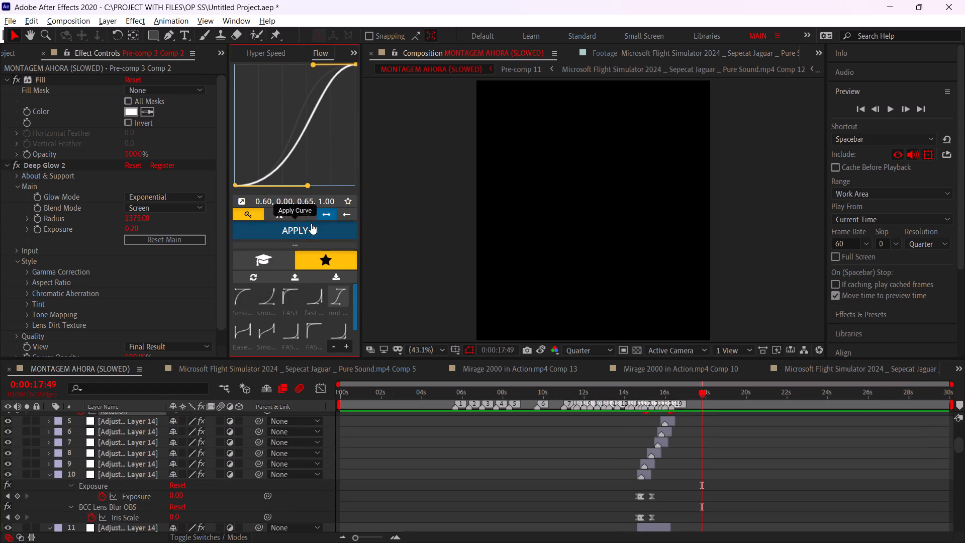
left_click(311, 223)
Play the edit from 0:00:16:36 to review the jet animation with its new easing.
scroll(683, 465, "down", 4, "alt")
key("space")
left_click_drag(686, 397, 679, 396)
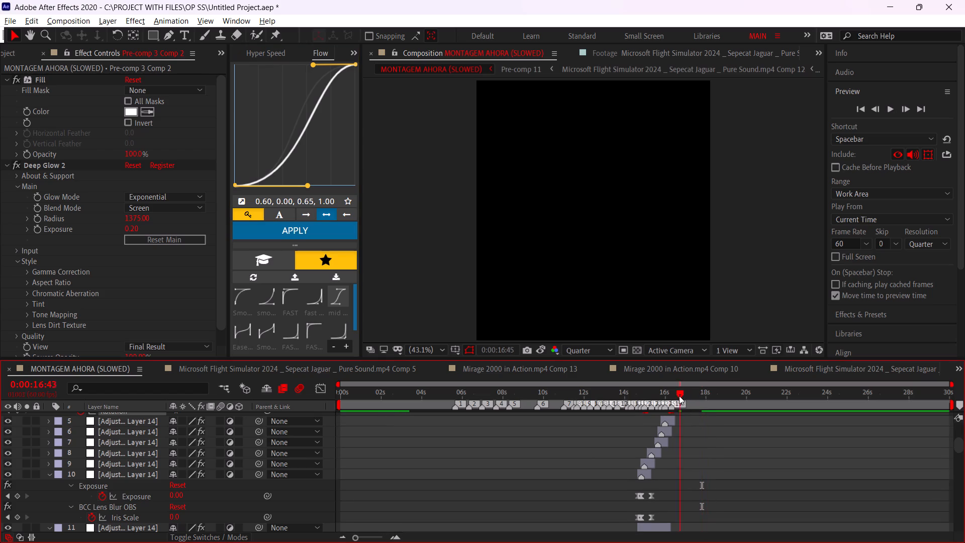
left_click_drag(679, 396, 678, 395)
key("space")
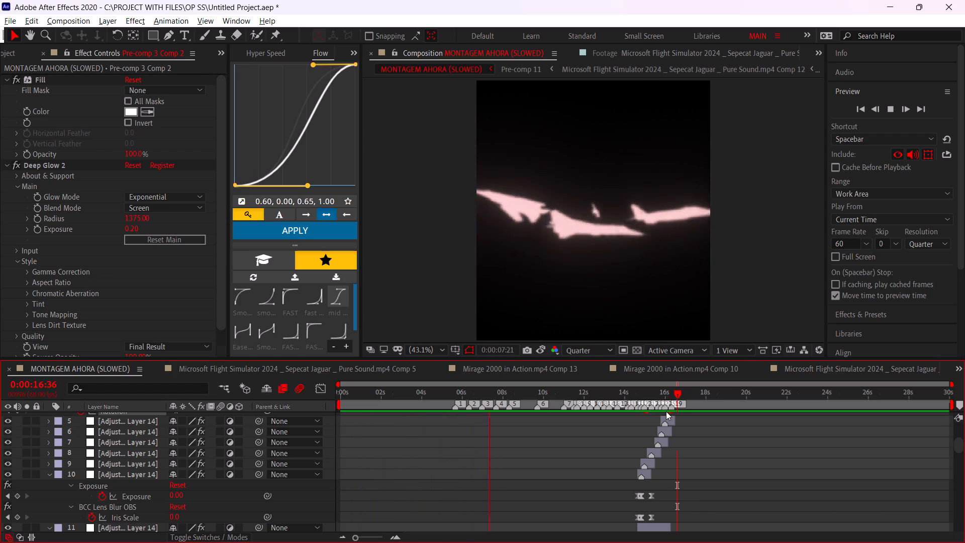
left_click(590, 454)
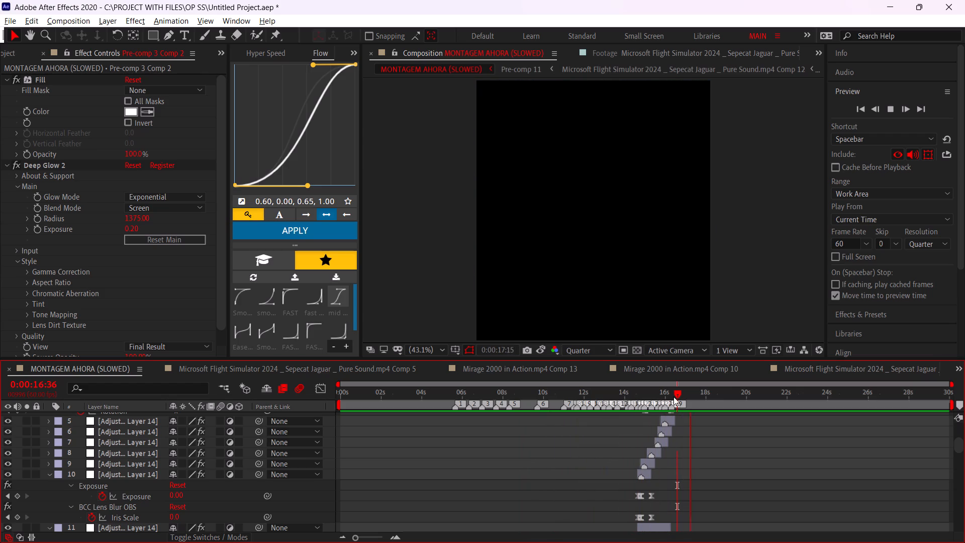
left_click(660, 399)
key("space")
Apply a steeper 0.92, 0.00, 0.76, 1.00 easing curve to the jet pre-comp's position, scale and rotation keyframes.
scroll(653, 435, "up", 5)
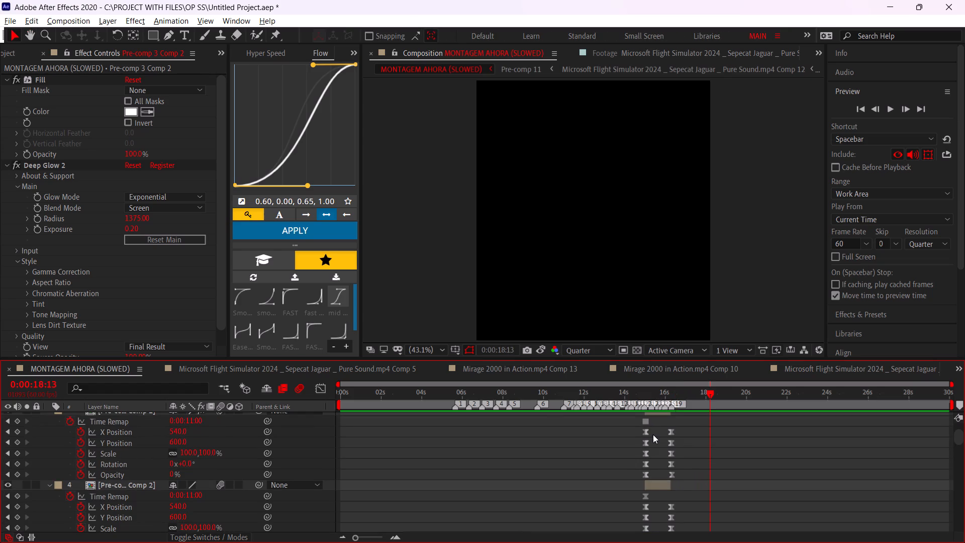
left_click_drag(685, 461, 634, 422)
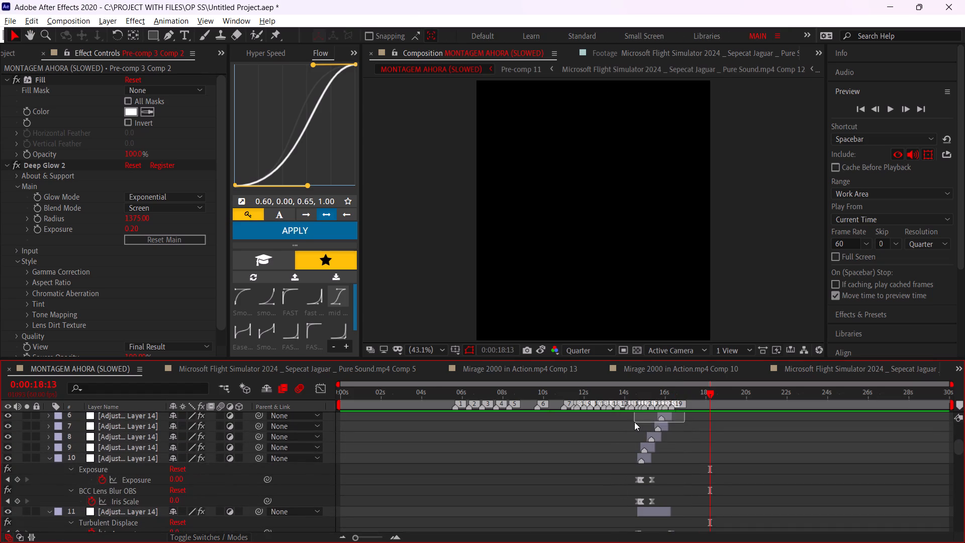
left_click_drag(634, 422, 634, 414)
scroll(633, 418, "up", 2)
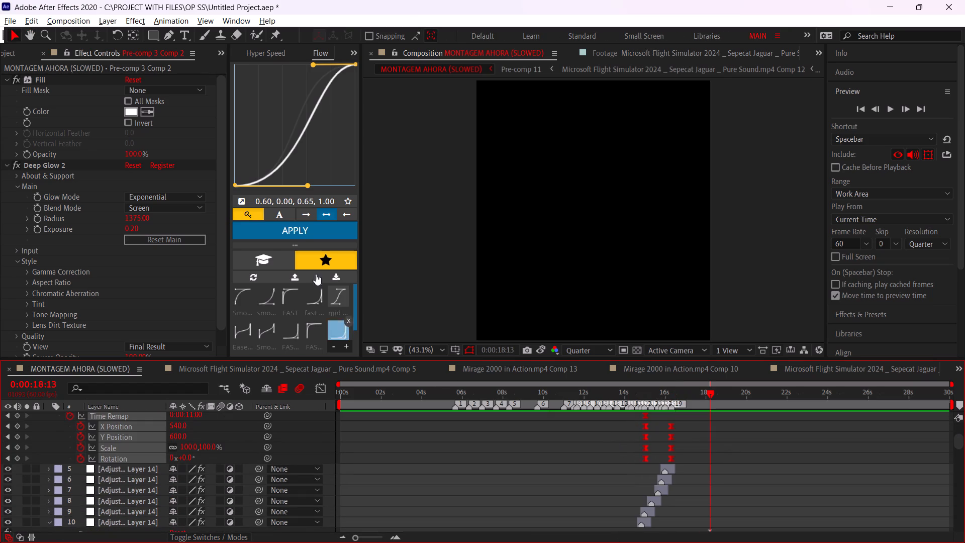
left_click_drag(315, 65, 319, 66)
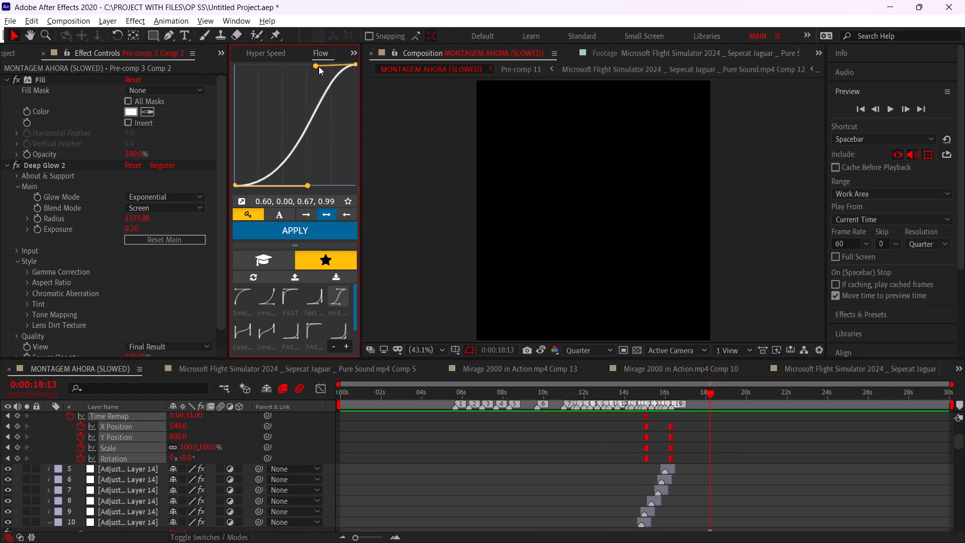
left_click_drag(319, 66, 327, 65)
left_click_drag(307, 185, 334, 188)
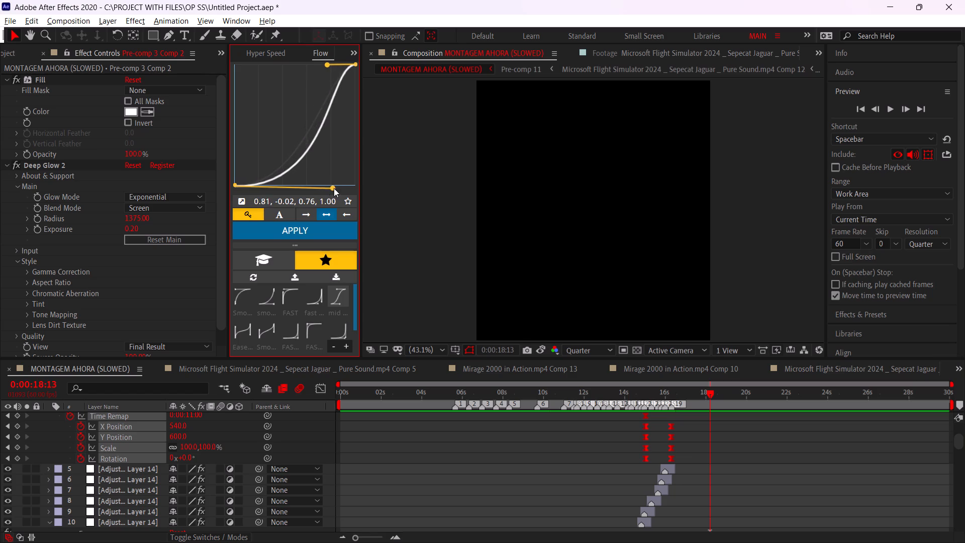
left_click_drag(334, 188, 346, 186)
left_click(315, 230)
Play the edit from 0:00:16:36 and from 0:00:14:27 to review the steeper jet easing.
scroll(669, 428, "down", 2, "alt")
left_click(678, 393)
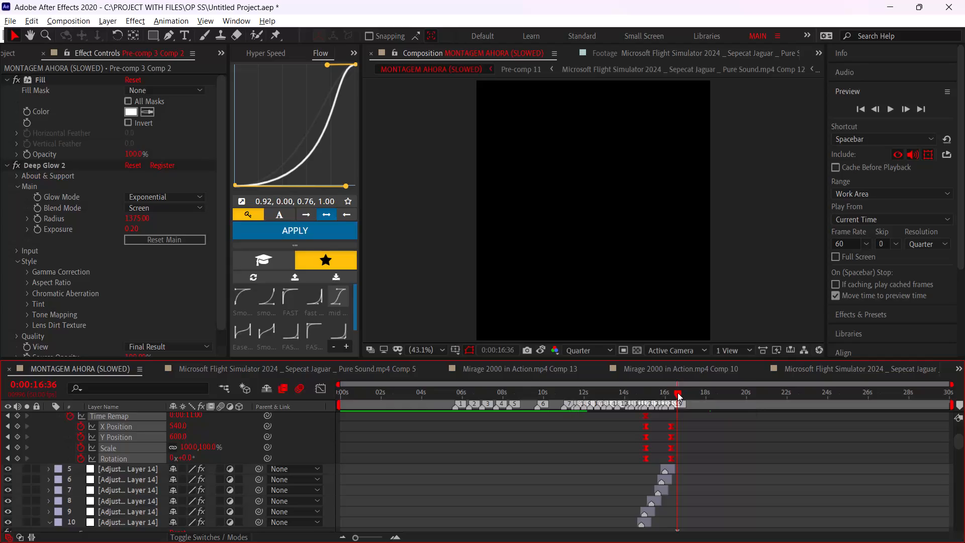
key("space")
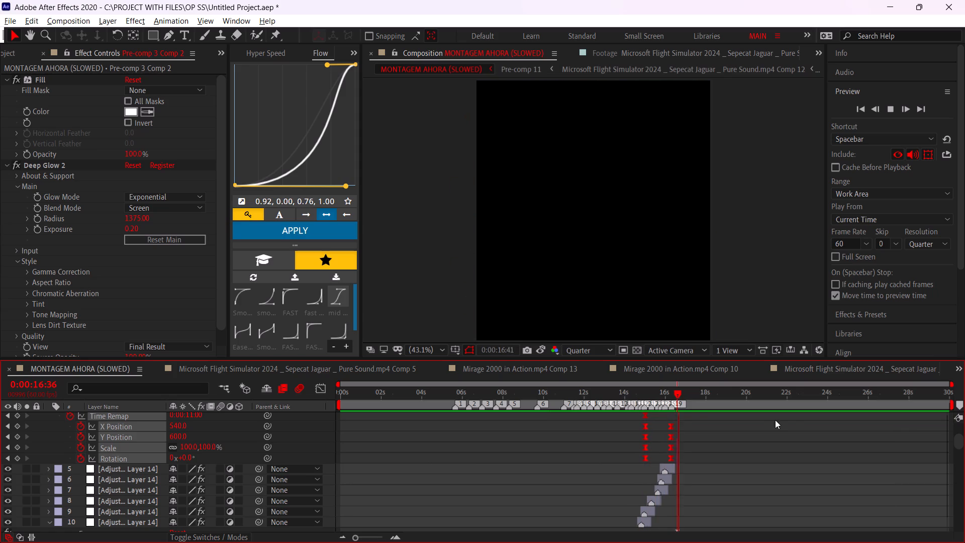
left_click(623, 469)
left_click(631, 399)
left_click(634, 393)
key("space")
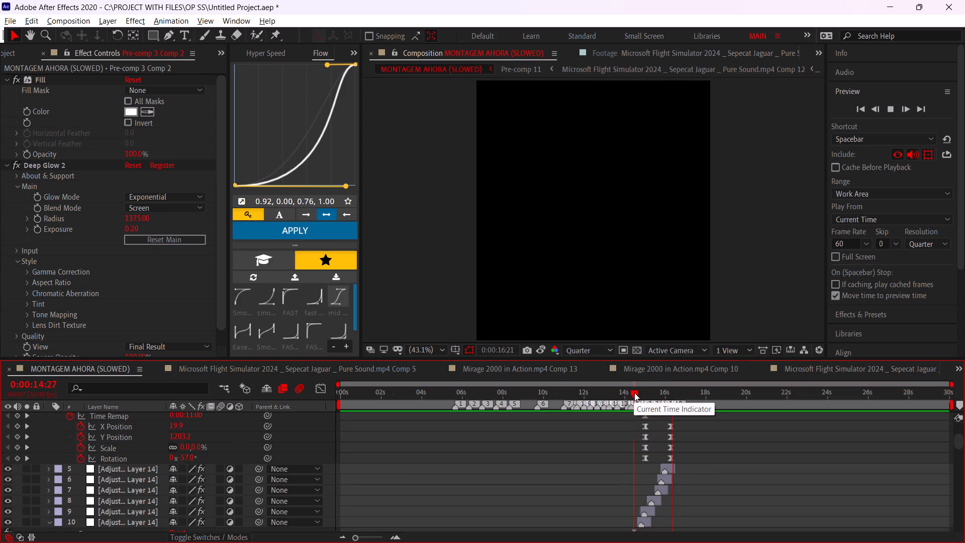
left_click(634, 392)
Examine the Turbulent Displace and Optics Compensation adjustment layers on the earlier transition around 0:00:10:59.
scroll(500, 455, "down", 13)
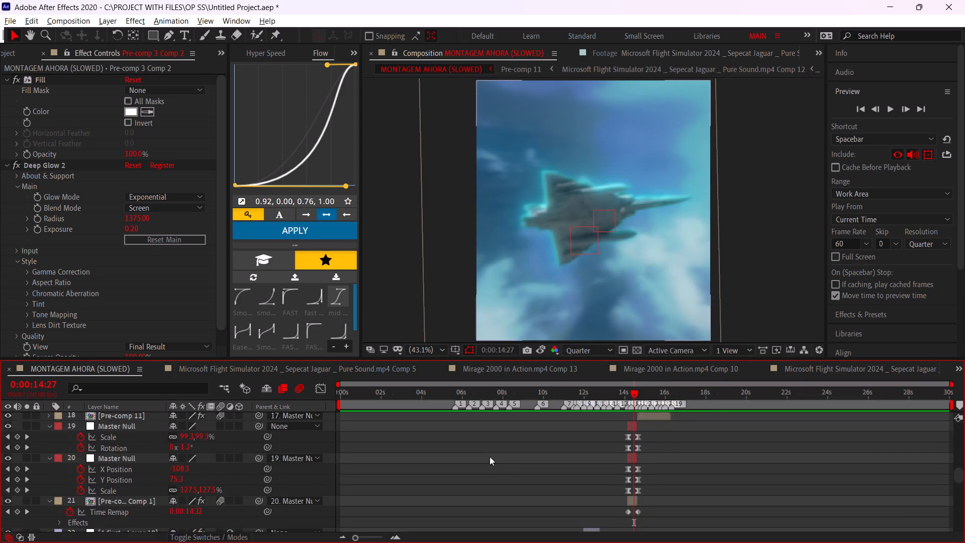
scroll(490, 457, "down", 4)
scroll(566, 443, "up", 2, "alt")
scroll(566, 443, "down", 5)
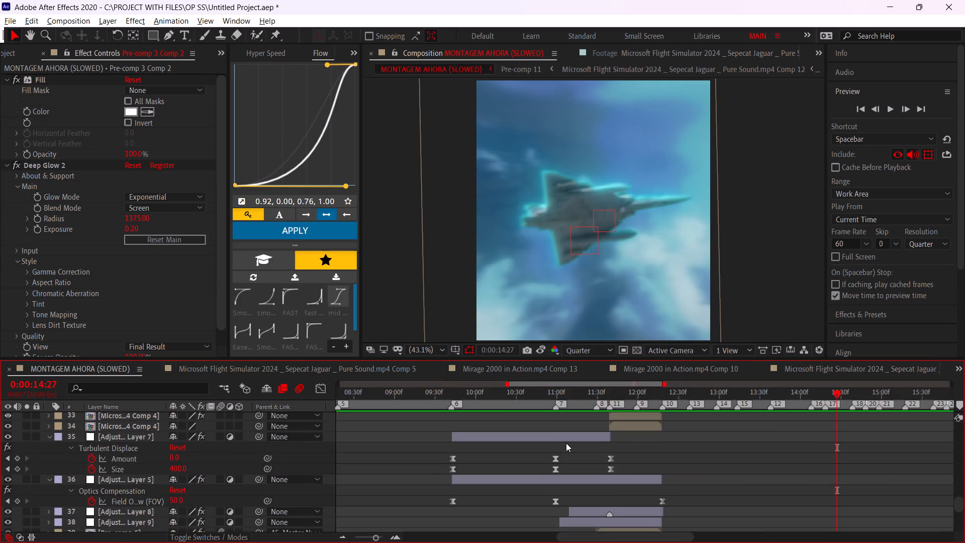
left_click_drag(542, 388, 527, 410)
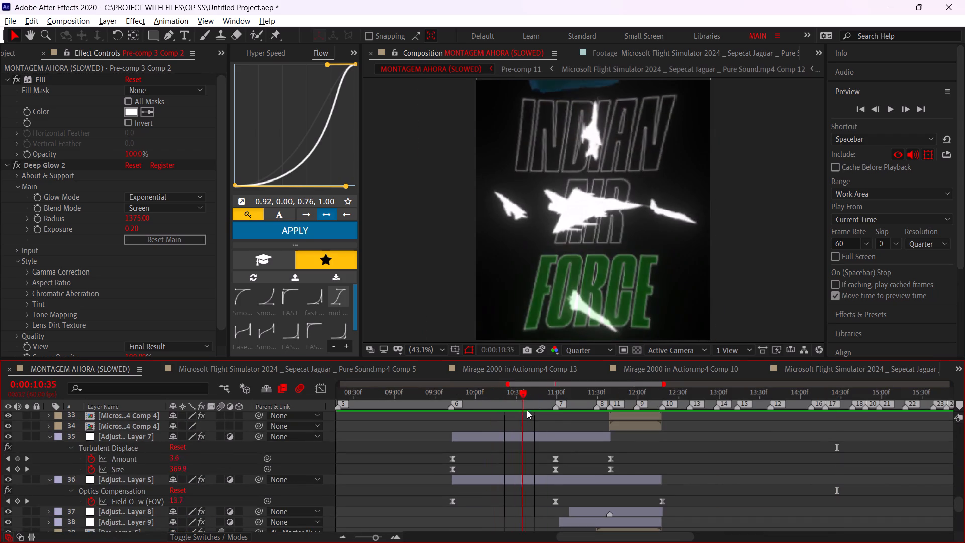
left_click_drag(527, 410, 549, 414)
left_click(549, 439)
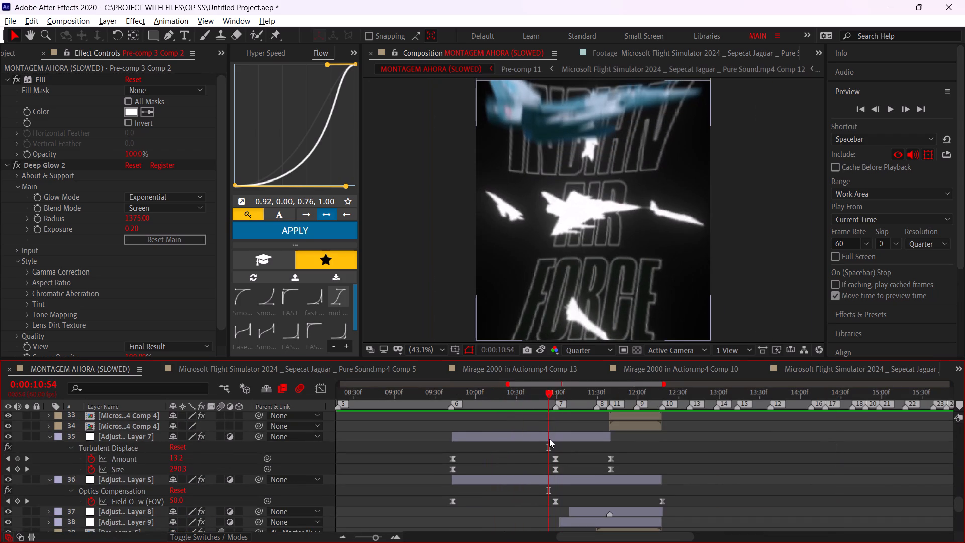
left_click(555, 394)
left_click(551, 479)
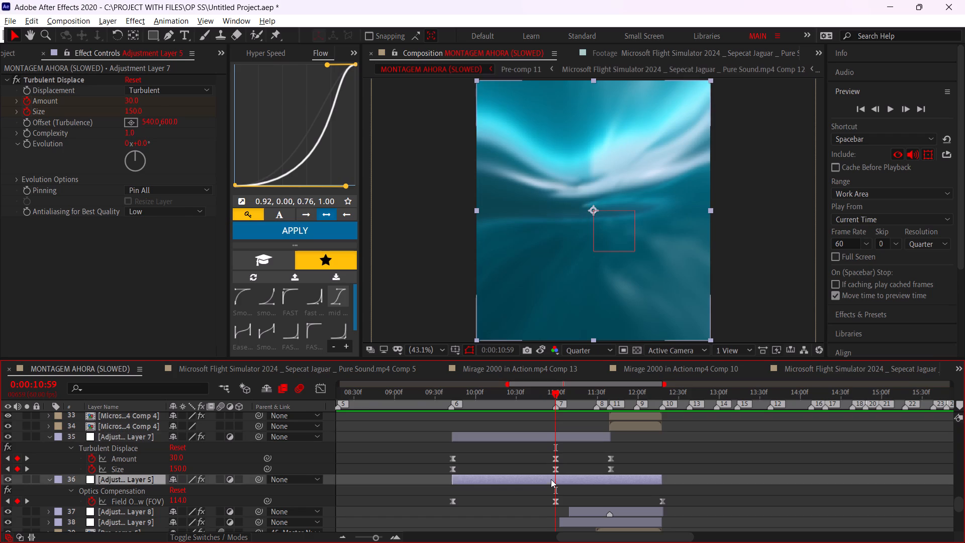
Extend the start of the S_Shake adjustment layer peaking at 0:00:10:59, with its first Amplitude keyframe, back to about marker 6.
scroll(554, 456, "down", 3)
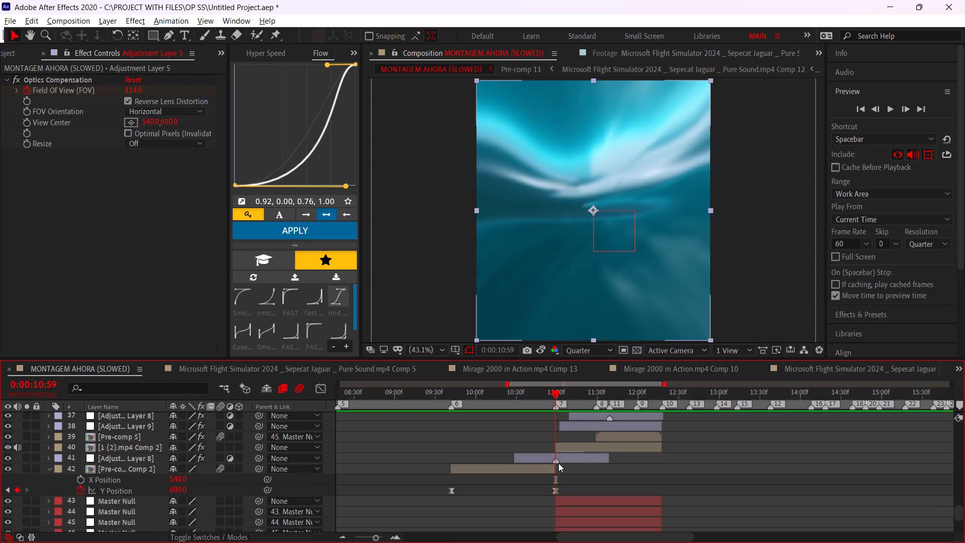
left_click(566, 460)
key("u")
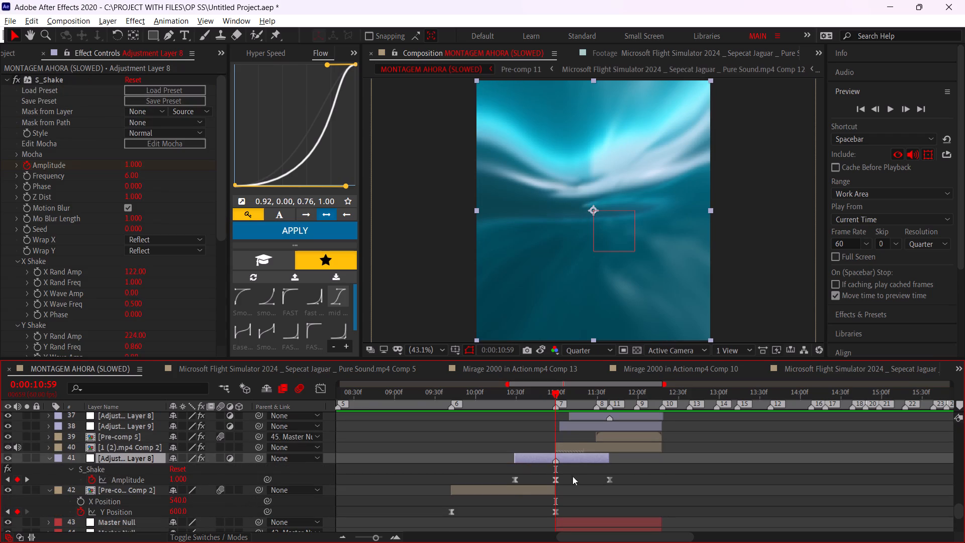
left_click_drag(581, 476, 510, 483)
left_click_drag(514, 483, 448, 478, "alt")
left_click_drag(512, 460, 445, 463)
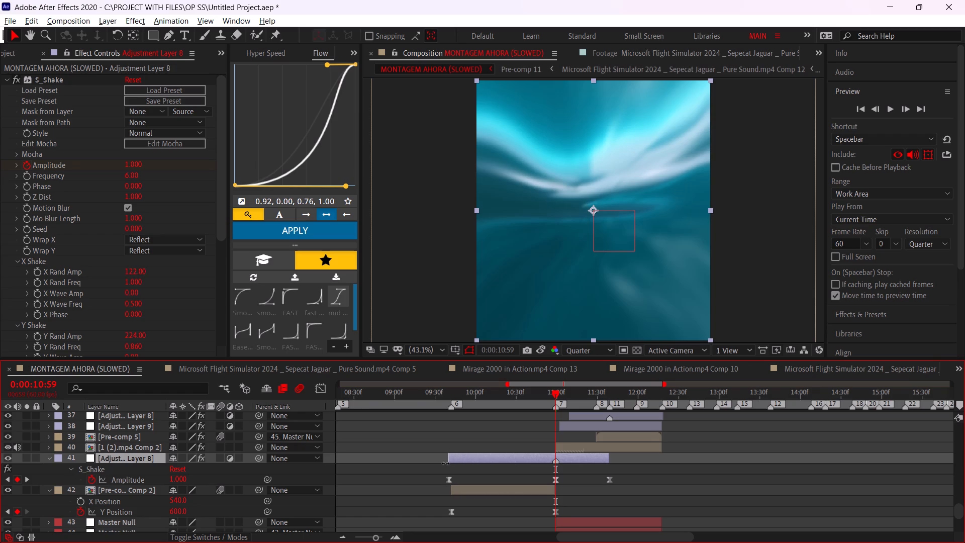
left_click_drag(445, 463, 445, 463)
left_click_drag(433, 476, 568, 484)
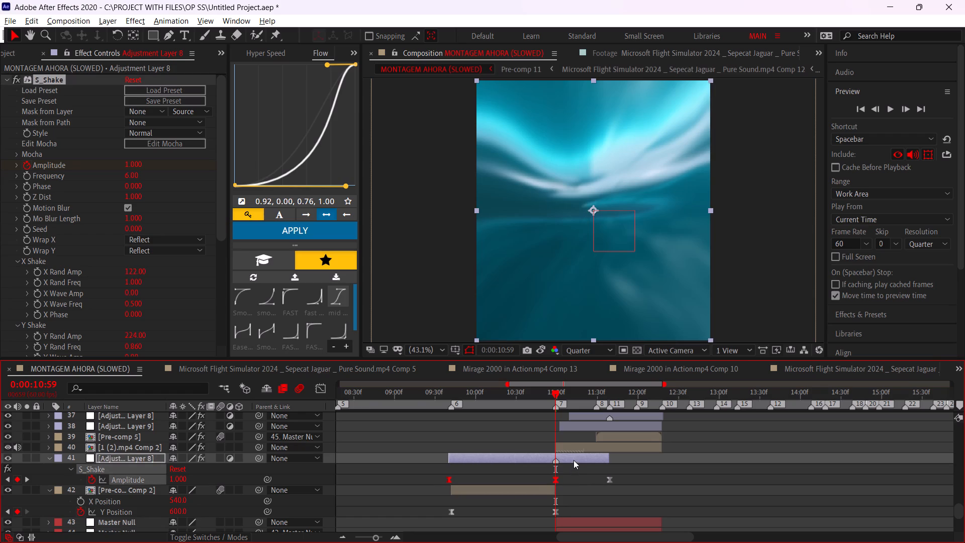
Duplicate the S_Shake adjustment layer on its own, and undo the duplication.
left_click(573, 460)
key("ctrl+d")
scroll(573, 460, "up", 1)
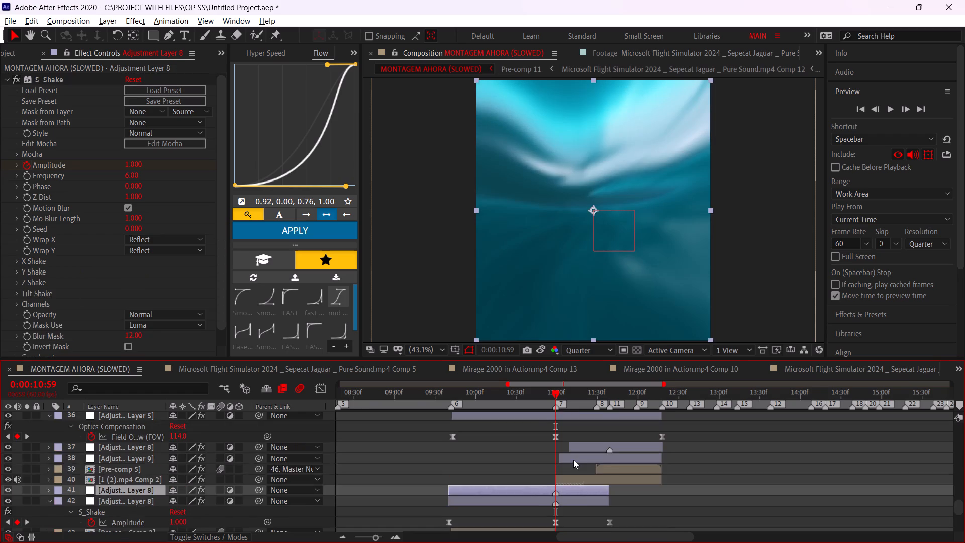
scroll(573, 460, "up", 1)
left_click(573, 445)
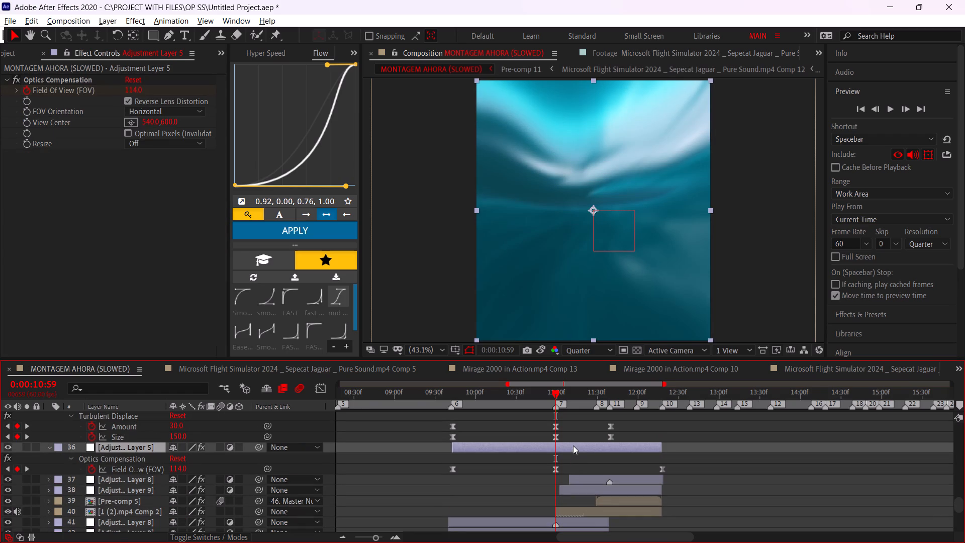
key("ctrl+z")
Duplicate the S_Shake, Optics Compensation and Turbulent Displace adjustment layers of the 0:00:10:59 transition together.
scroll(558, 492, "down", 2)
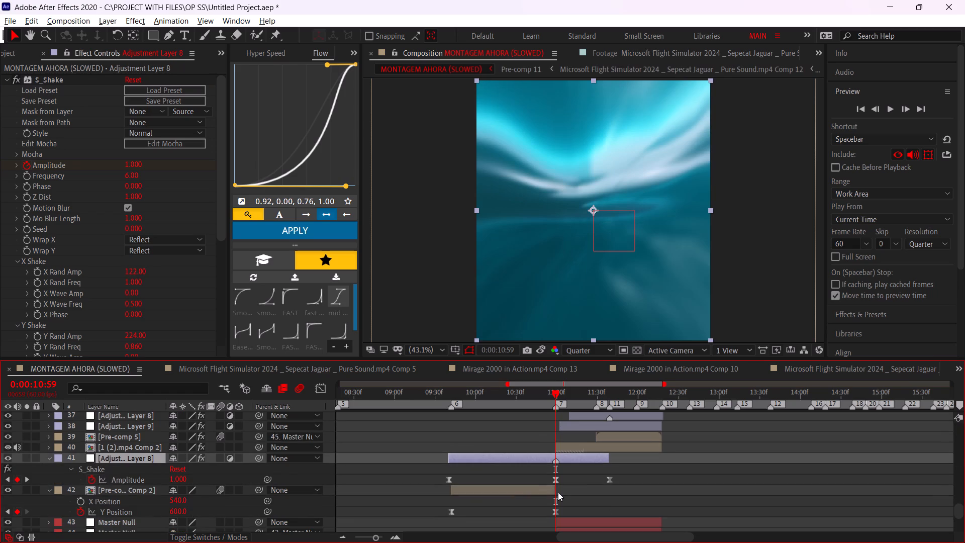
scroll(567, 471, "up", 2)
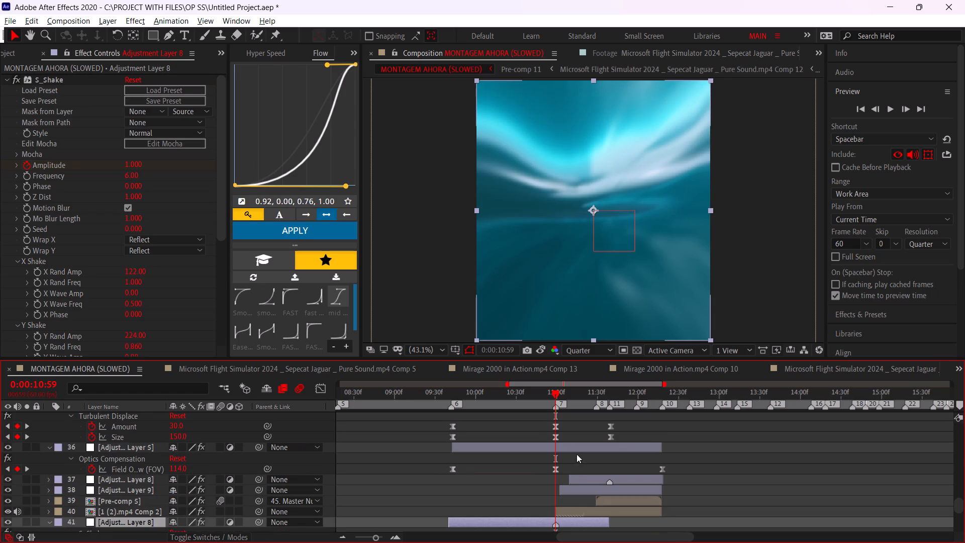
left_click(576, 450, "ctrl")
scroll(575, 450, "up", 1)
left_click(574, 439, "ctrl")
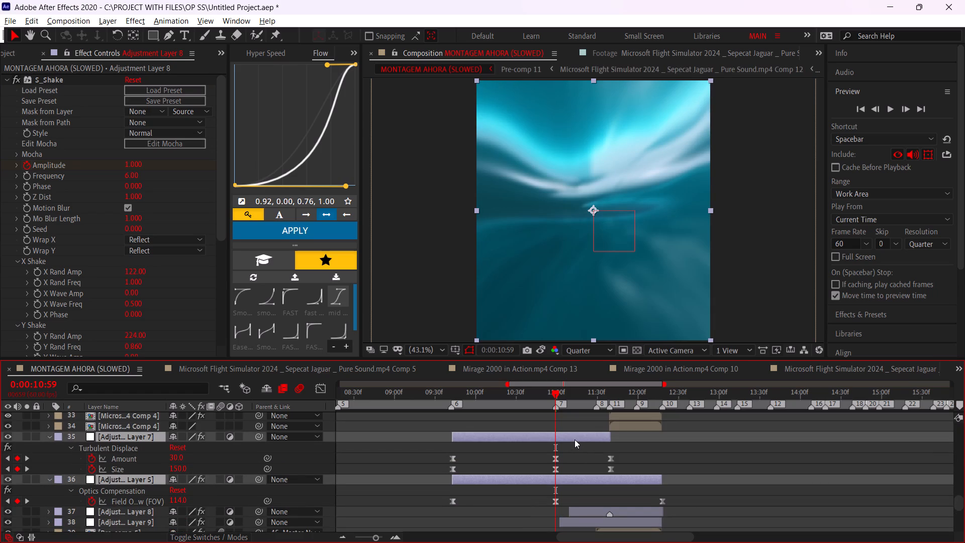
key("ctrl+d")
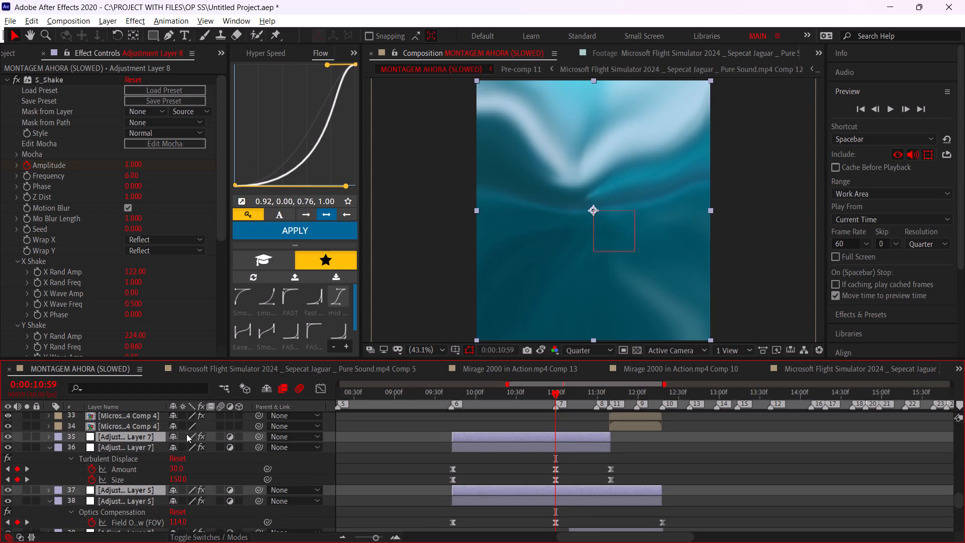
Move the three duplicated adjustment layers to the top of the layer stack.
left_click_drag(153, 435, 149, 417)
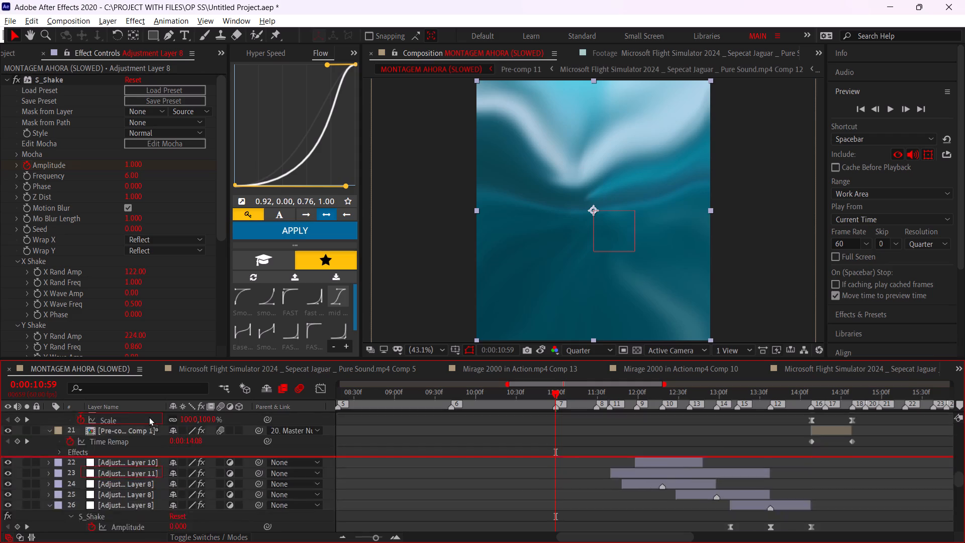
left_click_drag(149, 417, 148, 412)
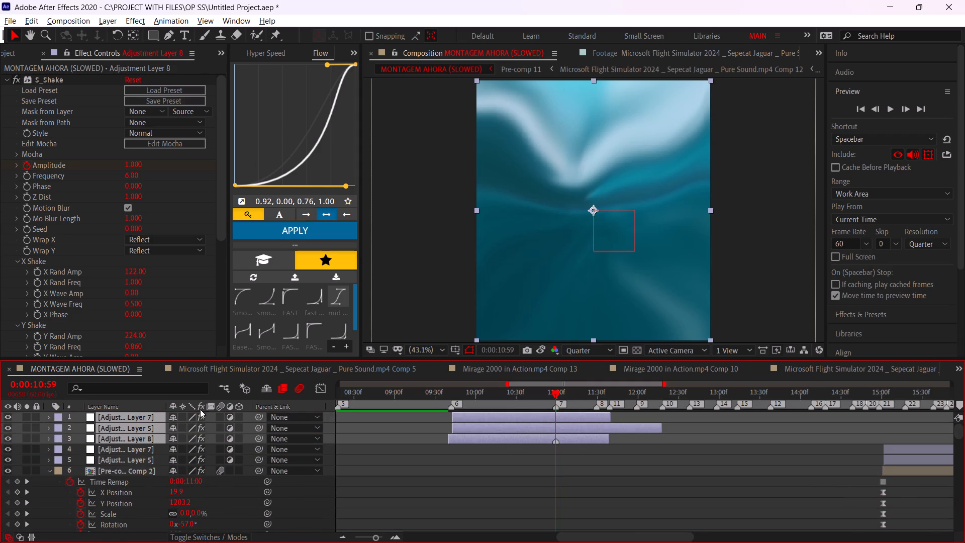
Shift the three duplicated adjustment layers in time so the shake layer's marker lines up with composition marker 19 at 0:00:16:18.
left_click_drag(509, 422, 812, 468)
left_click(536, 438)
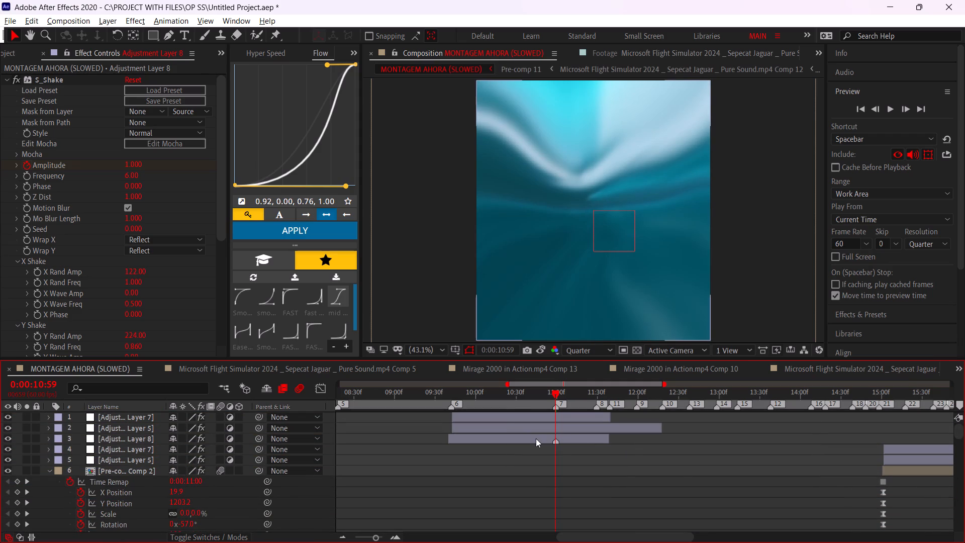
left_click(536, 420, "shift")
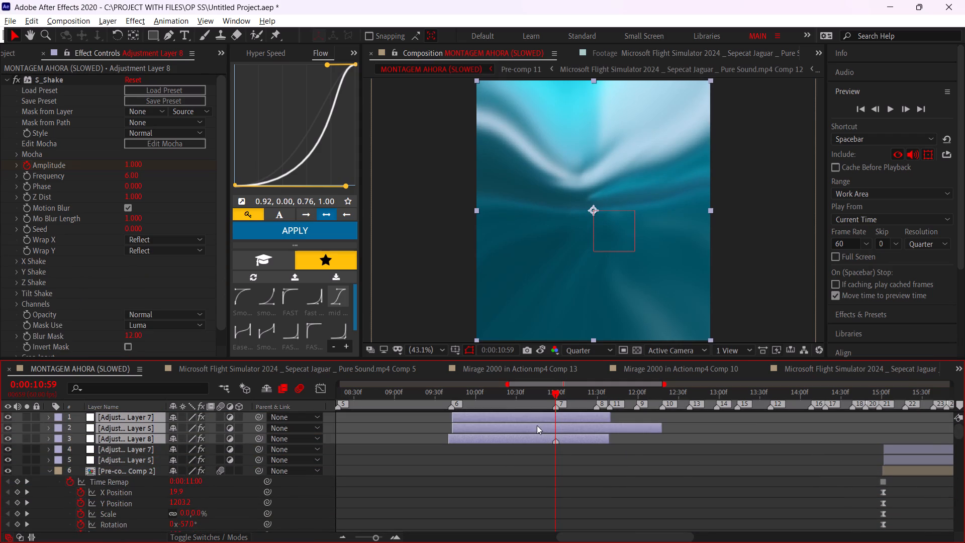
left_click_drag(537, 425, 390, 436)
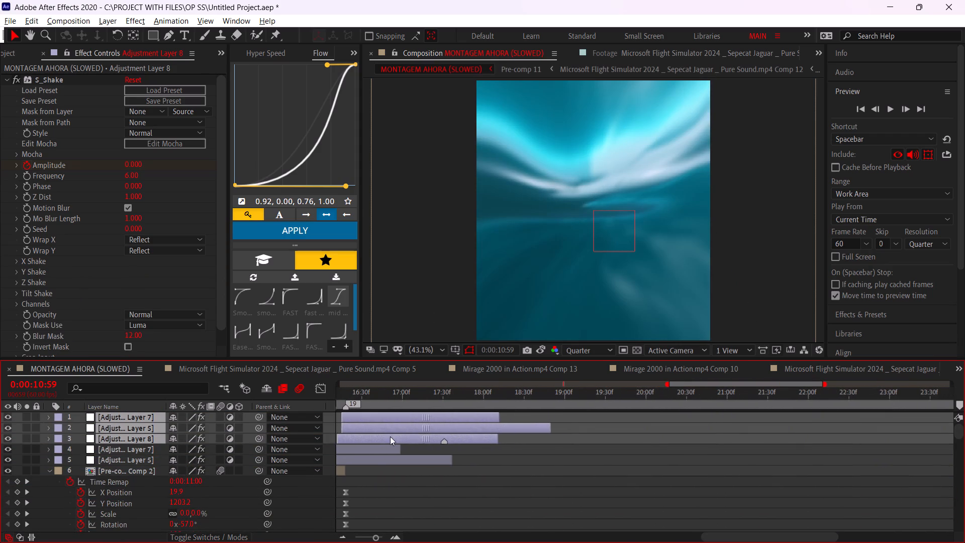
left_click_drag(390, 436, 363, 433)
middle_click_drag(374, 457, 556, 477)
scroll(524, 449, "up", 1, "alt")
left_click_drag(522, 436, 464, 437)
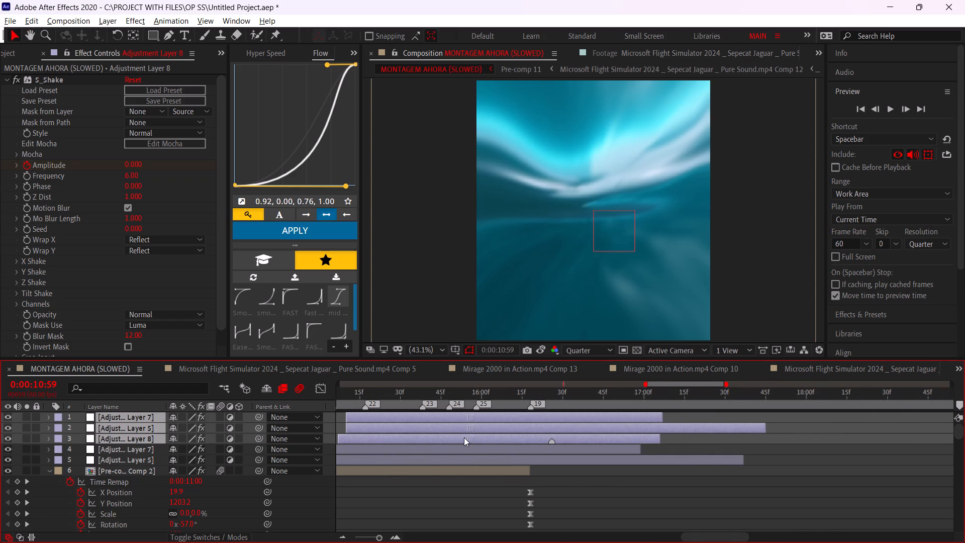
left_click_drag(464, 437, 447, 434)
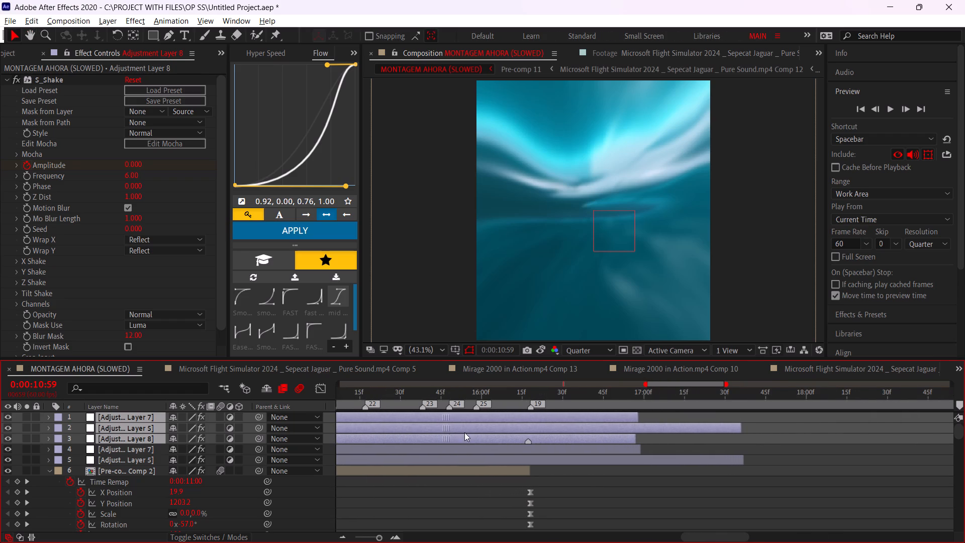
scroll(524, 427, "up", 3, "alt")
left_click_drag(567, 439, 582, 441)
Split the three duplicated adjustment layers at 0:00:16:18 and delete the parts after it.
scroll(585, 443, "down", 1, "alt")
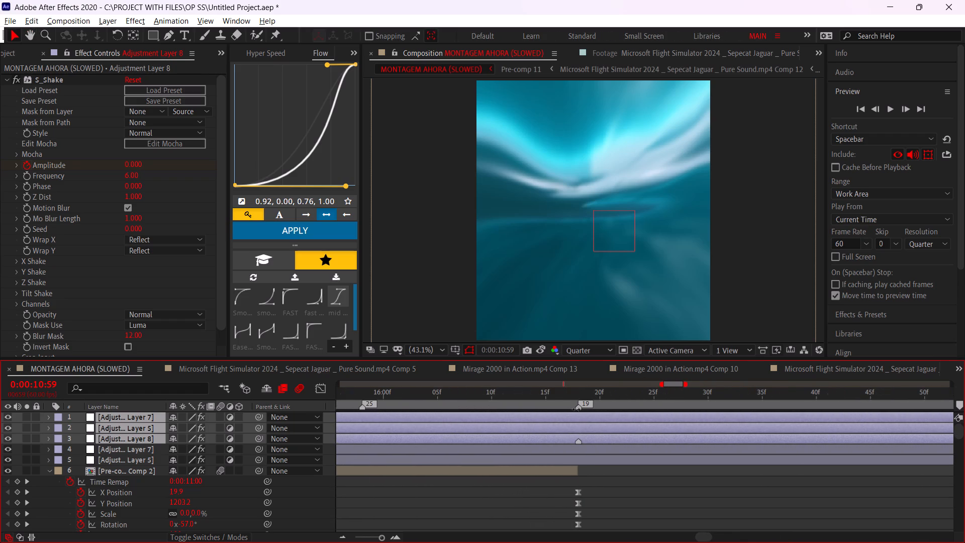
left_click(572, 397)
key("ctrl+shift+d")
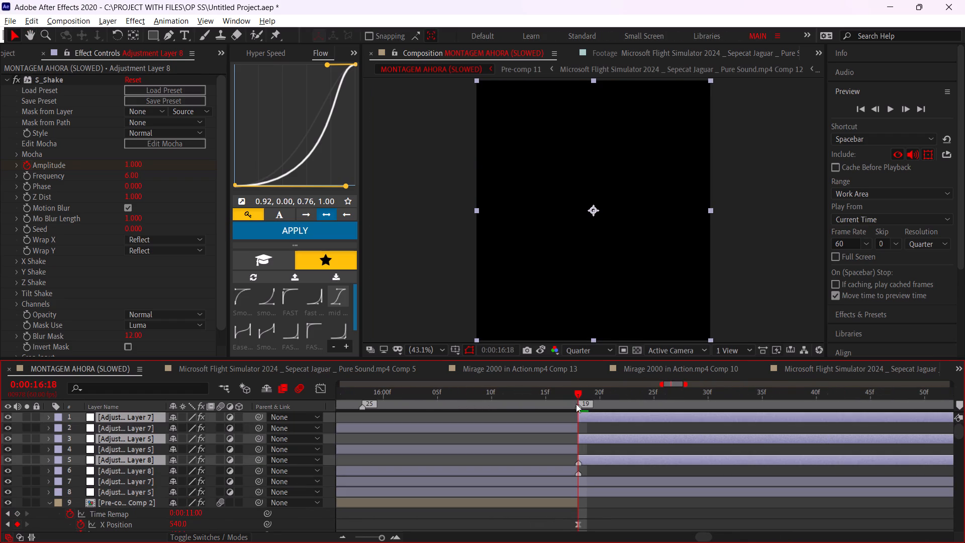
key("Delete")
Play the edit from 0:00:16:18 and from the beginning to review the added shake and distortion transition.
scroll(602, 451, "down", 8, "alt")
key("space")
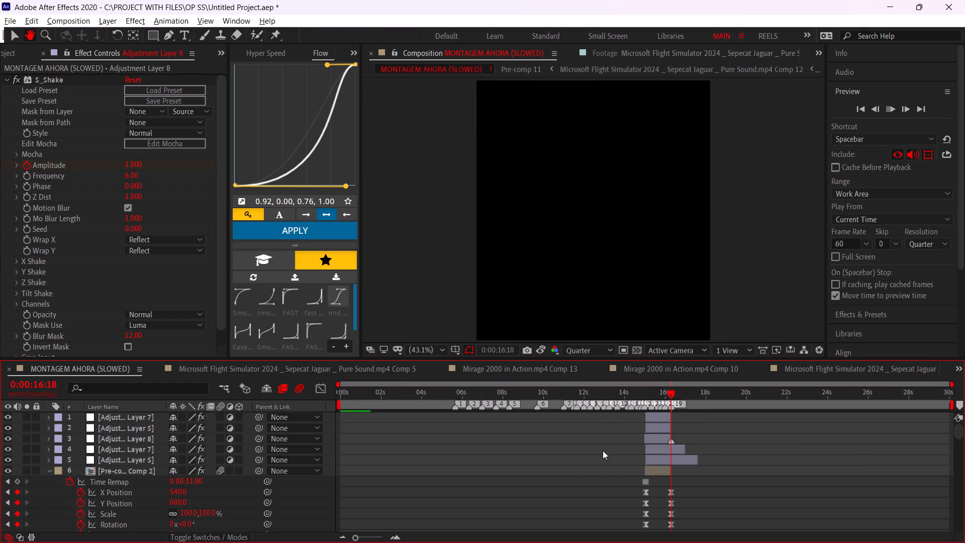
left_click(673, 394)
key("space")
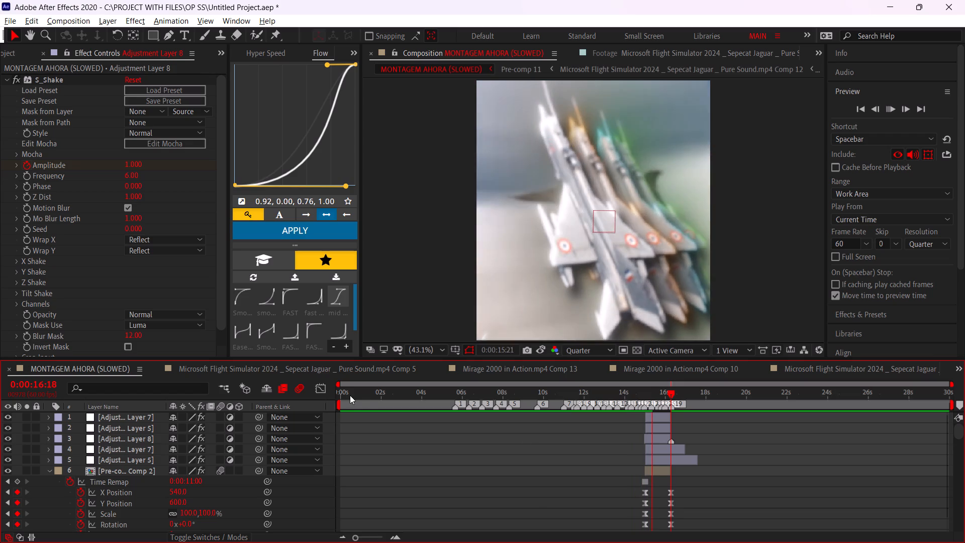
left_click_drag(346, 395, 209, 406)
key("space")
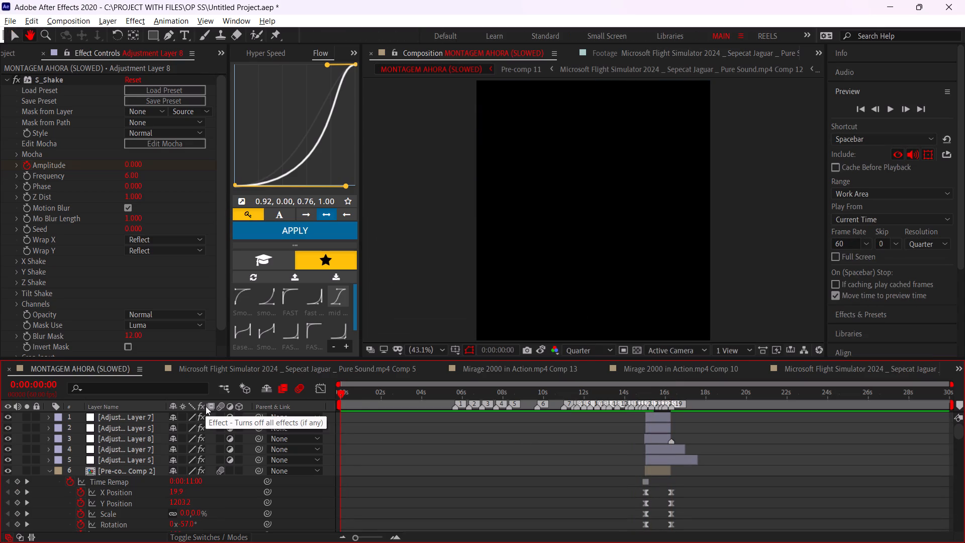
key("space")
key("space")
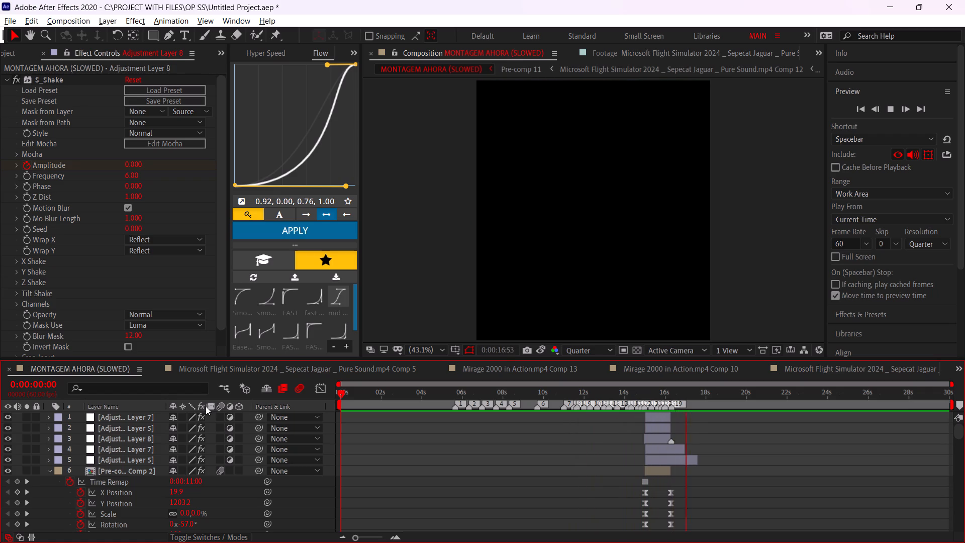
Save the project.
left_click(467, 445)
key("ctrl+s")
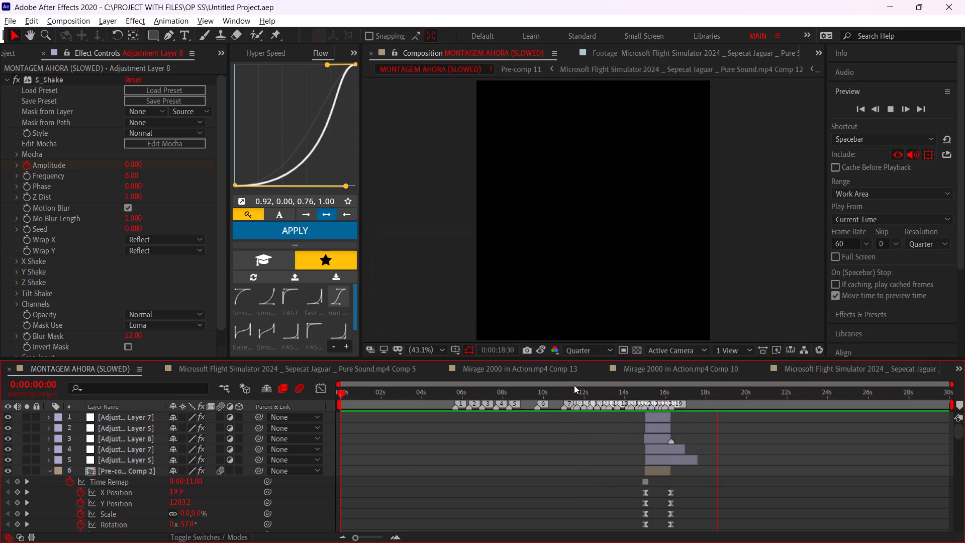
Scrub through the jet transition up to about 0:00:16:21 to inspect the distortion frames around marker 19.
left_click(574, 385)
left_click(548, 400)
left_click_drag(548, 400, 656, 425)
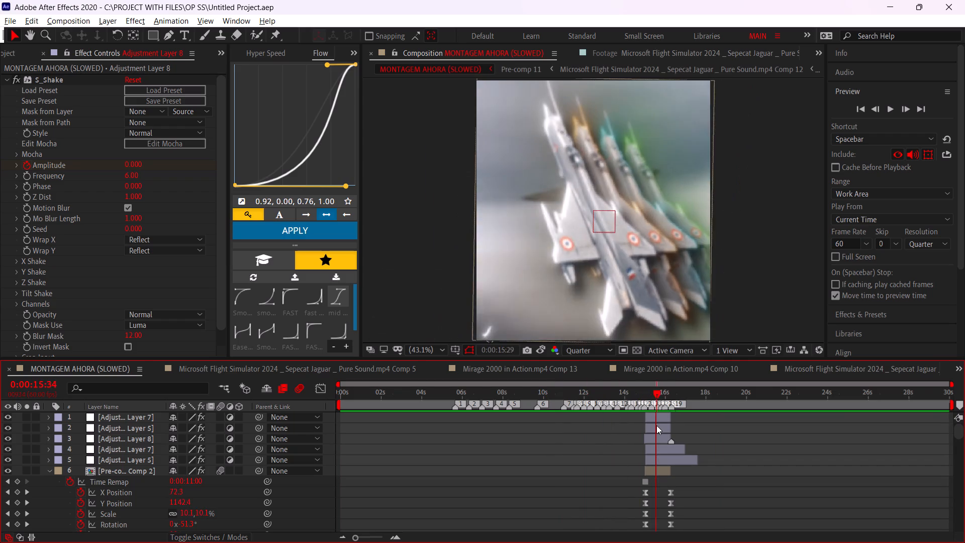
left_click_drag(656, 425, 668, 433)
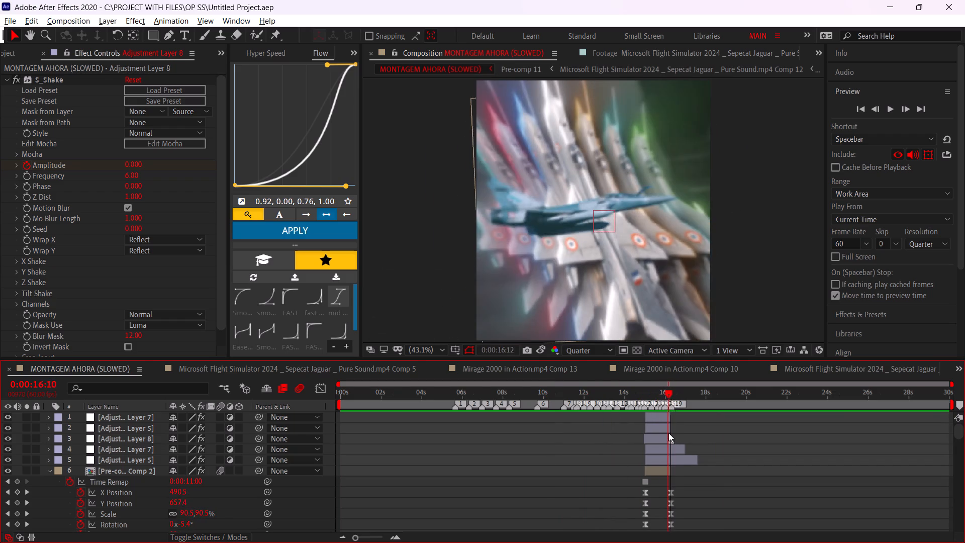
left_click_drag(668, 433, 672, 434)
scroll(673, 429, "up", 3, "alt")
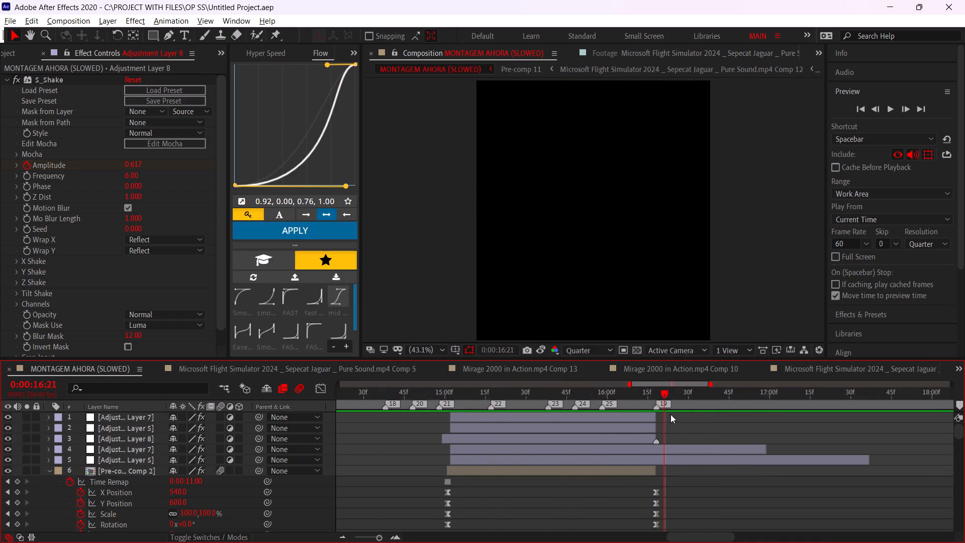
scroll(666, 411, "up", 1, "alt")
left_click_drag(655, 398, 651, 401)
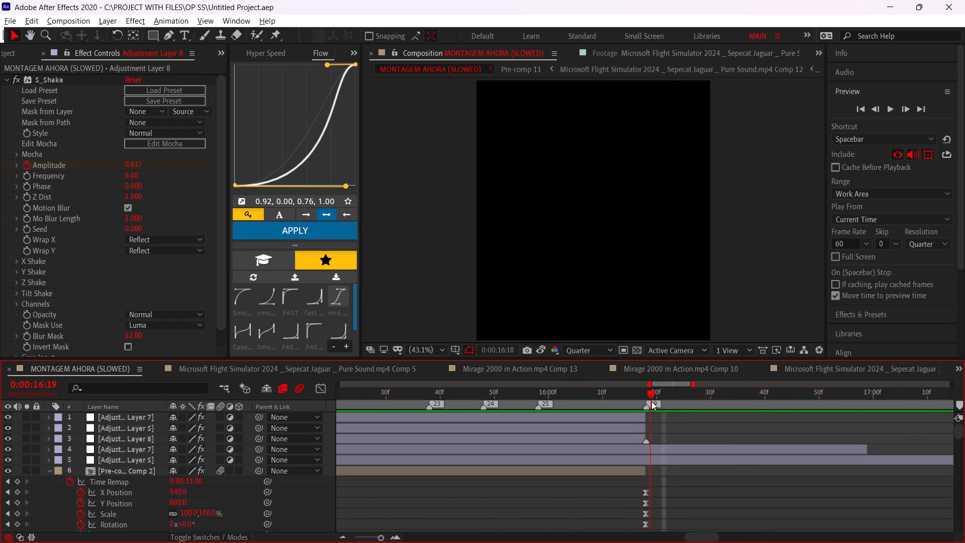
left_click_drag(651, 401, 640, 399)
scroll(677, 443, "down", 3, "alt")
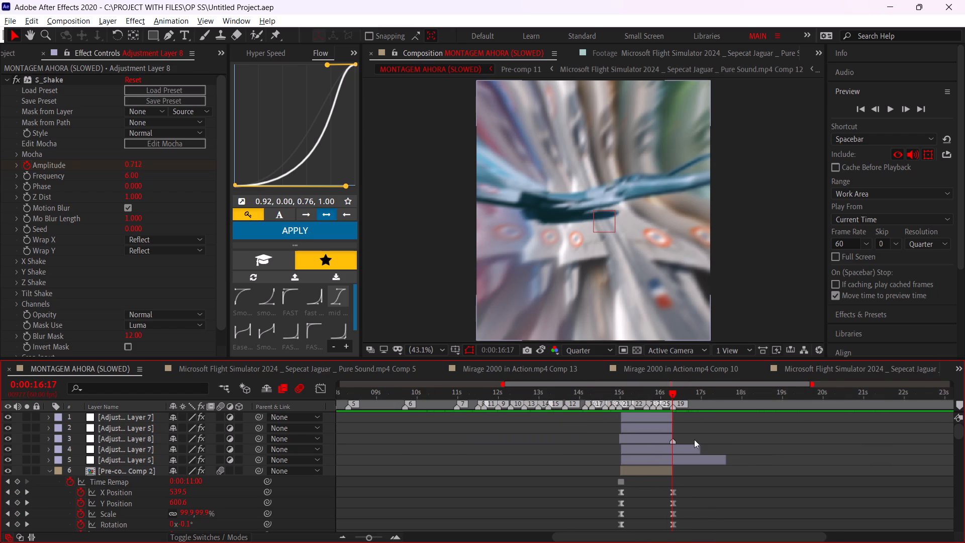
Pre-compose all layers of the MONTAGEM AHORA (SLOWED) composition into a single pre-comp, with the playhead at 0:00:00:00.
left_click(702, 438)
scroll(702, 437, "down", 6, "alt")
left_click_drag(422, 397, 382, 398)
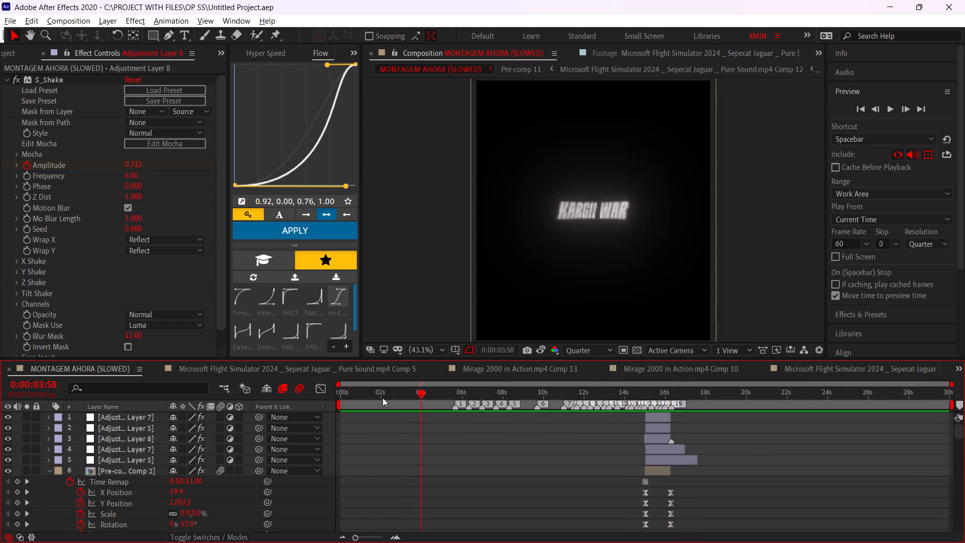
left_click_drag(382, 398, 185, 400)
key("ctrl+a")
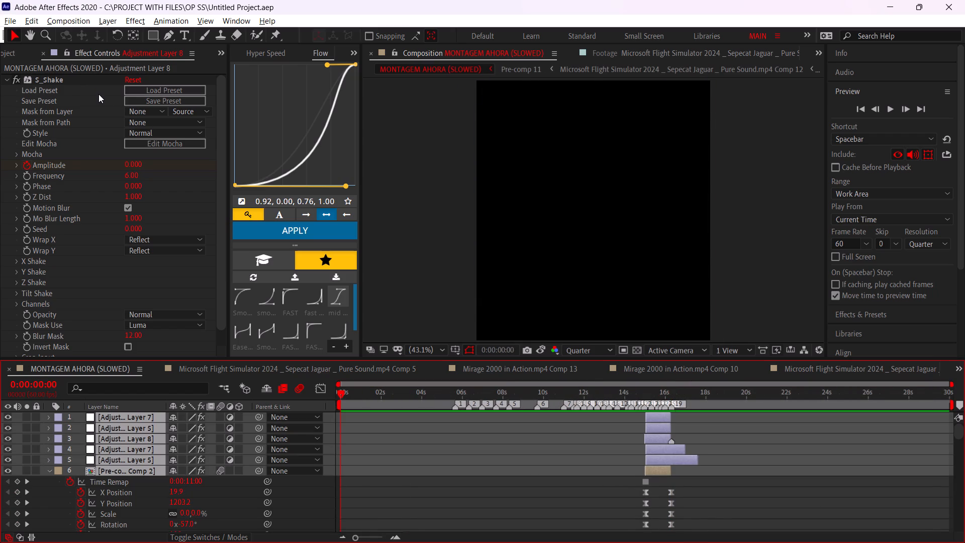
key("ctrl+shift+c")
left_click(474, 249)
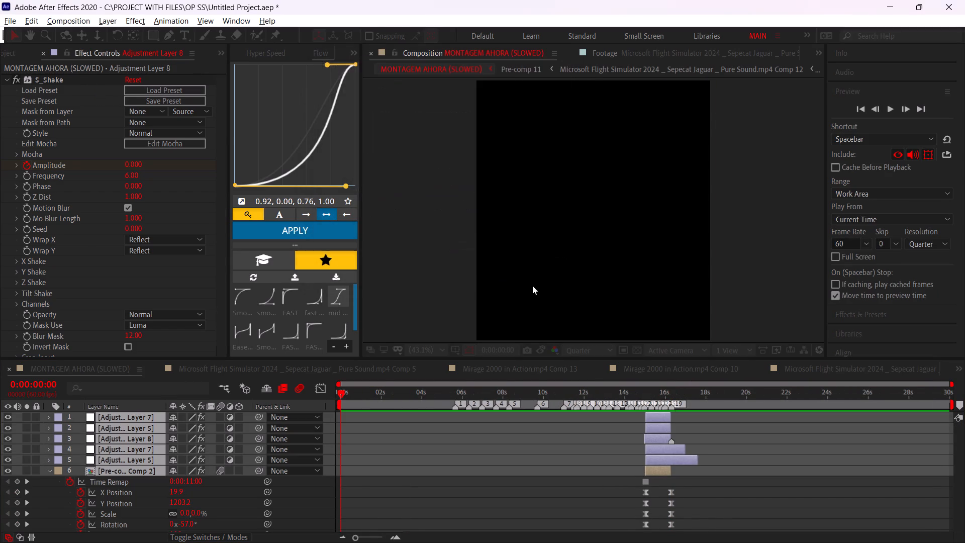
left_click_drag(407, 400, 173, 405)
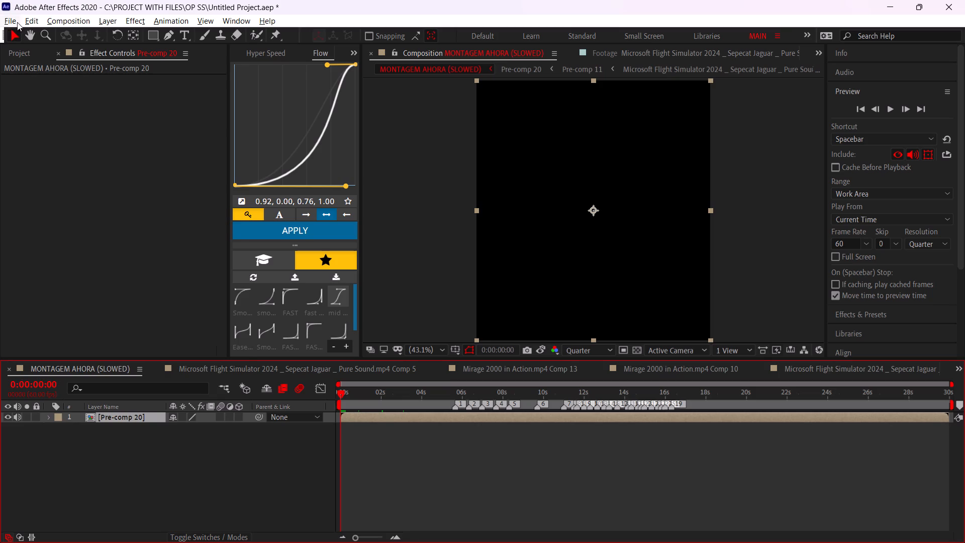
Add the MONTAGEM AHORA (SLOWED) composition to the render queue and set its output format to QuickTime.
left_click(16, 22)
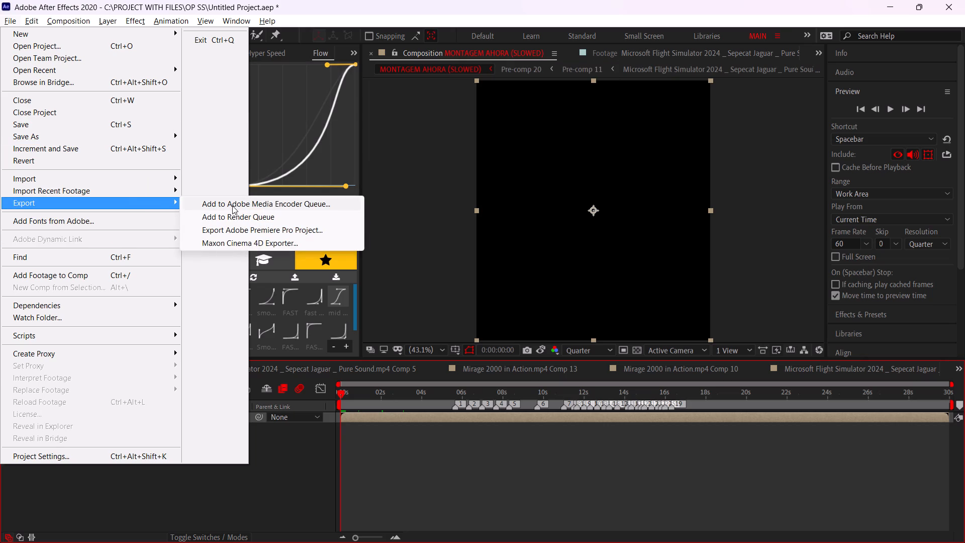
left_click(244, 214)
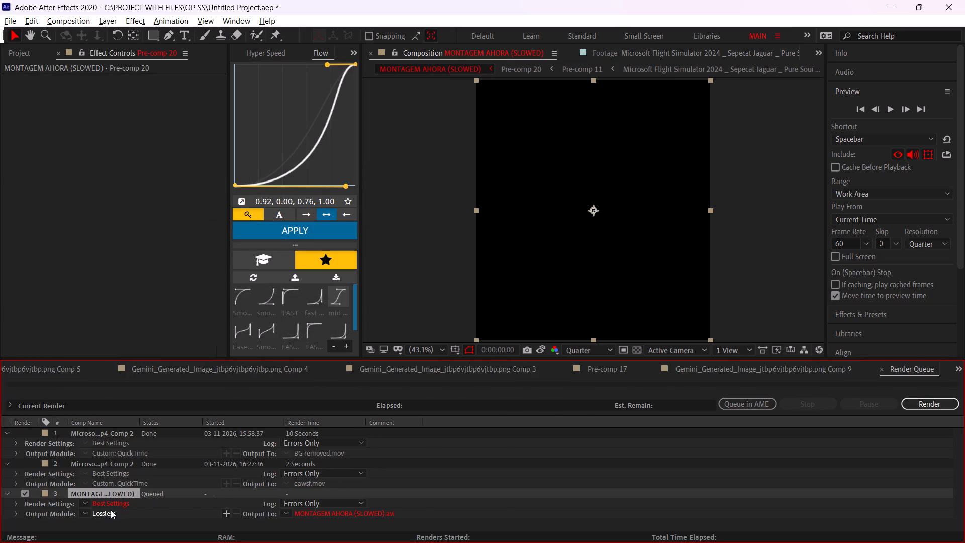
left_click(111, 510)
left_click(396, 84)
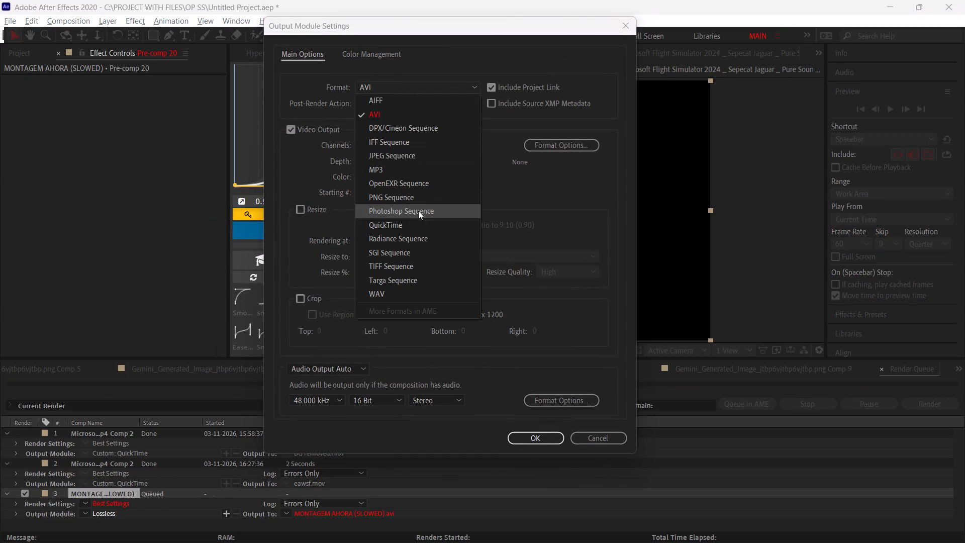
left_click(419, 222)
left_click(528, 434)
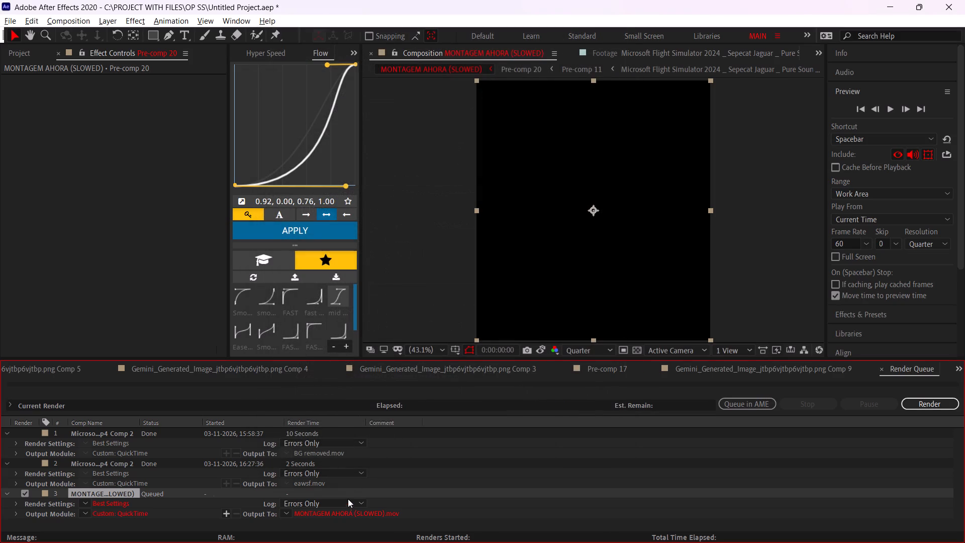
Set the queued render's output file to "OP SS tri" in the OP SS project folder.
left_click(345, 507)
left_click(329, 517)
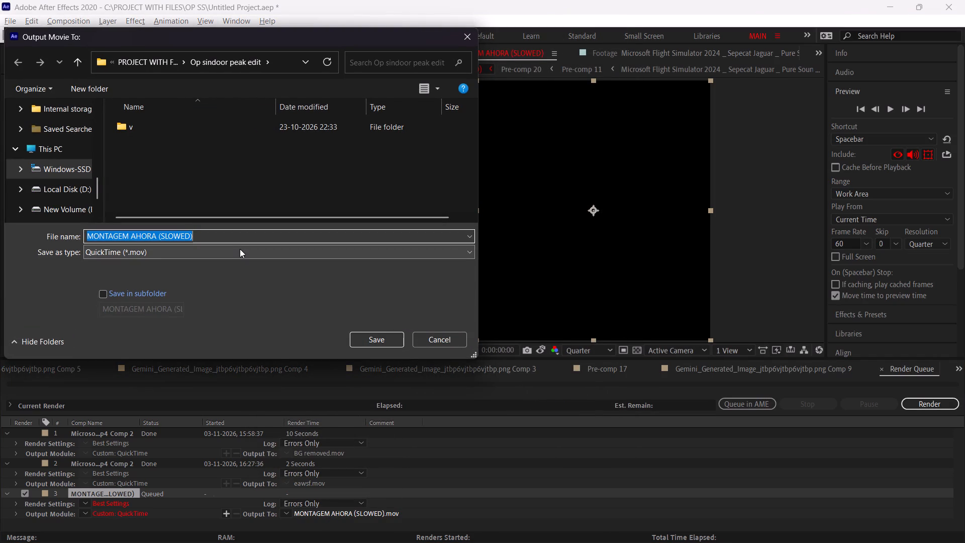
type("OP SS")
key("space")
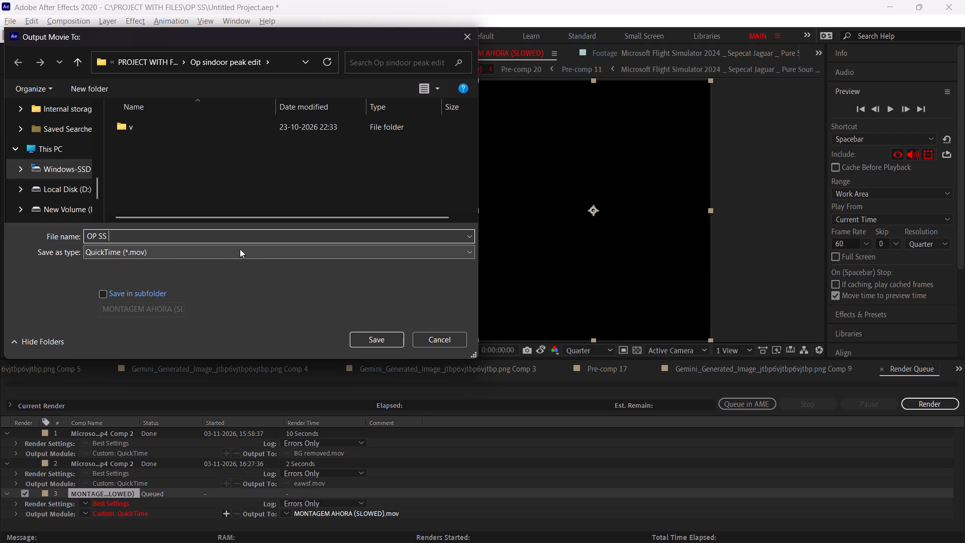
type("tri")
scroll(66, 160, "up", 2)
left_click(68, 170)
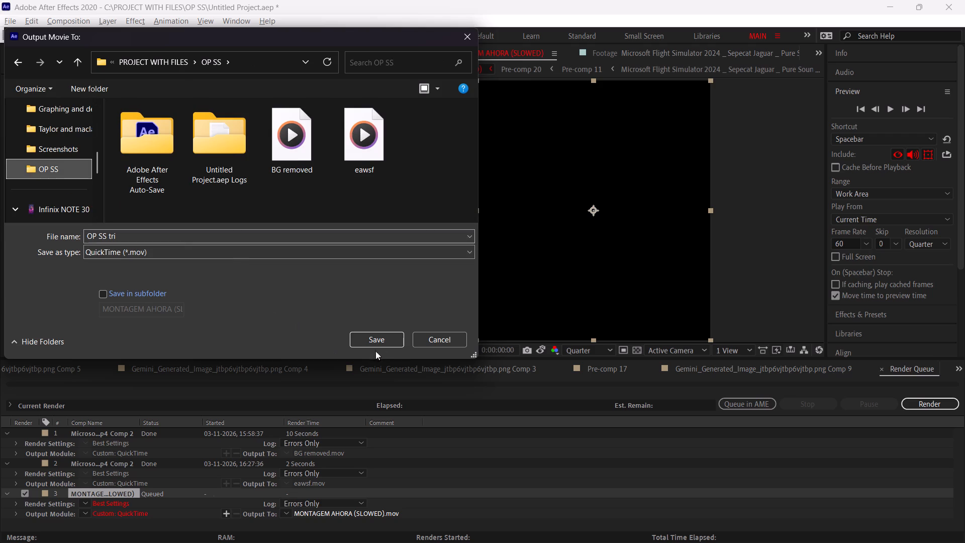
left_click(383, 342)
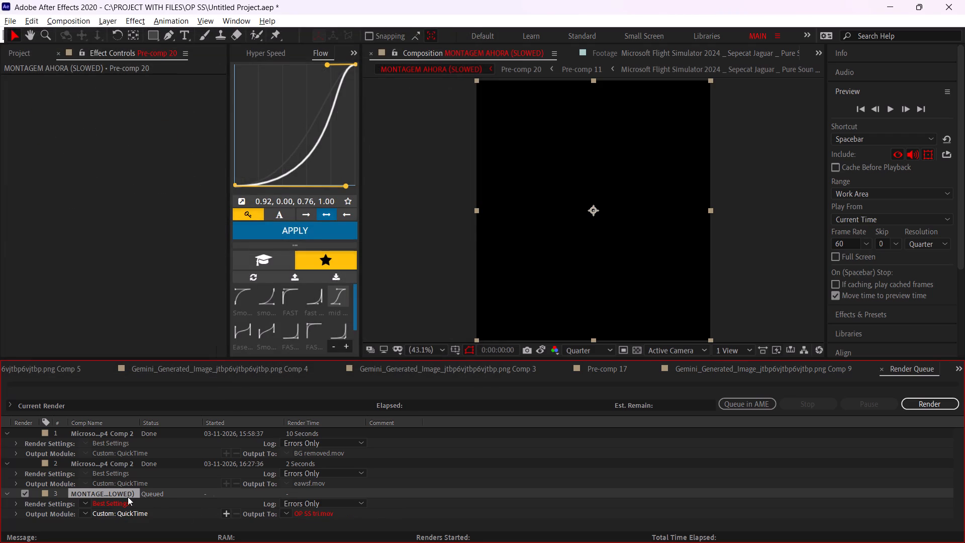
Check the render settings of the queued MONTAGEM AHORA (SLOWED) composition without changing them, and start the render.
left_click(113, 503)
left_click(605, 373)
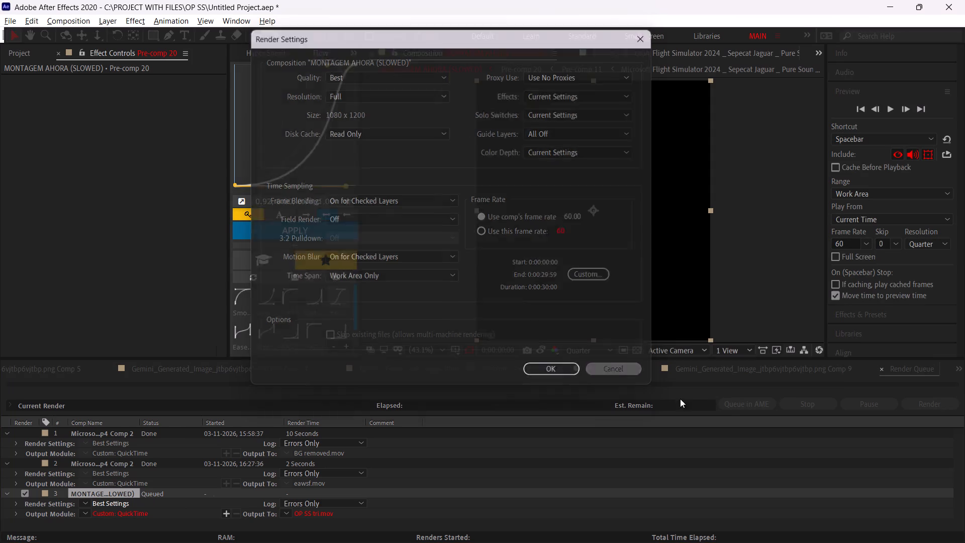
left_click(920, 401)
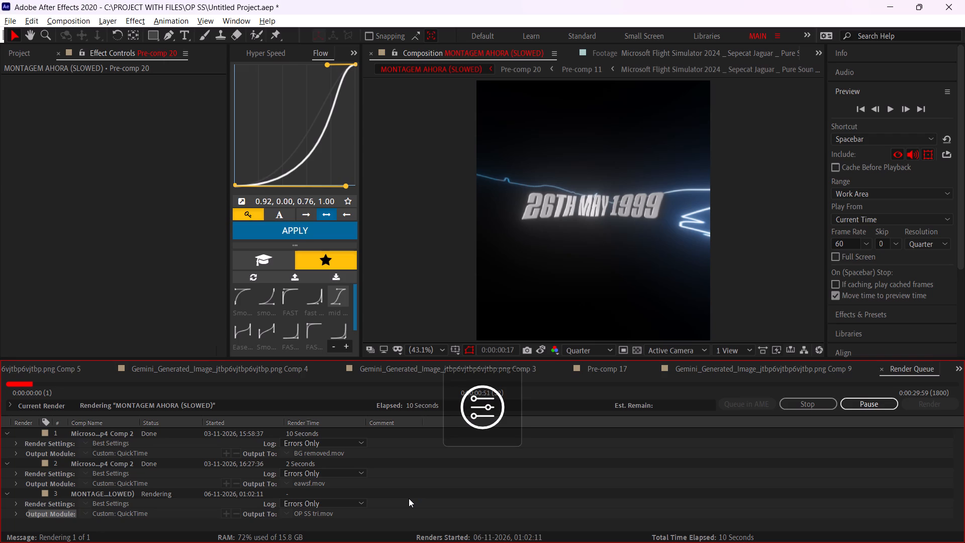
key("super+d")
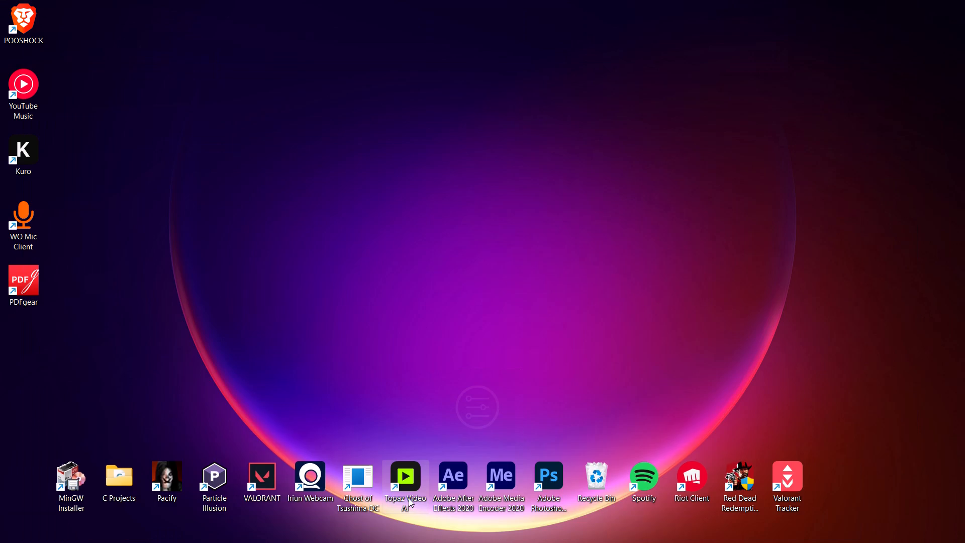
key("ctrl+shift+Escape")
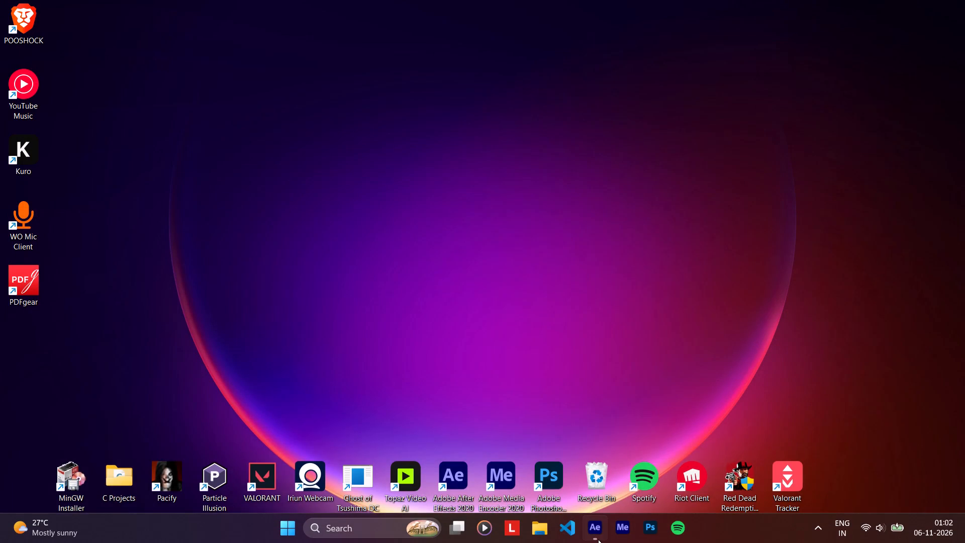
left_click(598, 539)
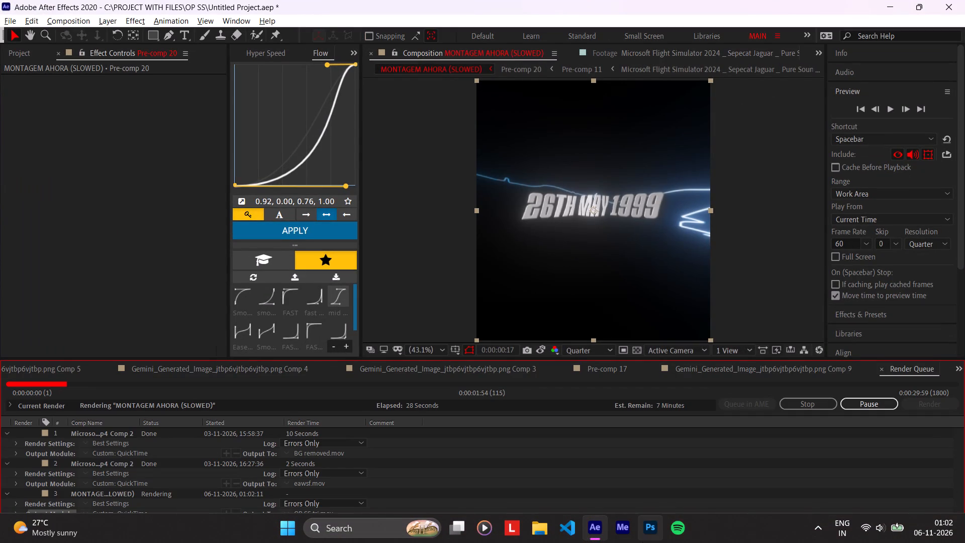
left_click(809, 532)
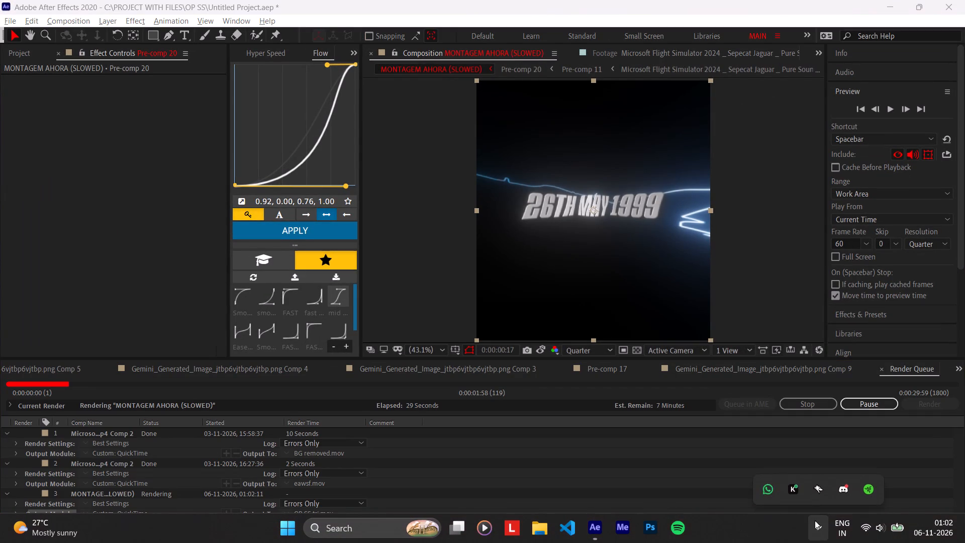